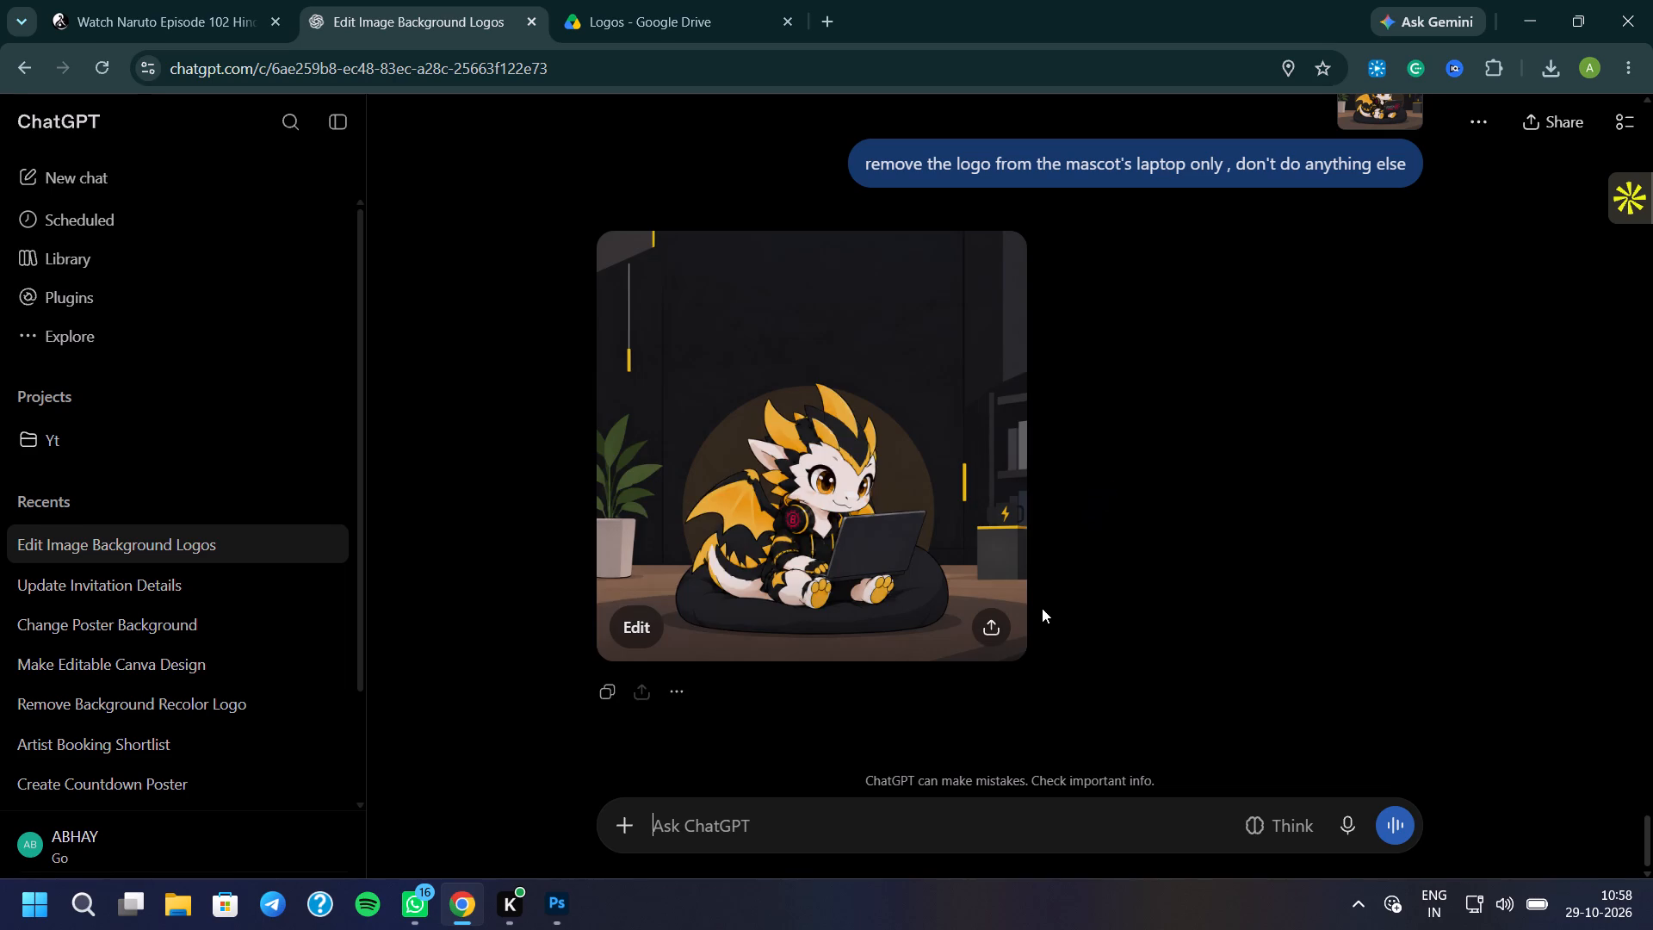
left_click(1009, 634)
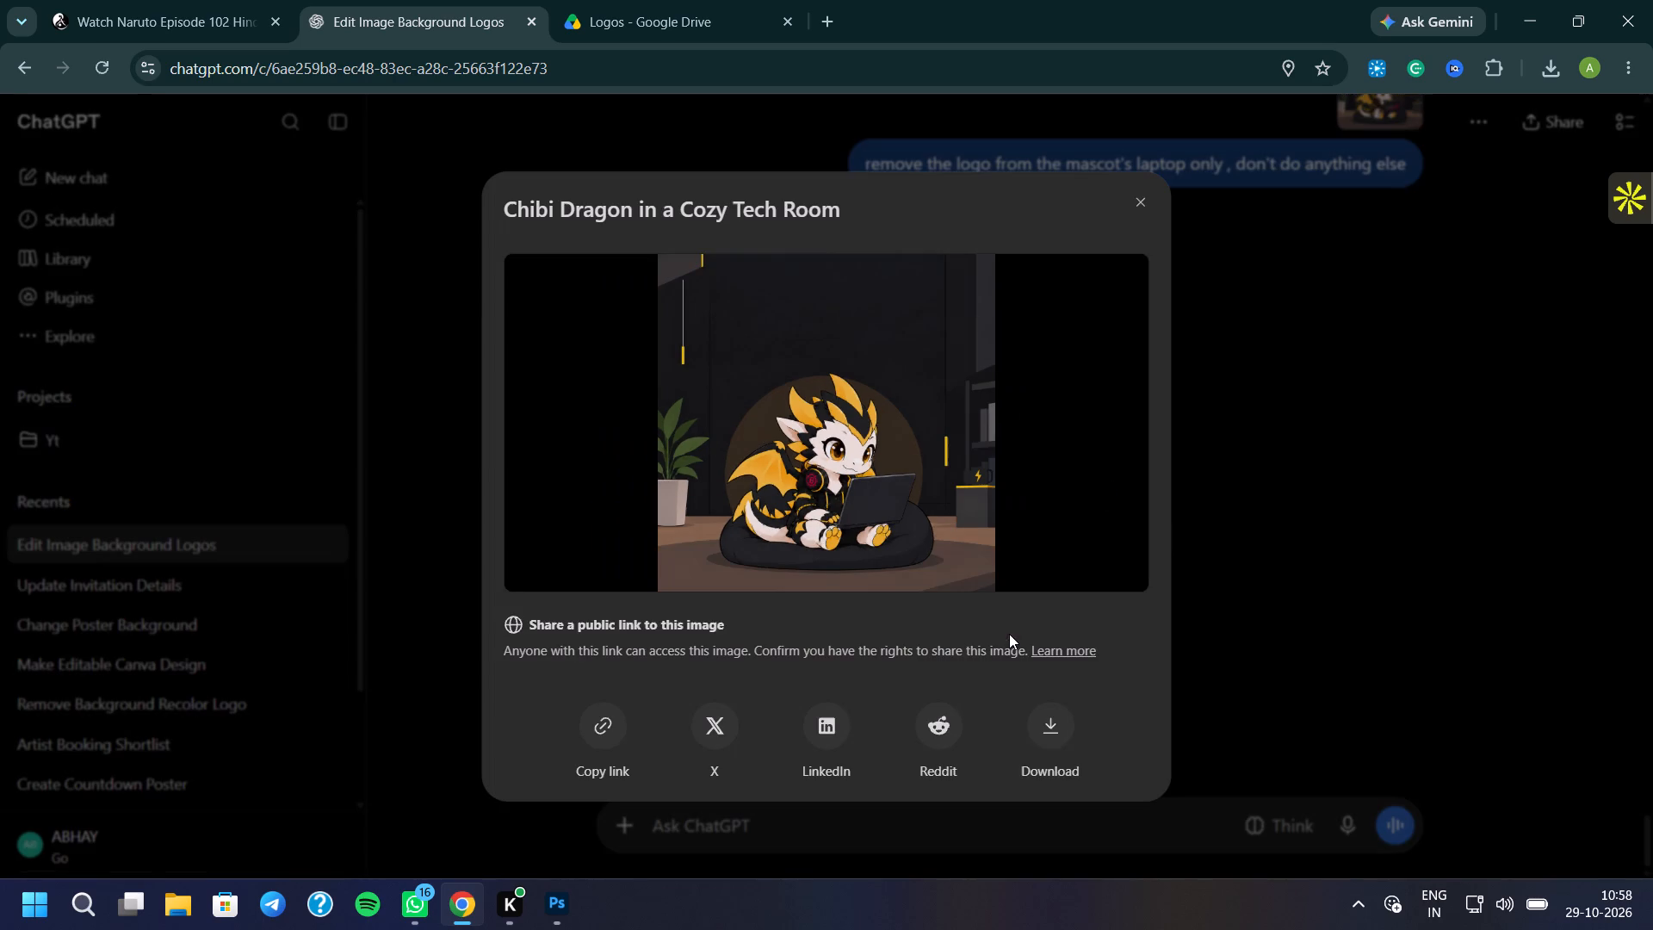
left_click(1053, 716)
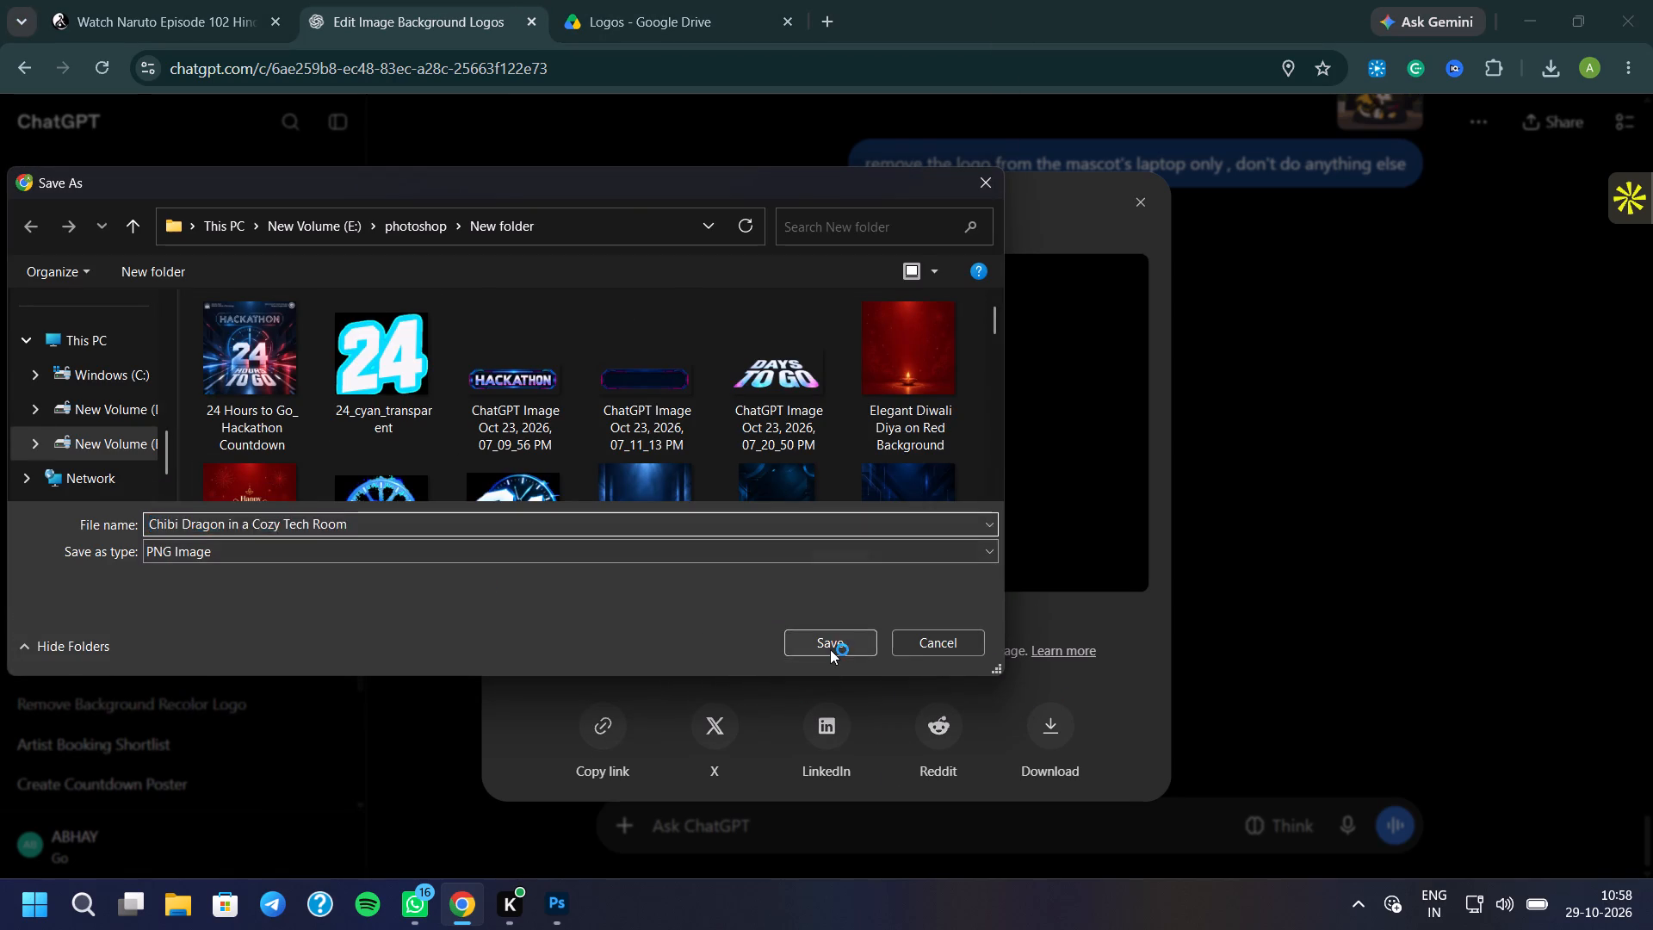
left_click(830, 649)
left_click(1252, 629)
Copy the blue goat mascot image from earlier in the chat and paste it into the message box as an attachment.
scroll(1249, 635, "up", 3)
scroll(1200, 503, "up", 7)
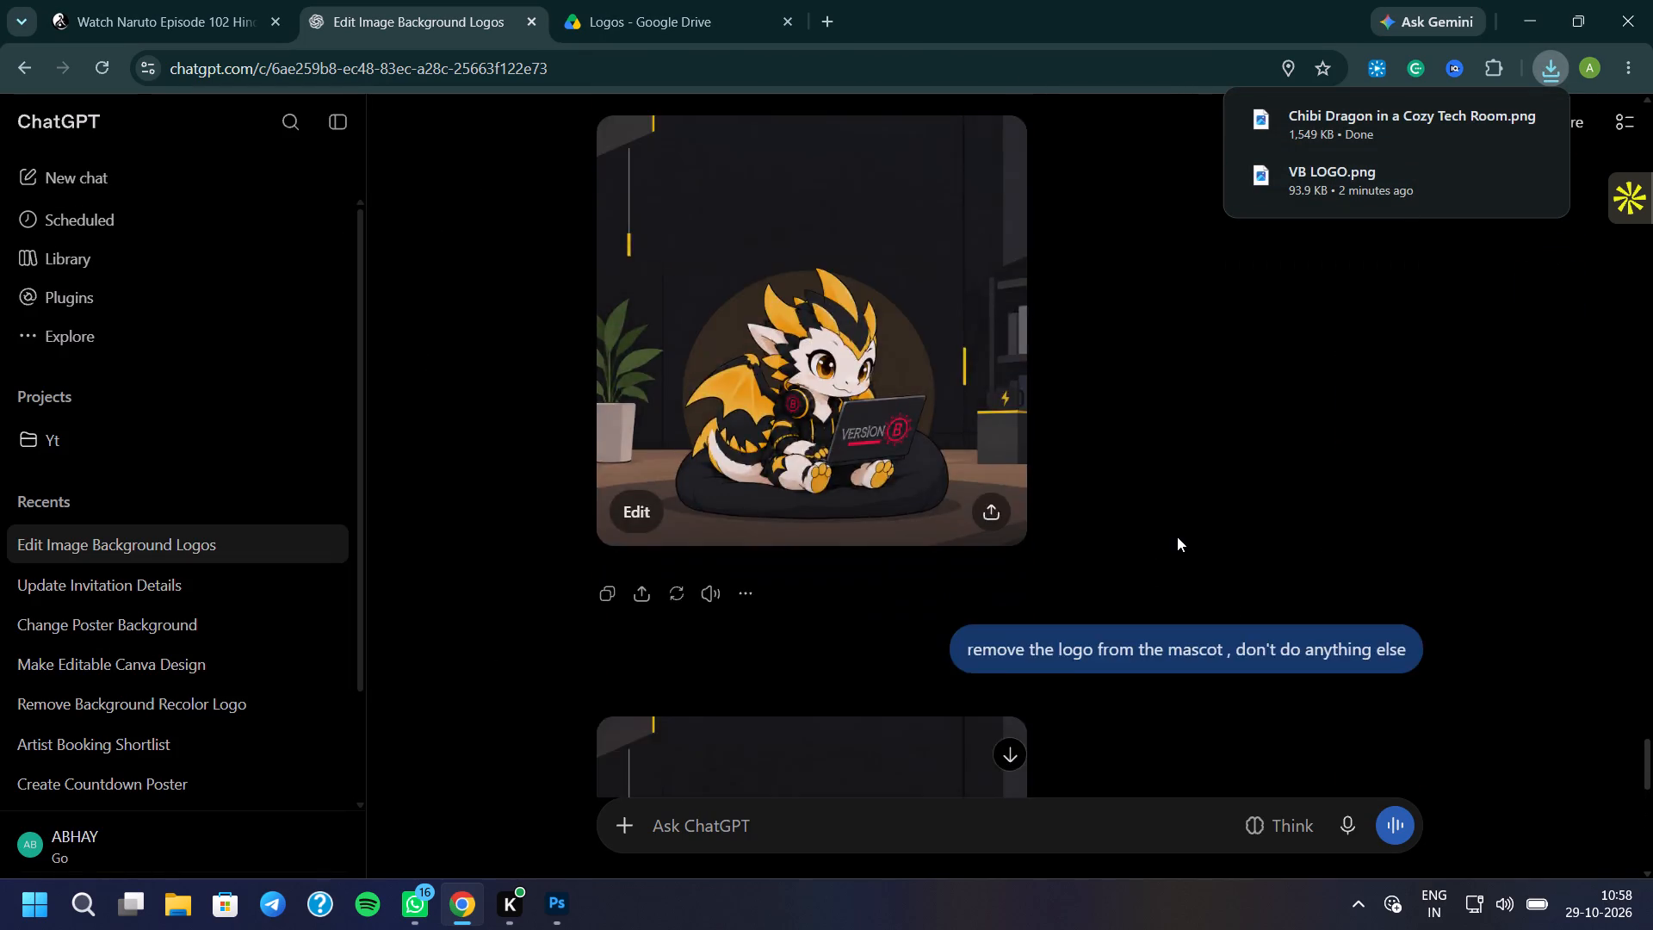
scroll(1177, 536, "up", 20)
scroll(1177, 536, "up", 8)
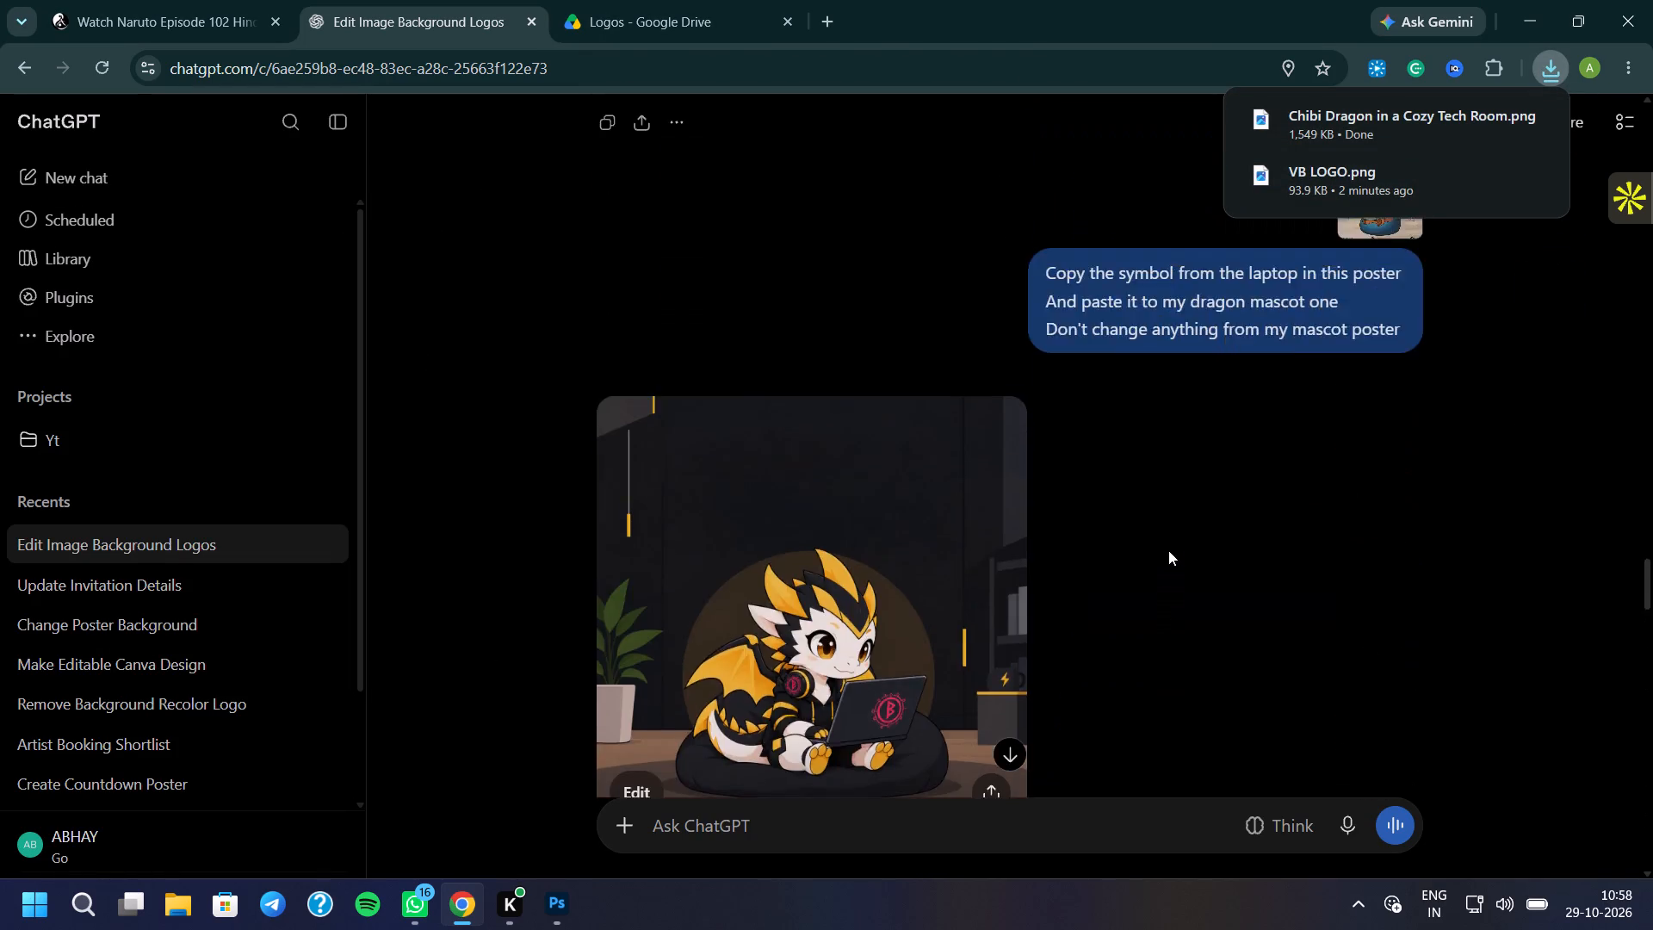
scroll(1168, 550, "up", 20)
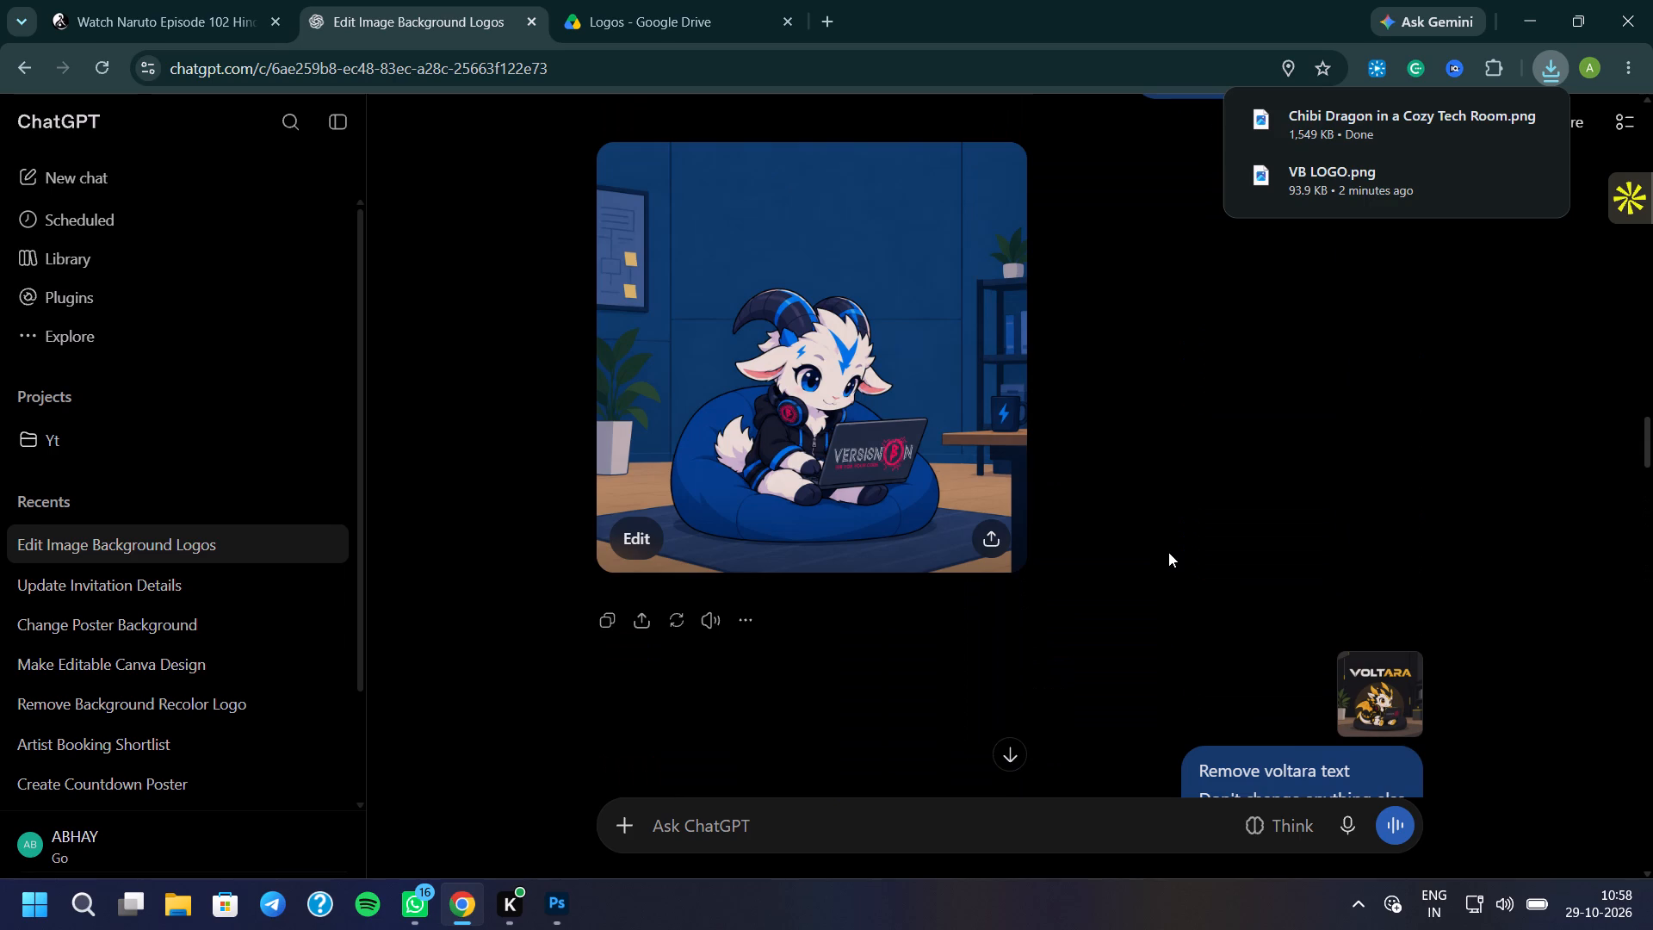
right_click(815, 365)
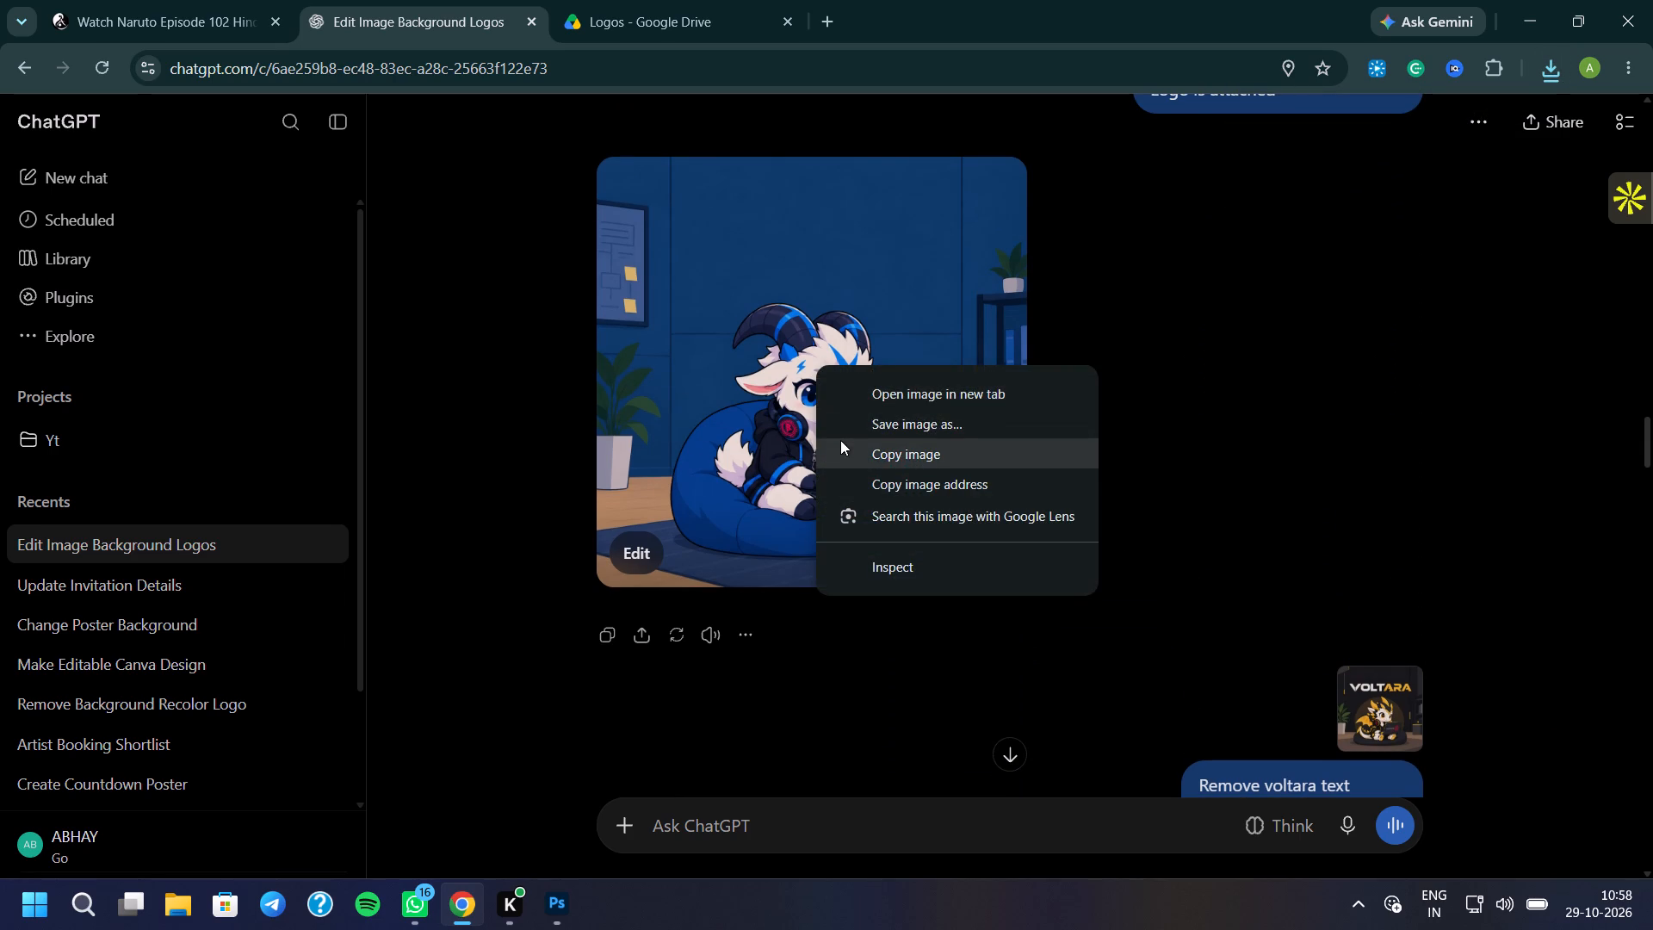
left_click(842, 442)
scroll(904, 518, "down", 7)
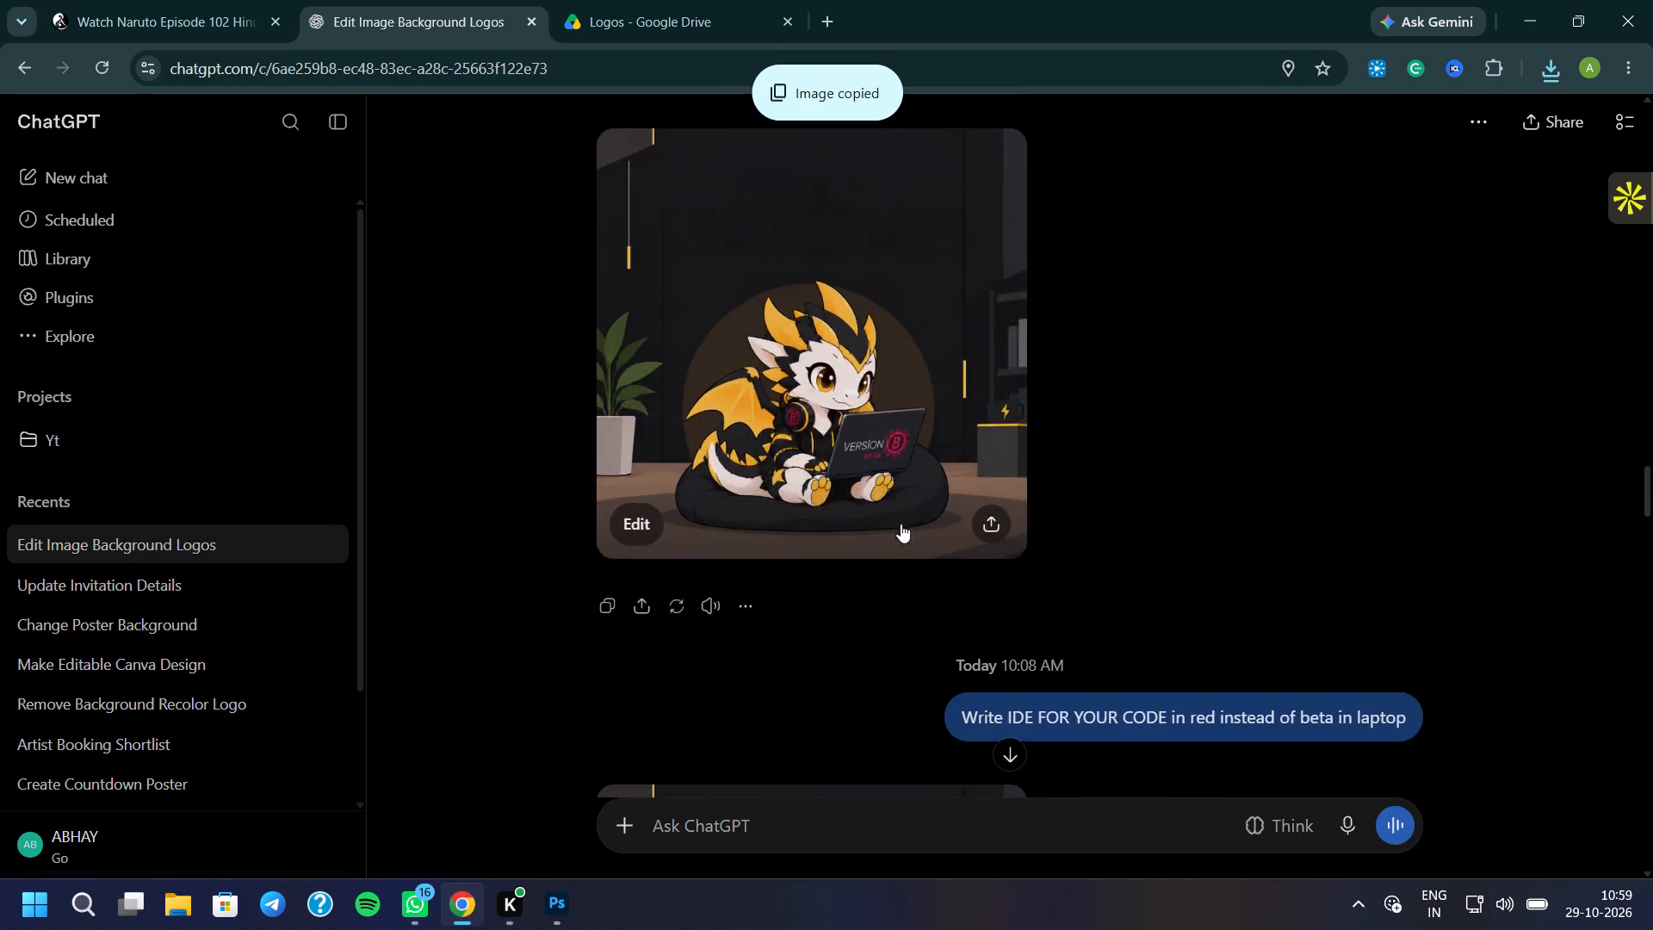
scroll(901, 524, "down", 14)
scroll(886, 523, "up", 1)
scroll(883, 549, "down", 4)
scroll(878, 630, "up", 1)
scroll(879, 636, "down", 2)
scroll(882, 657, "up", 1)
scroll(894, 684, "down", 5)
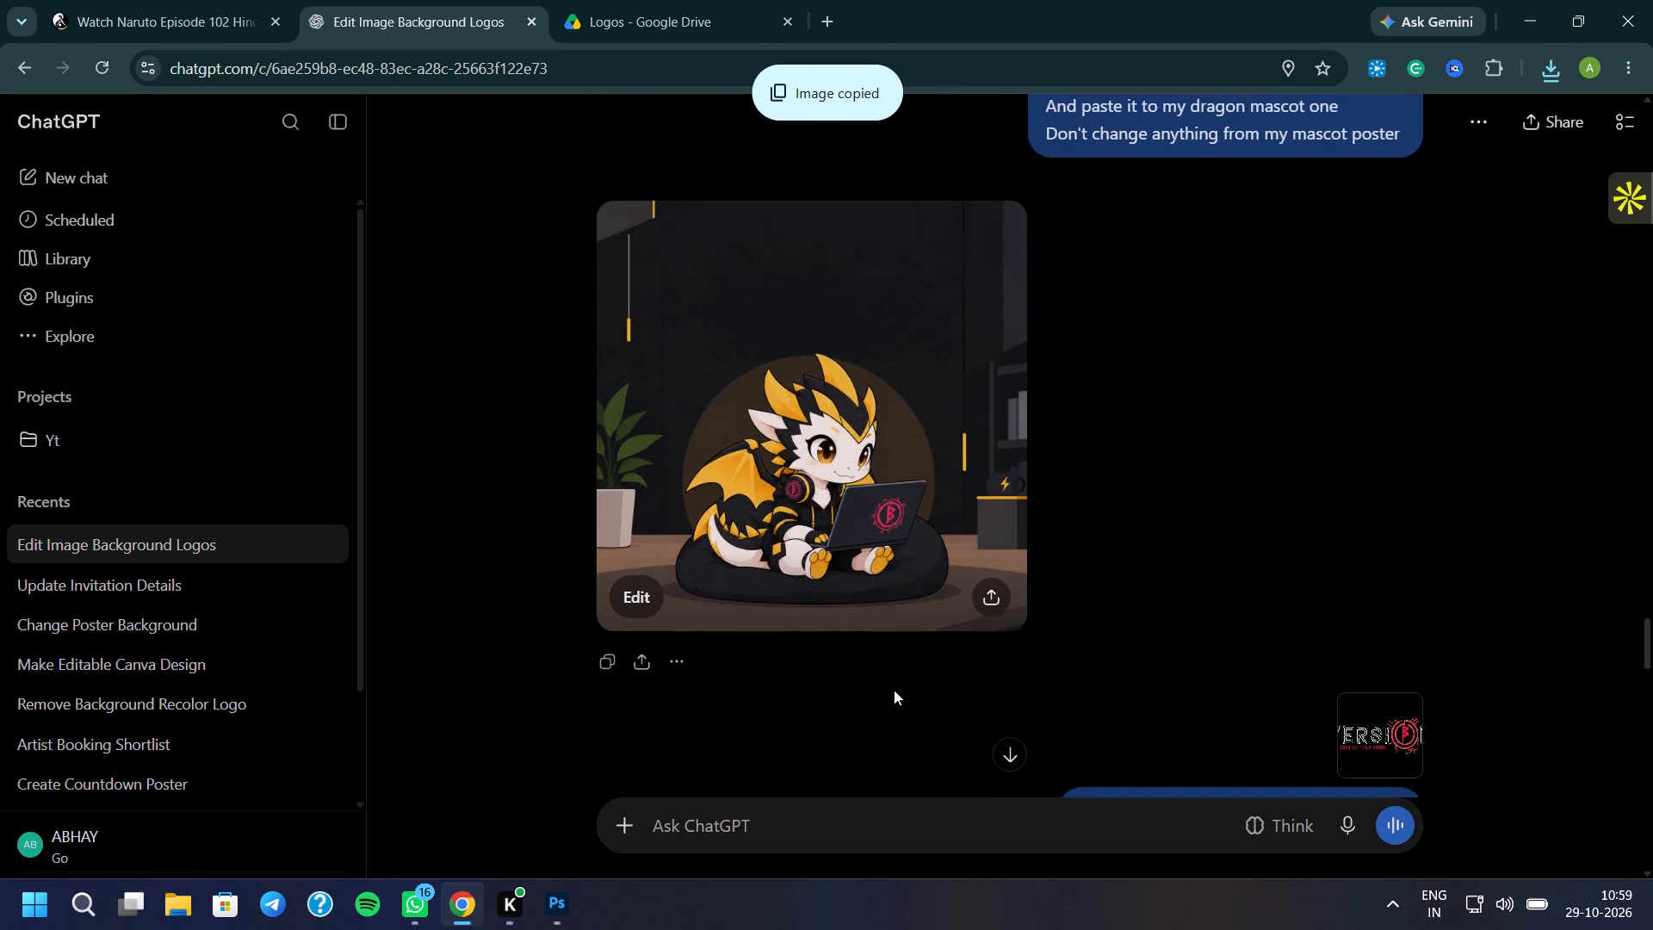
right_click(776, 828)
left_click(828, 573)
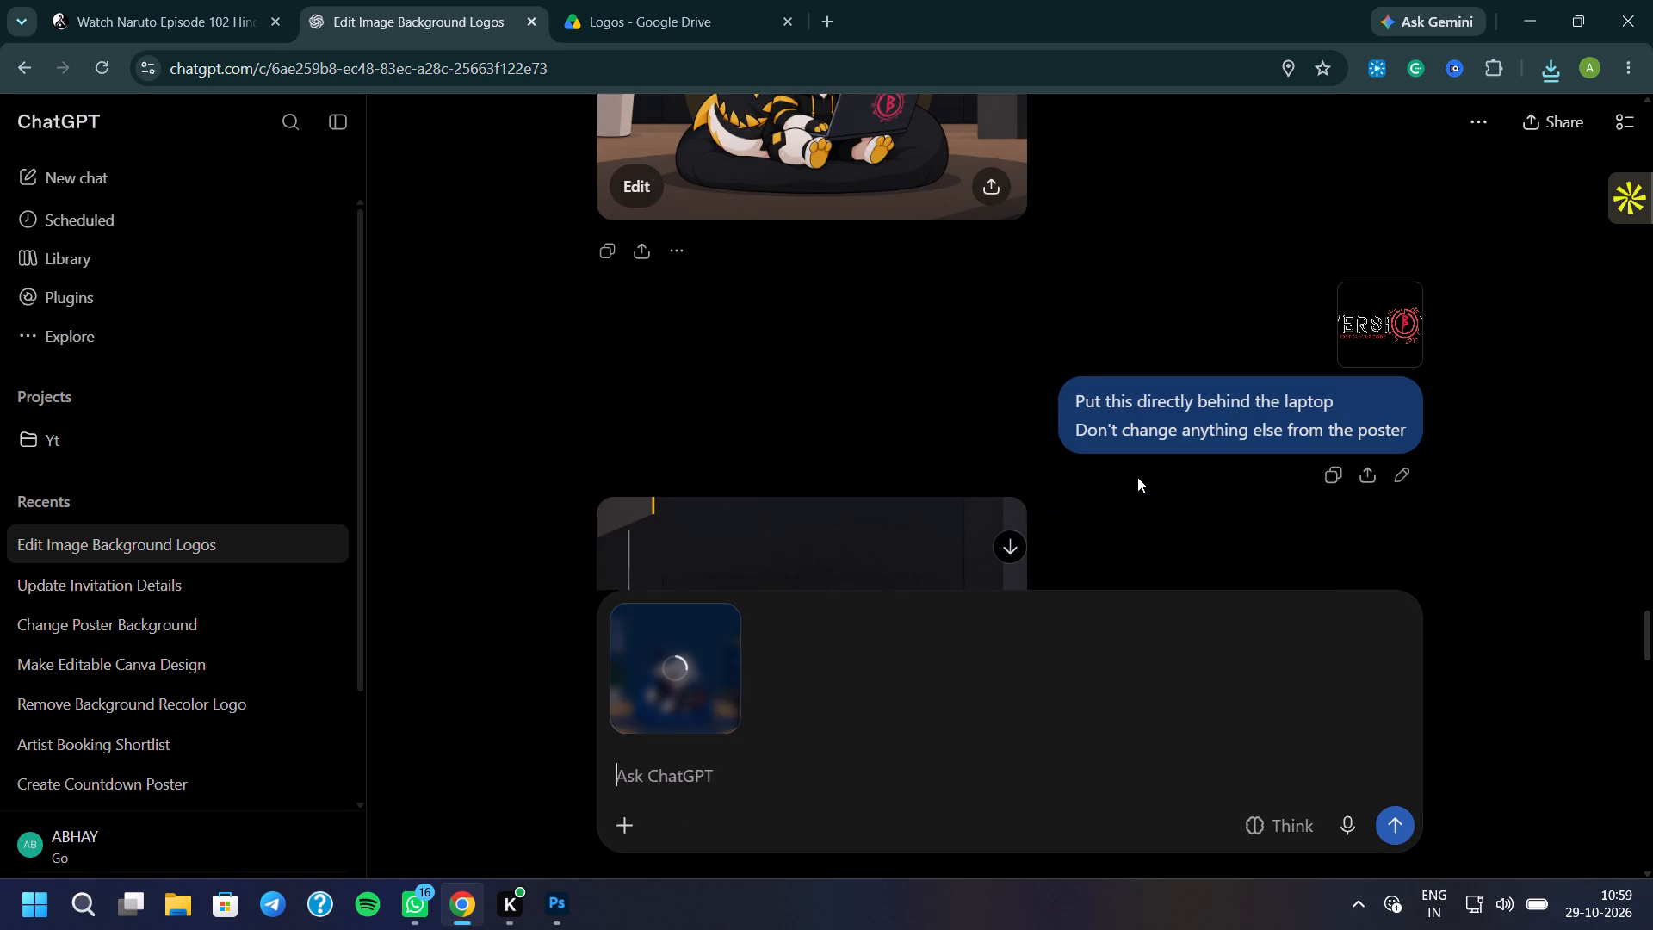
Reuse the earlier prompt "remove the logo from the mascot's laptop only , don't do anything else" for the attached goat image and submit it.
scroll(1142, 474, "down", 20)
scroll(1142, 474, "down", 9)
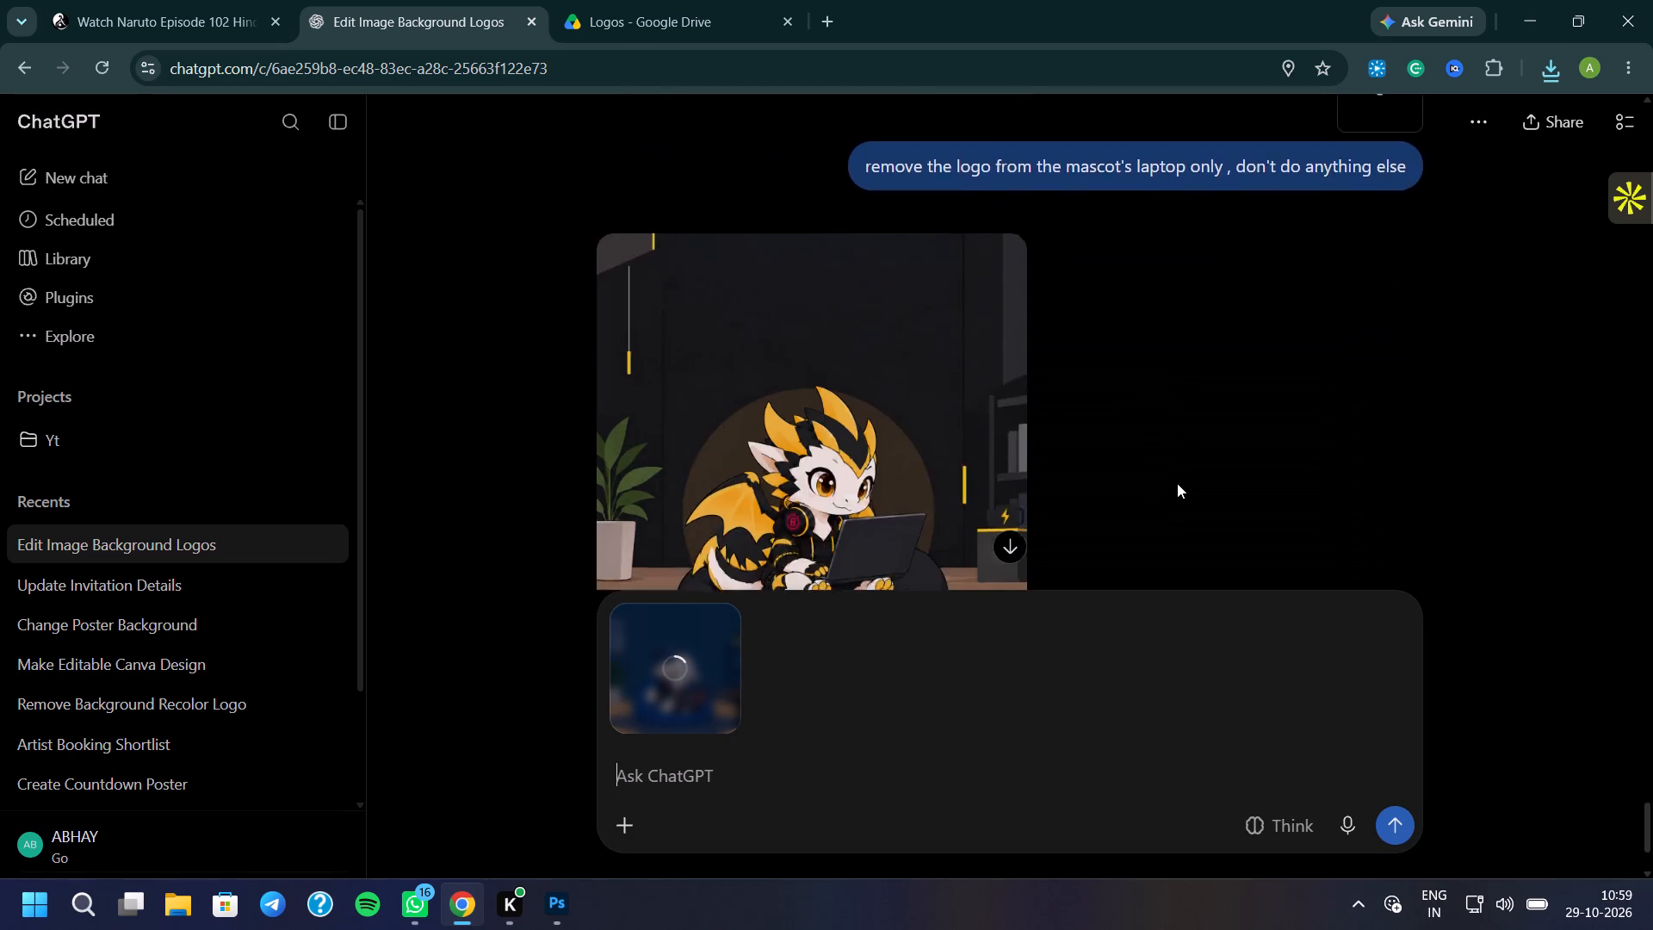
scroll(1177, 483, "down", 8)
scroll(1178, 480, "up", 5)
left_click(1325, 536)
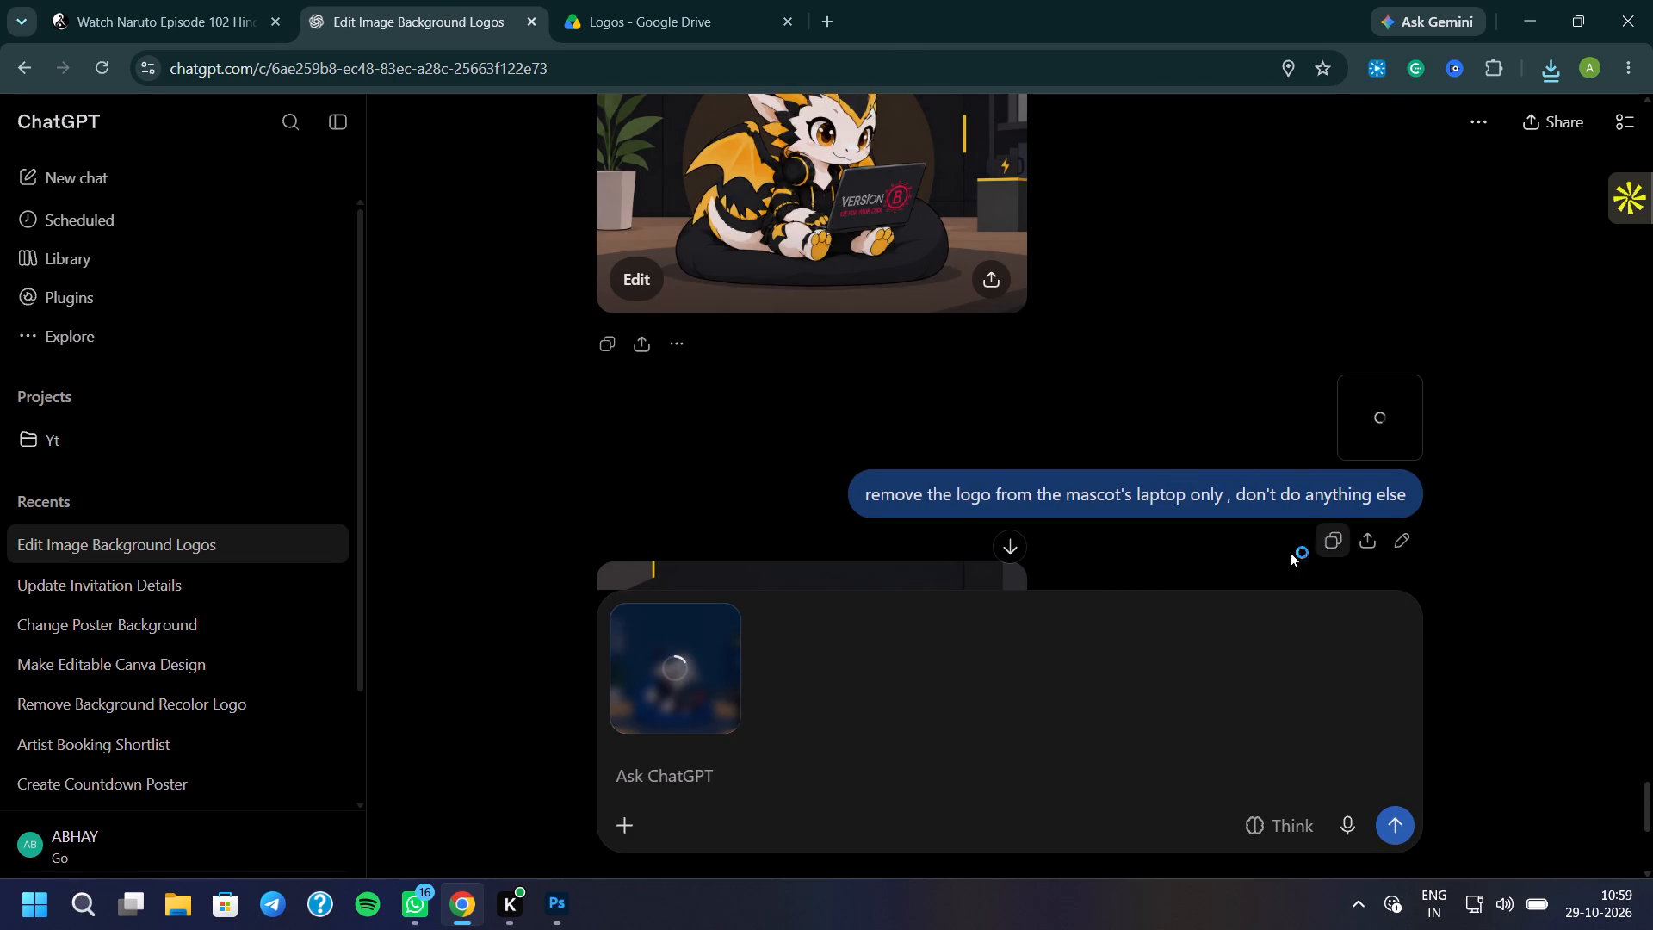
right_click(709, 778)
left_click(821, 541)
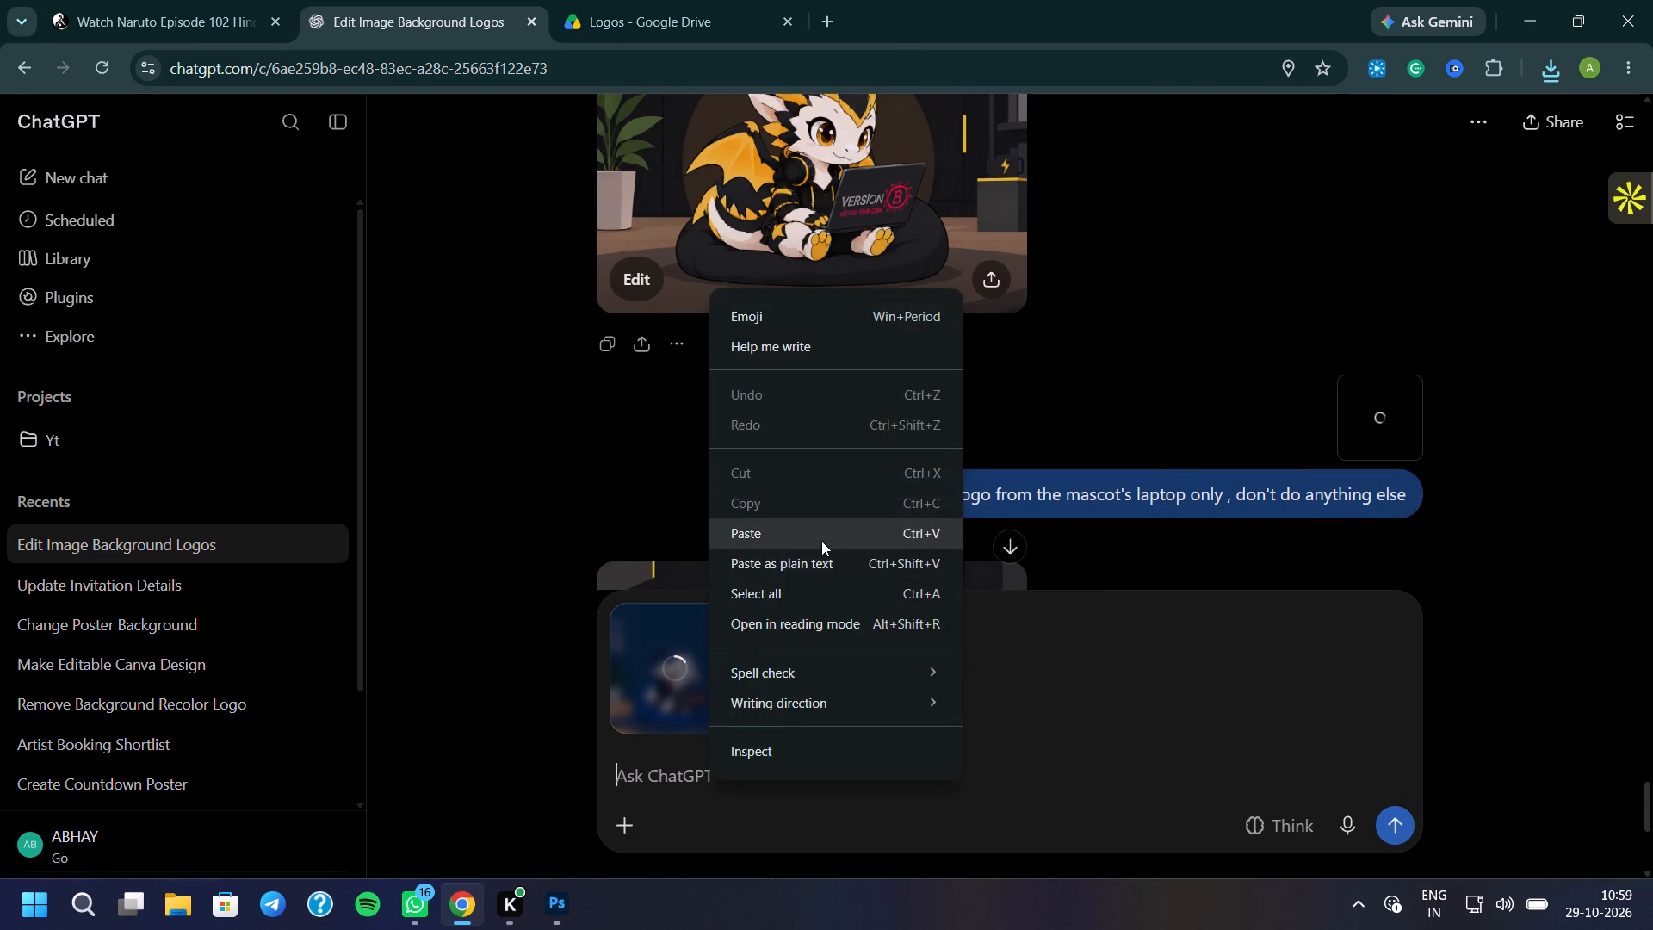
scroll(898, 479, "down", 12)
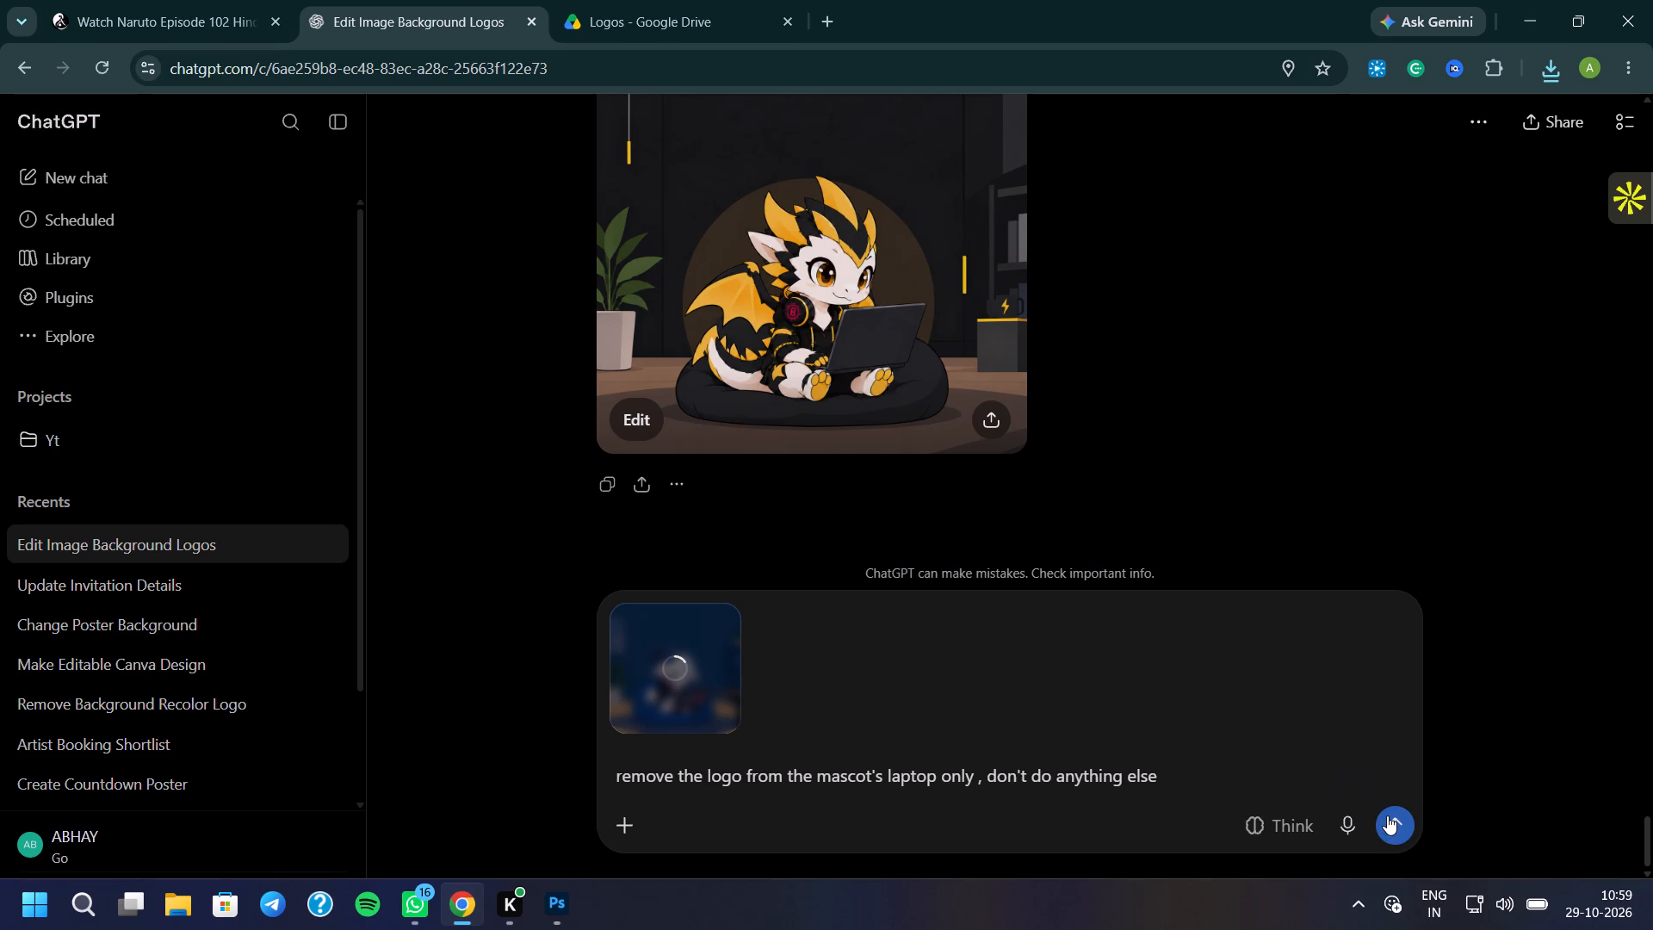
left_click(1387, 815)
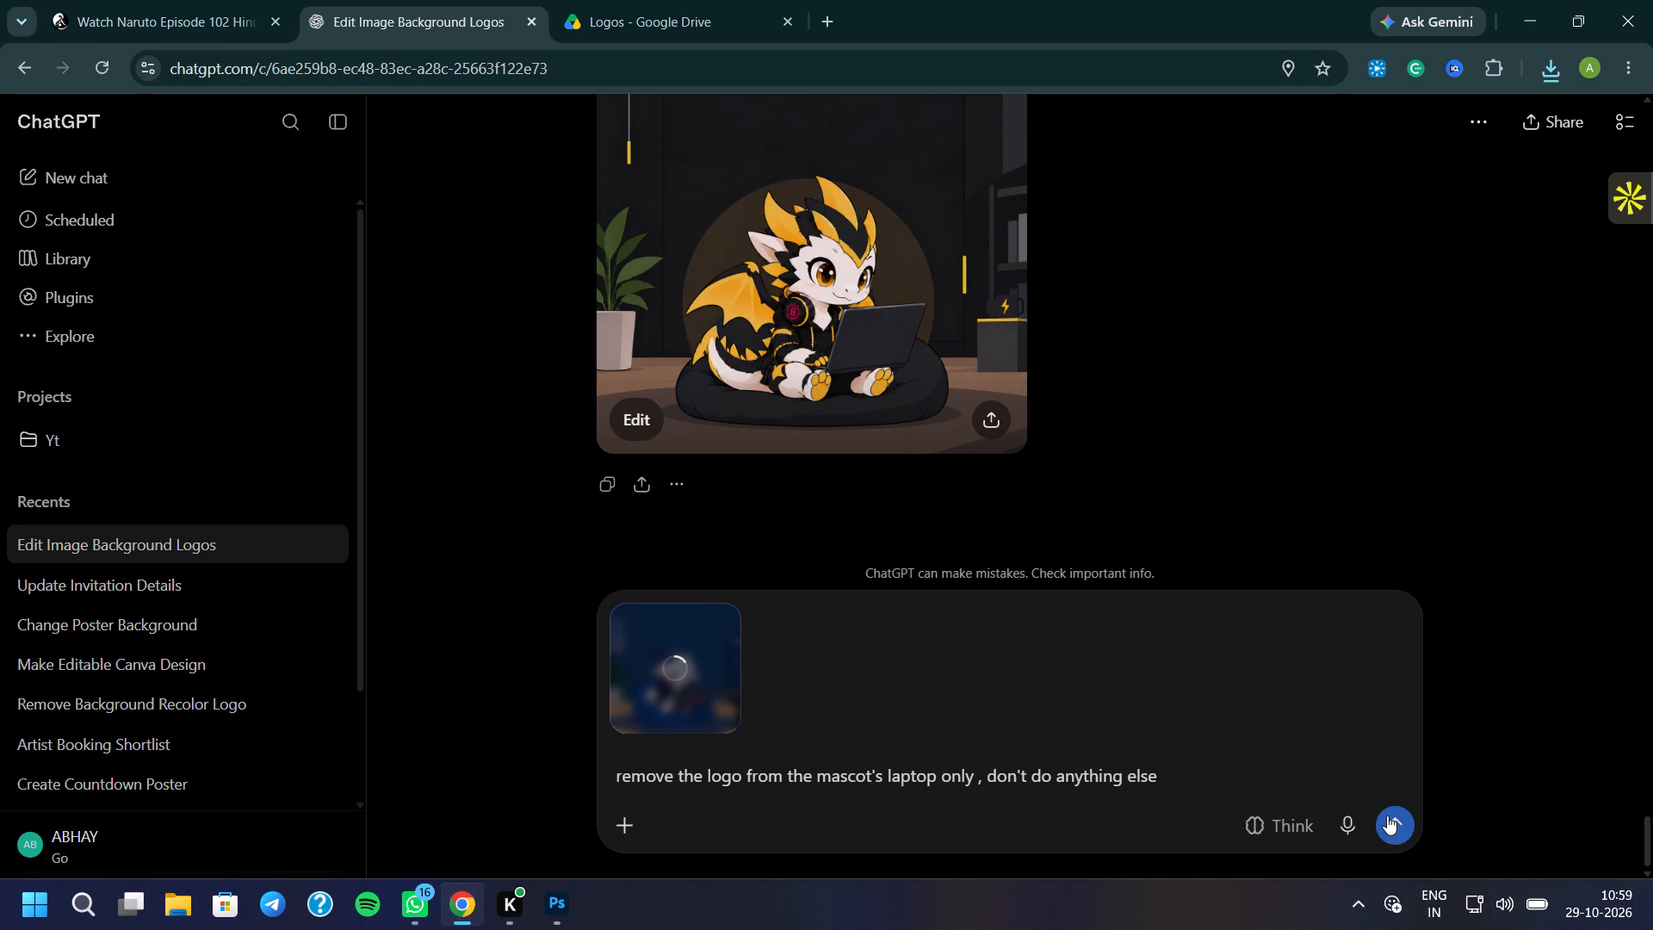
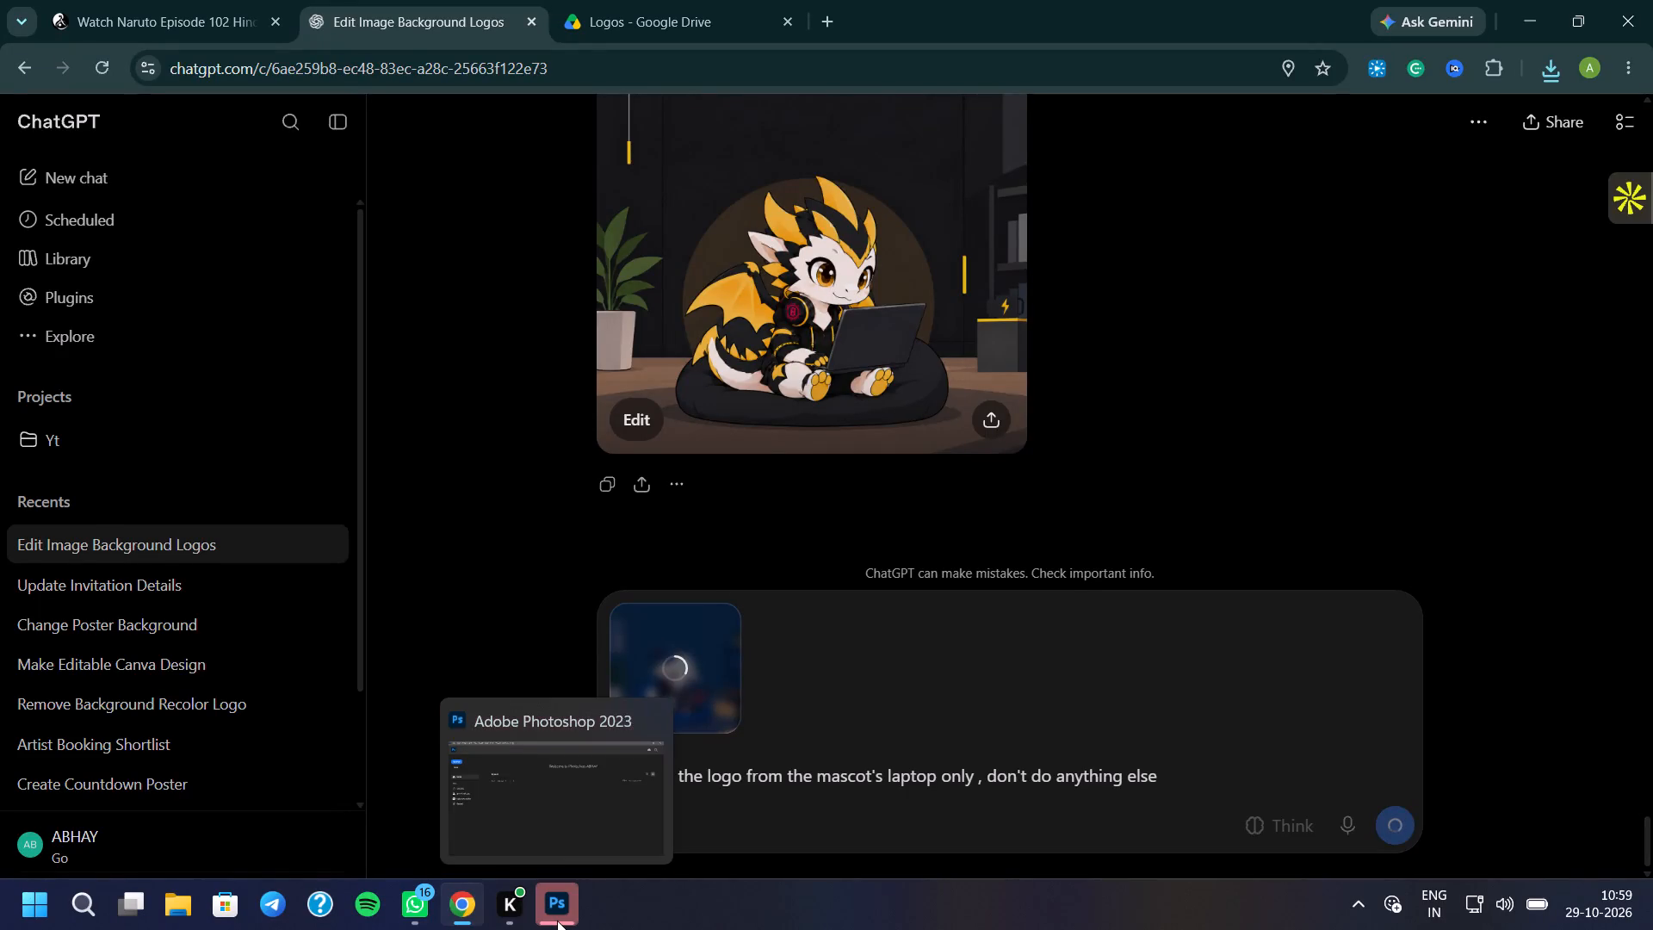
Switch to Photoshop and open the setup for a new document.
left_click(557, 921)
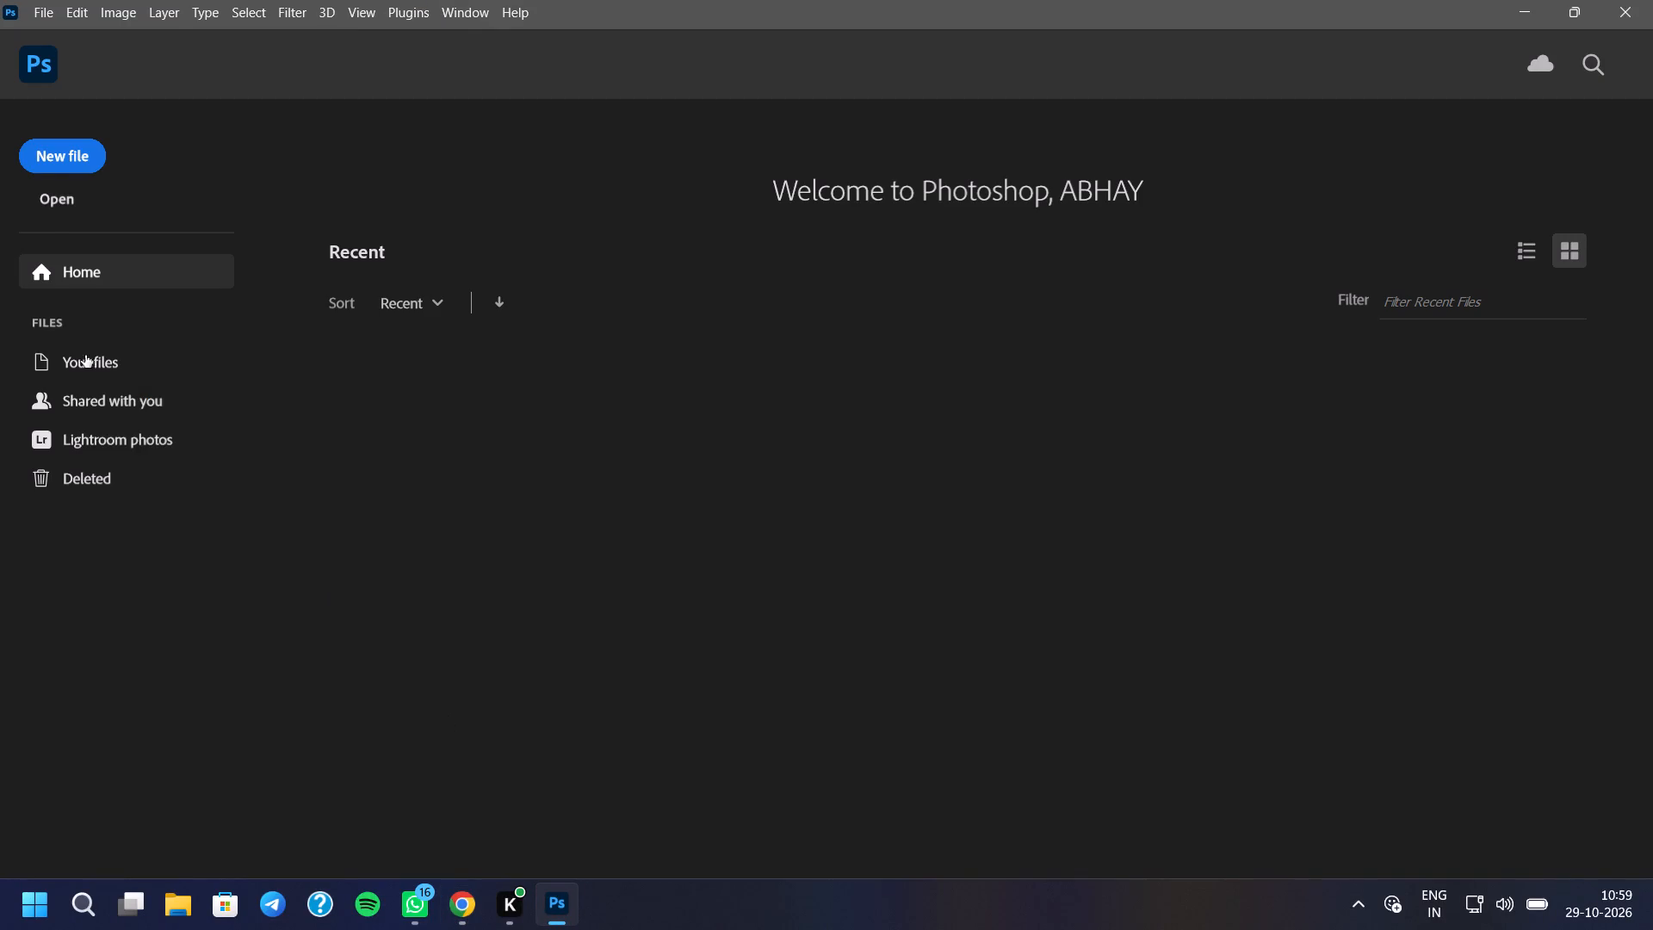
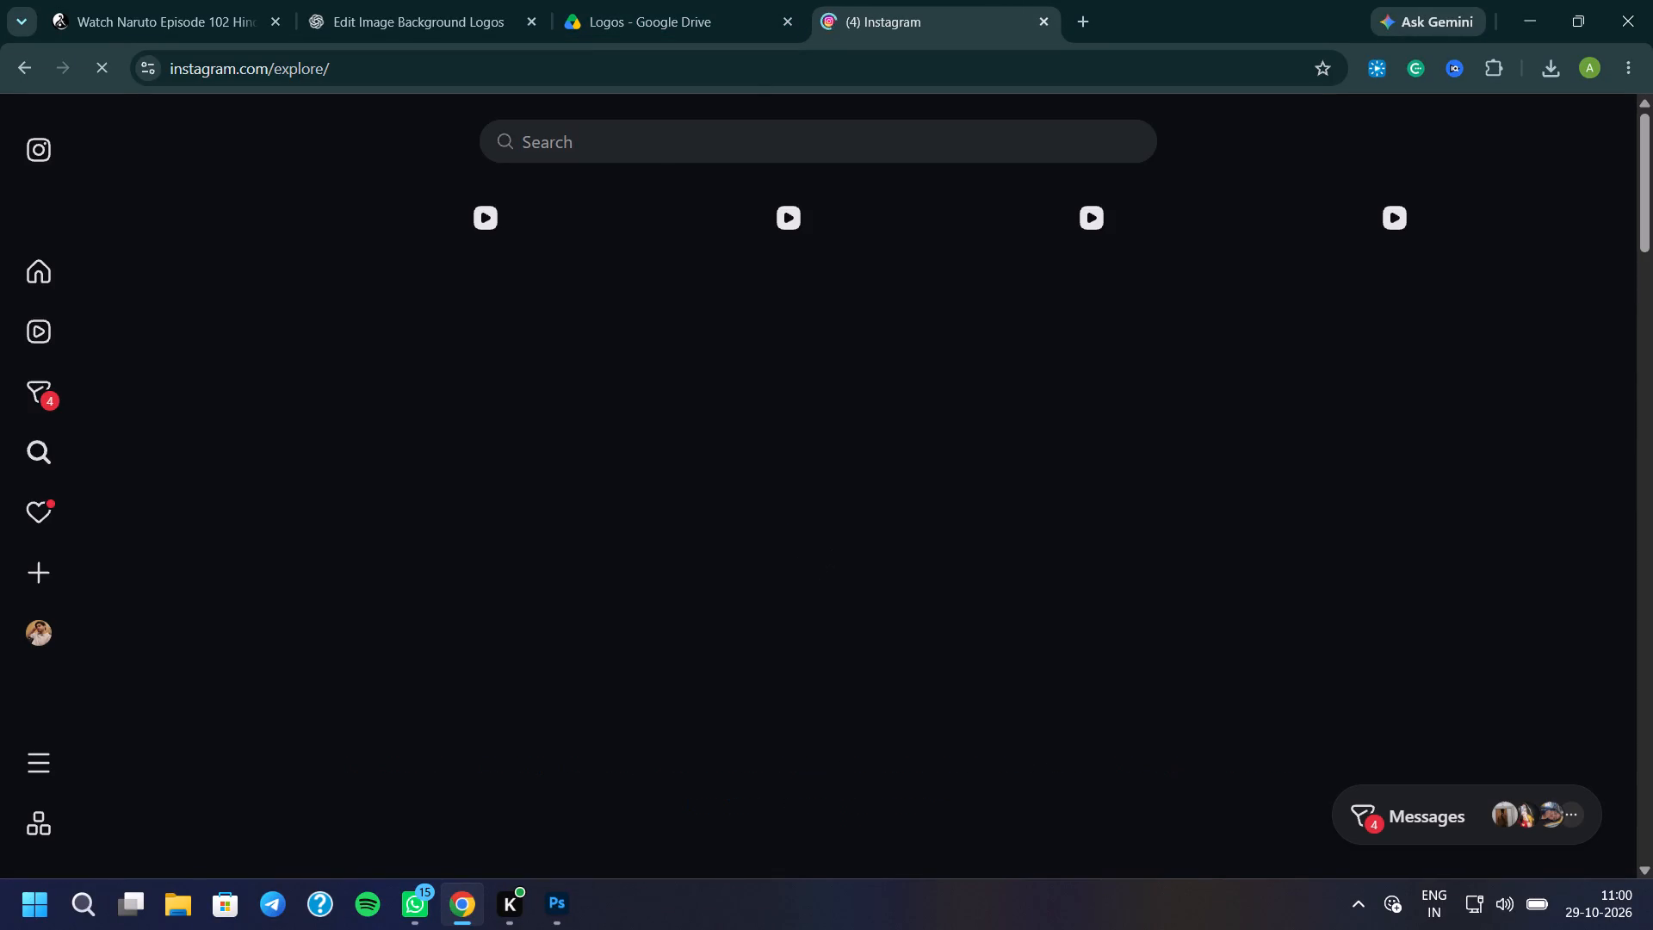
Open the istemanit profile from the recent searches on Instagram.
left_click(670, 156)
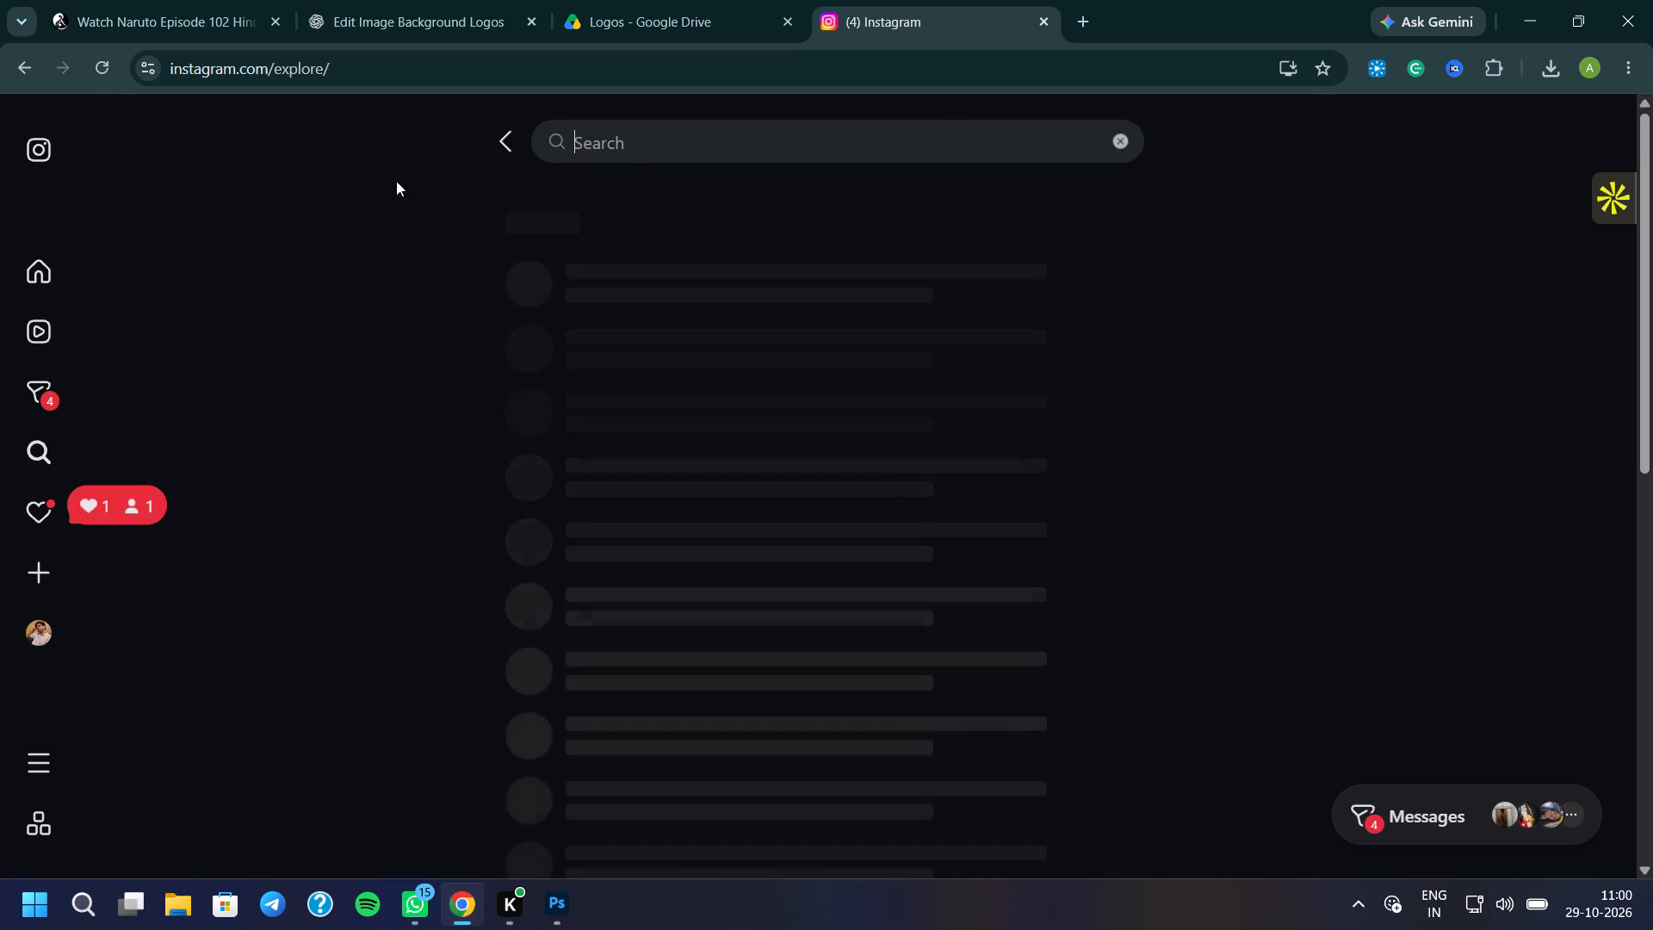
left_click(104, 72)
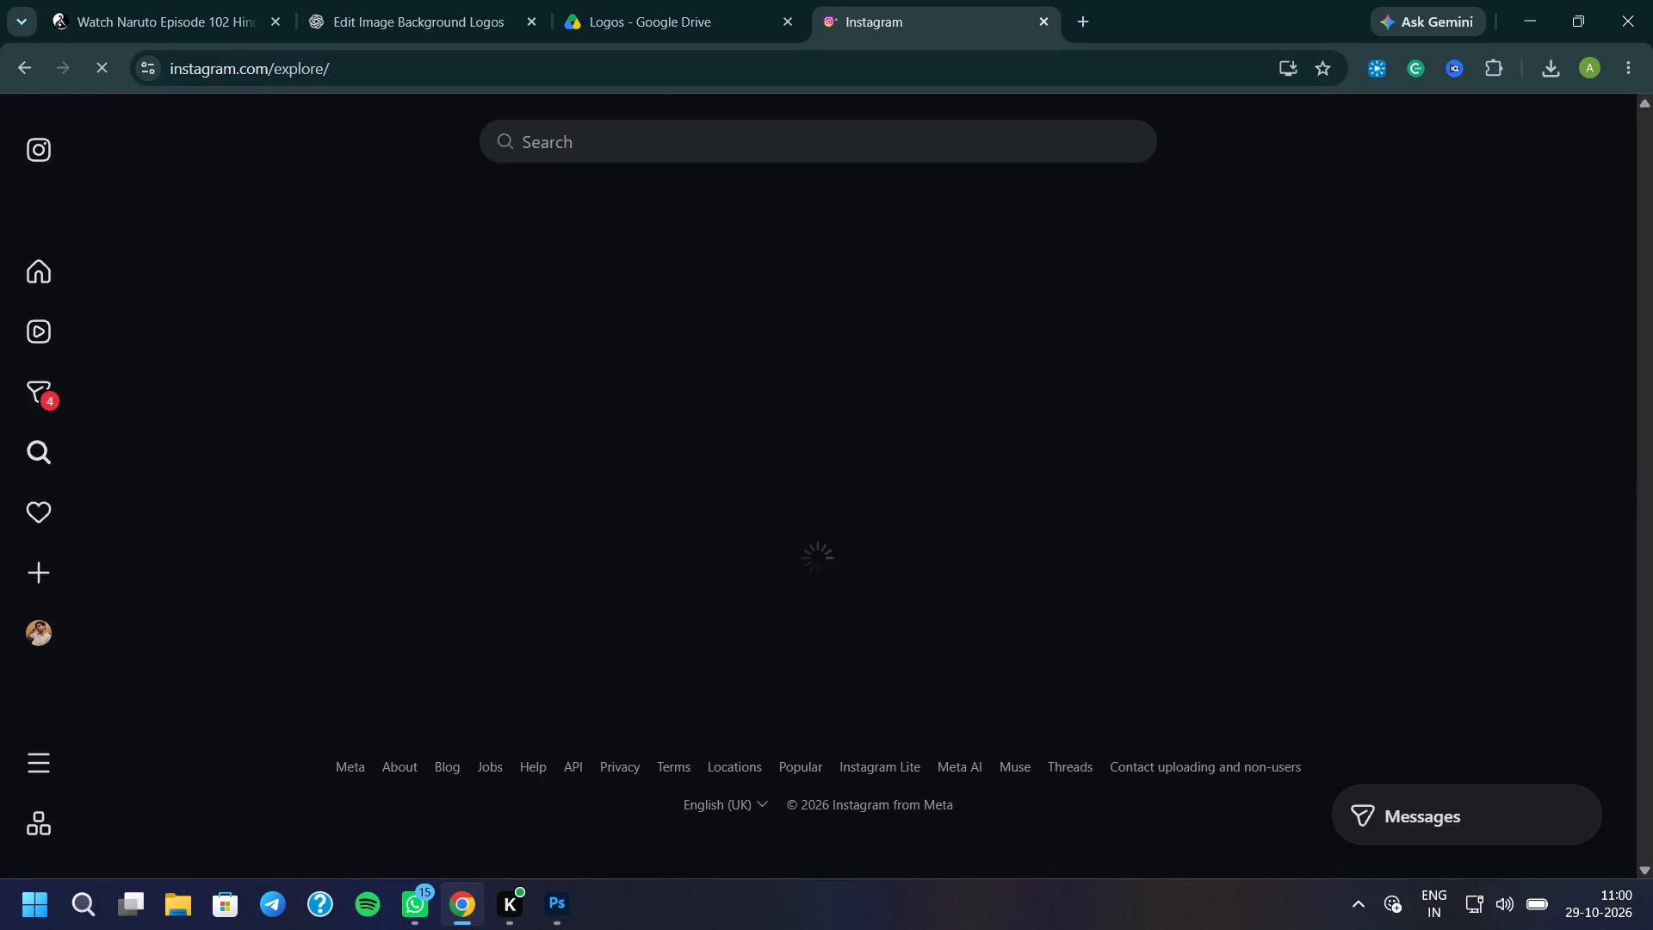
left_click(653, 144)
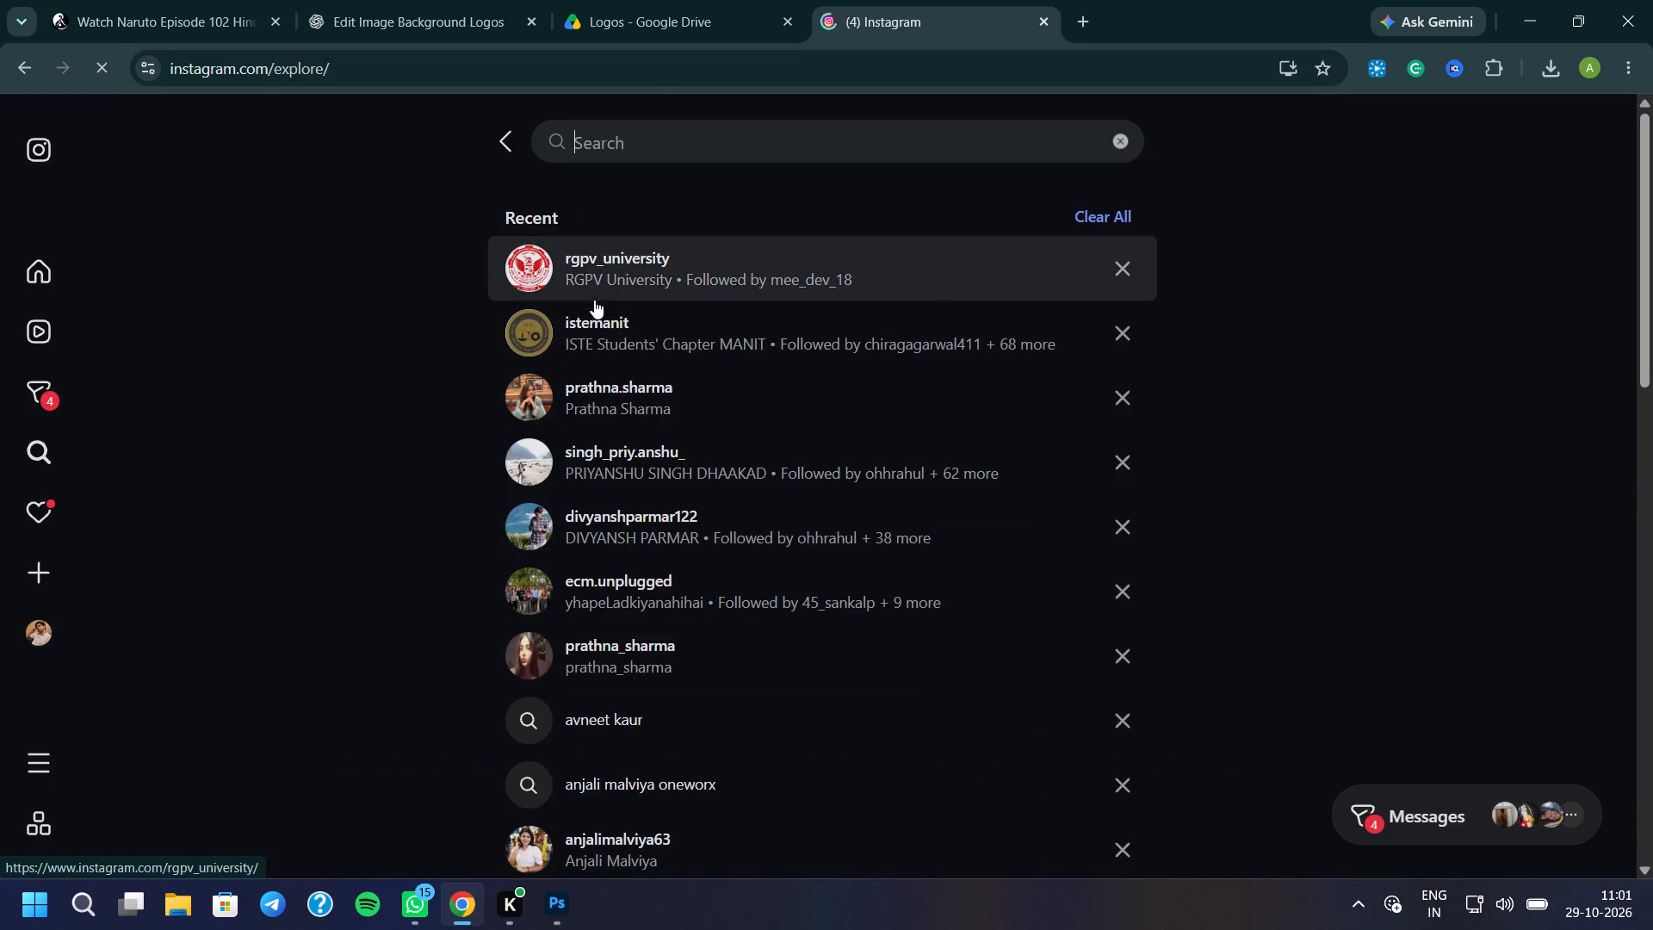
left_click(594, 318)
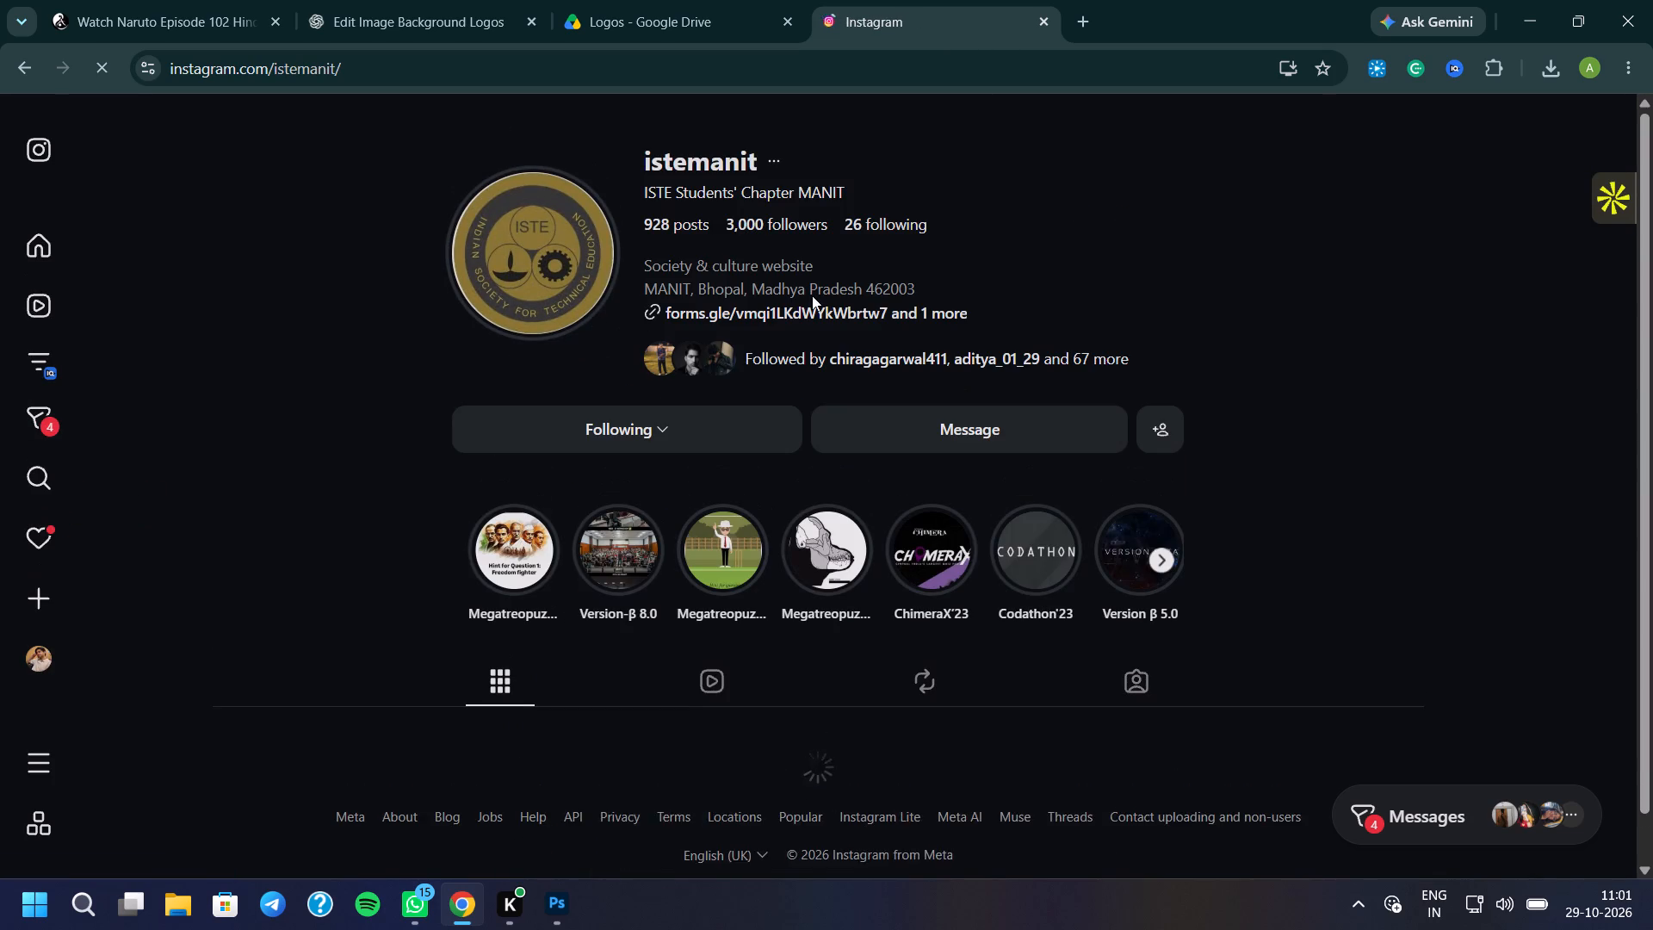
Look through the istemanit posts for the earlier mascot introduction and open the Foxytron post to examine its design.
left_click_drag(1652, 435, 1652, 709)
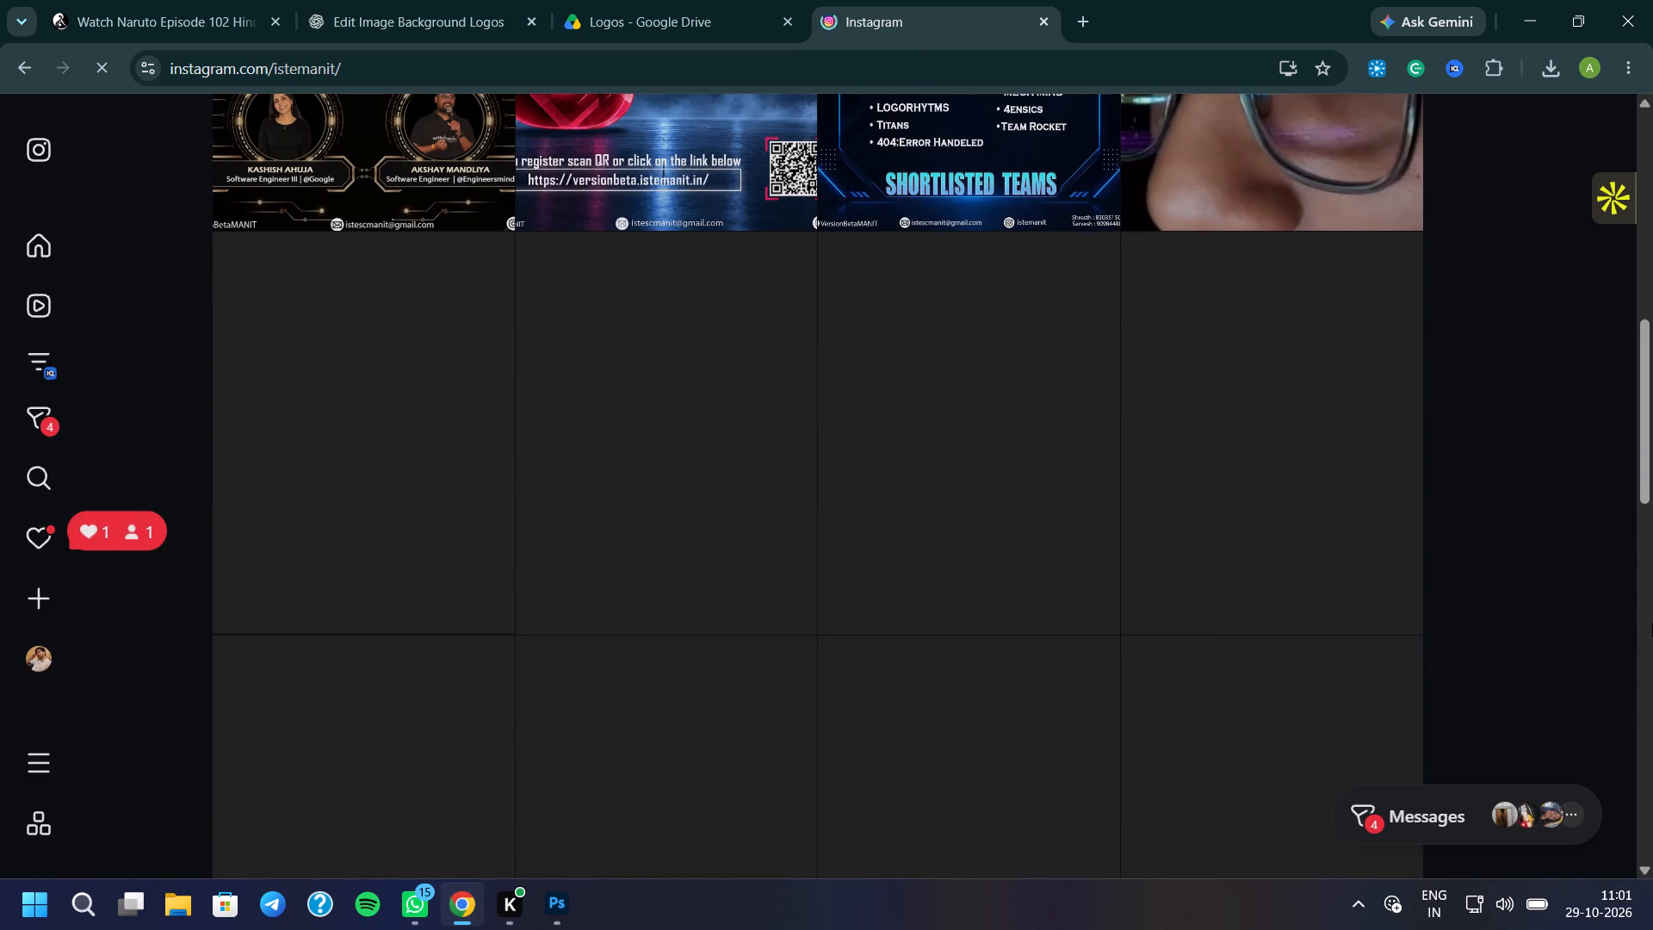
left_click_drag(1625, 499, 1625, 558)
left_click_drag(1648, 462, 1652, 722)
left_click_drag(1652, 591, 1652, 724)
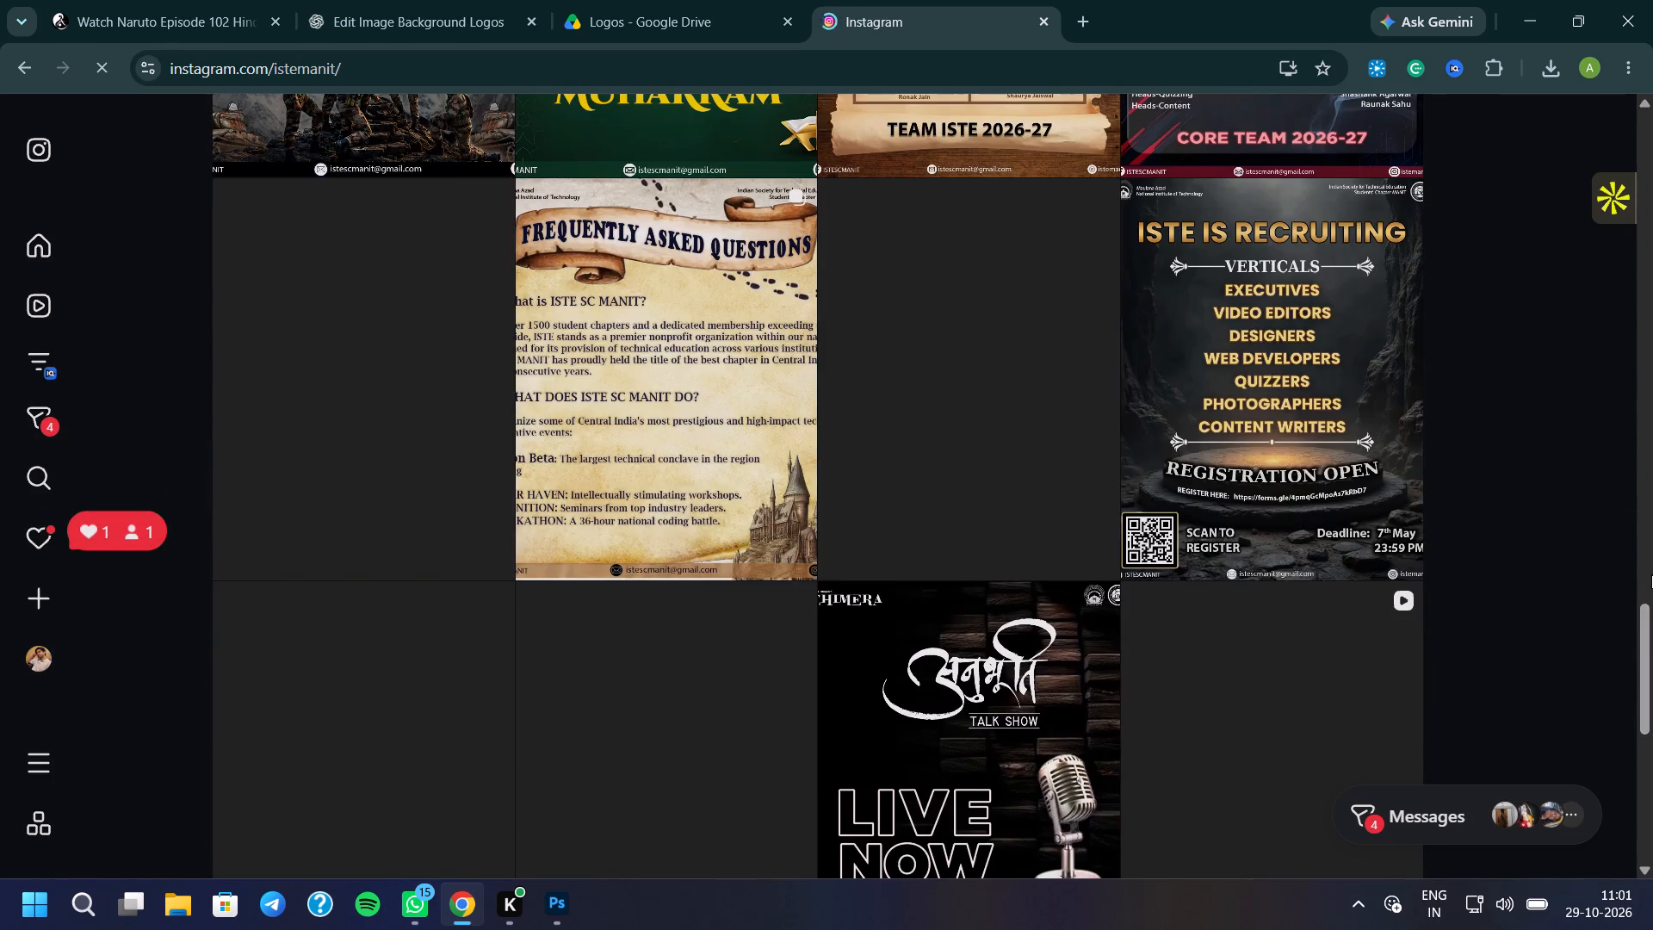
left_click_drag(1652, 622, 1652, 727)
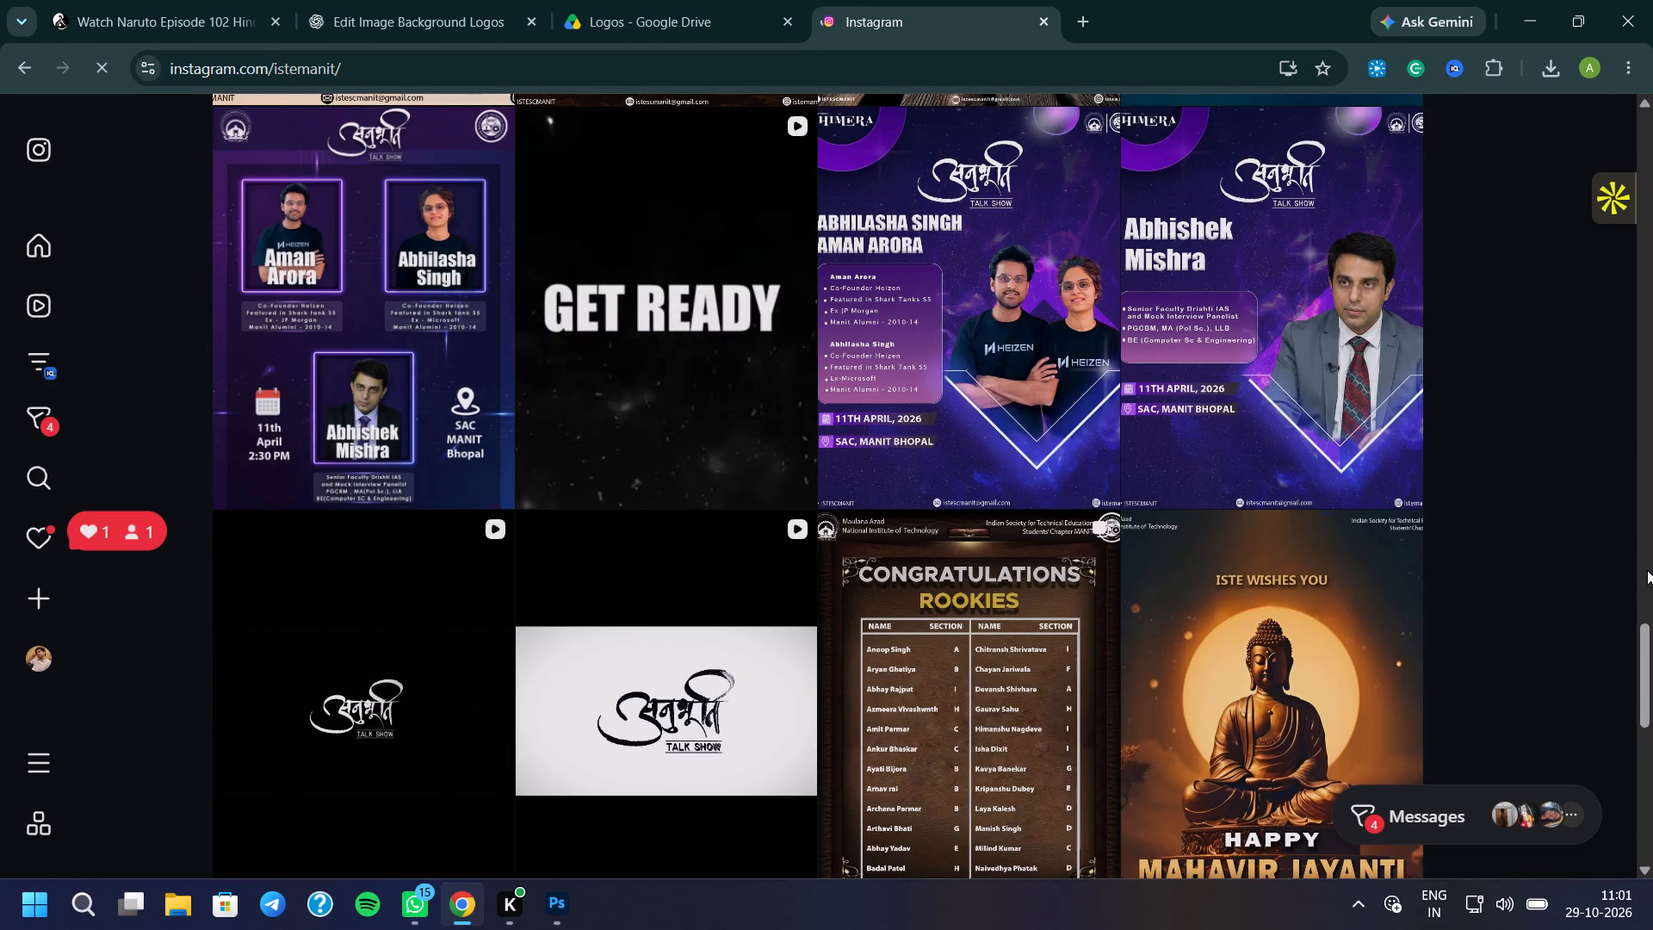
left_click_drag(1647, 573, 1652, 673)
left_click_drag(1650, 671, 1644, 782)
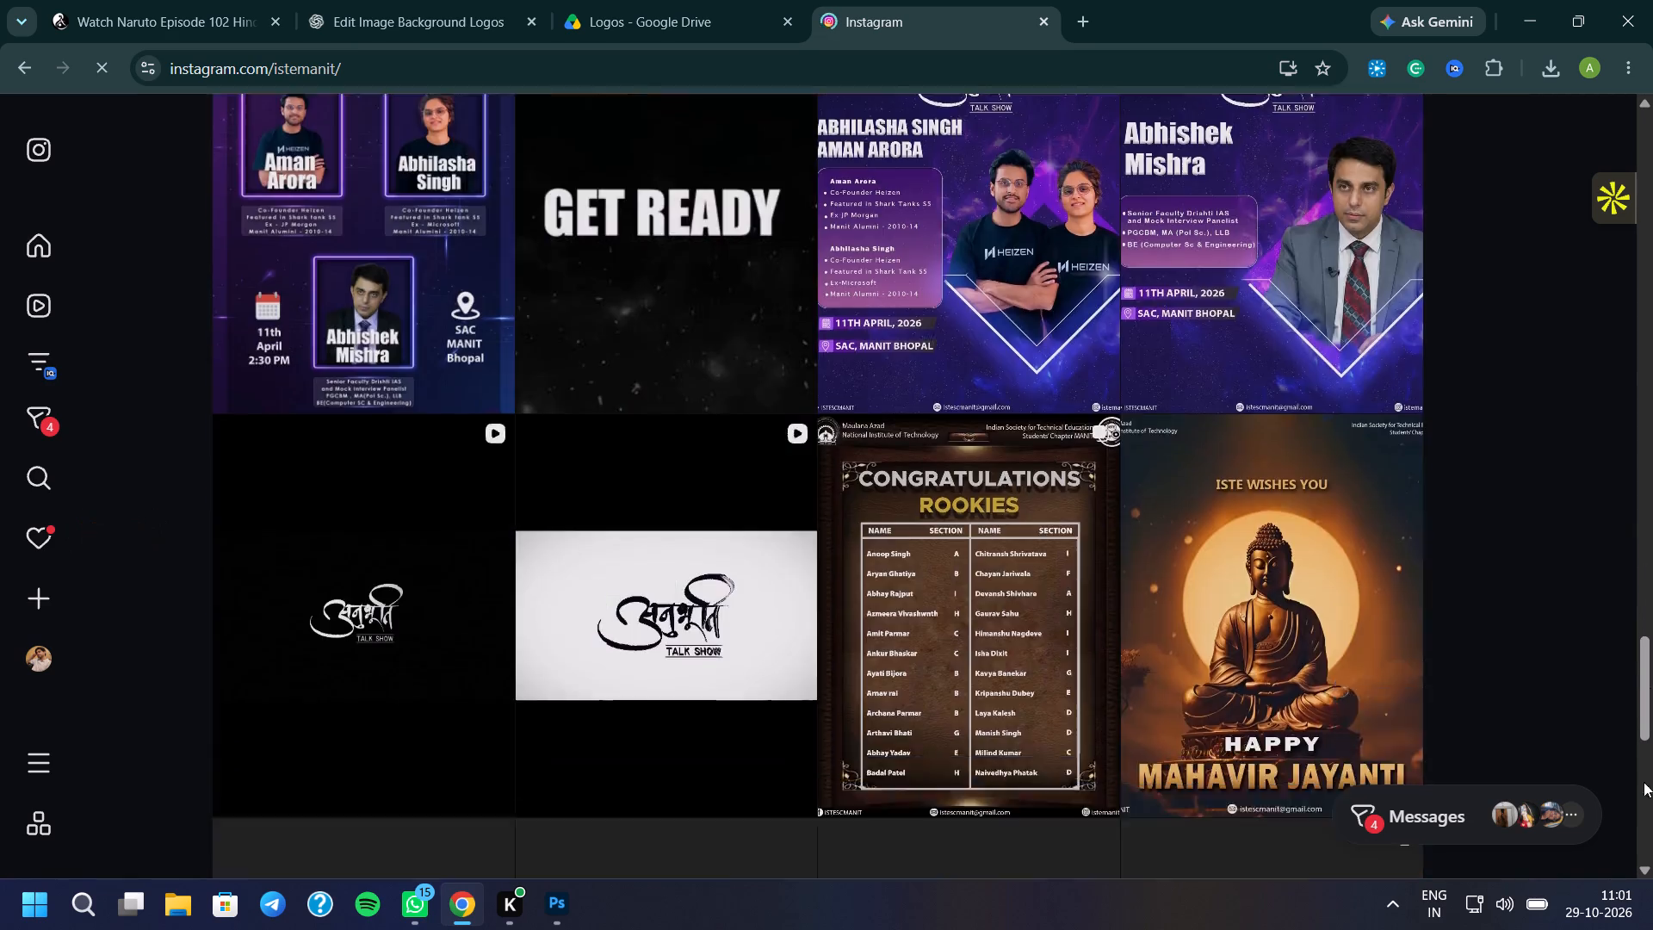
left_click_drag(1644, 782, 1635, 842)
left_click_drag(1646, 681, 1652, 718)
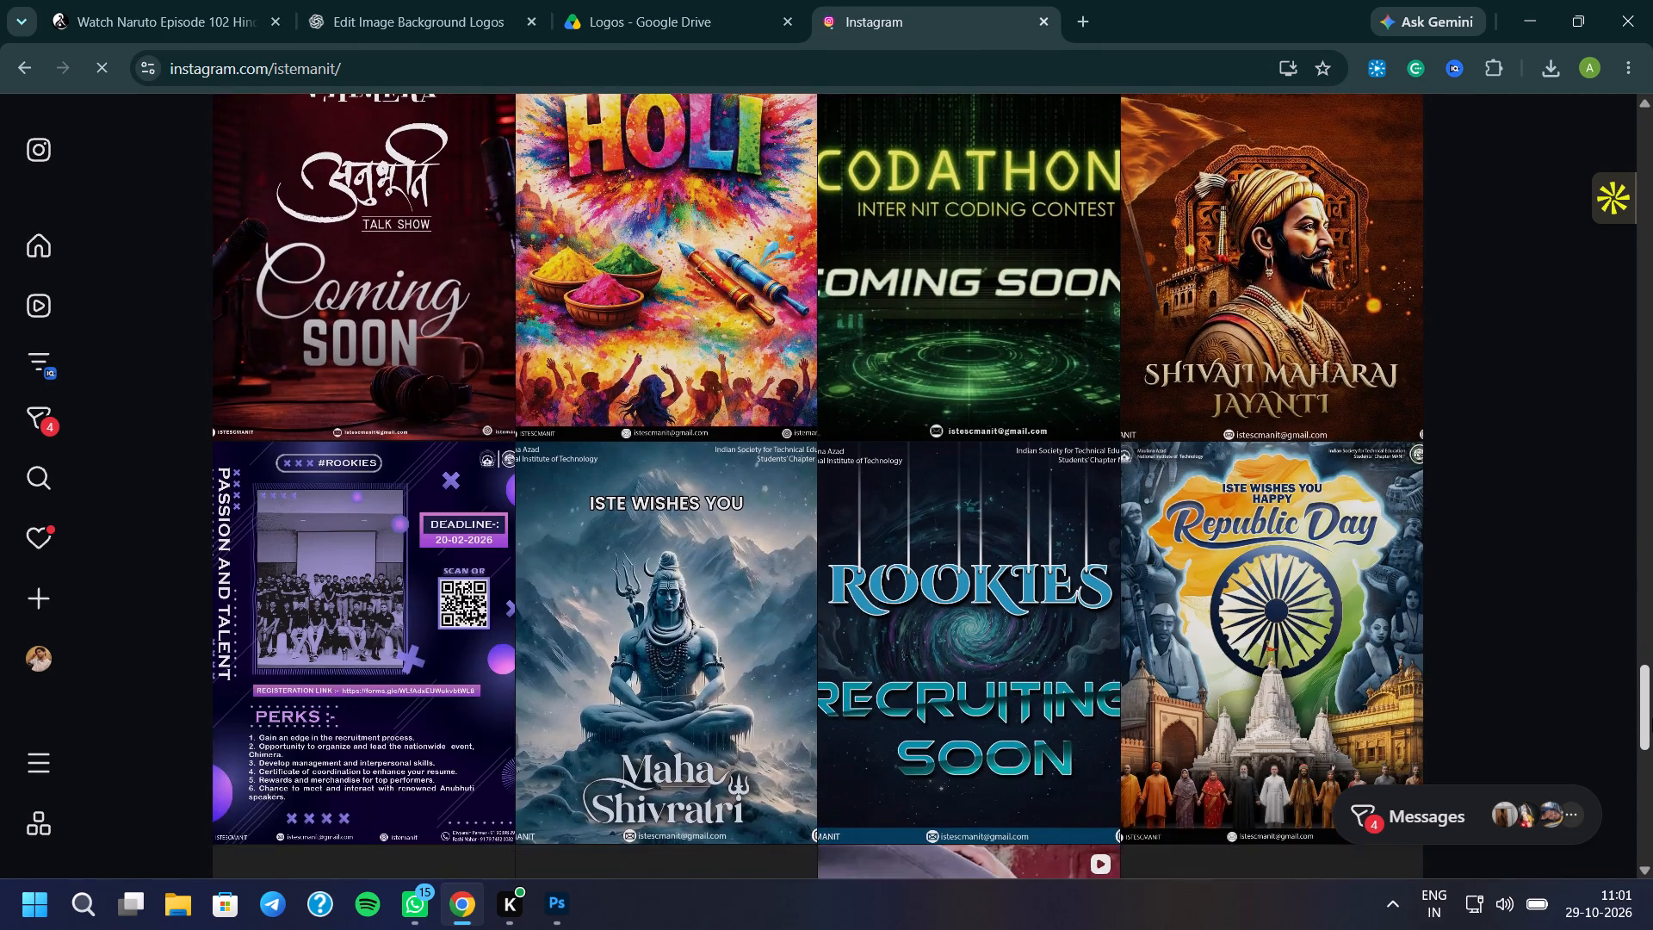
left_click_drag(1652, 718, 1640, 844)
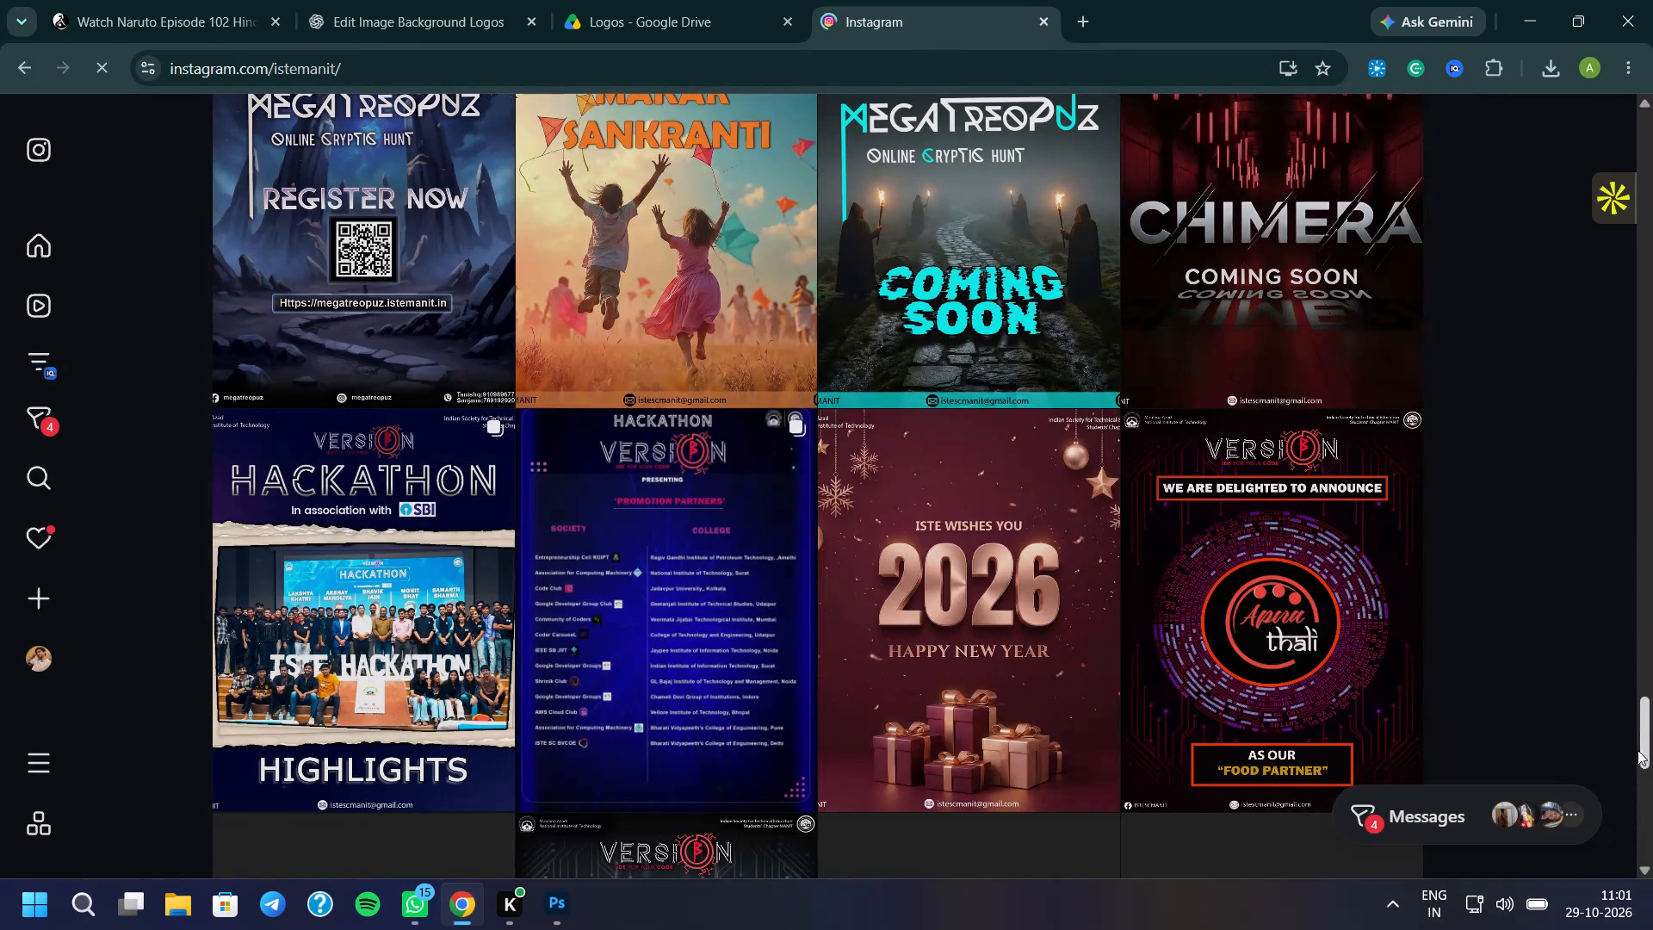
left_click_drag(1647, 695, 1652, 739)
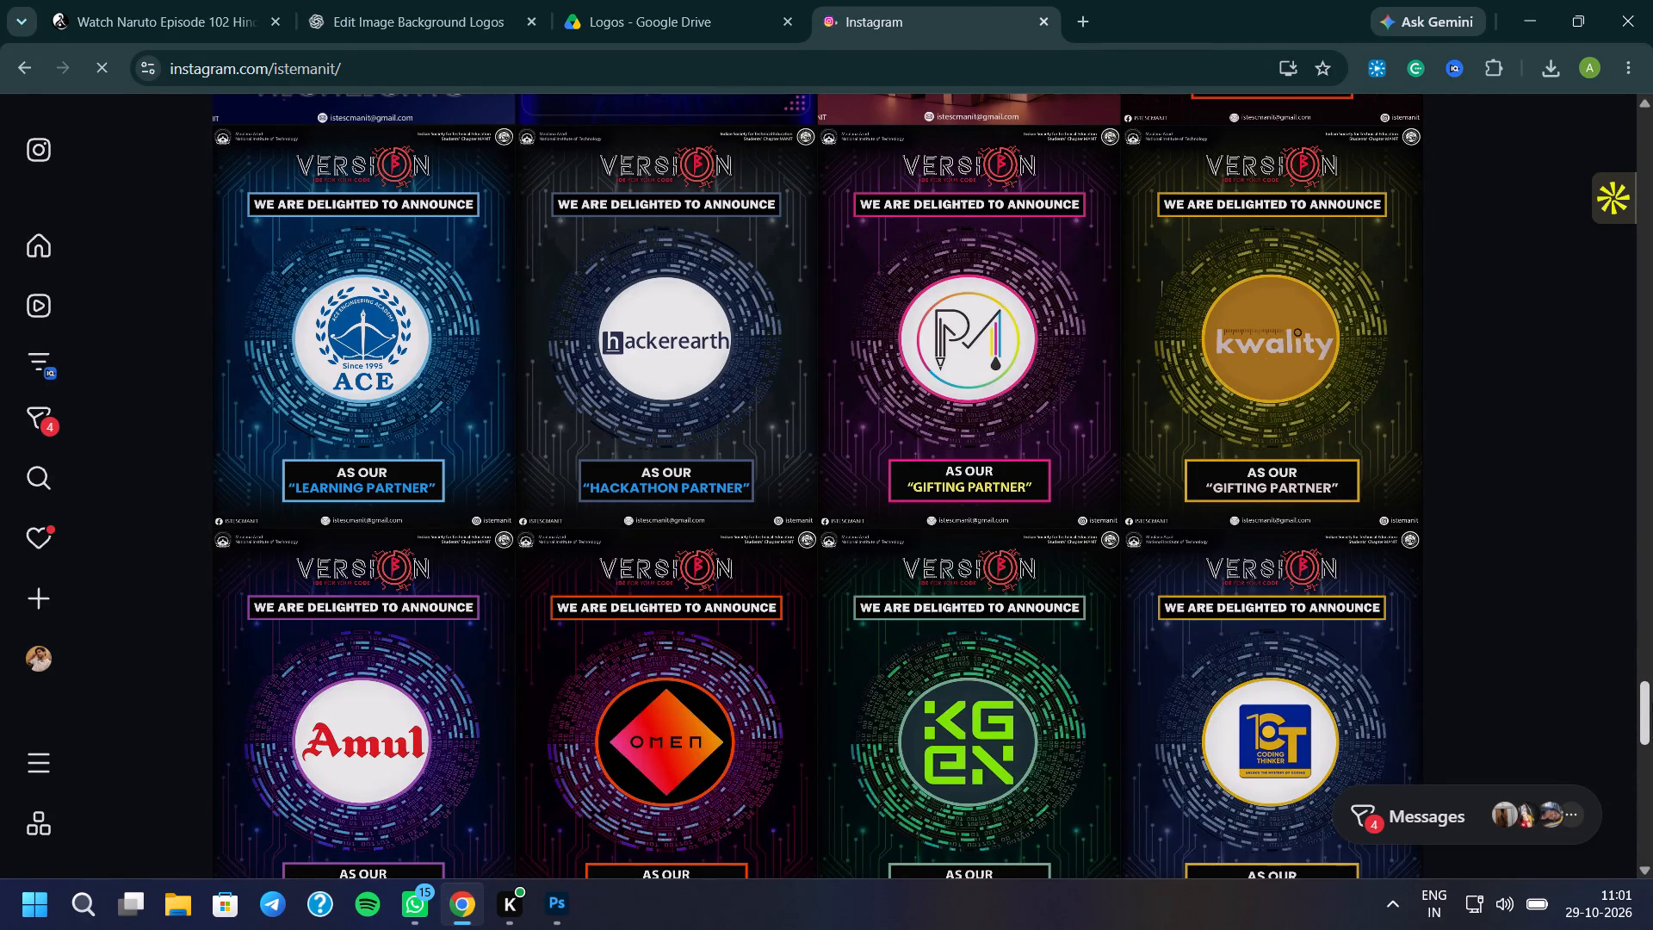
left_click_drag(1651, 696, 1643, 630)
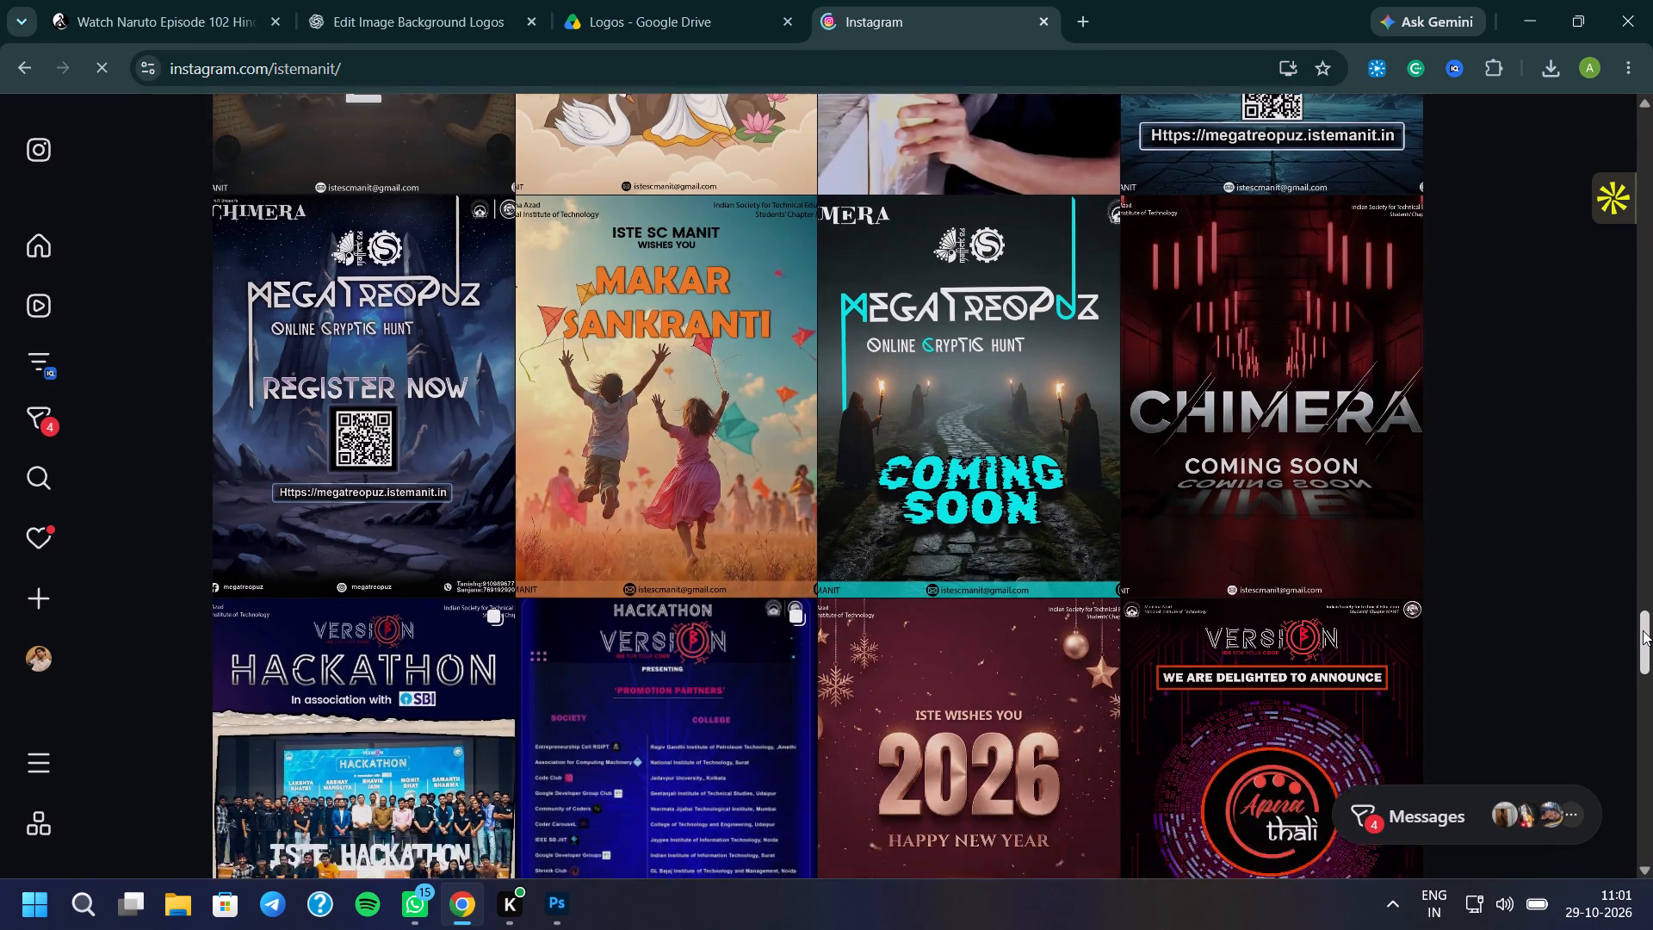
left_click_drag(1643, 630, 1649, 650)
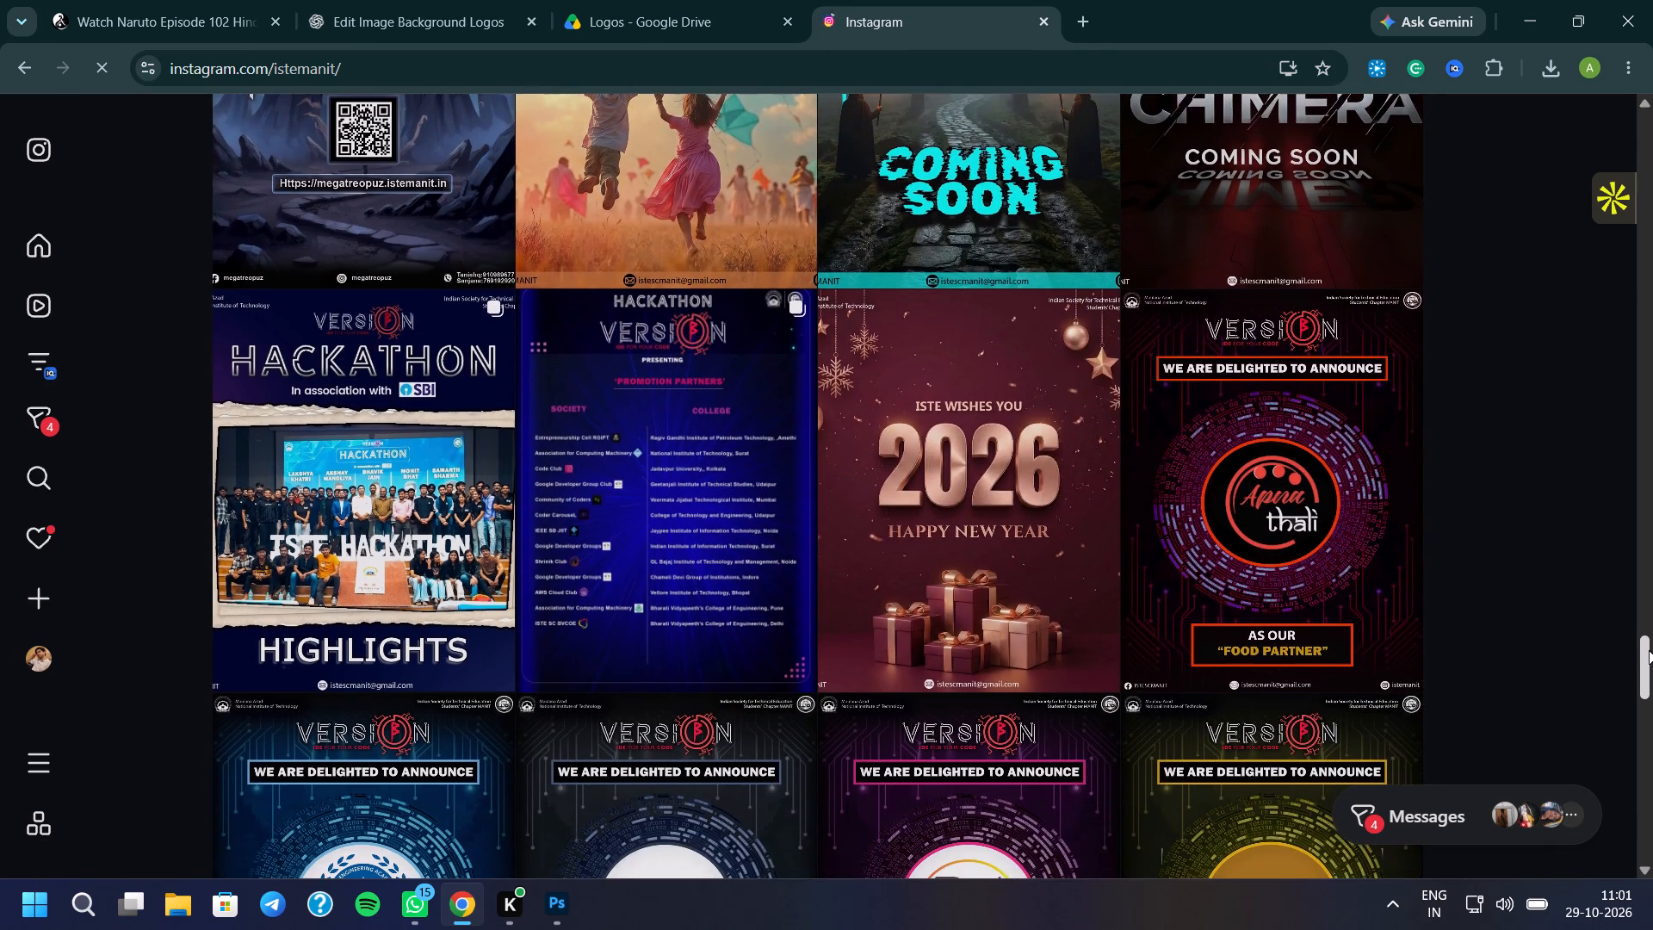
left_click_drag(1649, 650, 1652, 782)
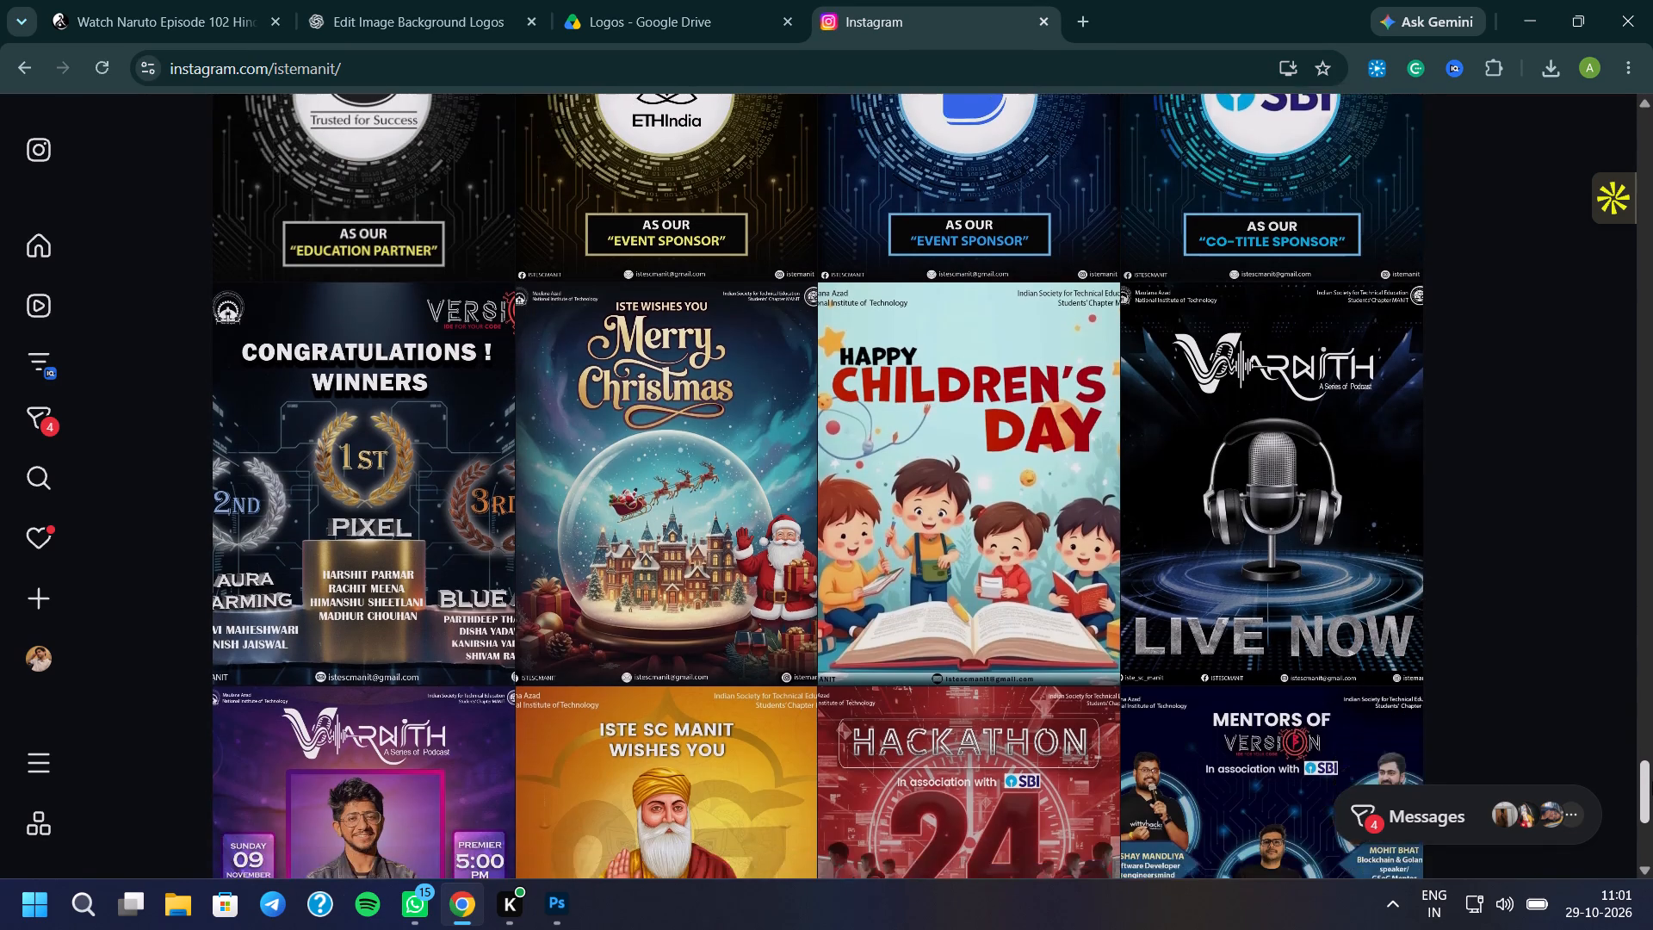
left_click_drag(1652, 782, 1652, 809)
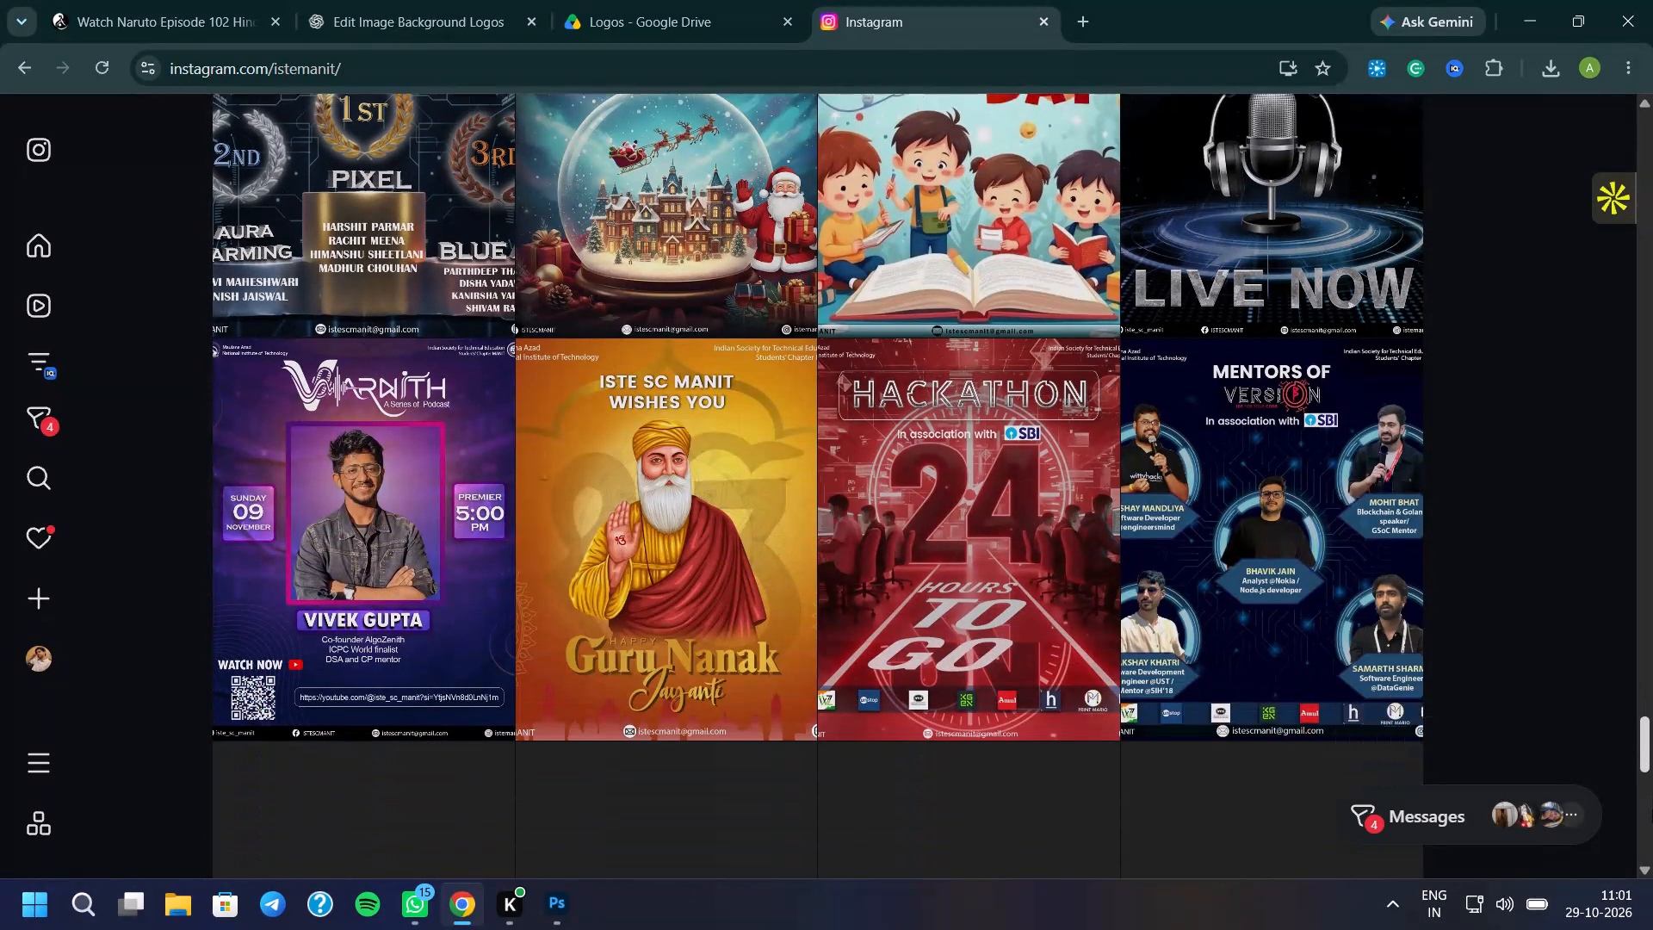
left_click_drag(1652, 809, 1650, 809)
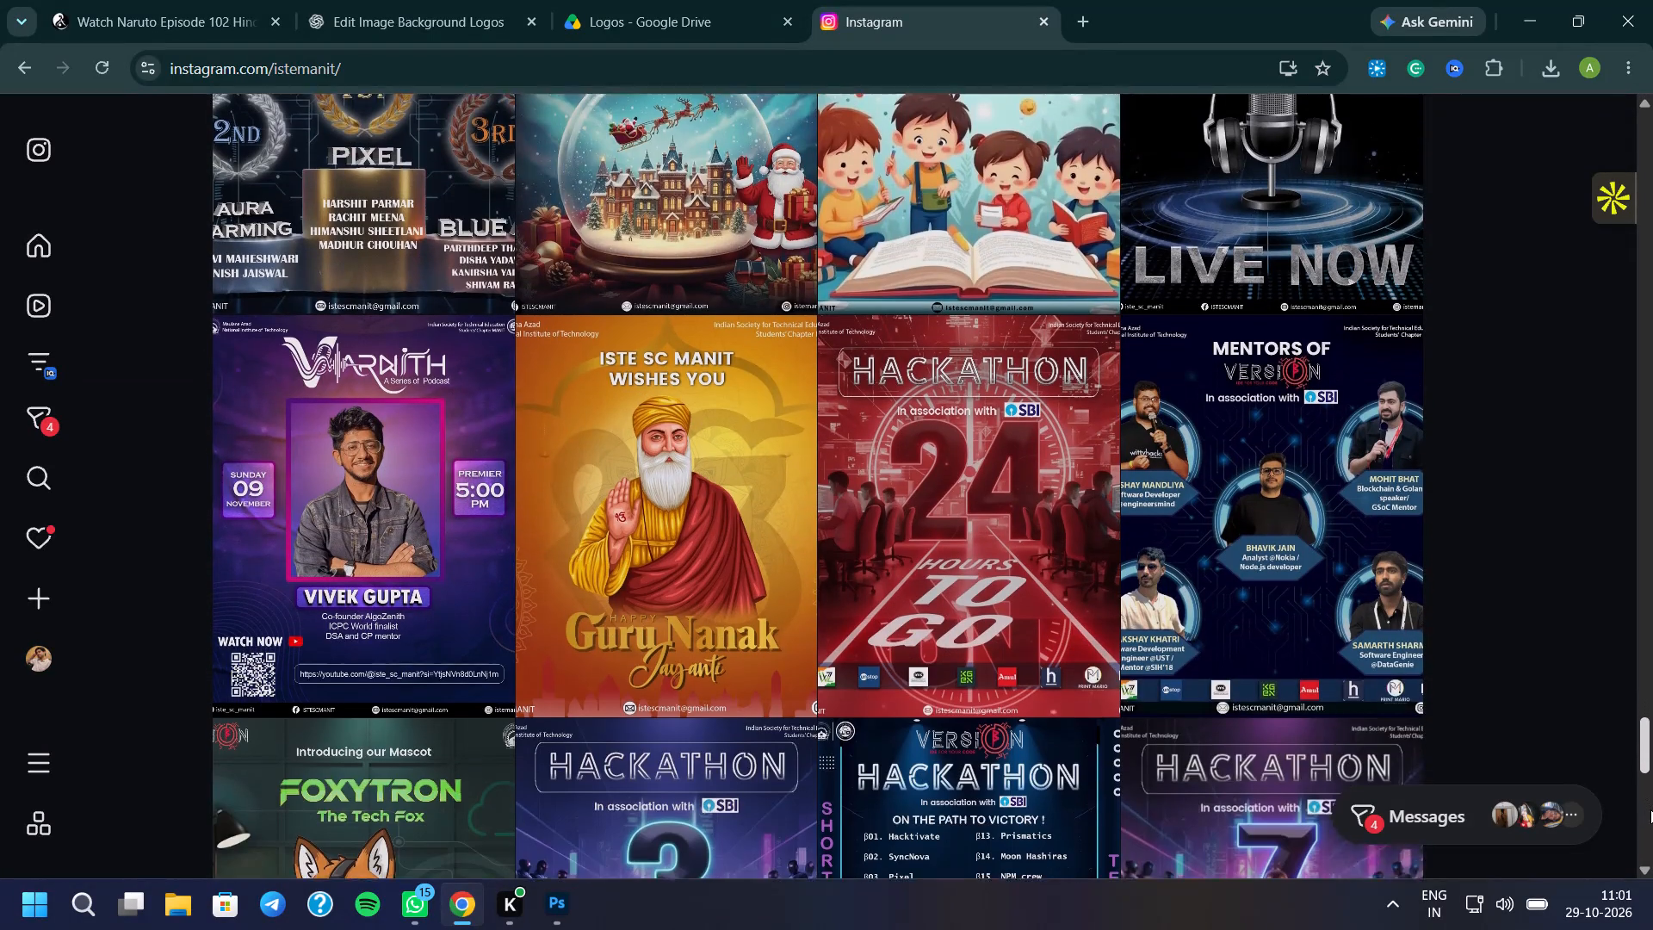
left_click_drag(1650, 809, 1652, 830)
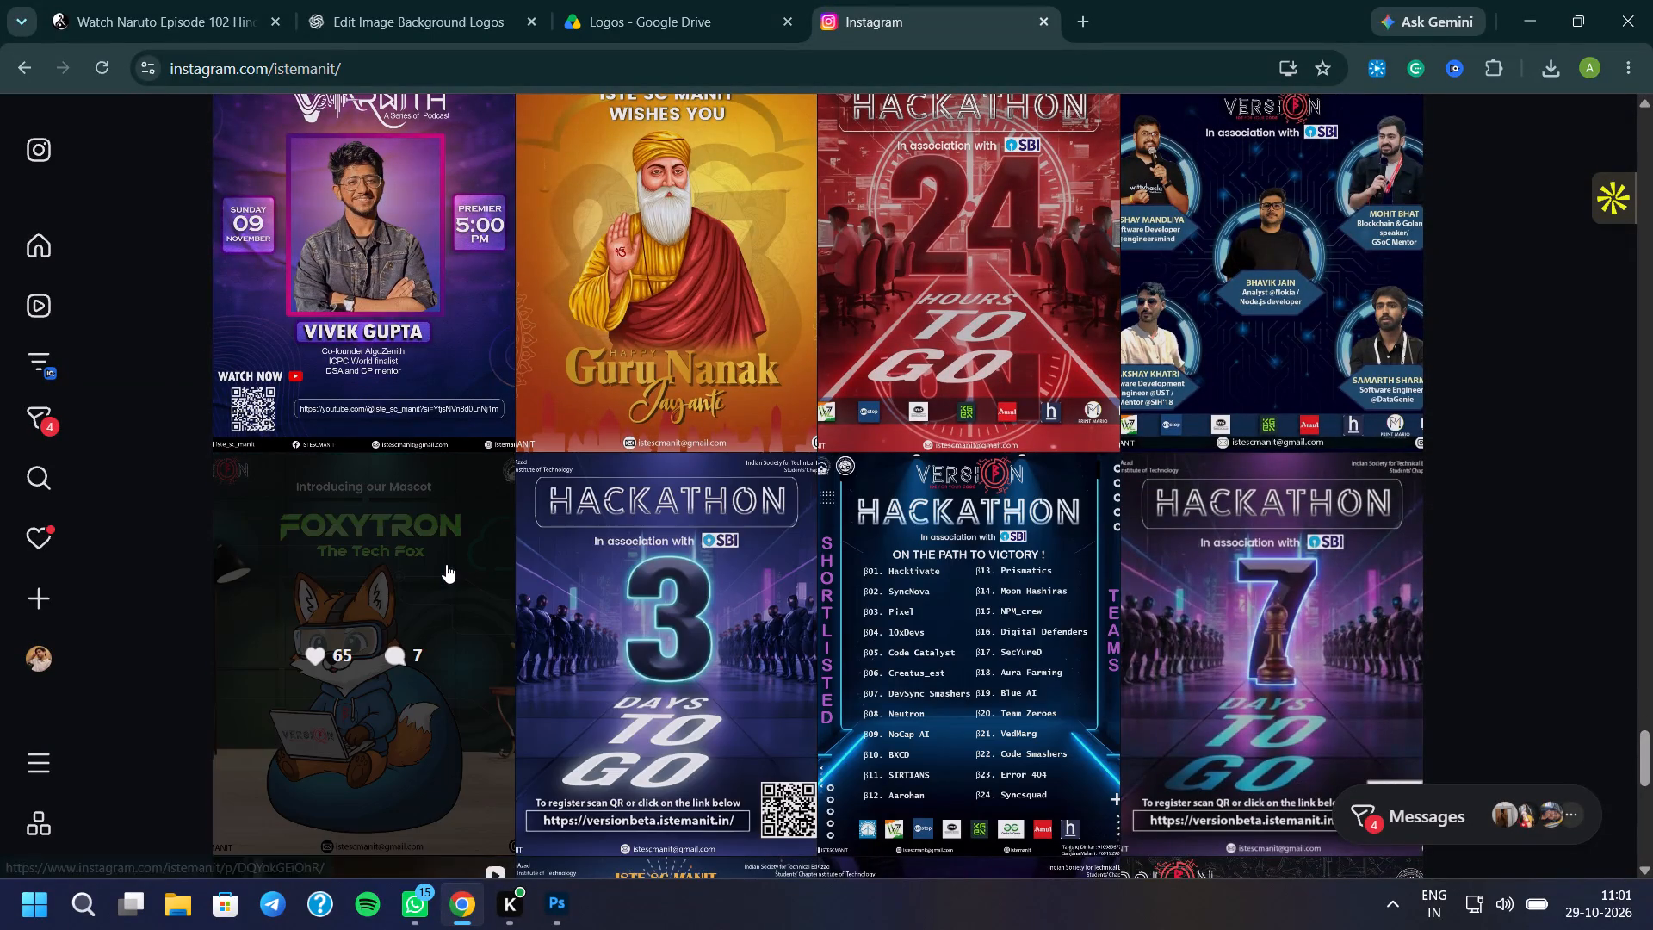
left_click(442, 555)
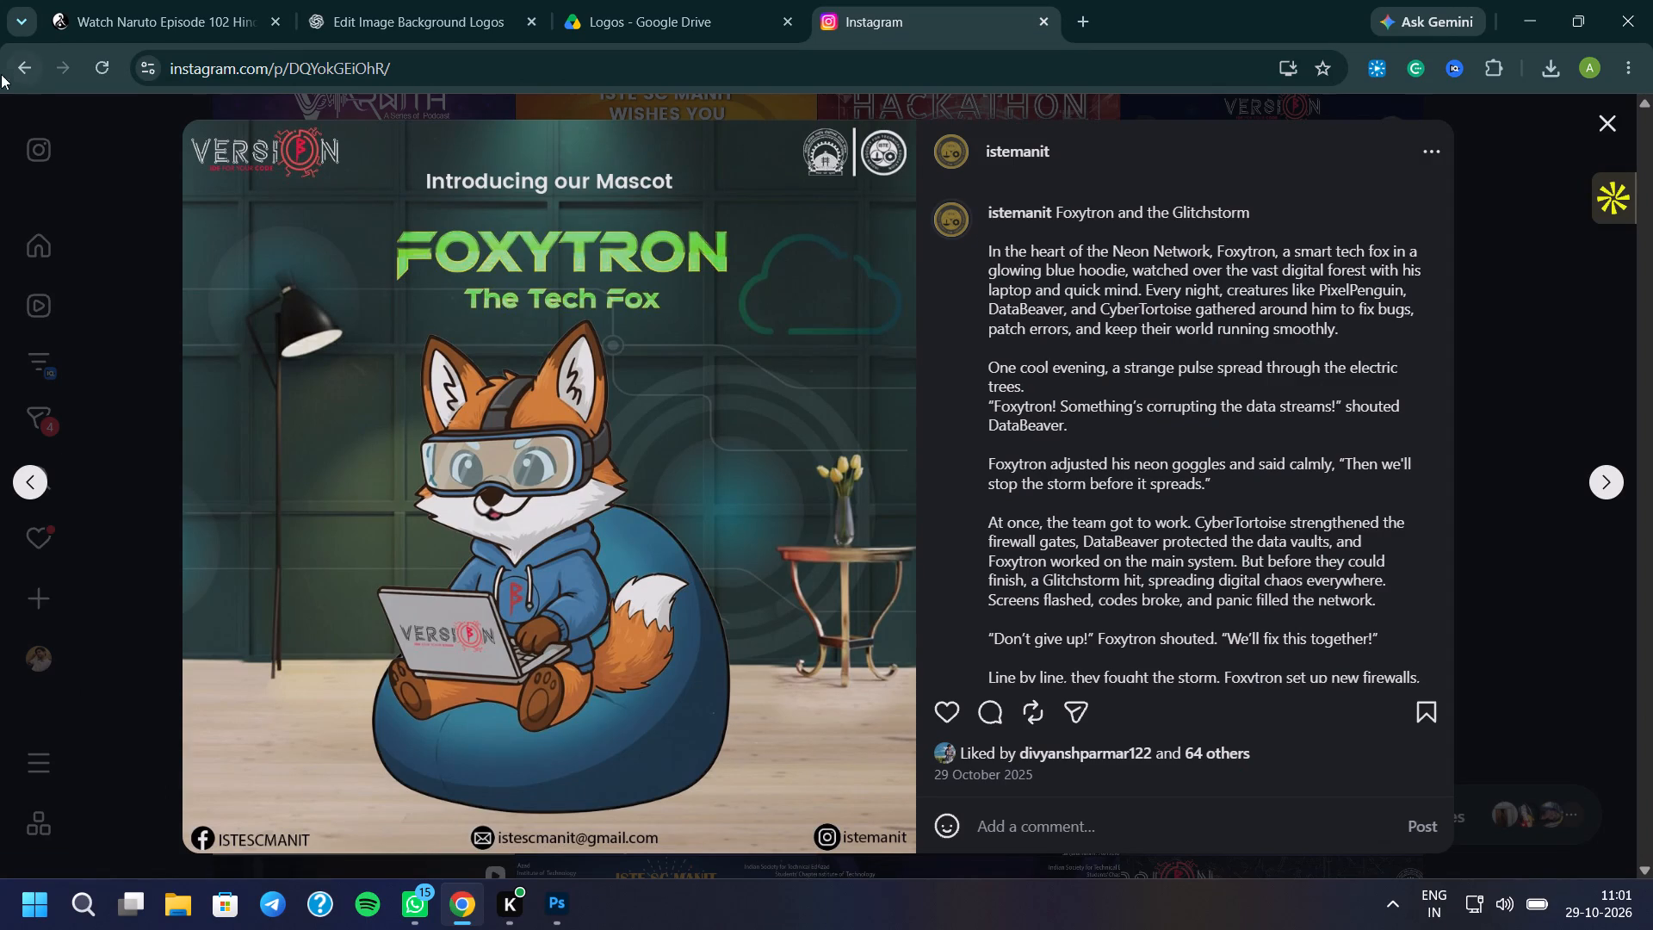
Switch to Photoshop and create the new 1080 x 1080 px document at 72 ppi.
left_click(553, 909)
left_click(1220, 750)
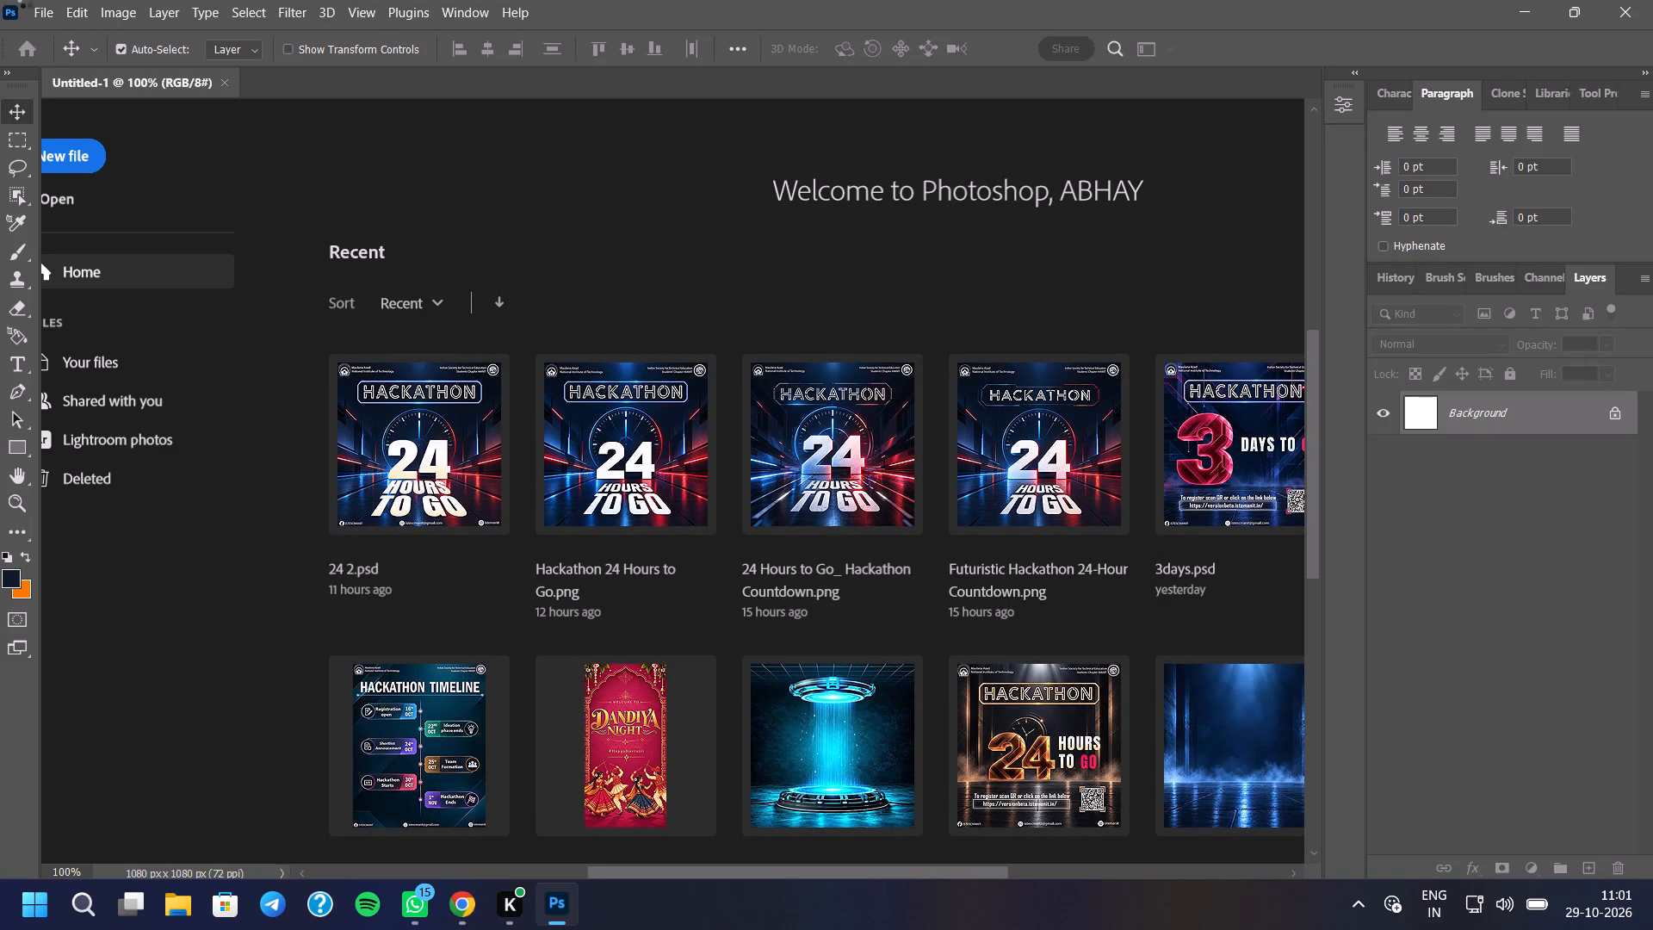
Bring up the file browser for opening an existing file in Photoshop.
left_click(46, 15)
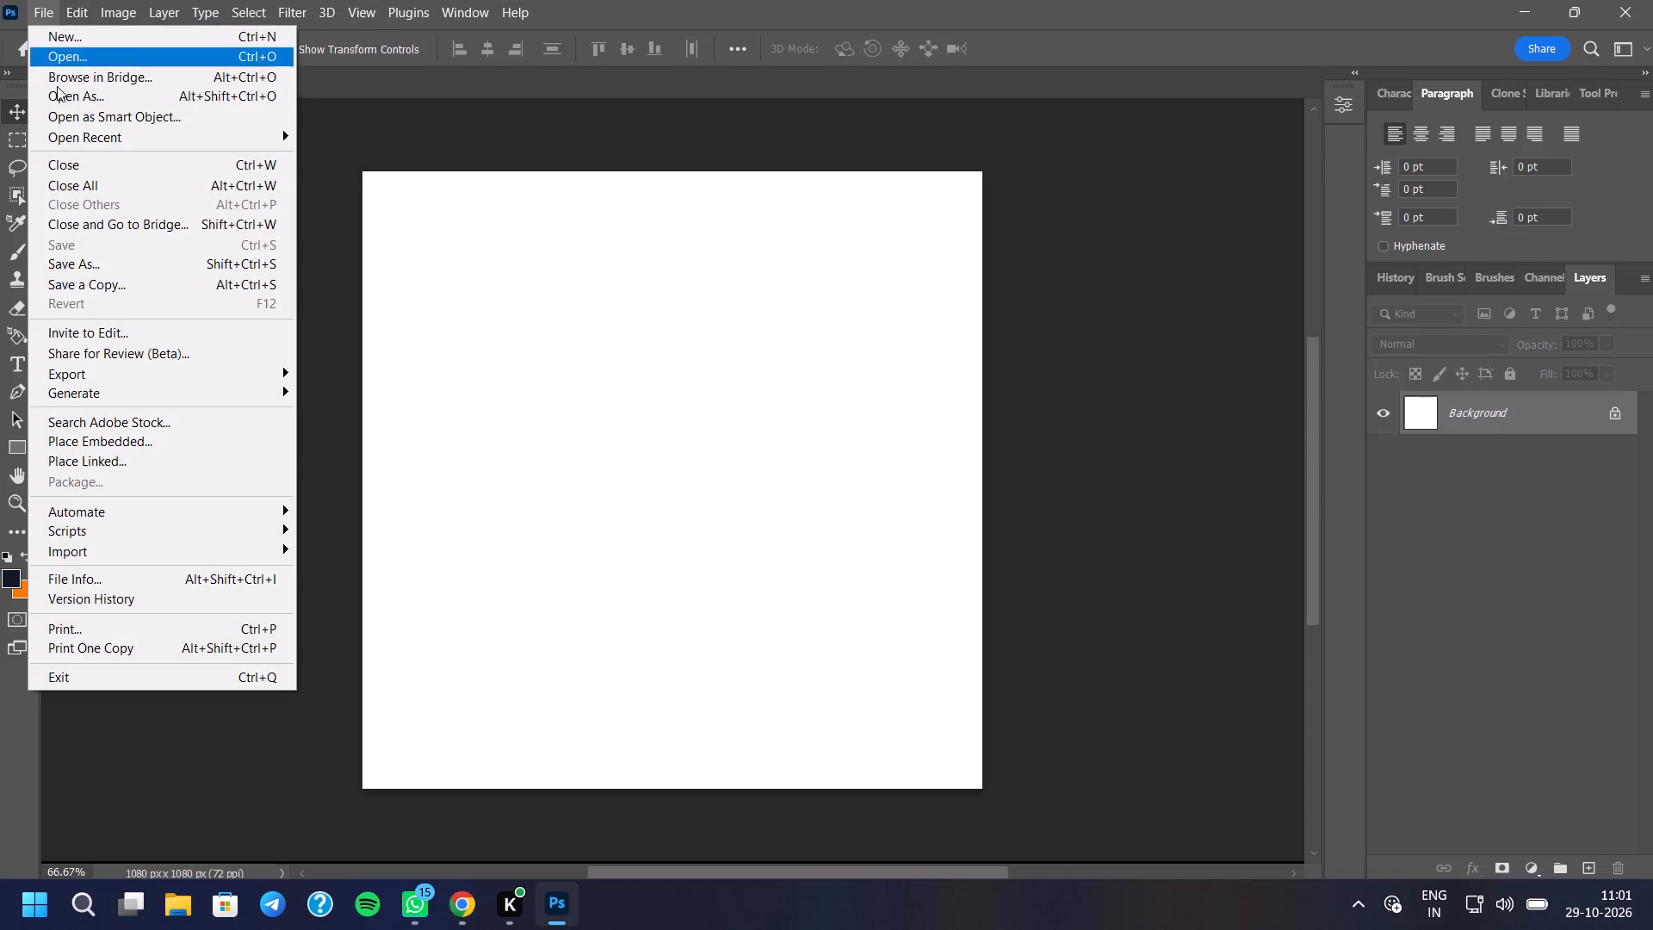
left_click(69, 59)
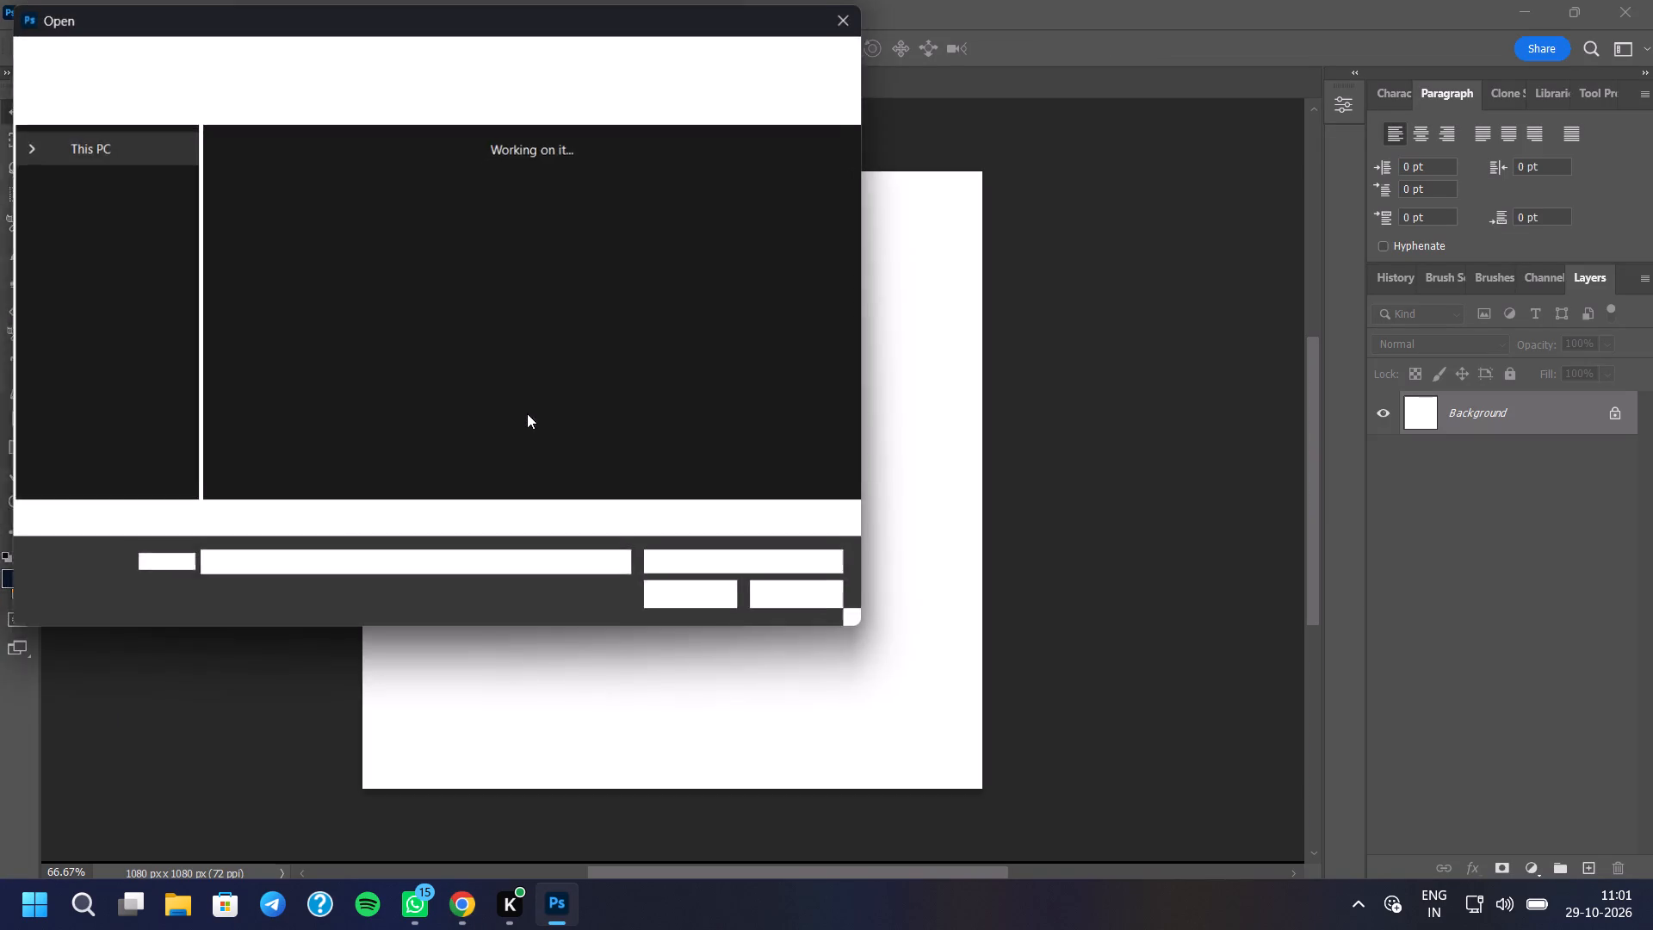
Open the image "Chibi Dragon in a Cozy Tech Room" from the New folder in photoshop.
scroll(402, 359, "down", 3)
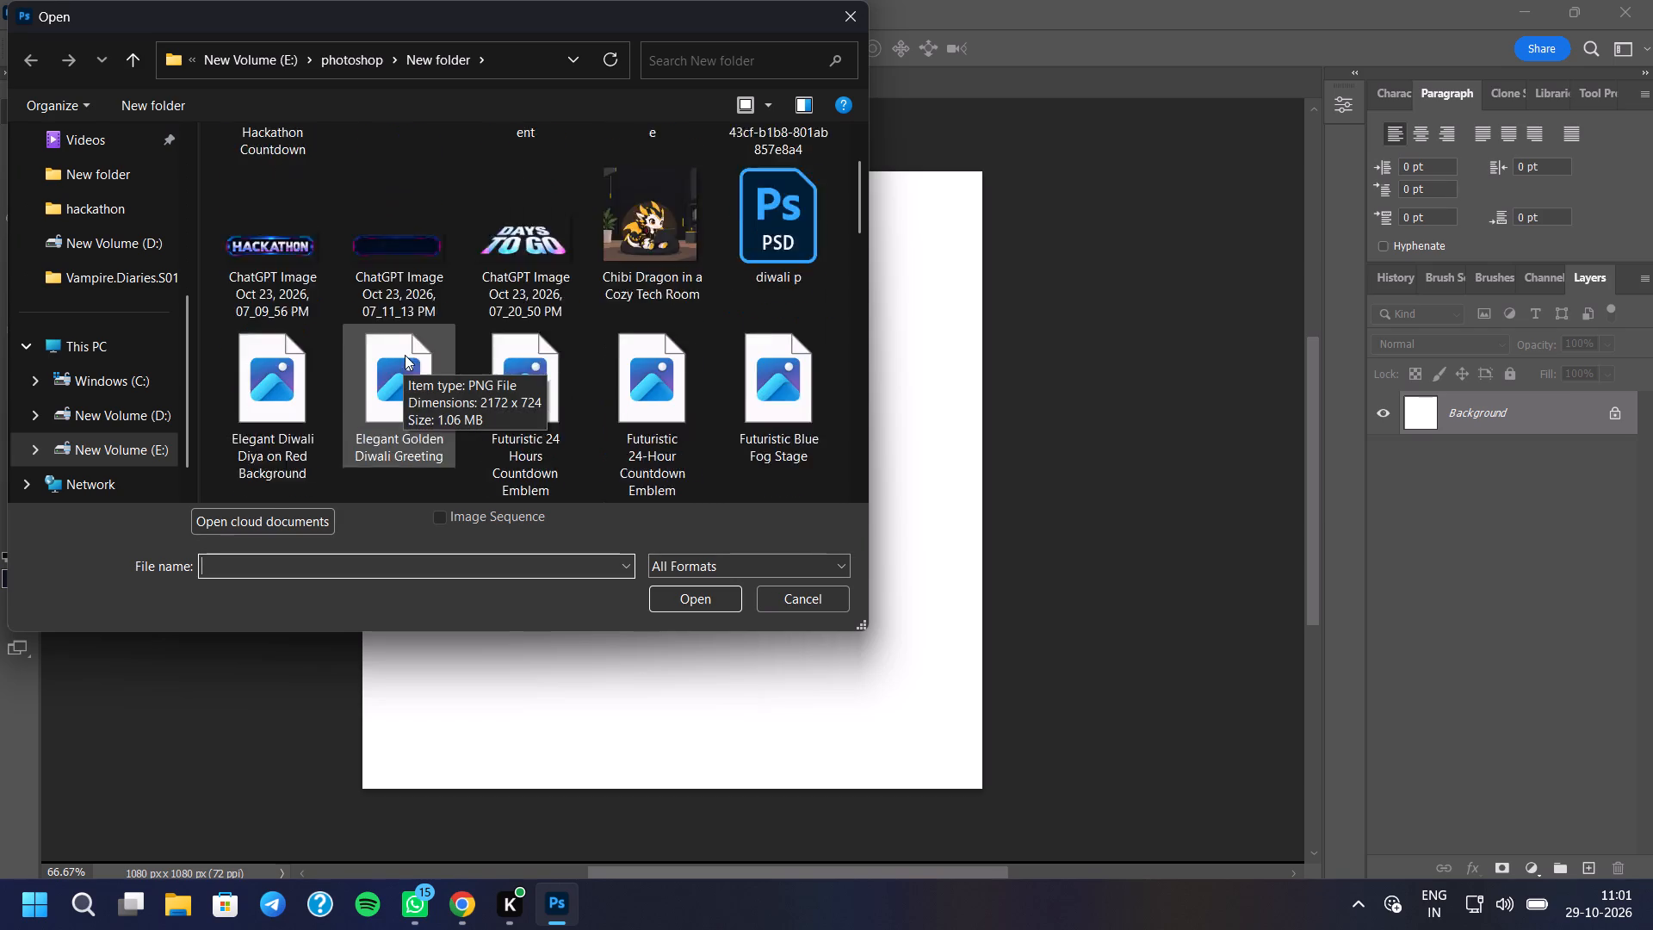
scroll(413, 351, "up", 1)
left_click_drag(622, 196, 626, 198)
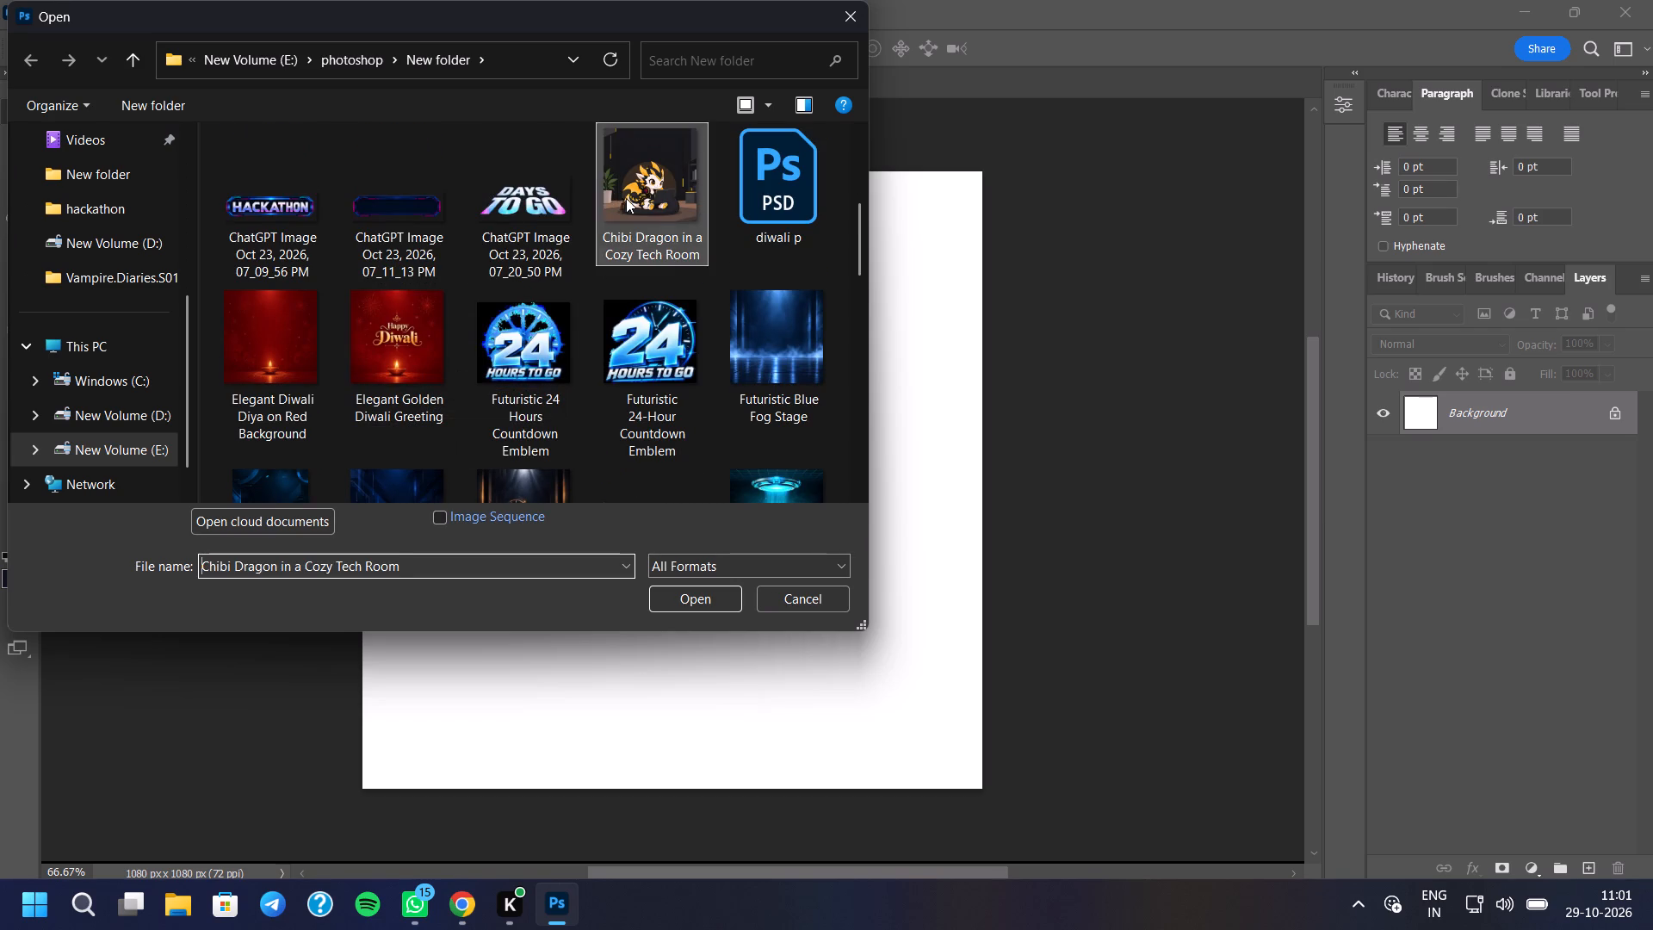
left_click_drag(626, 198, 984, 583)
double_click(657, 232)
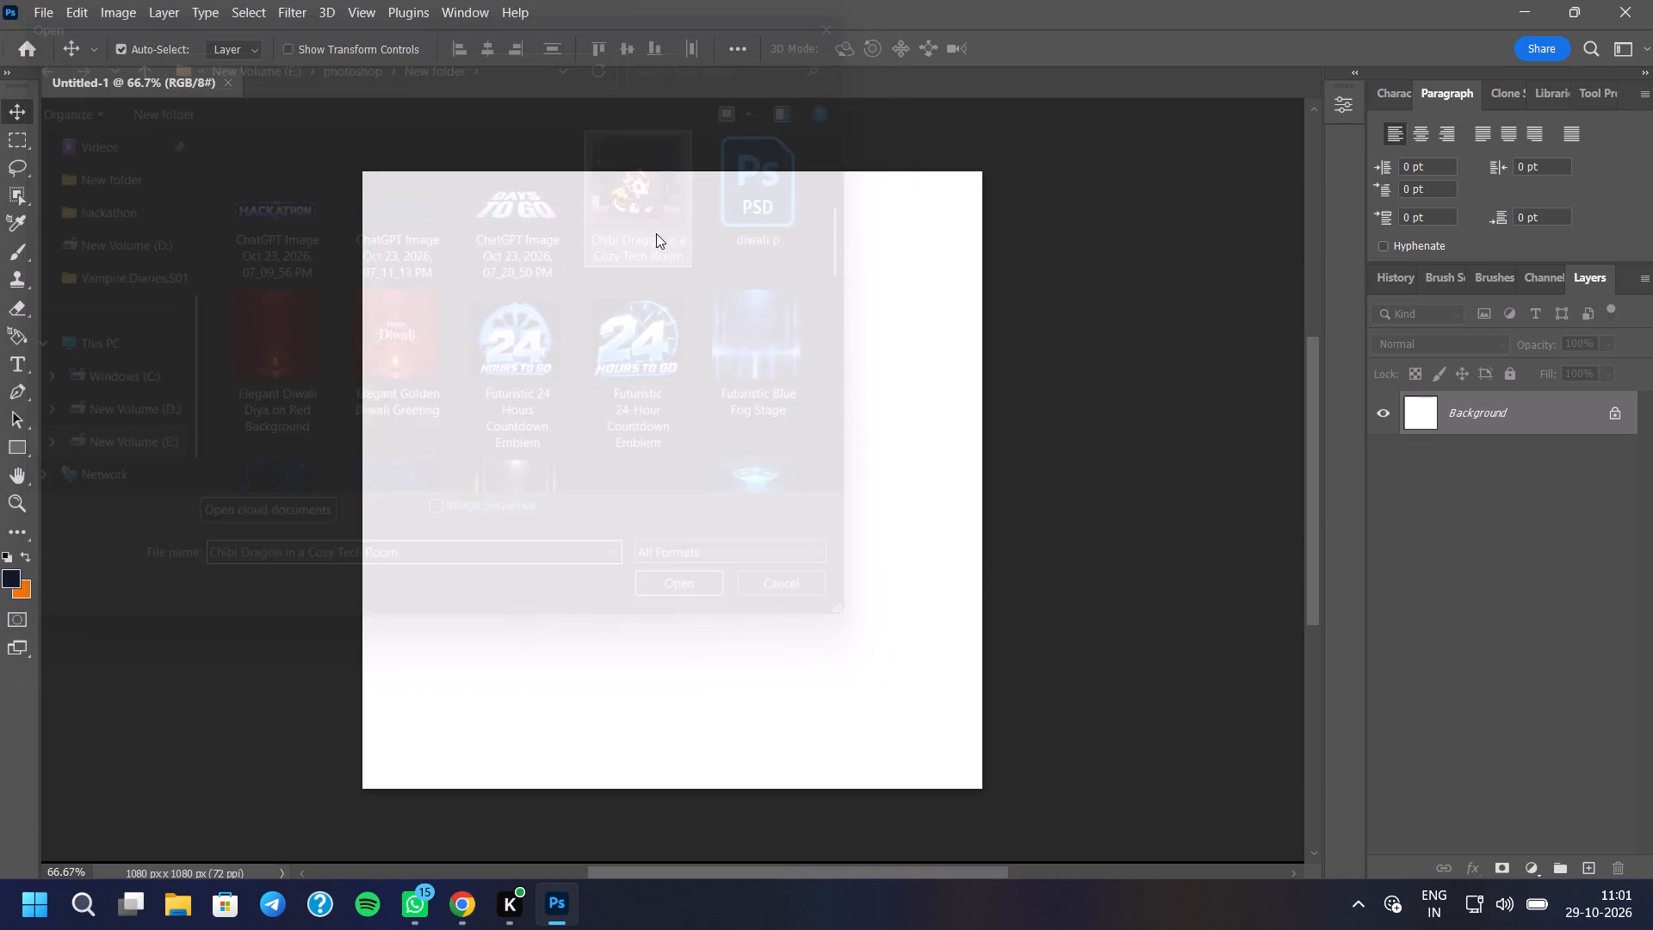
Copy the dragon image's layer into the Untitled-1 document and convert it to a smart object.
left_click_drag(1500, 413, 414, 164)
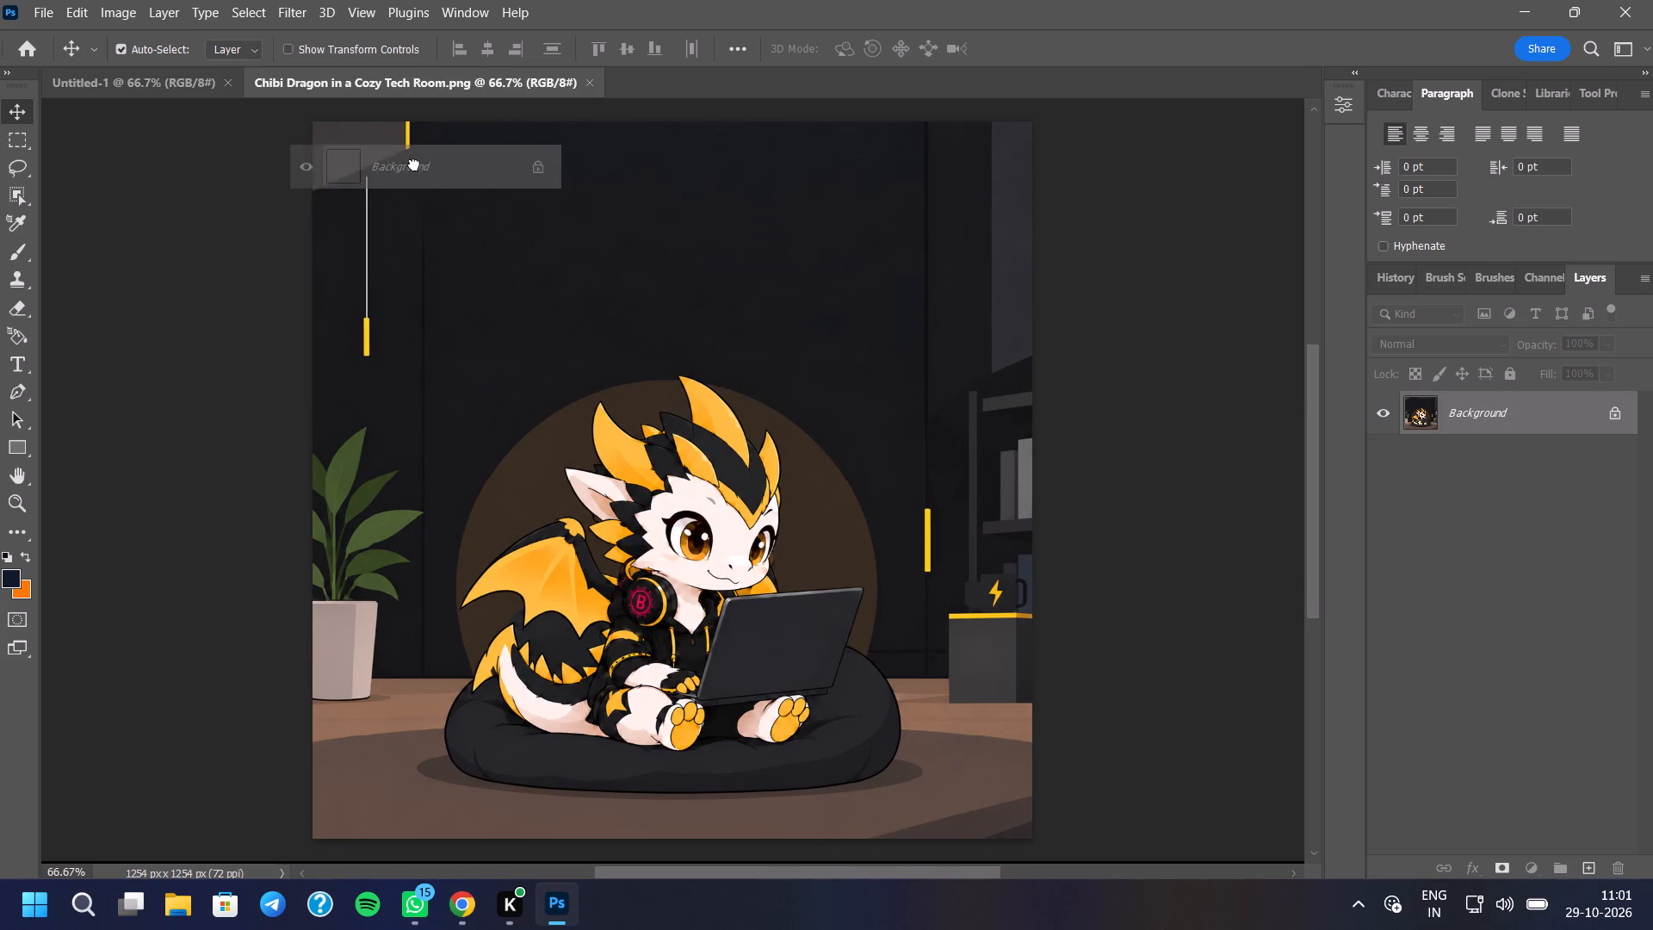
left_click_drag(414, 164, 631, 486)
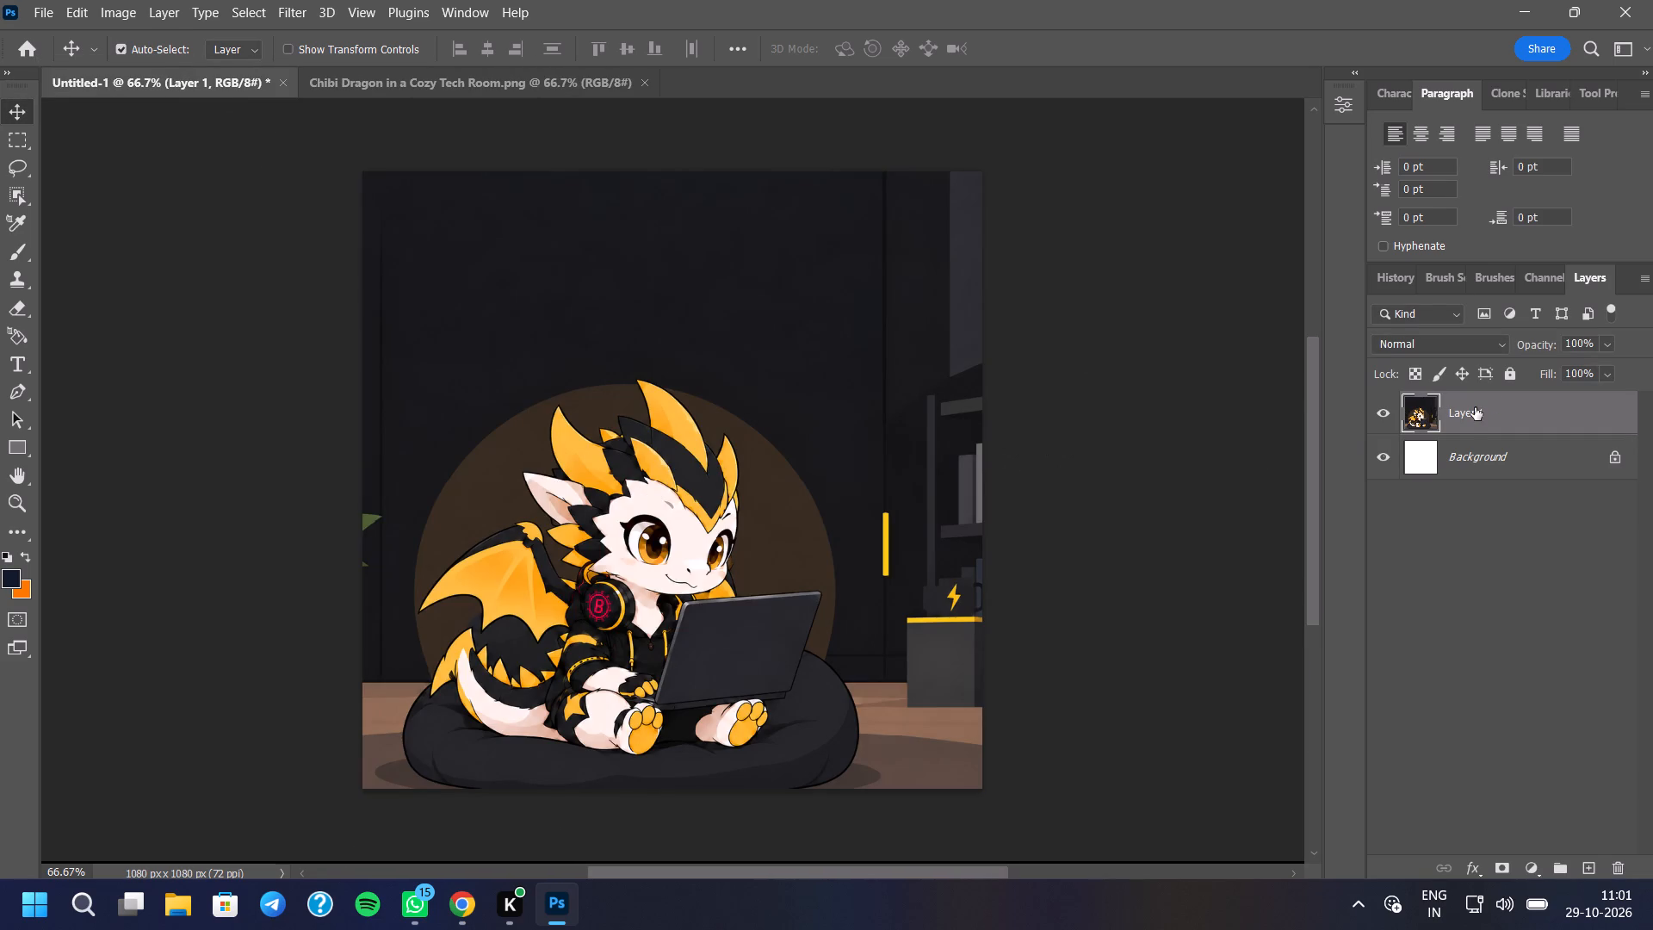
right_click(1475, 407)
left_click(1267, 313)
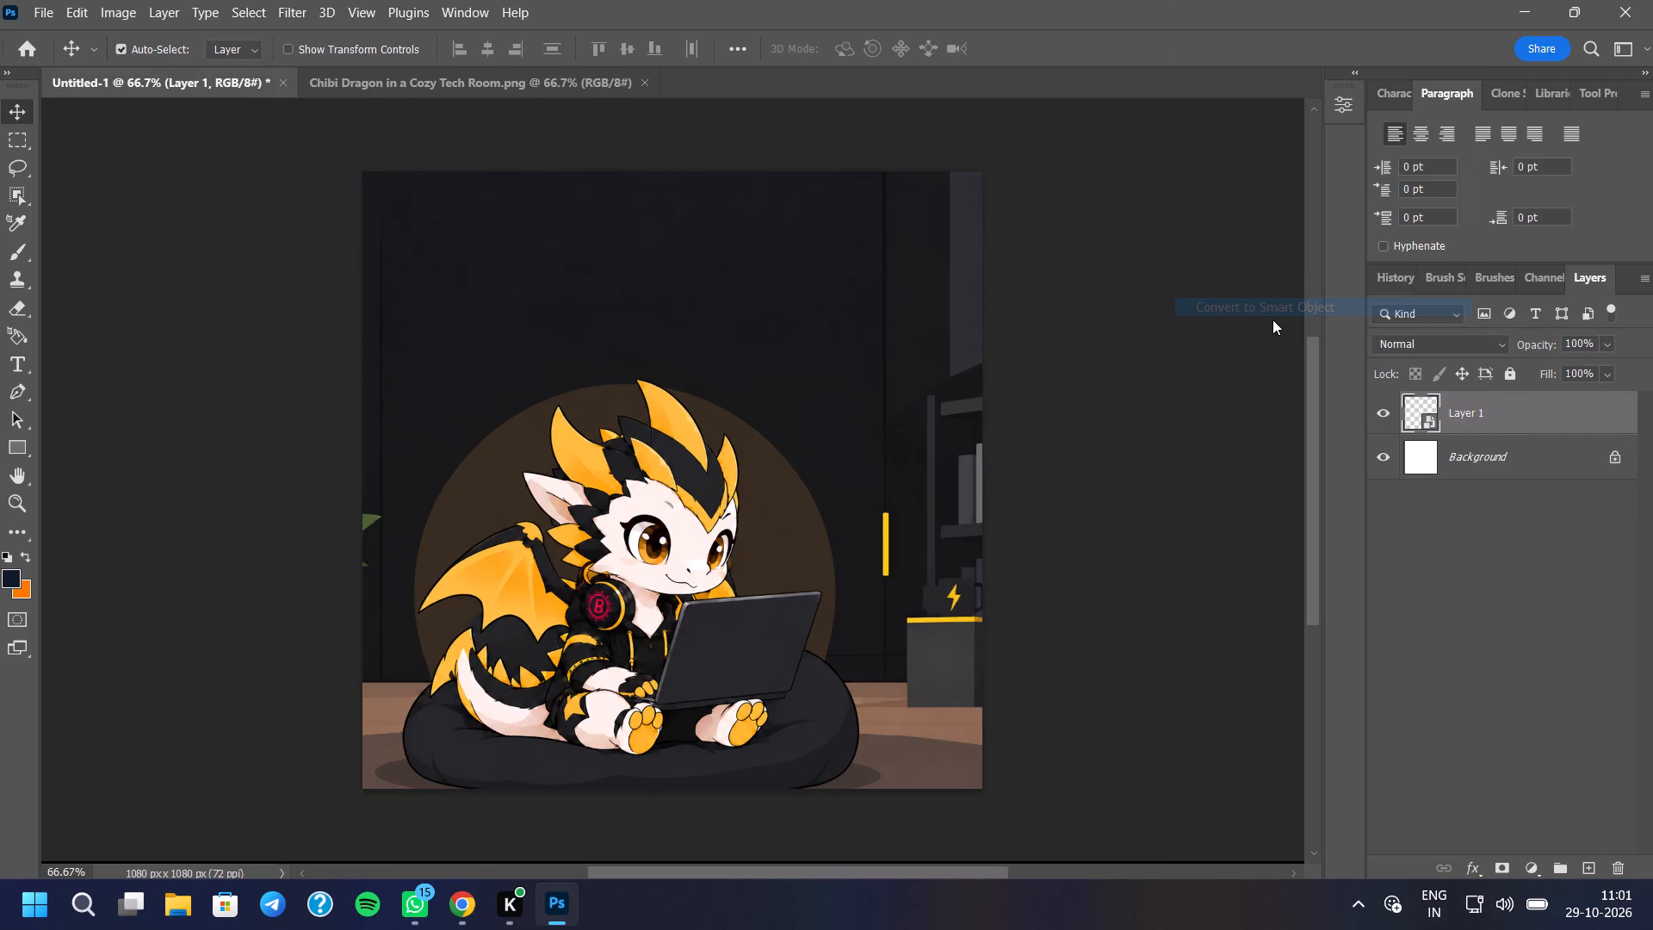
Free-transform the dragon layer to about 86.5% and position it so the whole scene fits the square canvas.
key("ctrl+t")
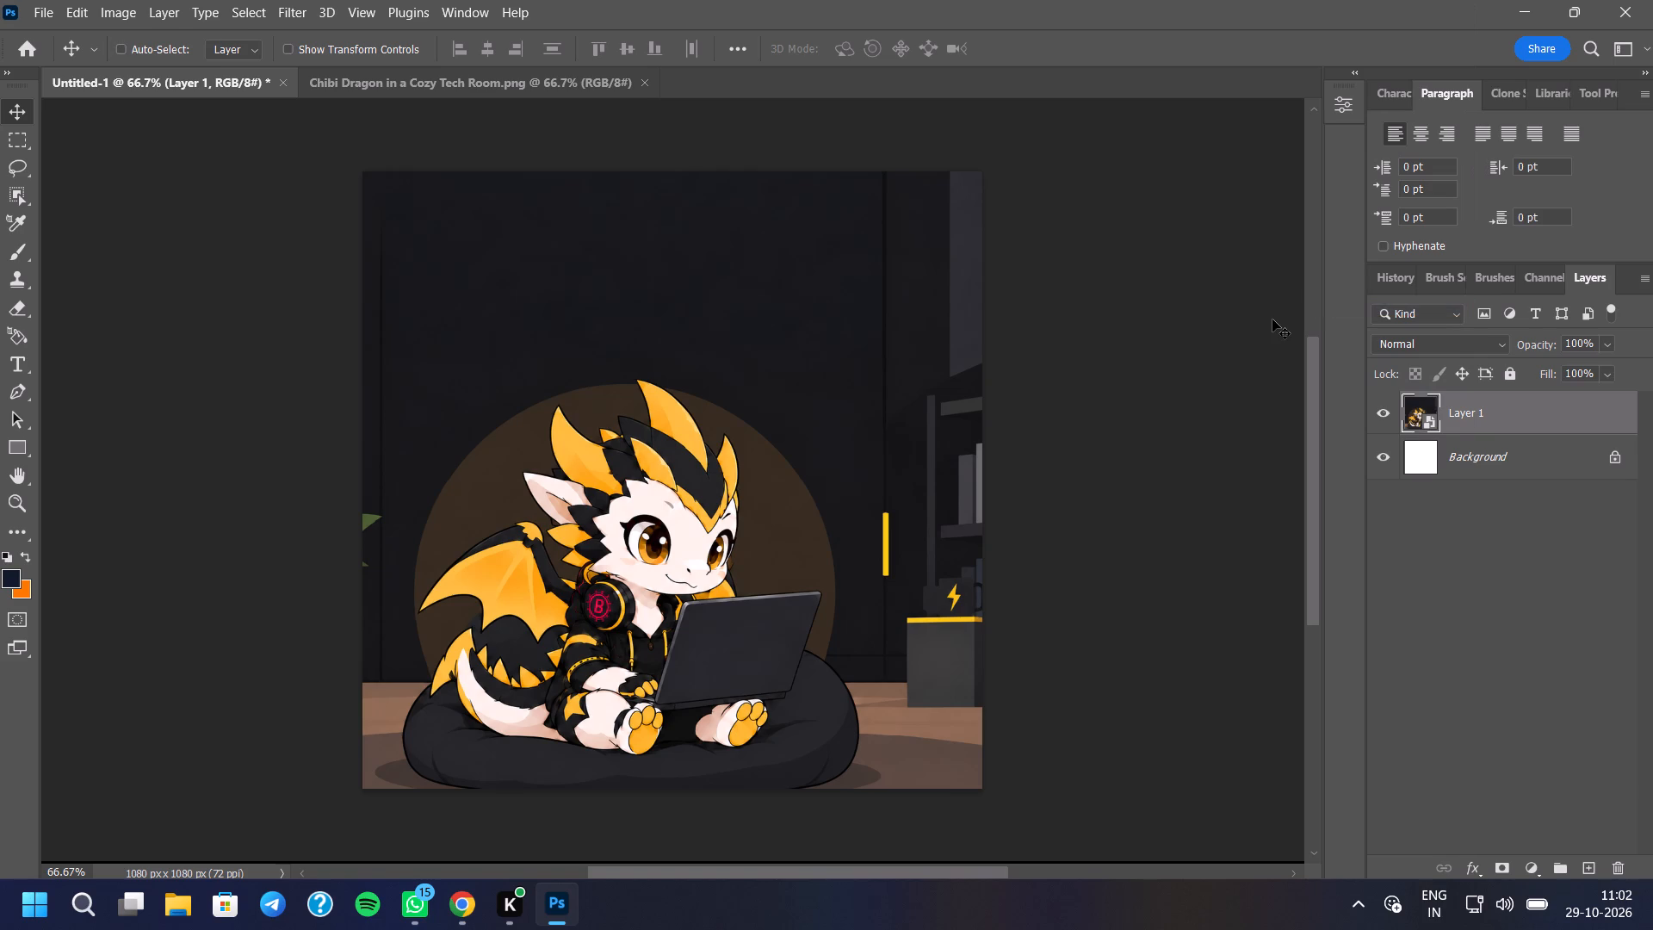
scroll(589, 280, "down", 2)
left_click_drag(319, 146, 335, 159)
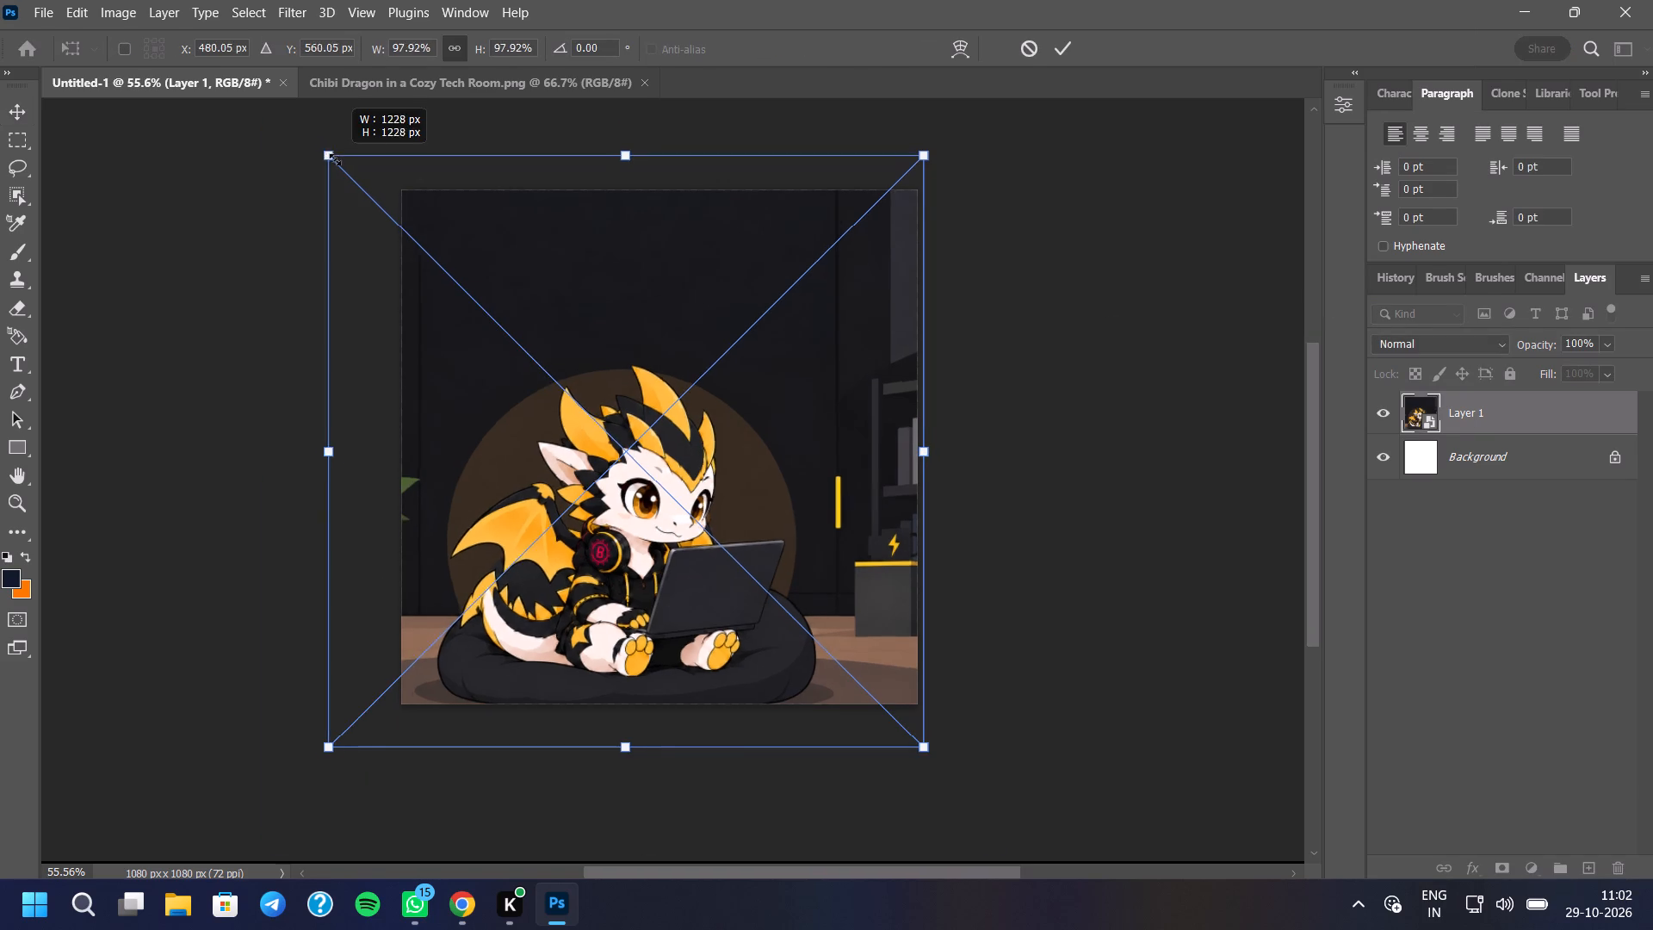
left_click_drag(335, 159, 386, 179)
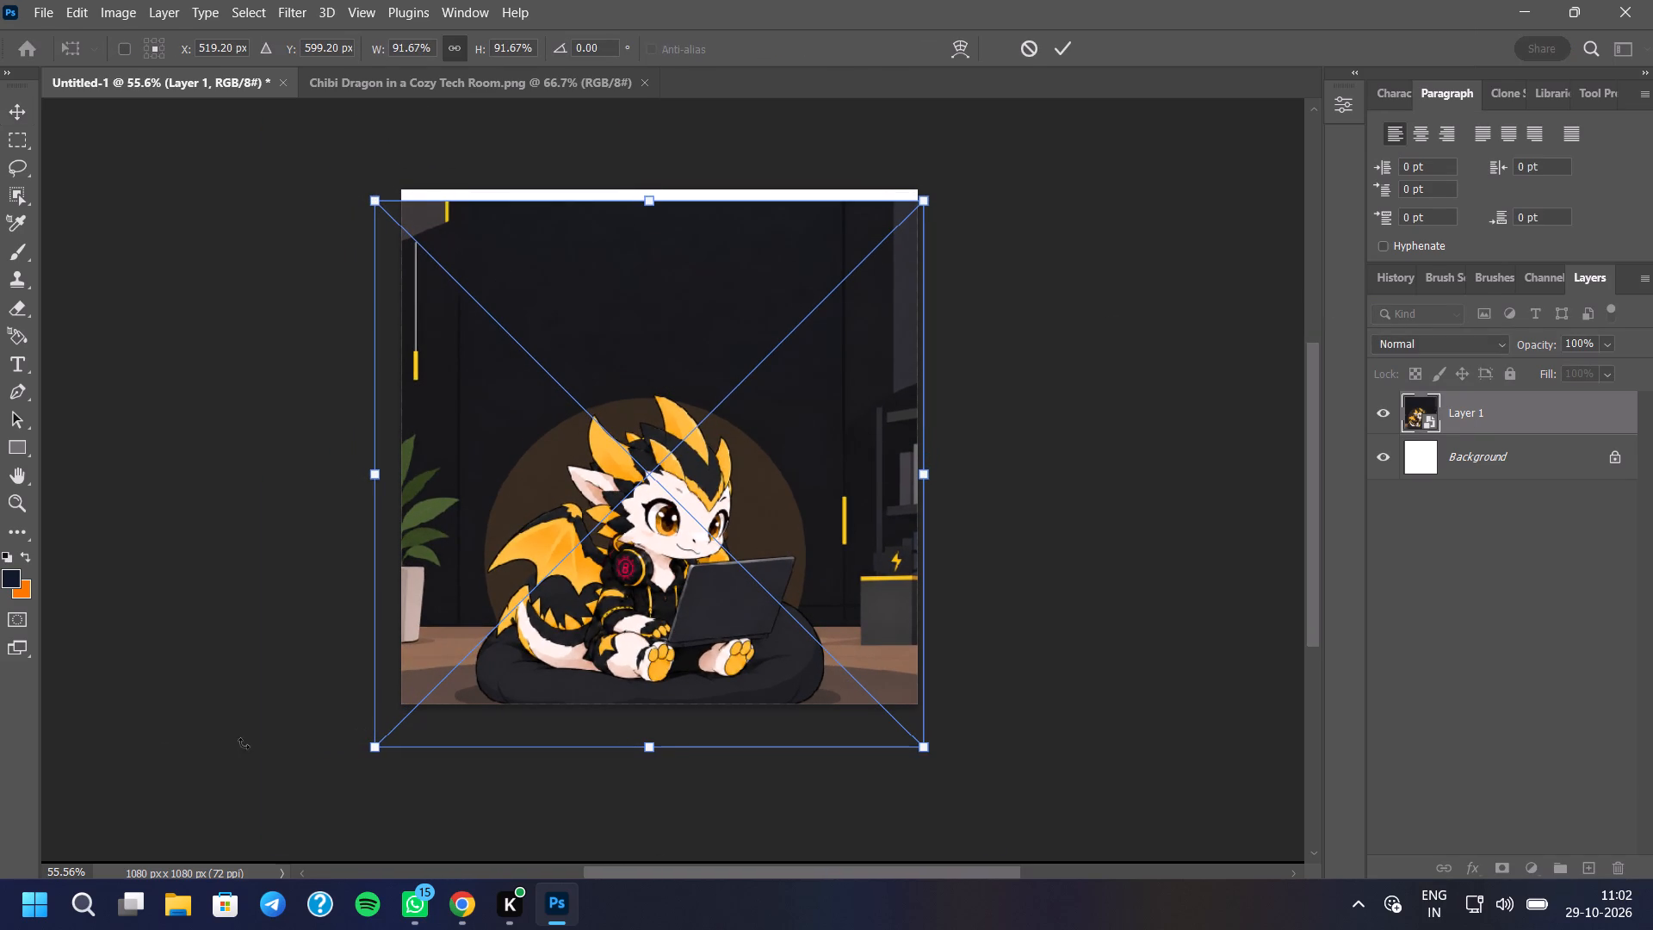
left_click_drag(379, 748, 406, 706)
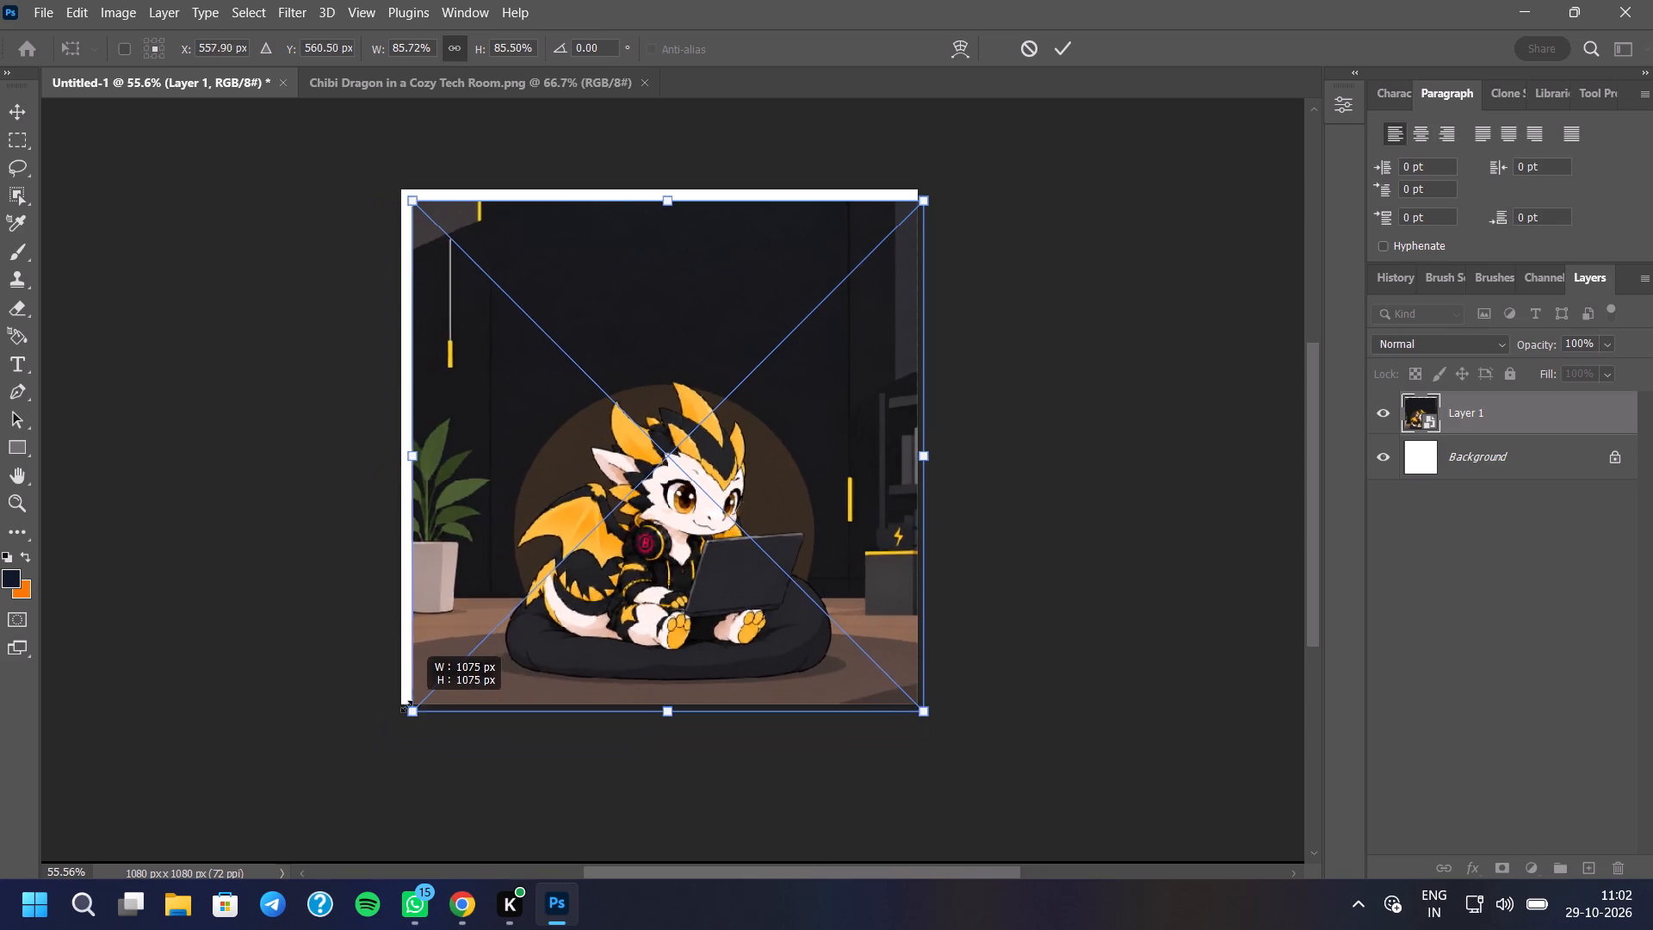
left_click_drag(406, 706, 406, 704)
left_click_drag(461, 651, 461, 641)
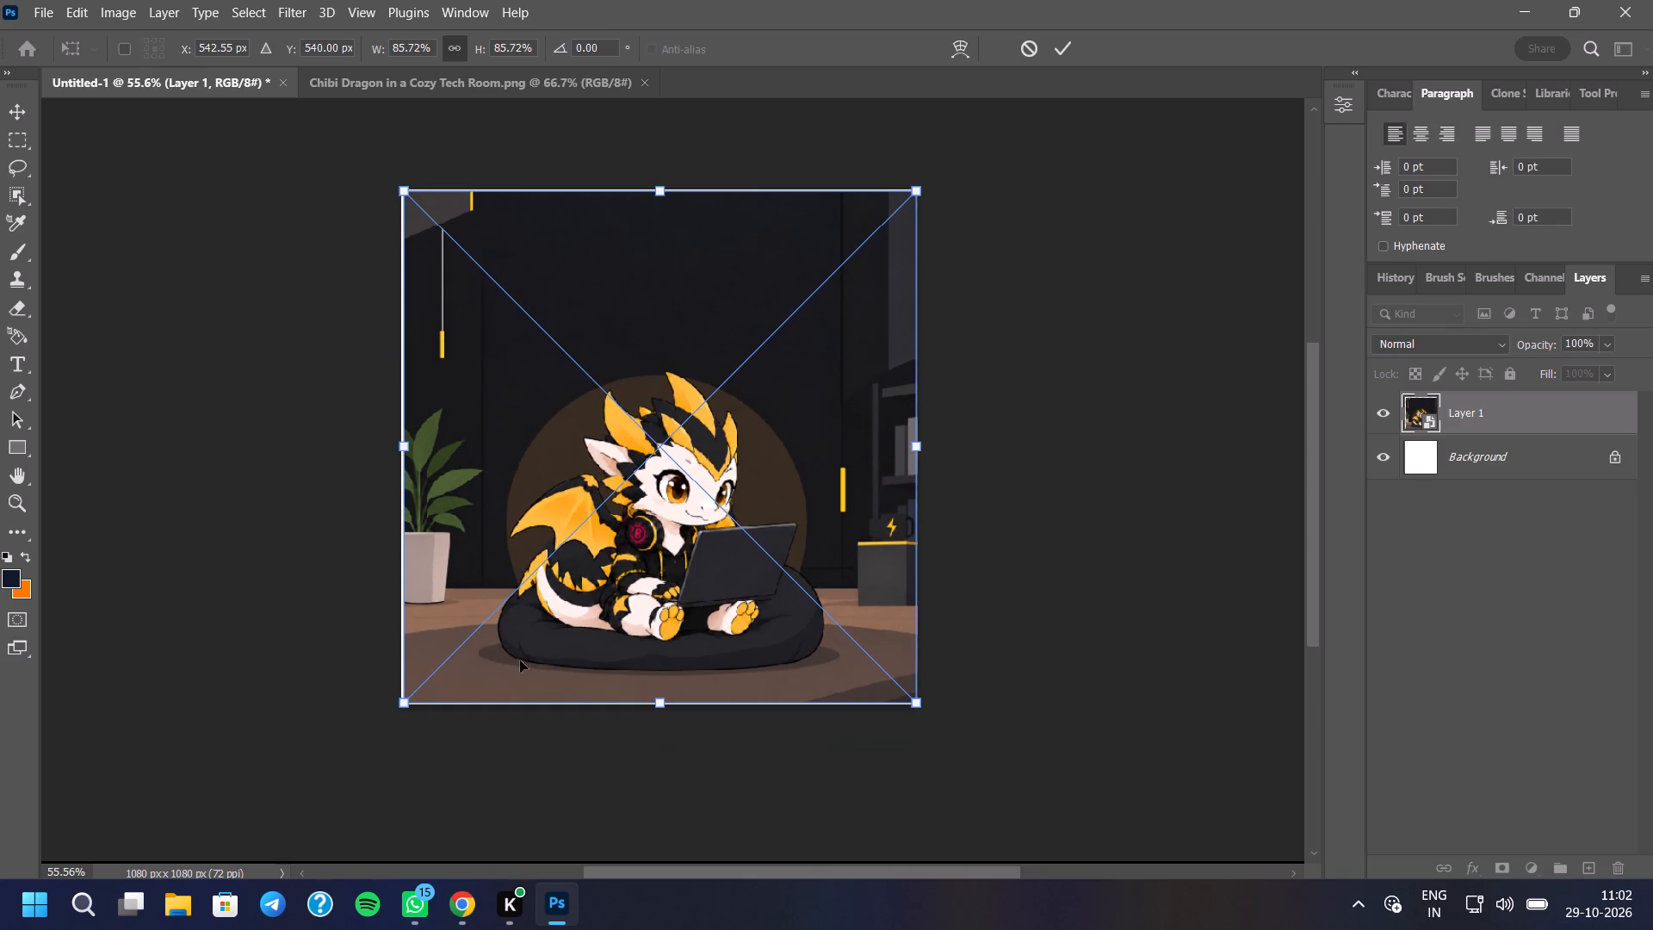
left_click(662, 704)
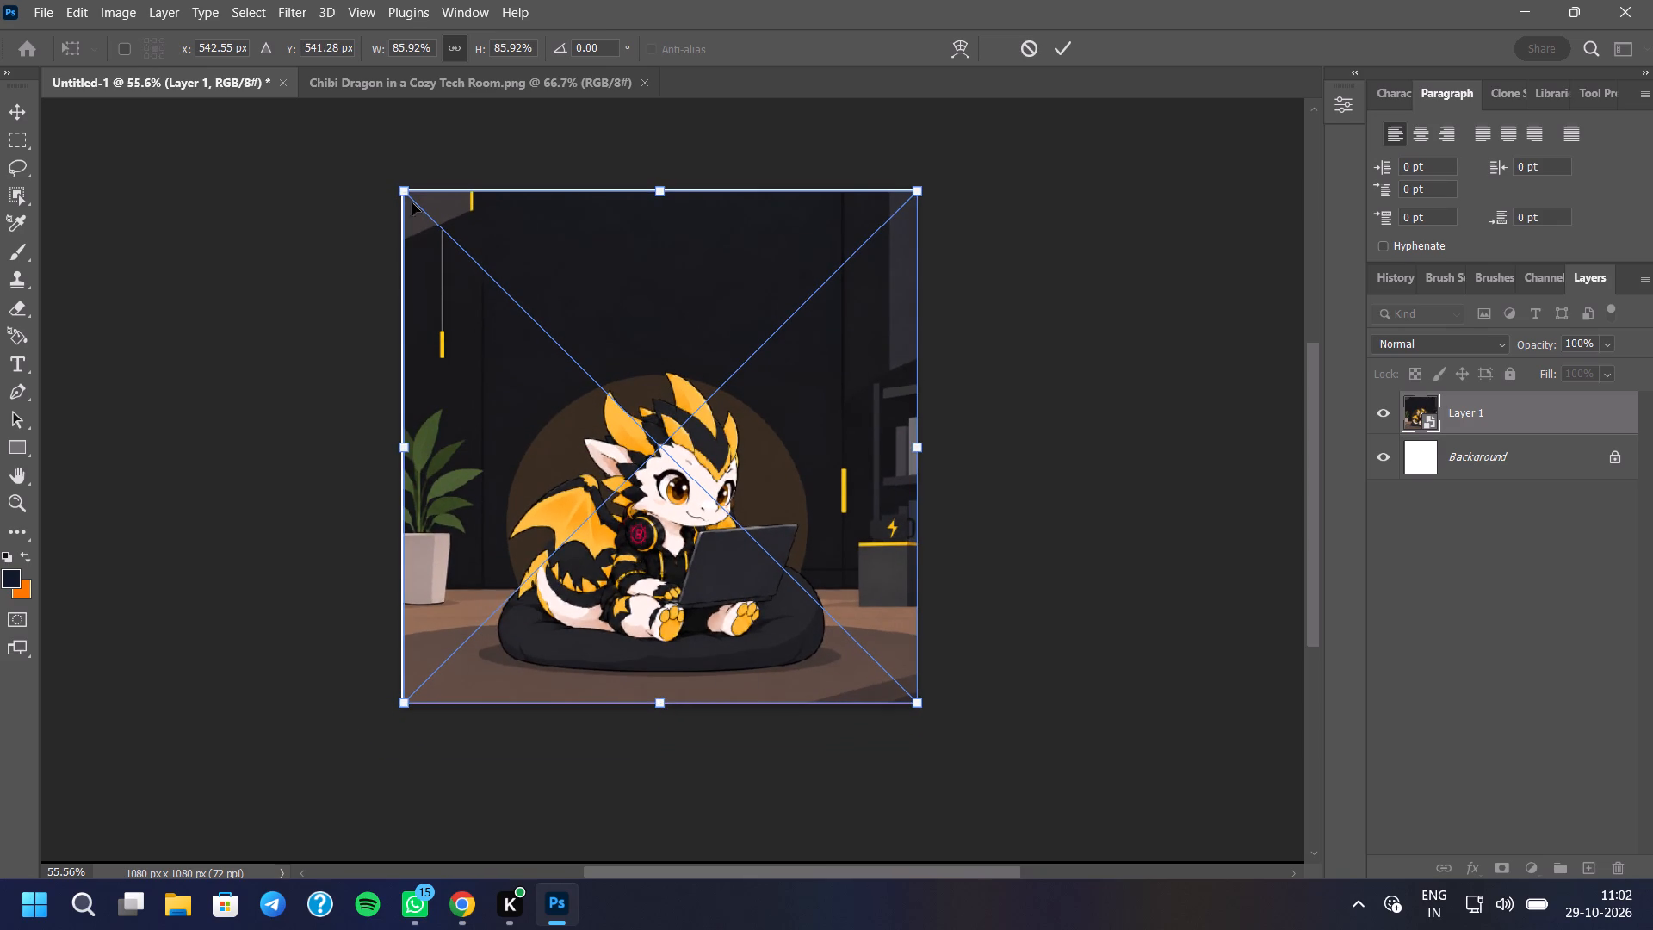
left_click(396, 190)
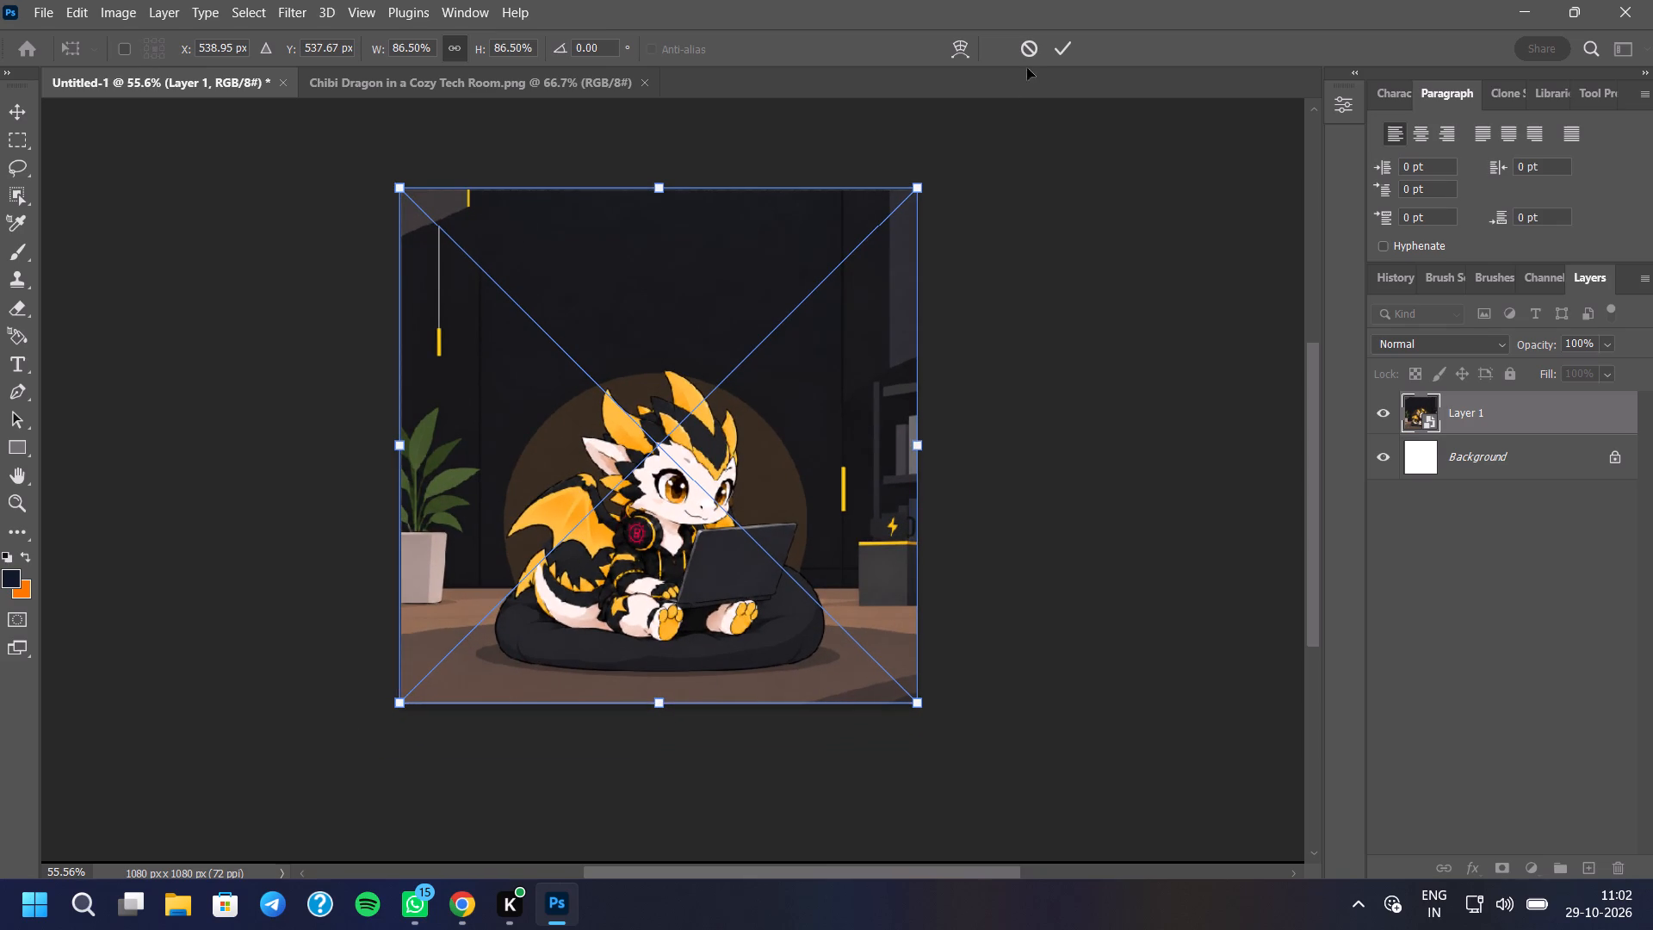
left_click(1065, 45)
Duplicate the dragon smart object layer.
scroll(716, 416, "up", 2)
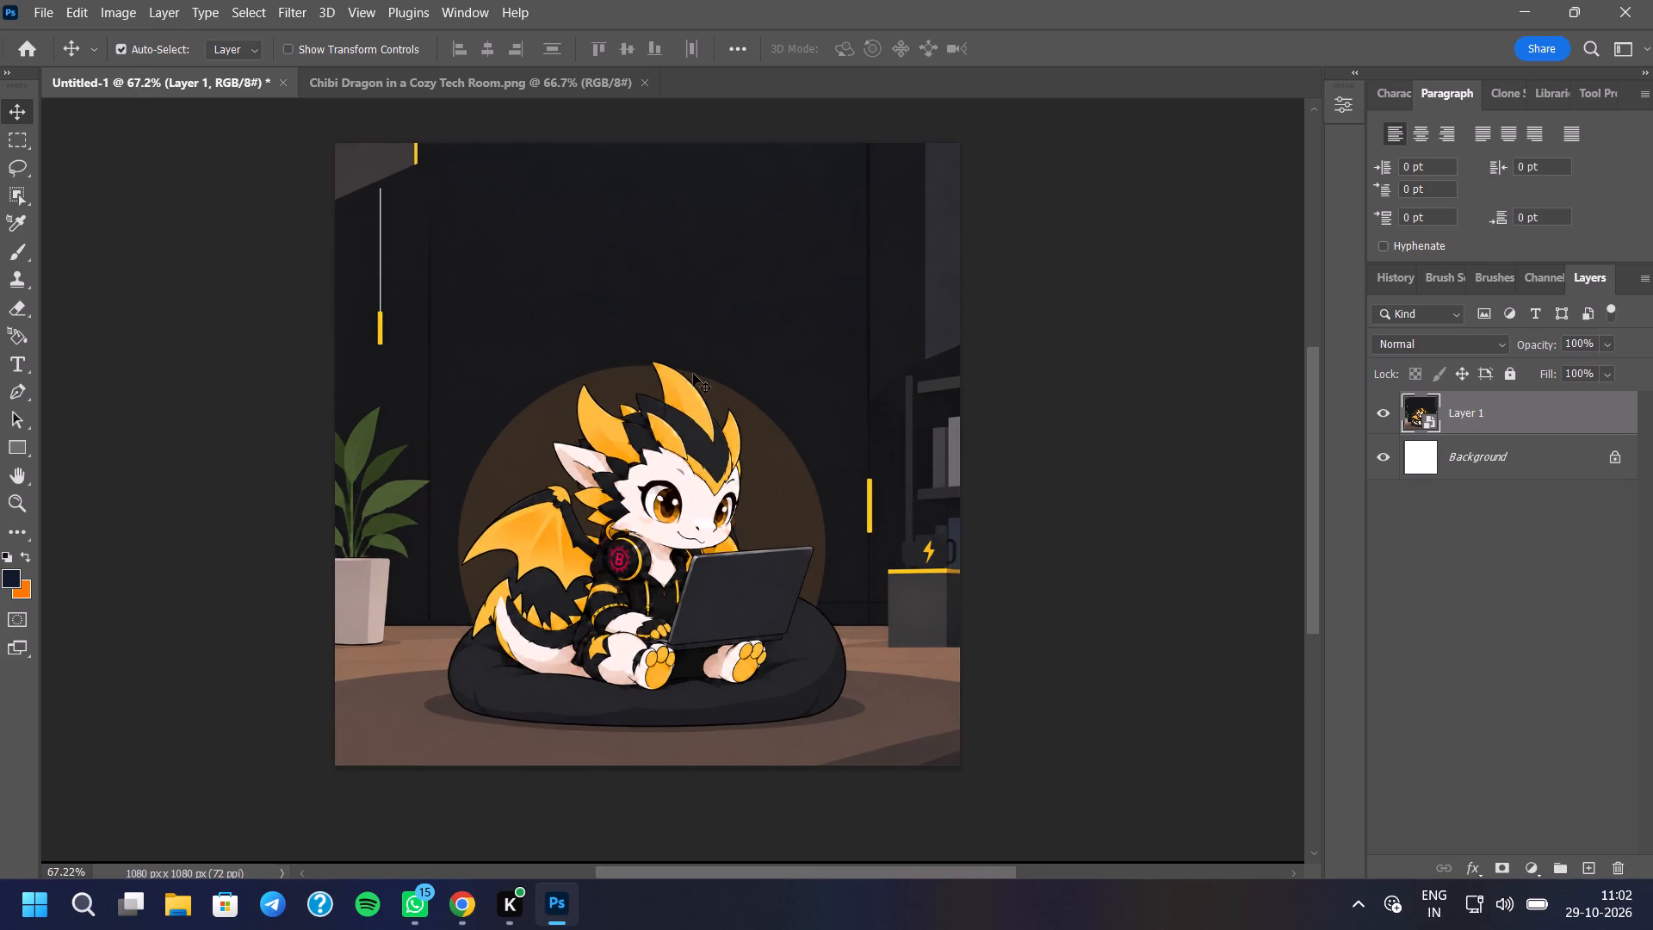
scroll(639, 440, "up", 2)
scroll(618, 333, "down", 2)
scroll(792, 609, "up", 4)
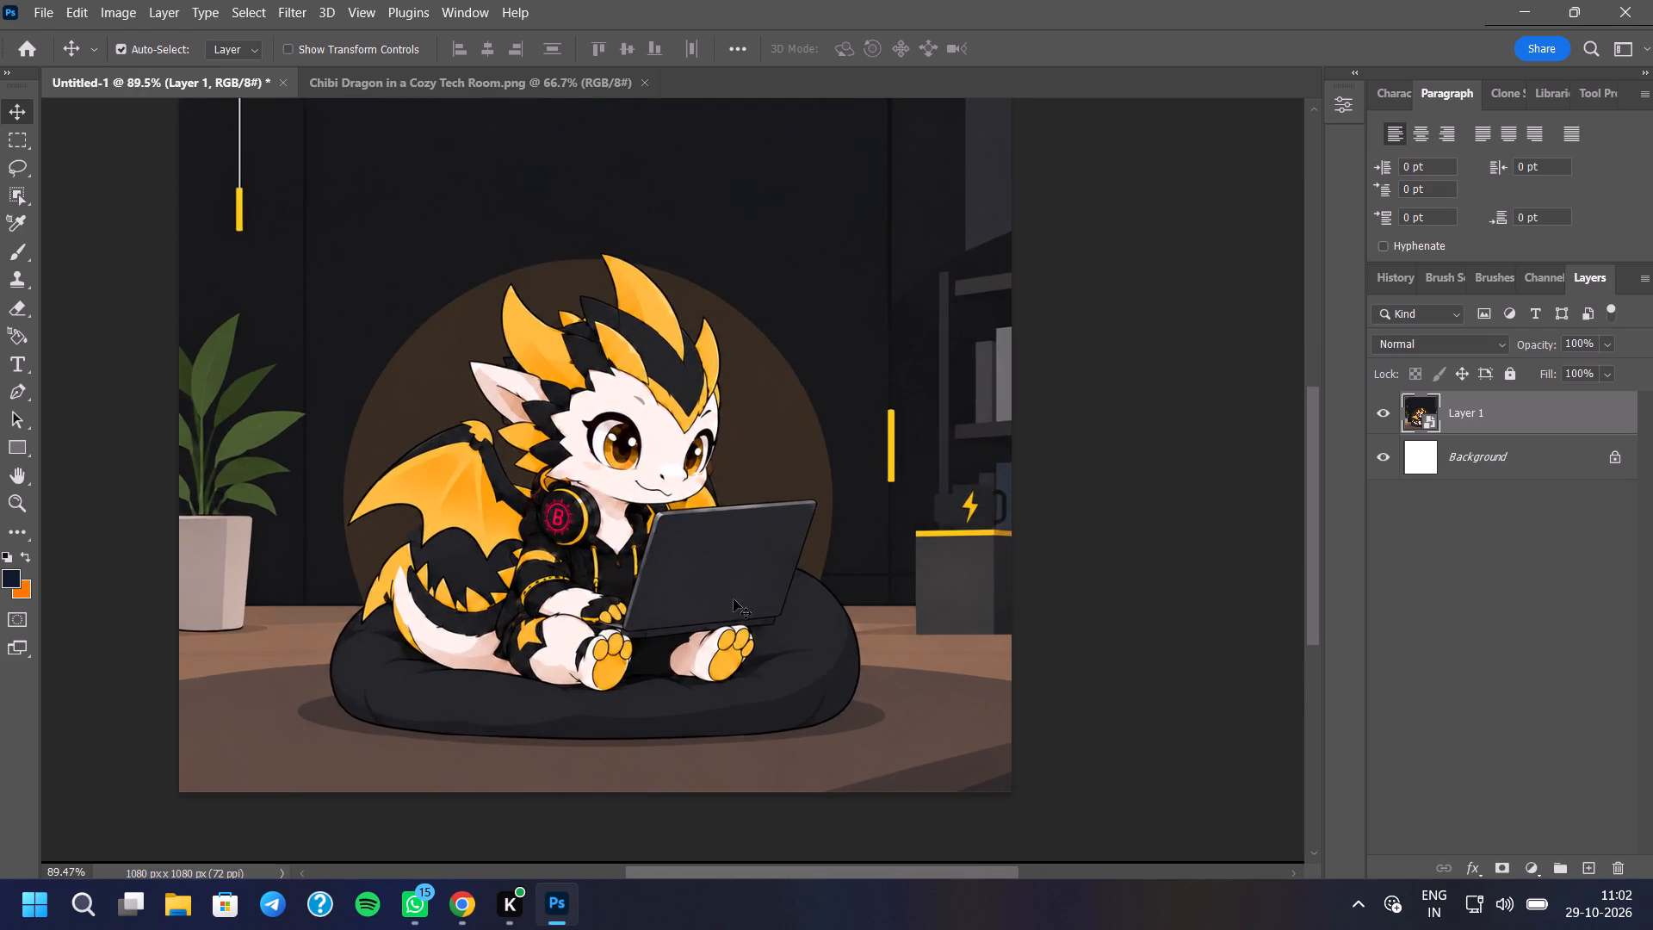
scroll(734, 599, "up", 5)
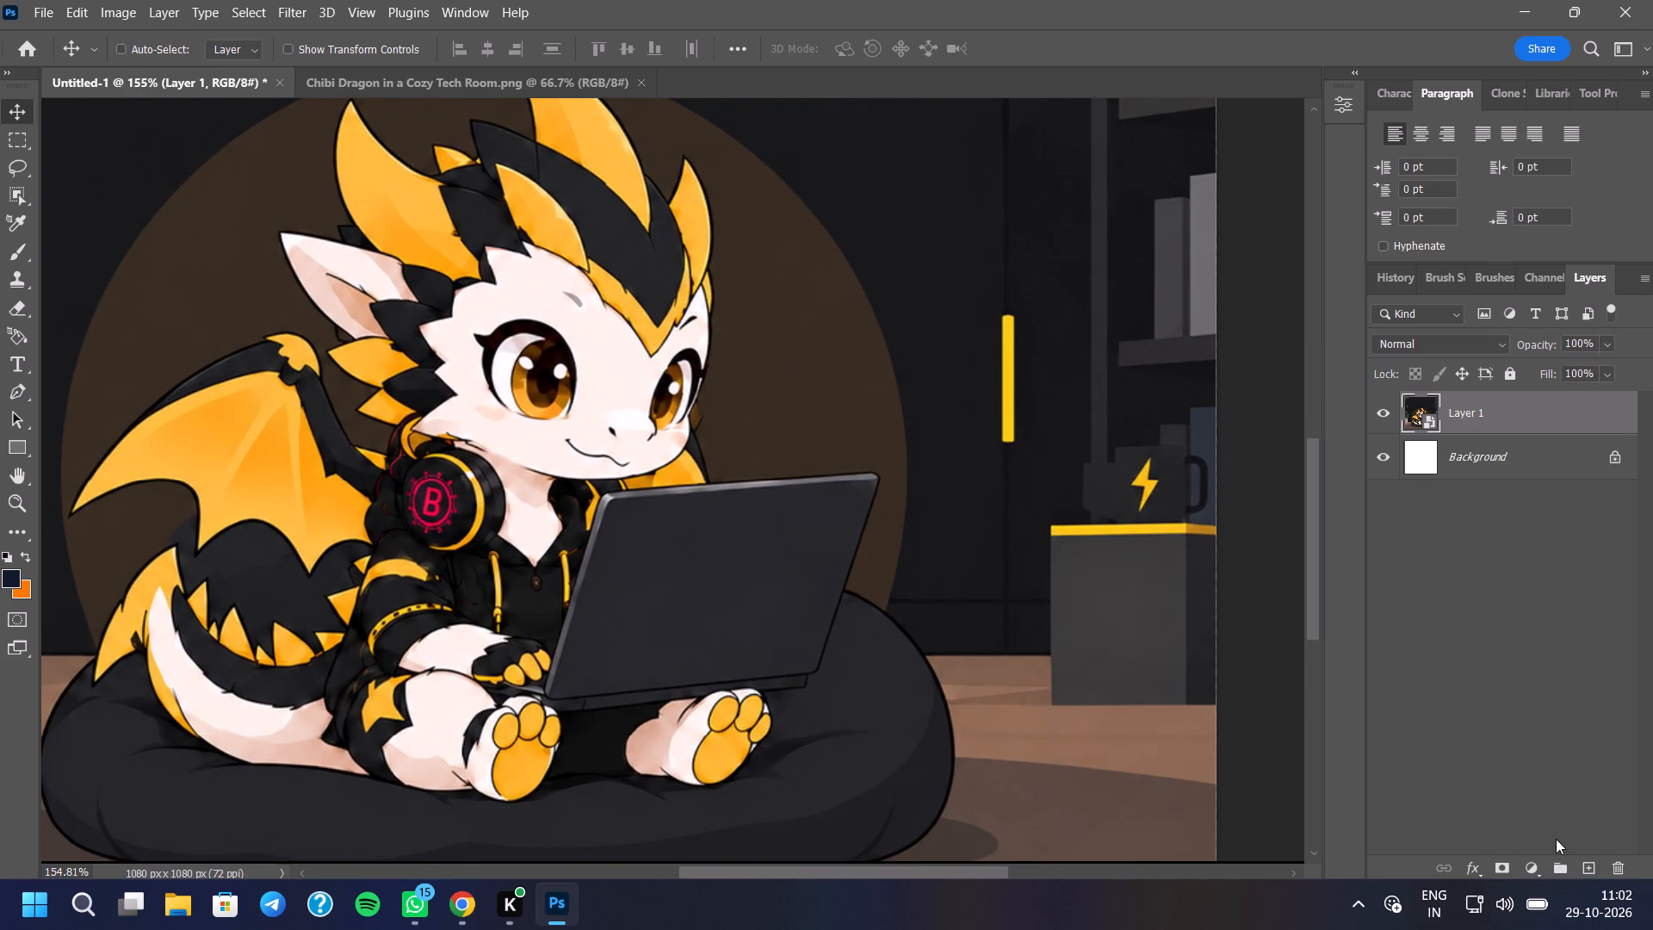
key("ctrl+j")
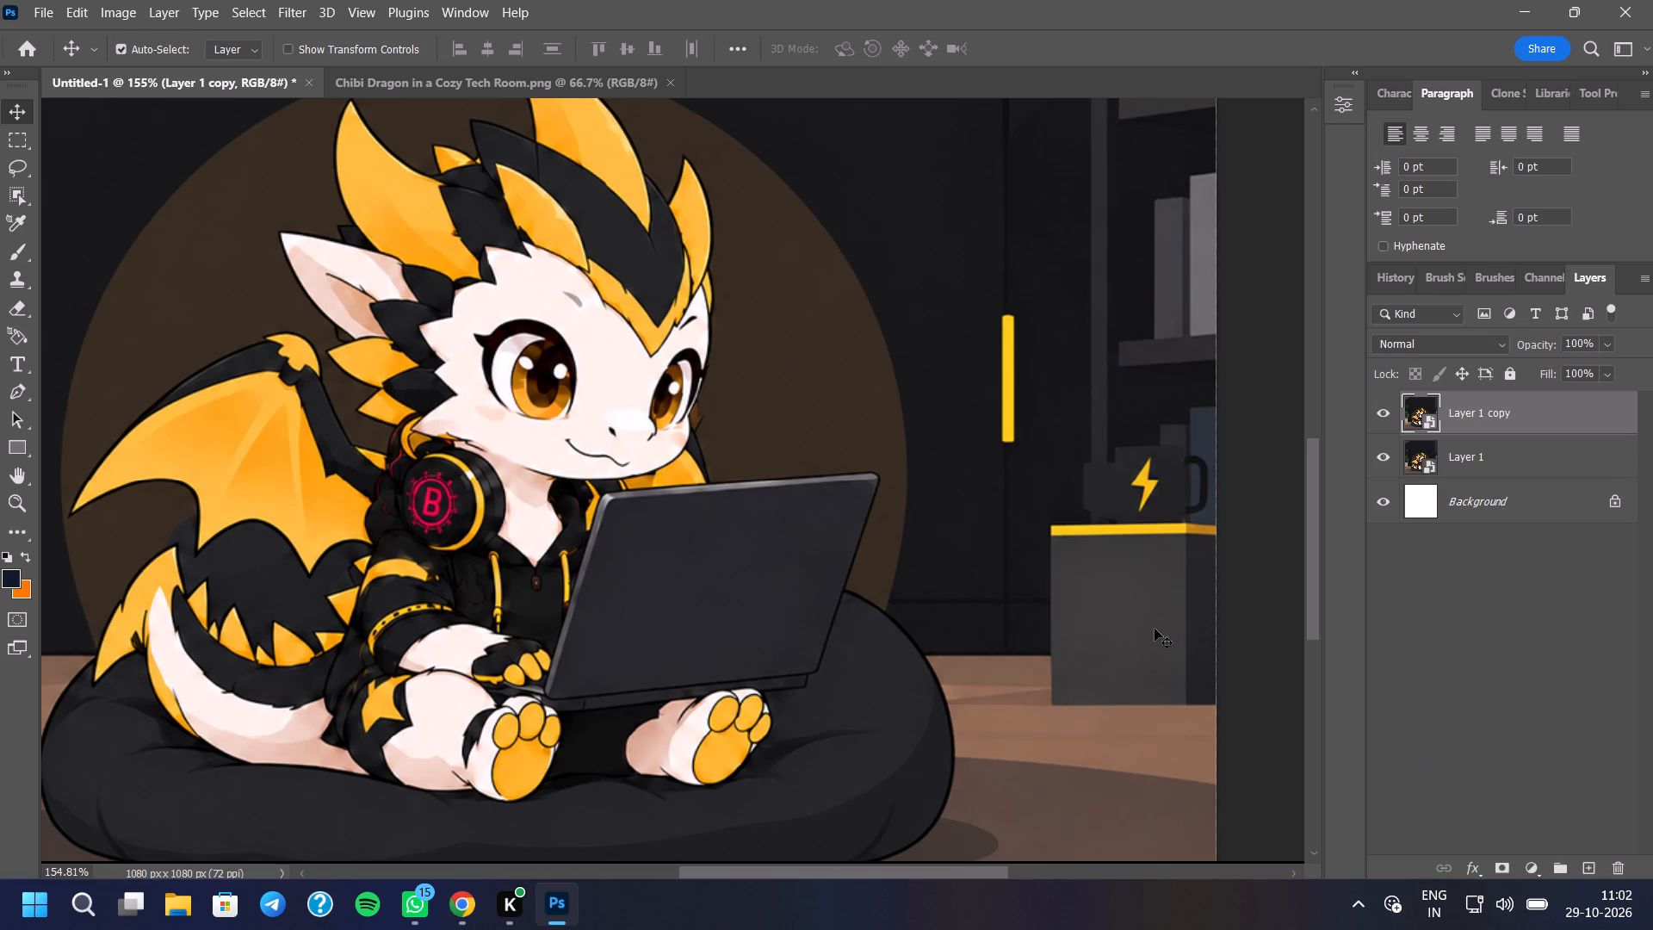
Open the VB LOGO.png file from the same image folder.
left_click(46, 15)
left_click(58, 60)
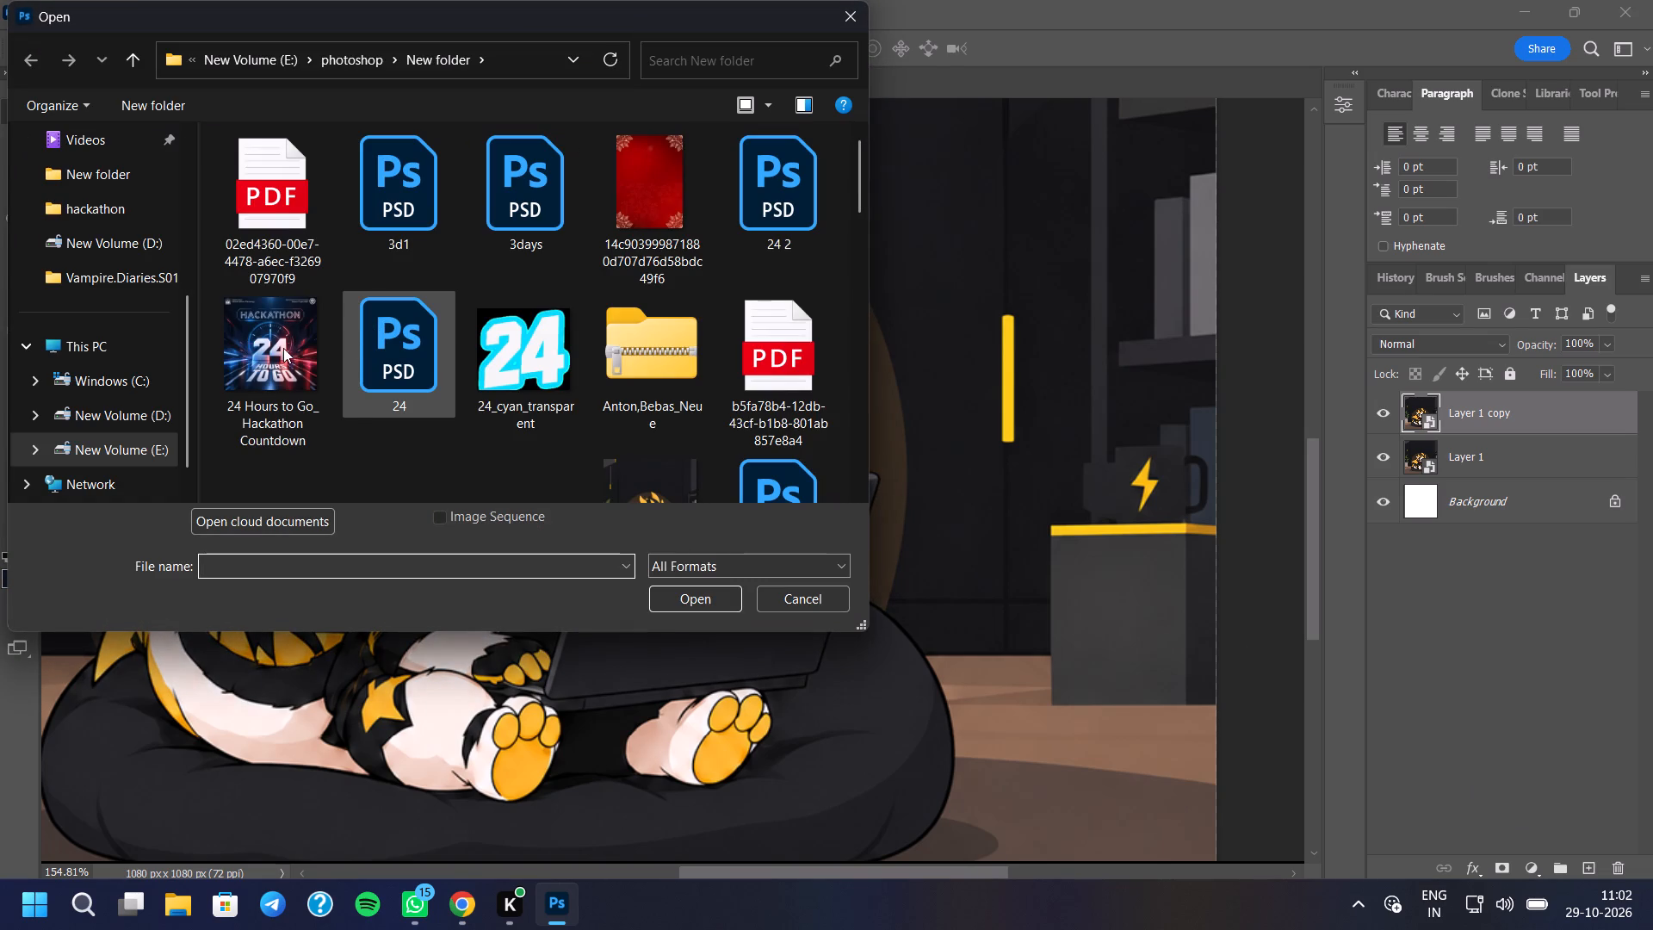
scroll(446, 351, "down", 7)
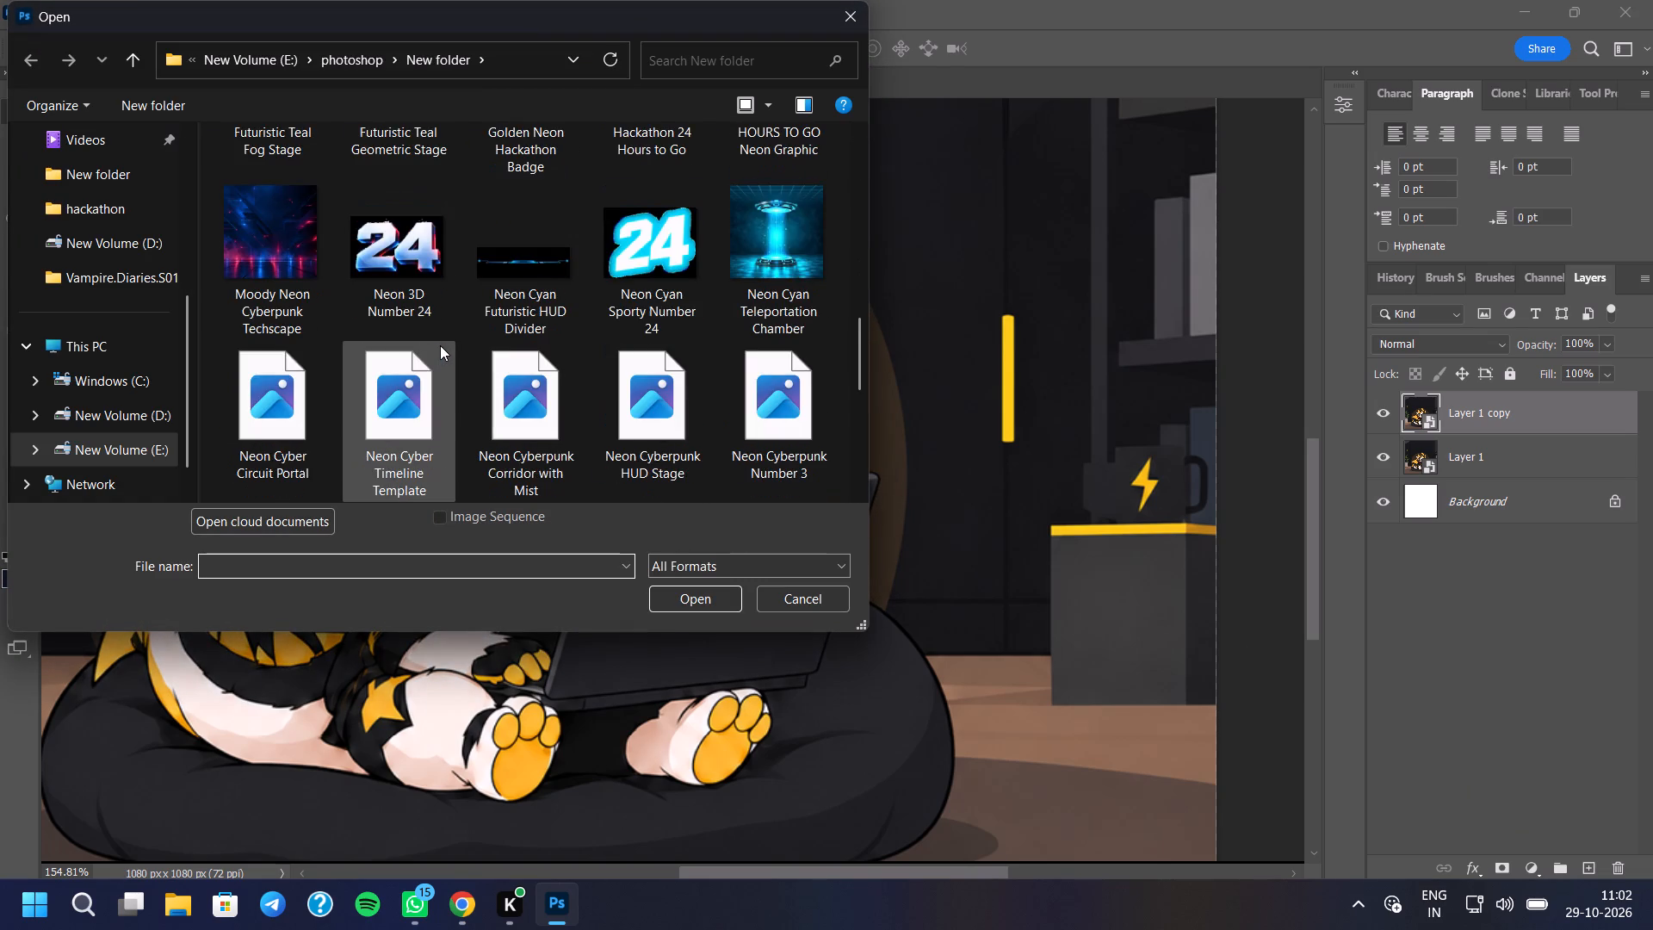
scroll(441, 341, "down", 2)
double_click(642, 359)
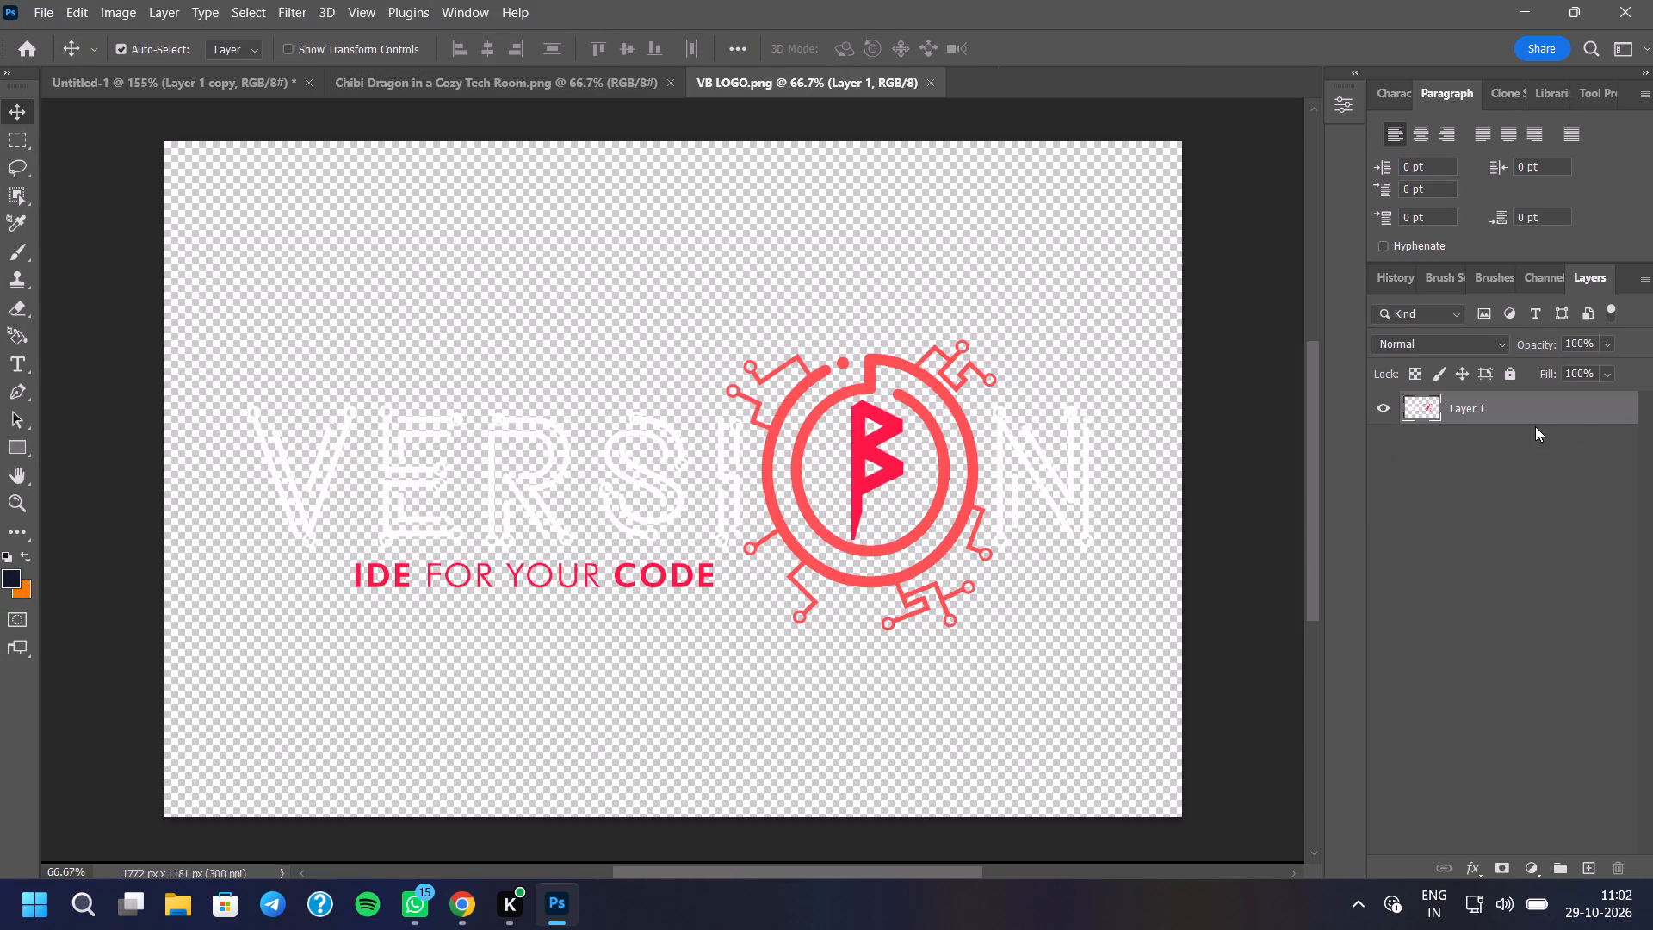
Copy the VB LOGO layer into the Untitled-1 document above the dragon layers.
left_click_drag(1483, 421, 199, 100)
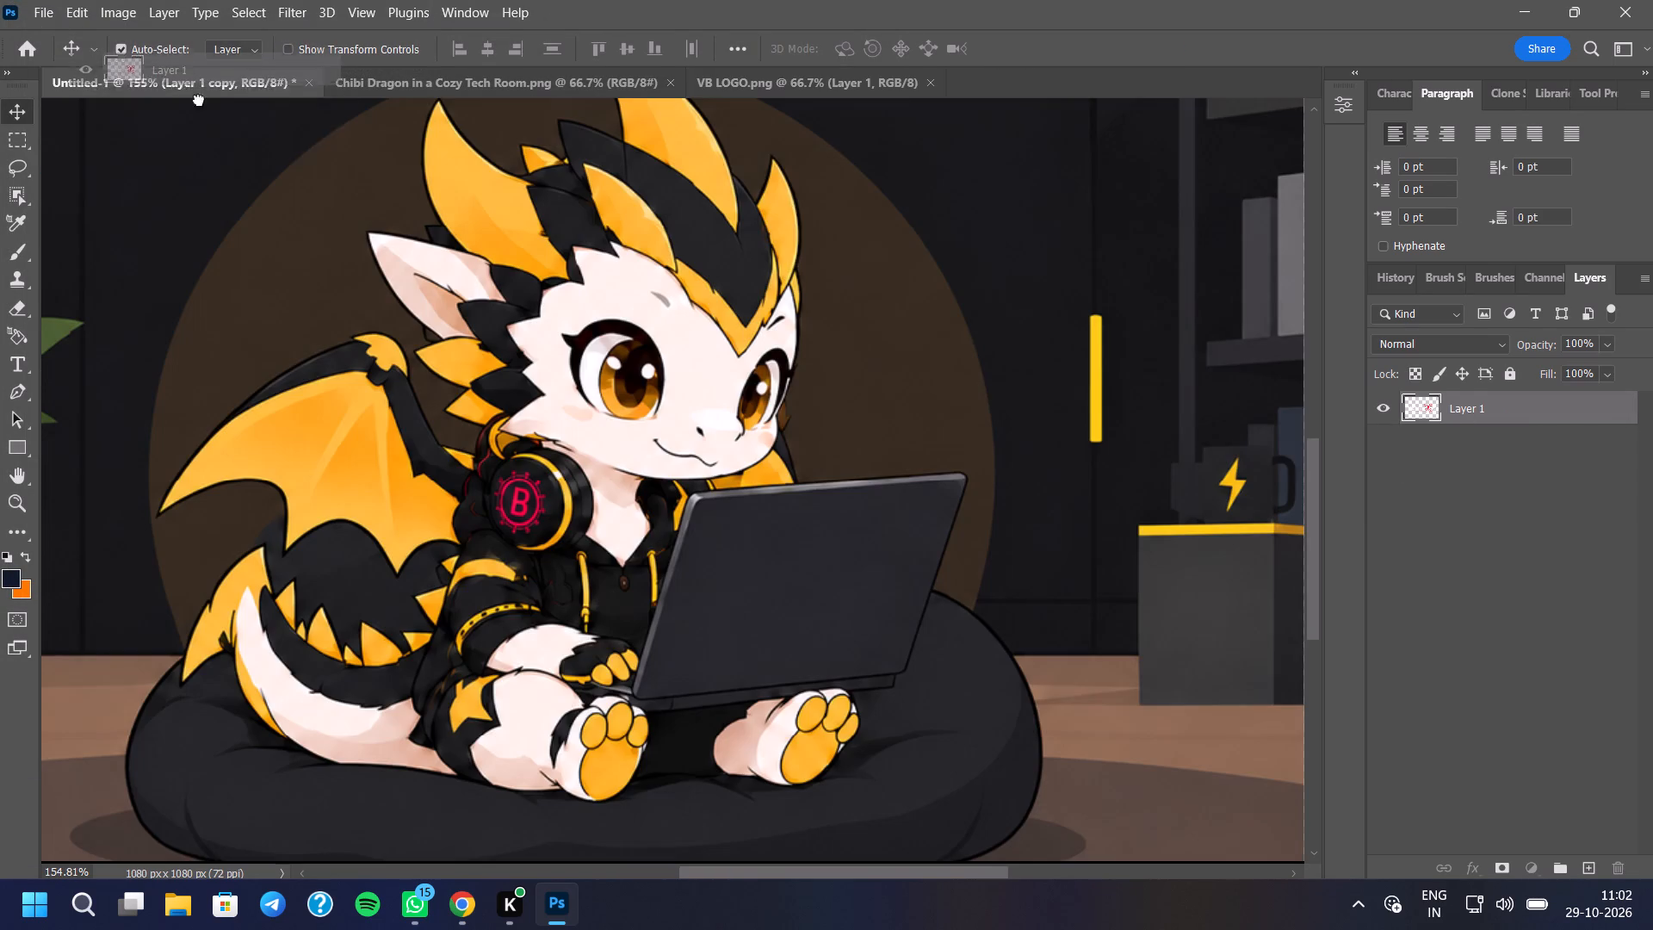
left_click_drag(199, 100, 777, 600)
scroll(659, 550, "down", 10)
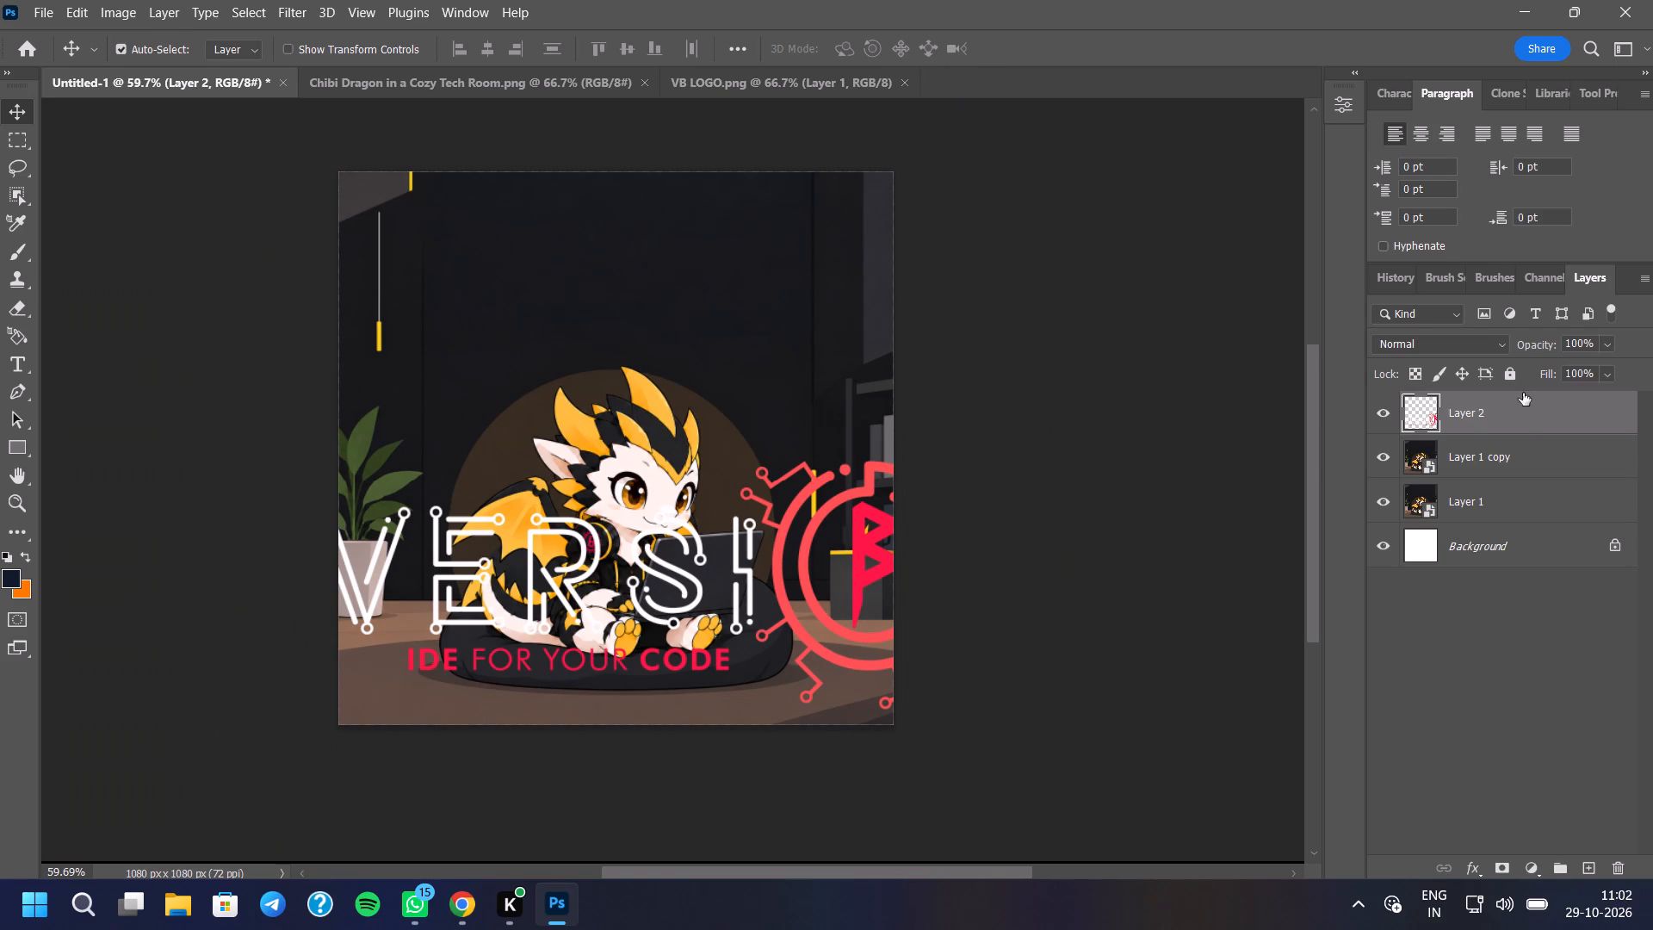
Load the logo layer's pixels as a selection and copy them.
right_click(1470, 420)
left_click(1533, 412)
left_click(69, 17)
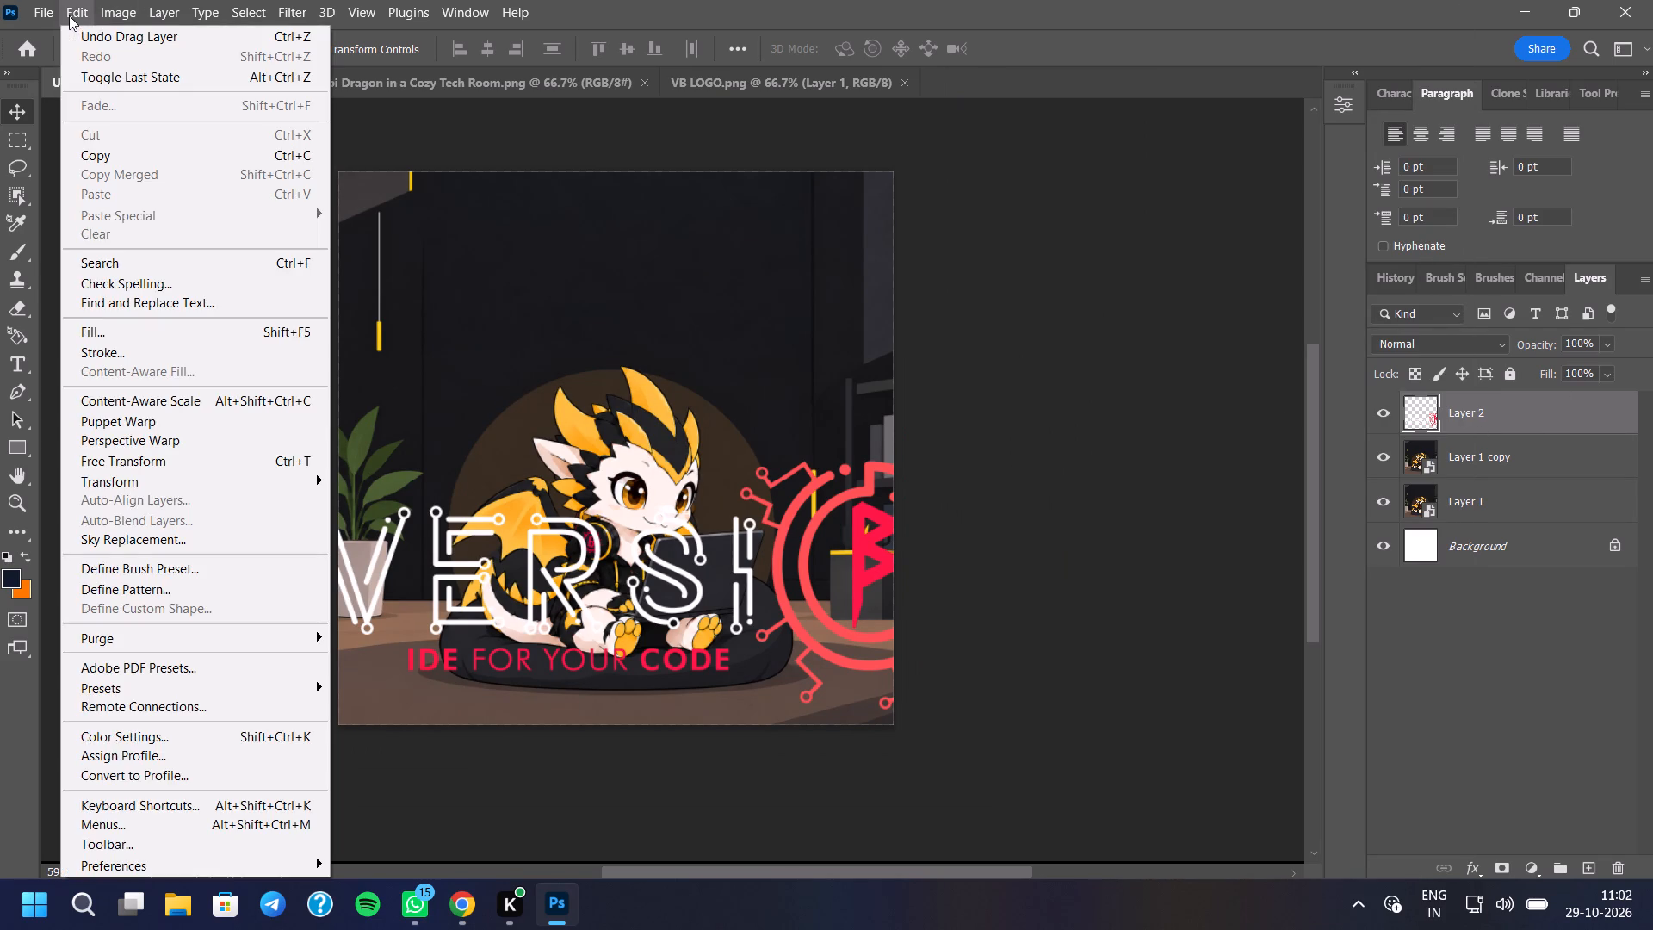
right_click(1420, 425)
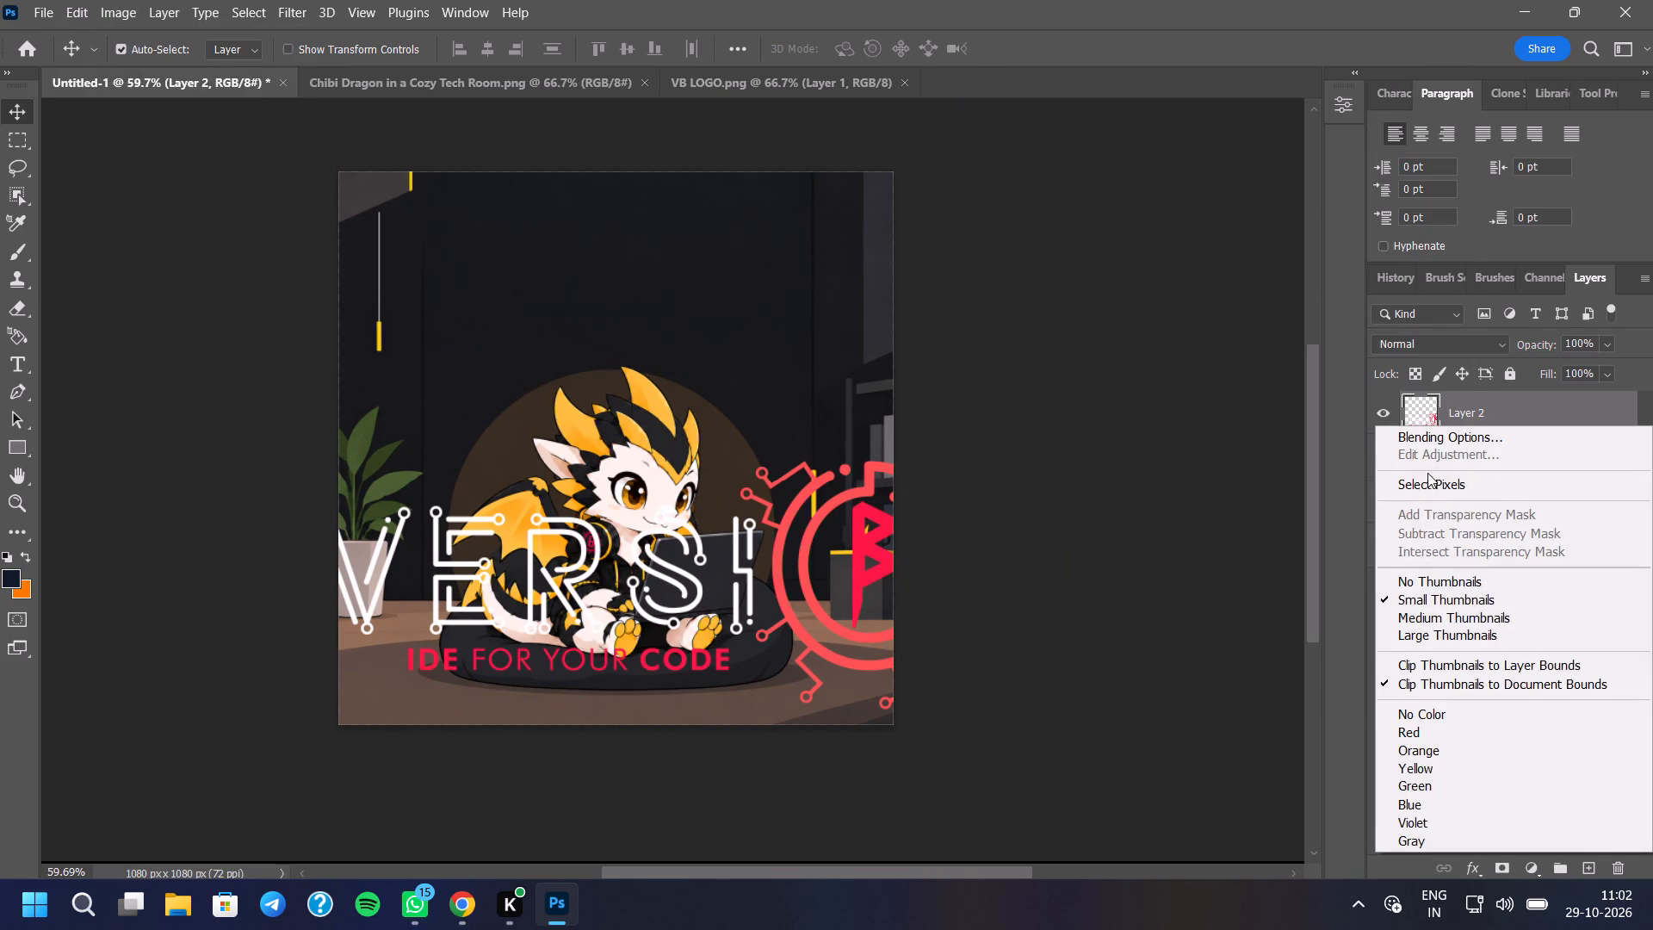
left_click(1429, 485)
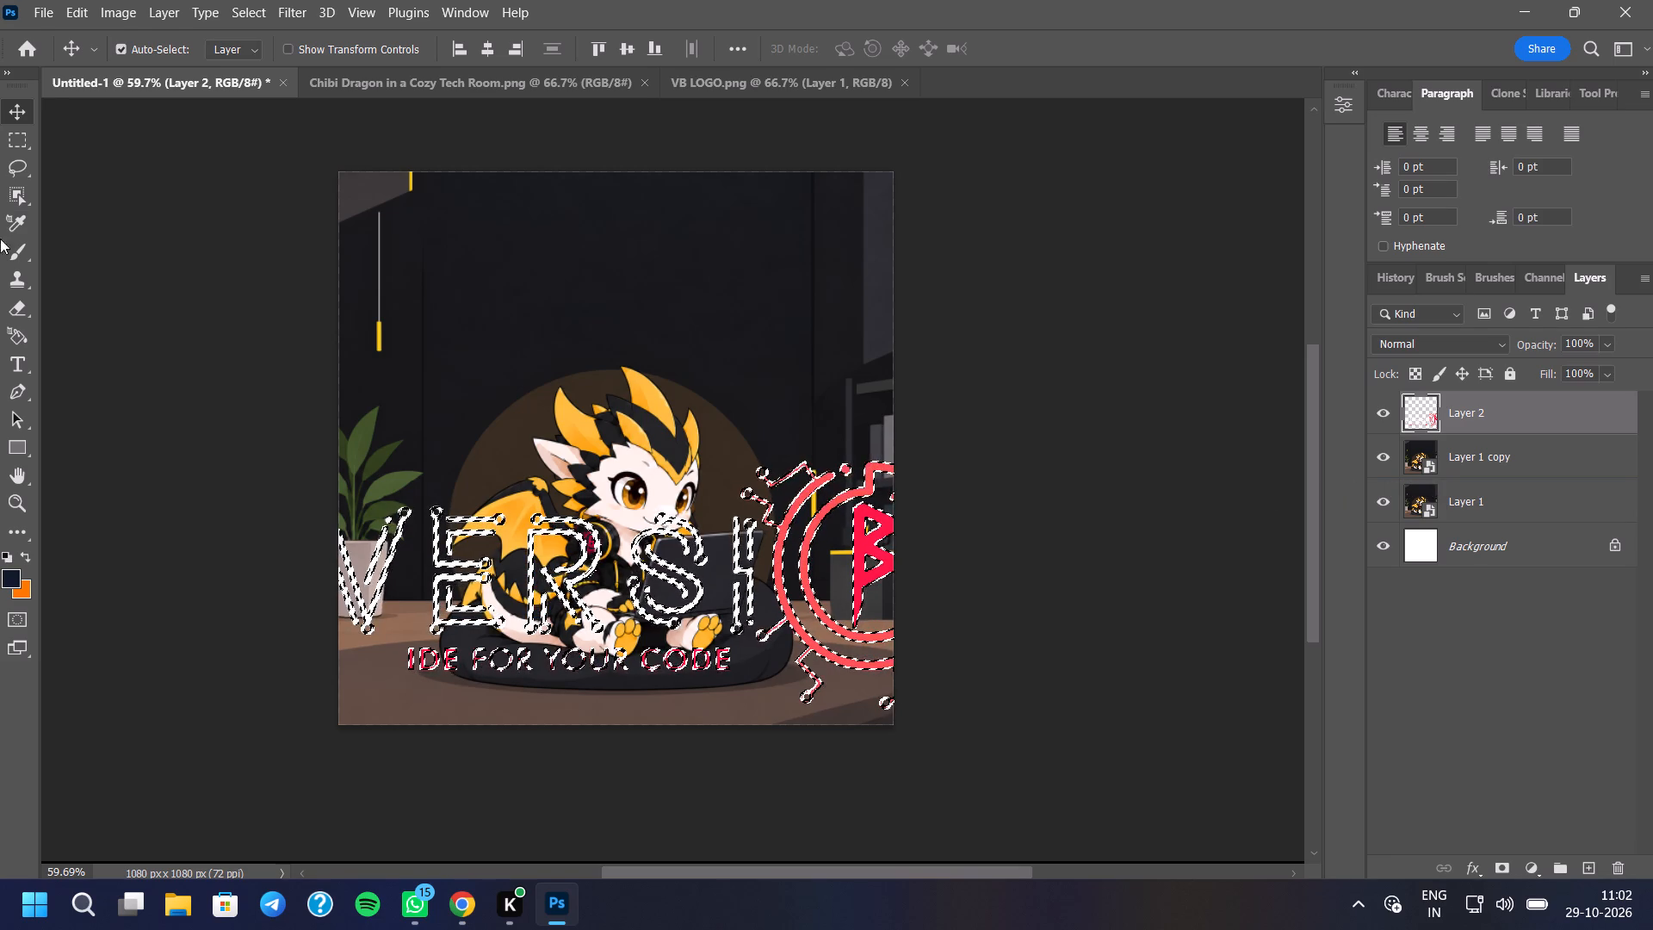
left_click(88, 15)
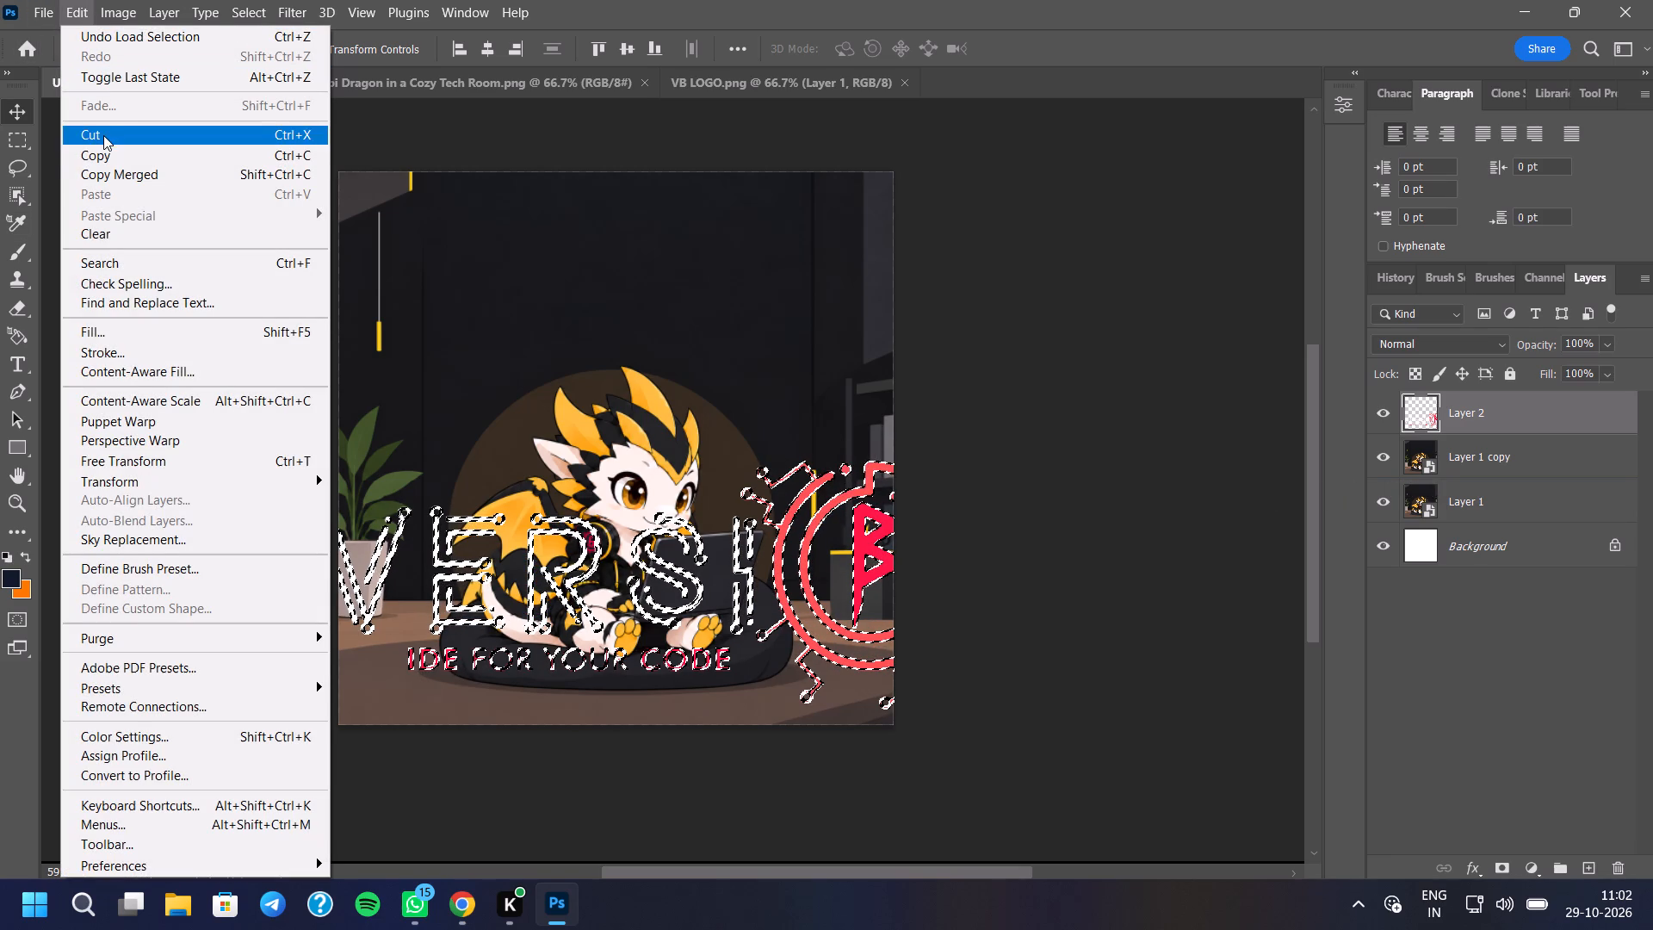
left_click(108, 154)
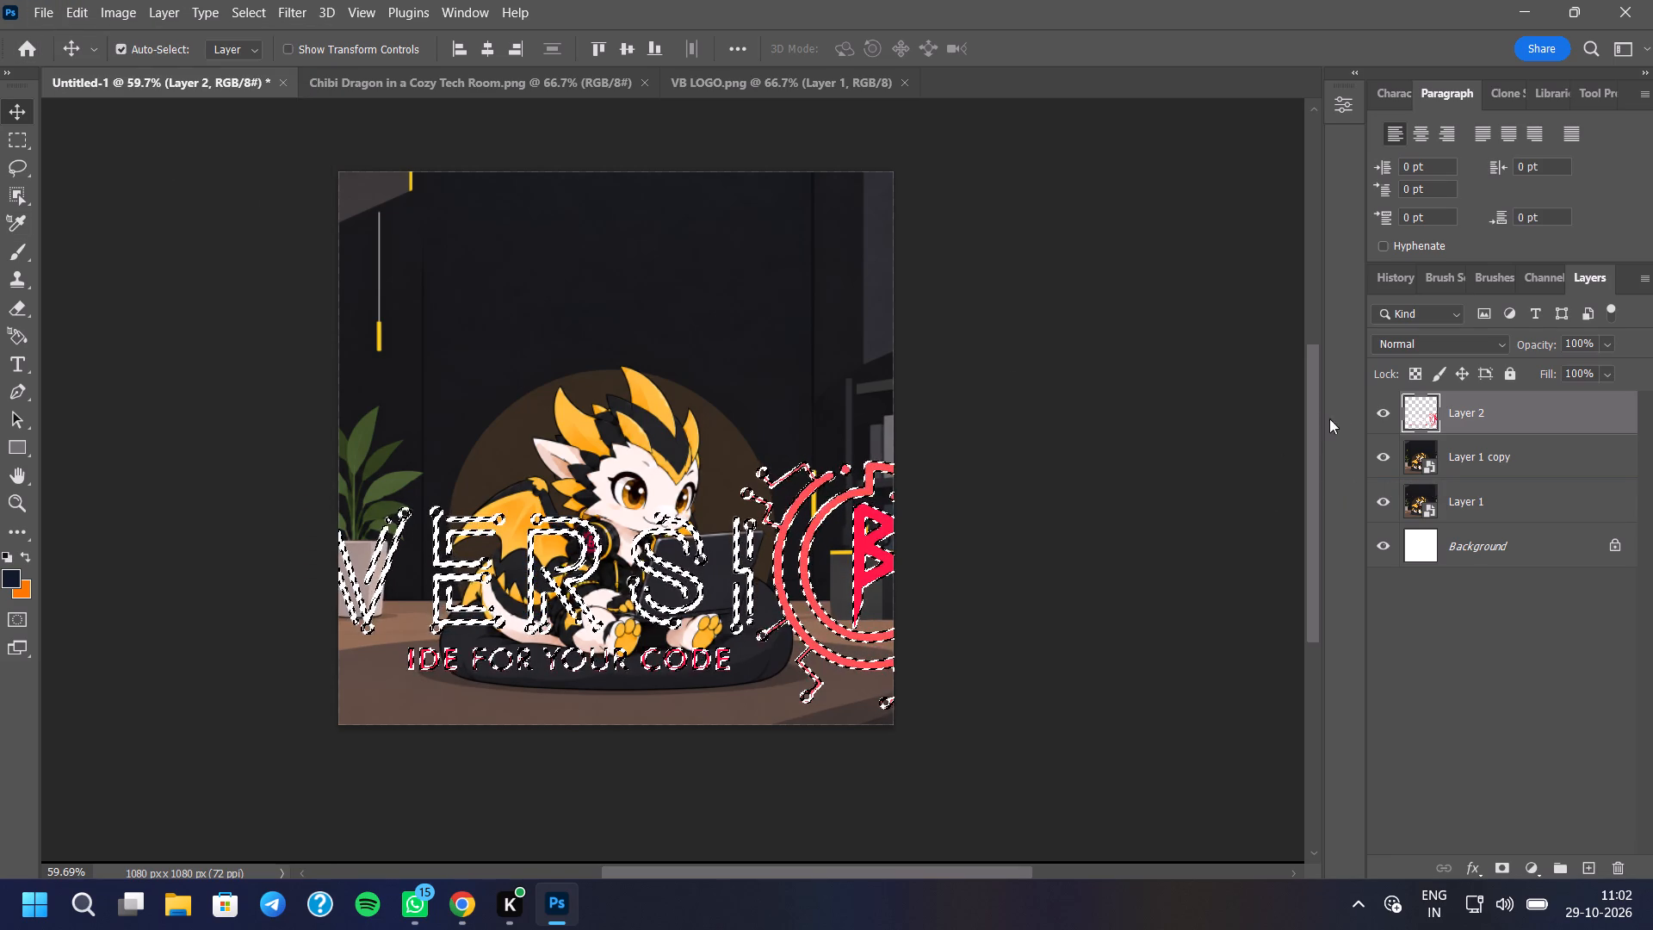
Hide the logo layer and deselect its pixels.
left_click(1372, 415)
left_click(237, 8)
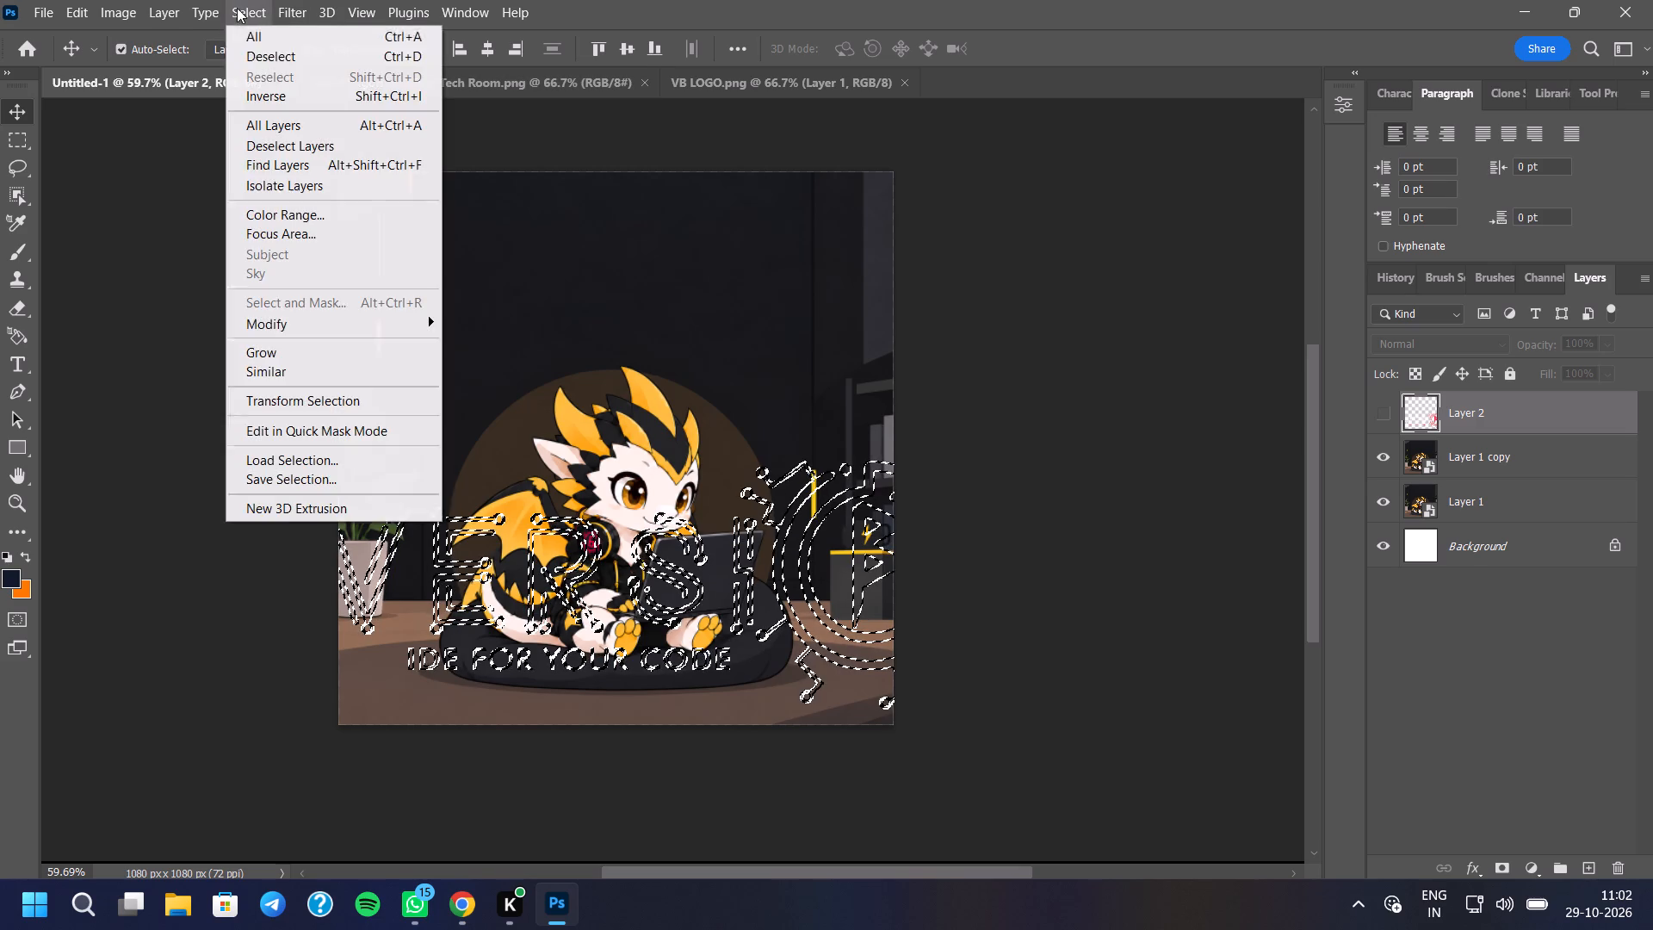
left_click(258, 53)
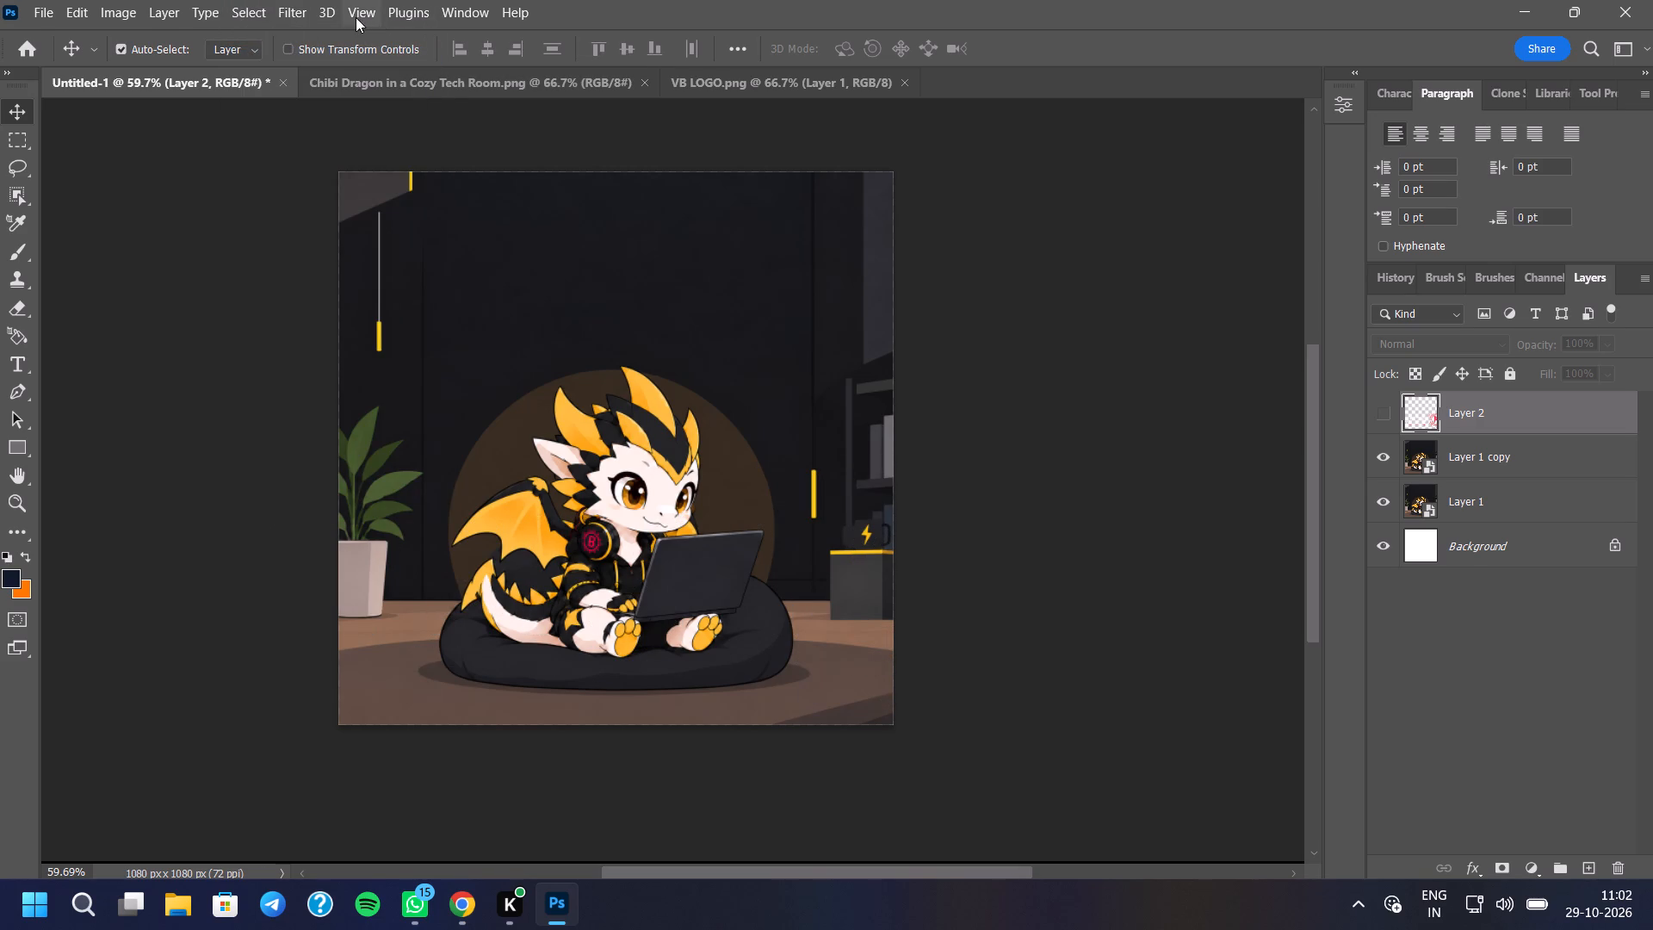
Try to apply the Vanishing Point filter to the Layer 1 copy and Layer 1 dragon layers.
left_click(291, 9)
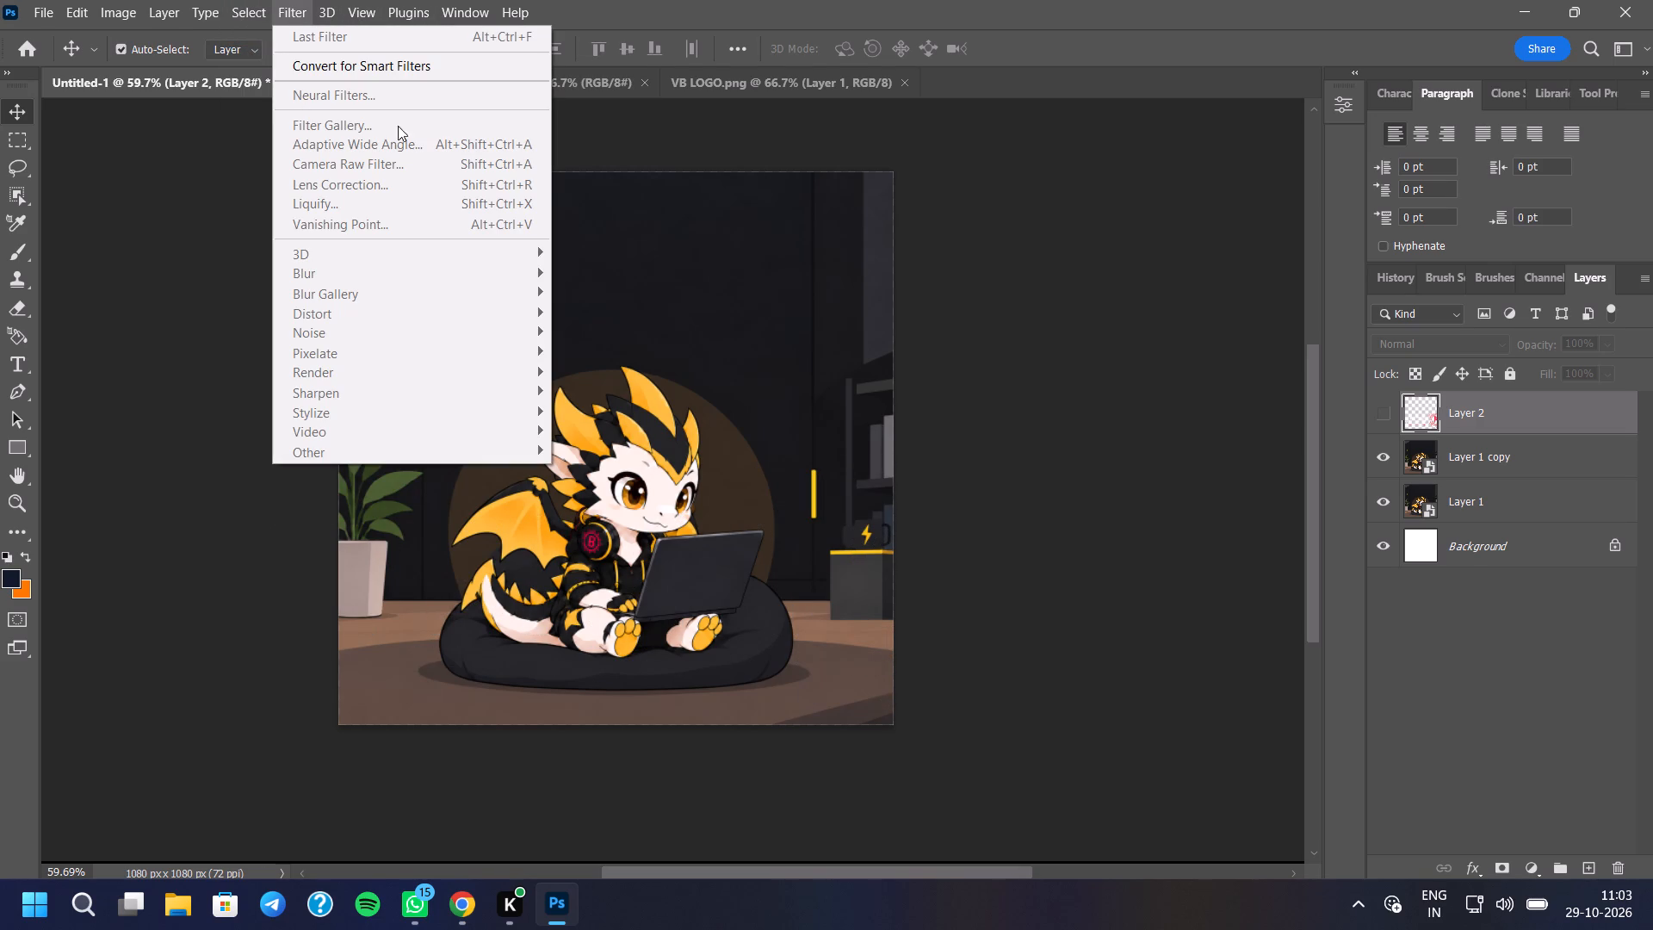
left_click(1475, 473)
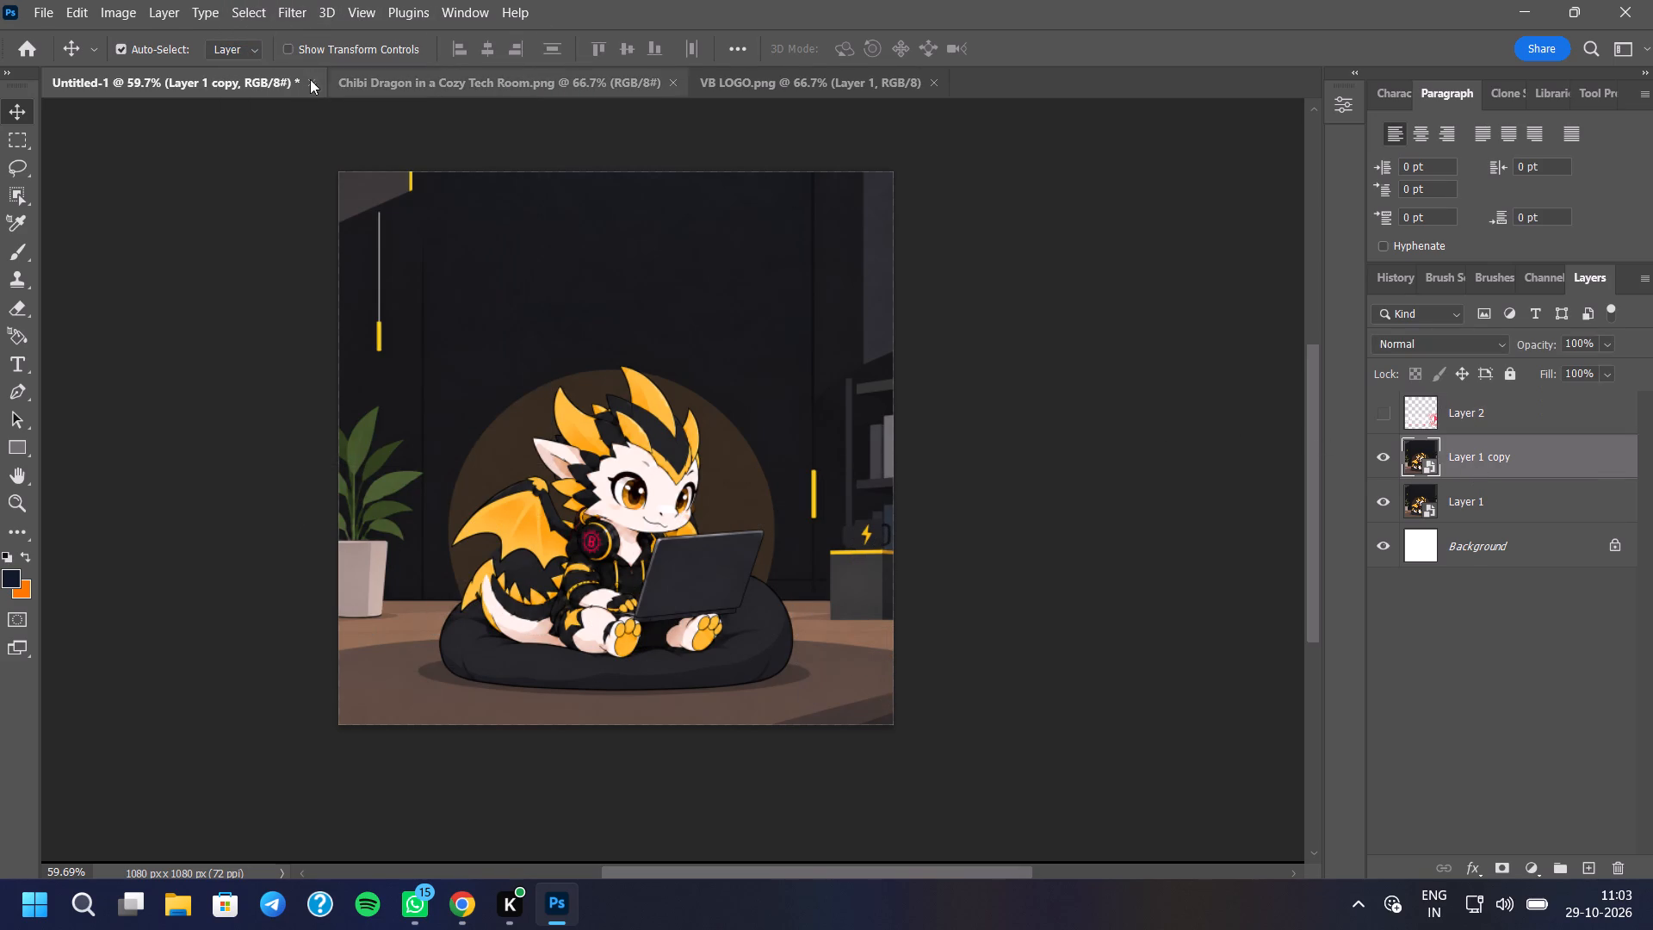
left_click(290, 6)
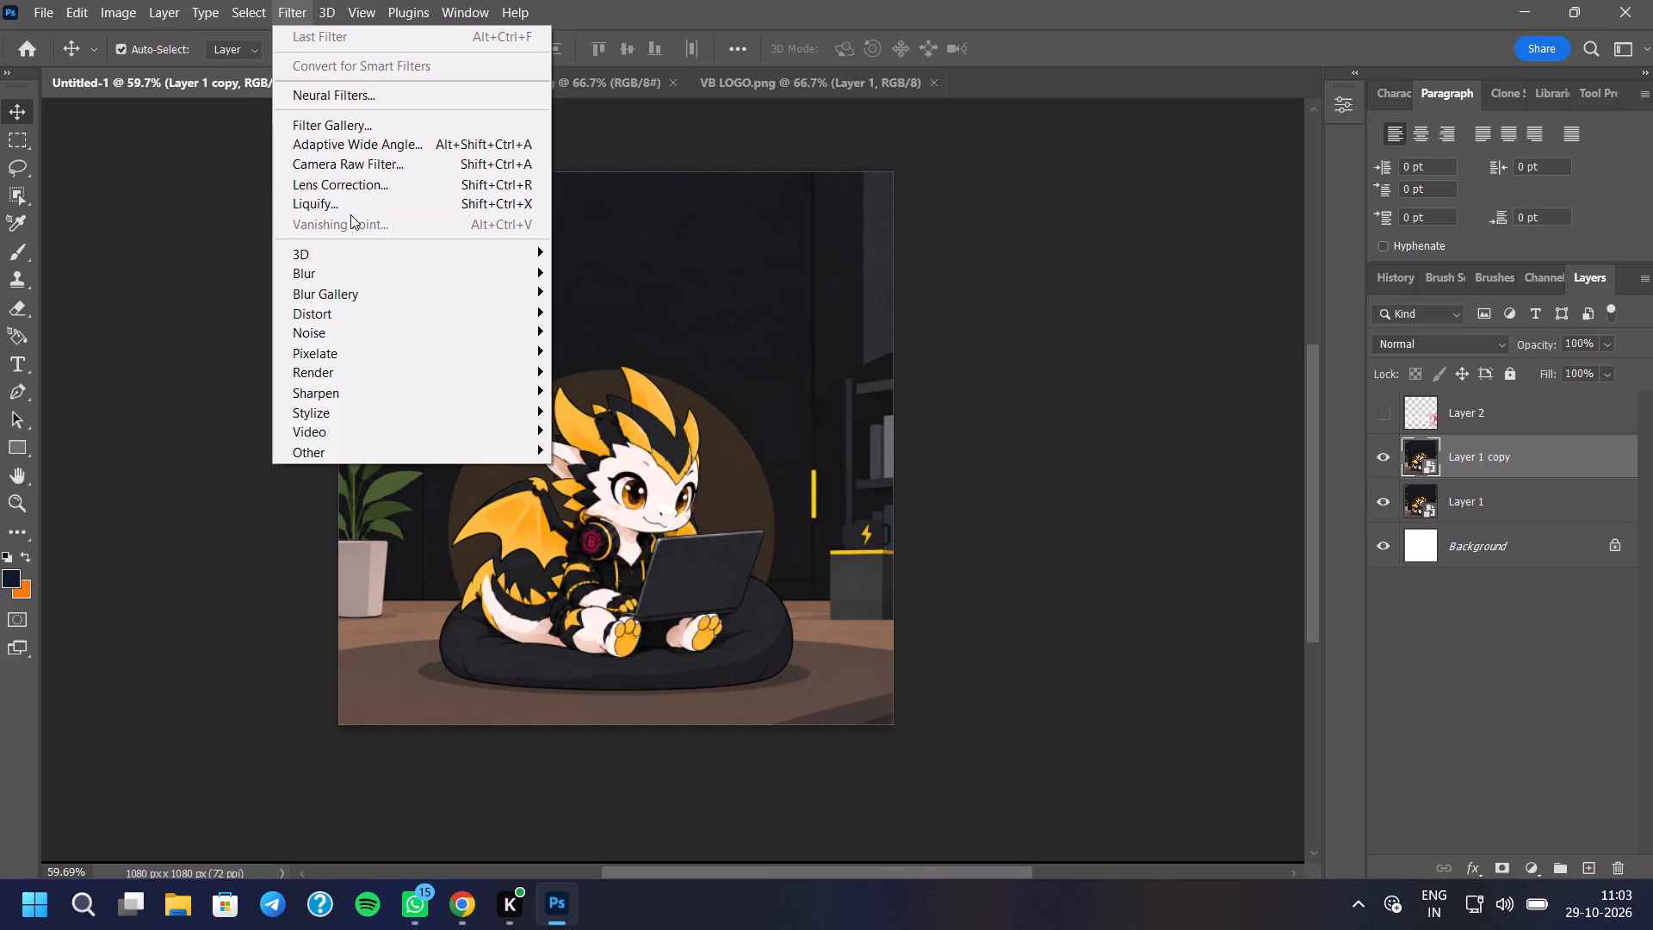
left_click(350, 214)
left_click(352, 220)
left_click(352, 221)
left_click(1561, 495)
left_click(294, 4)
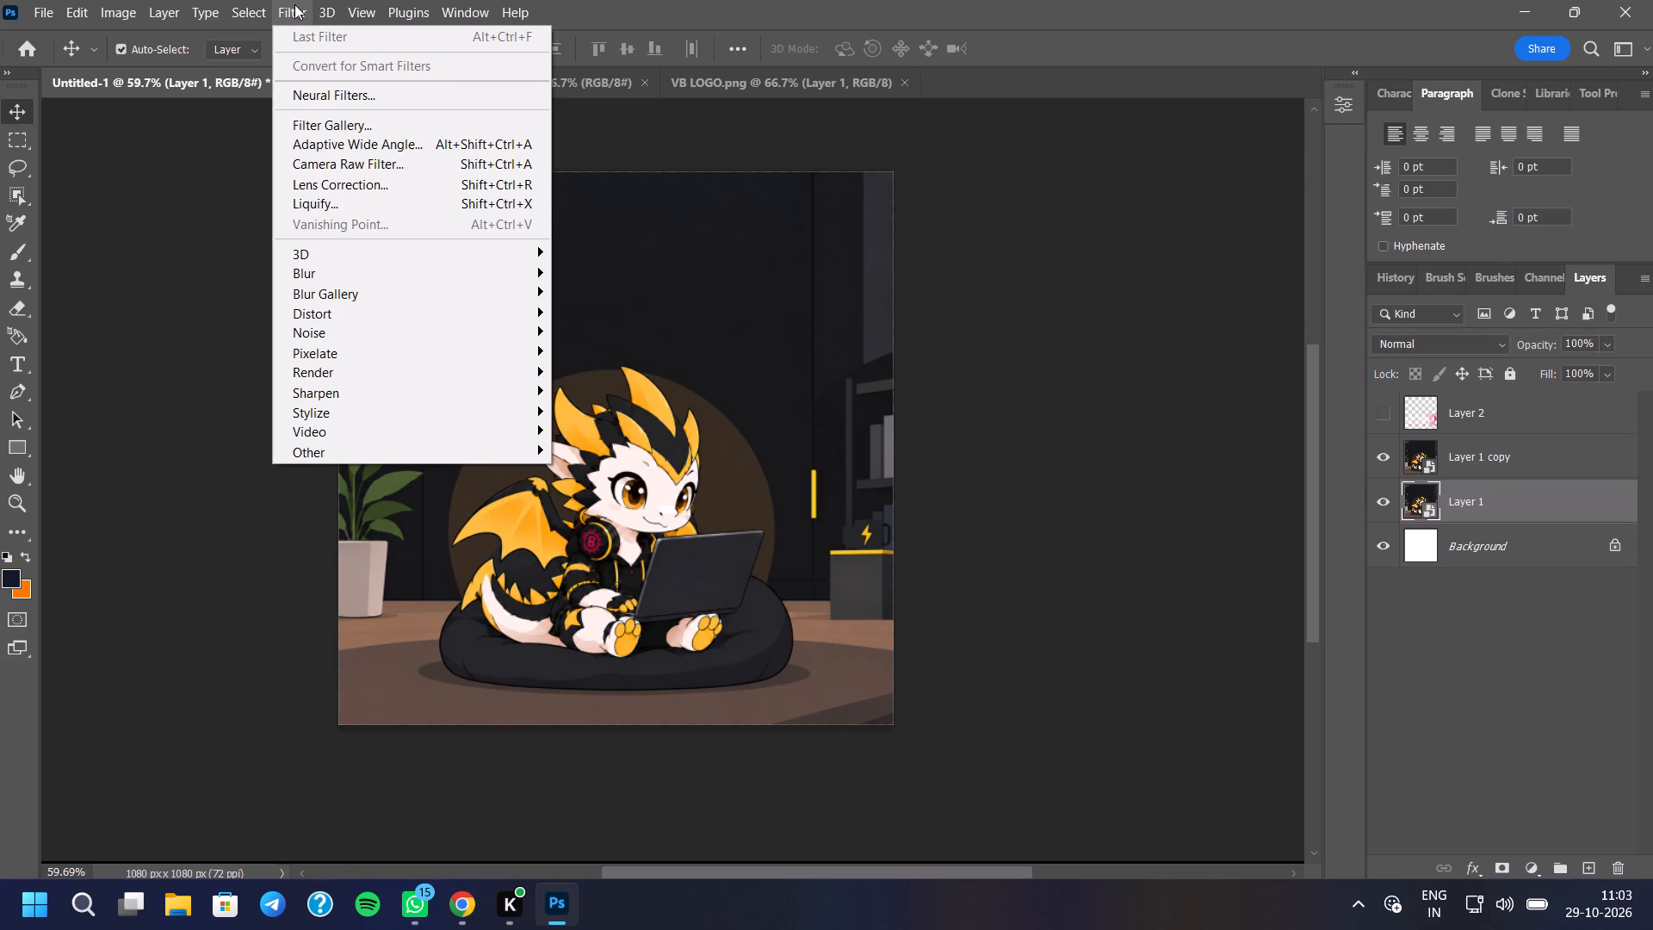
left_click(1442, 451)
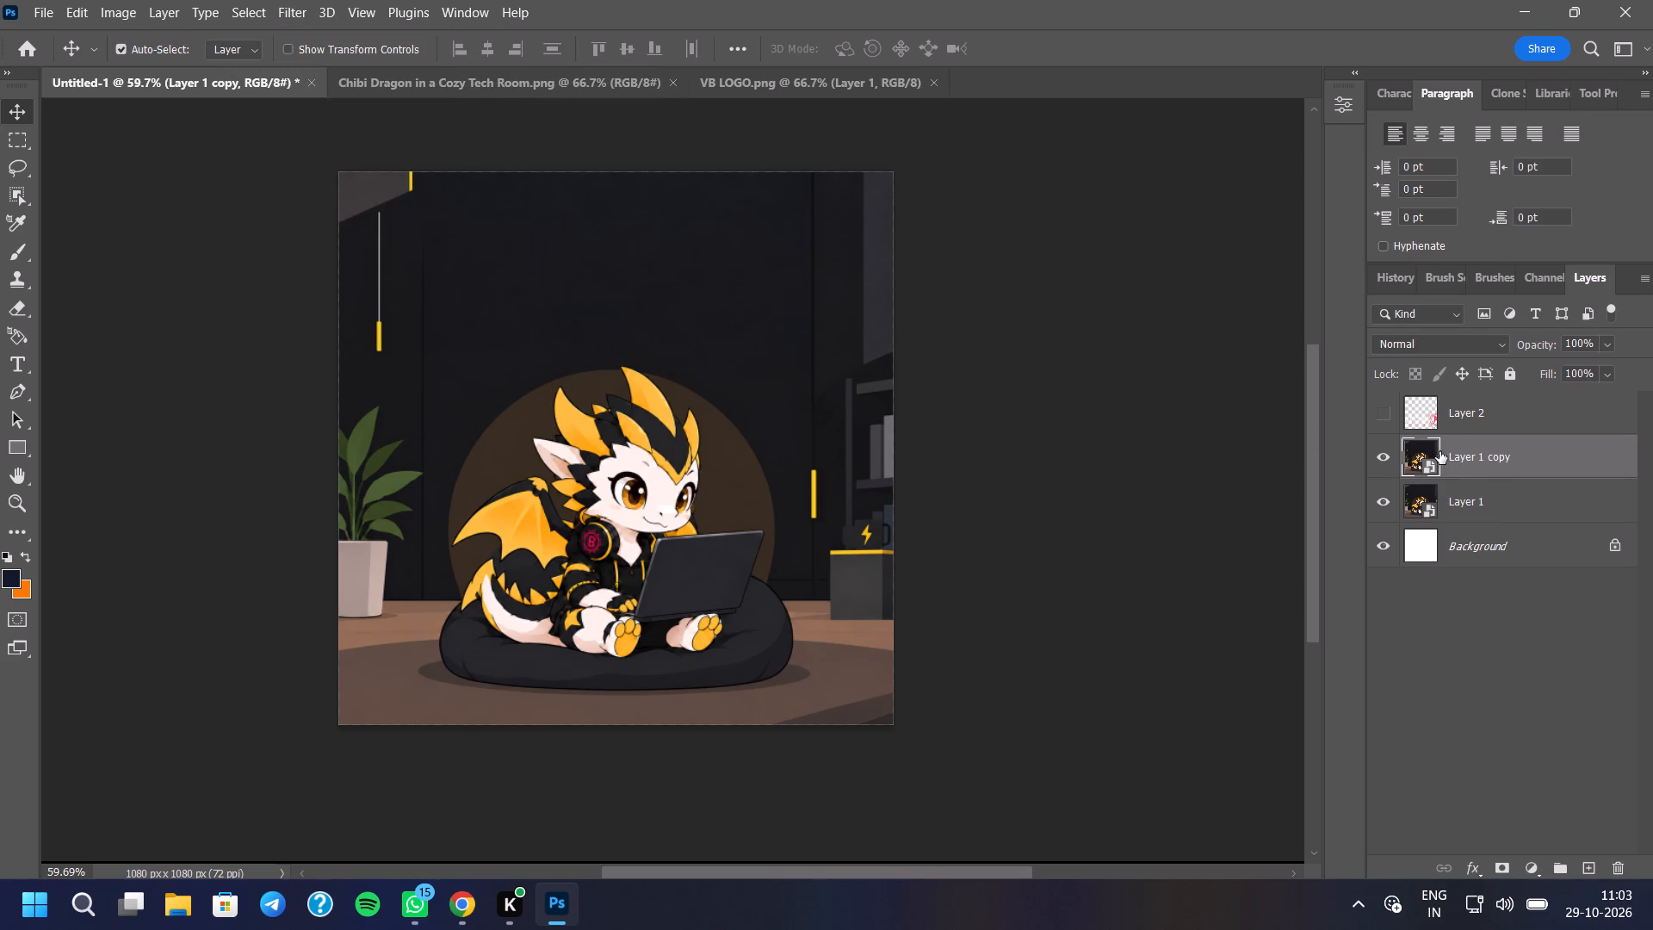
Show the hidden logo layer, Layer 2, and make it the active layer.
scroll(694, 497, "up", 2)
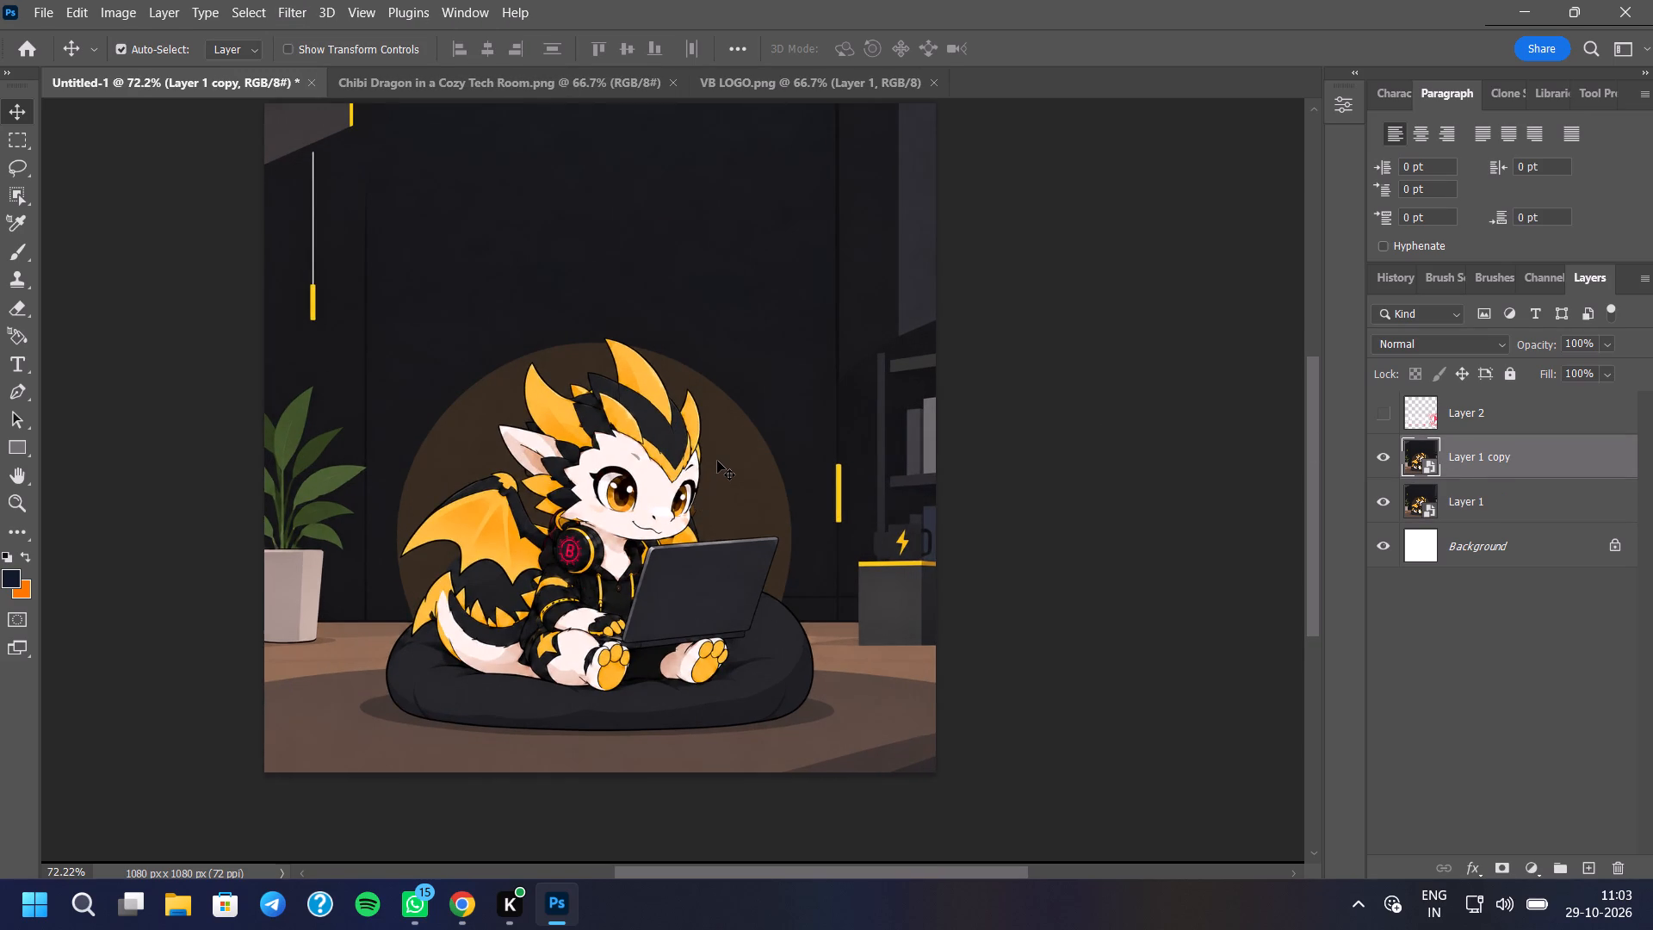
left_click(1393, 413)
left_click(1492, 418)
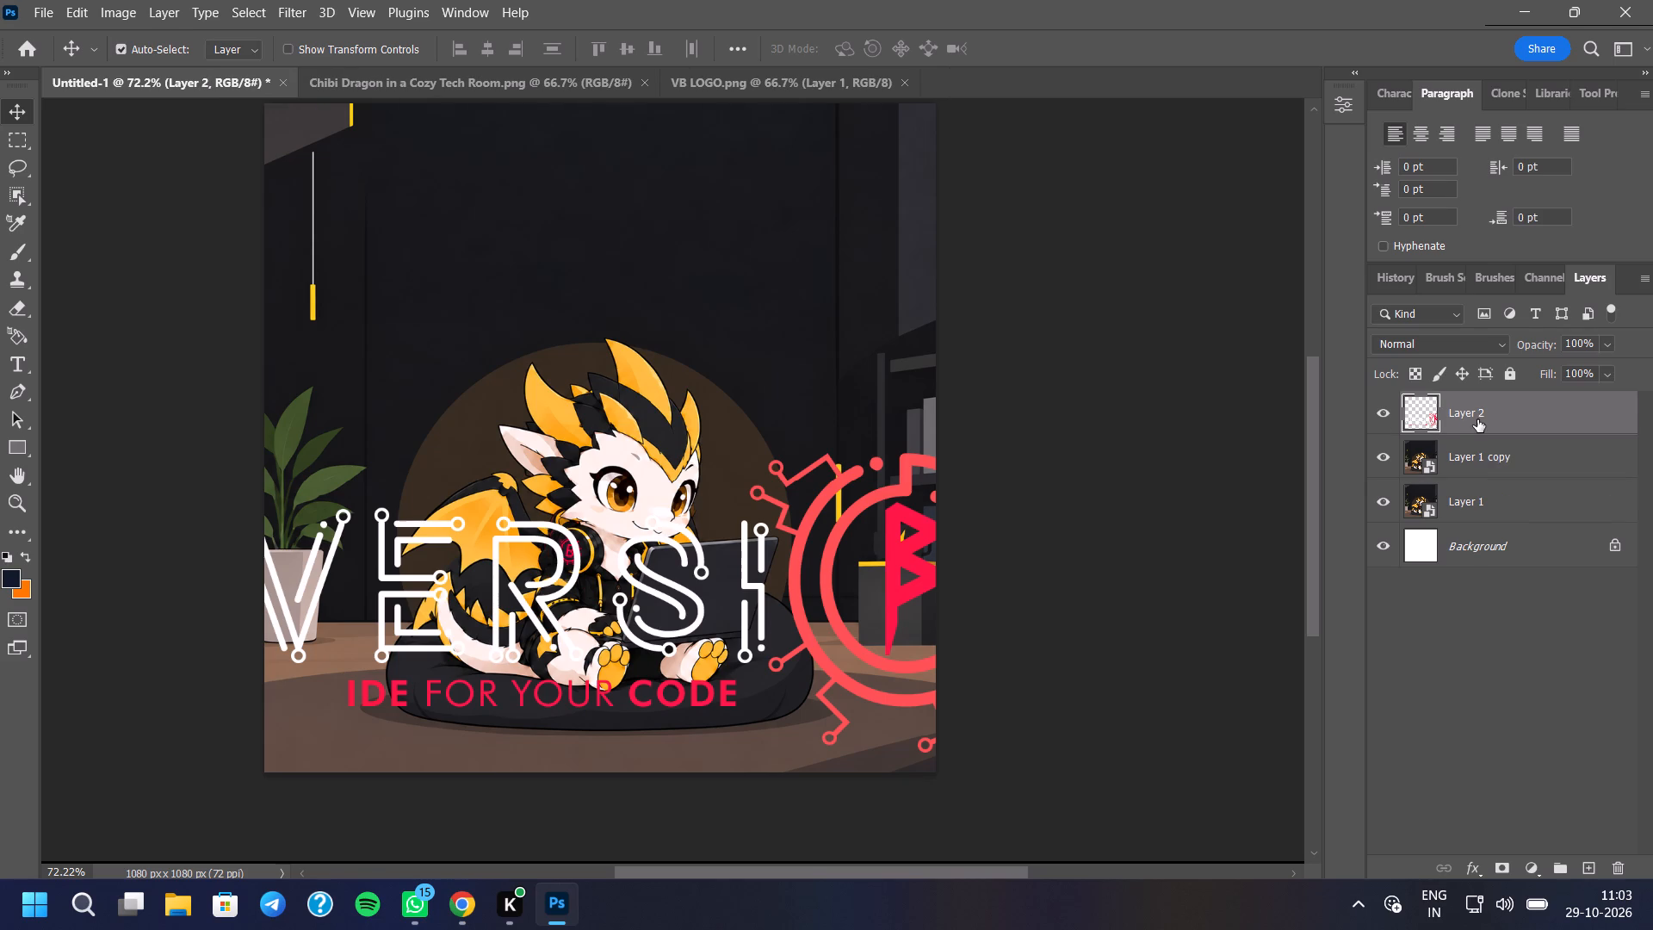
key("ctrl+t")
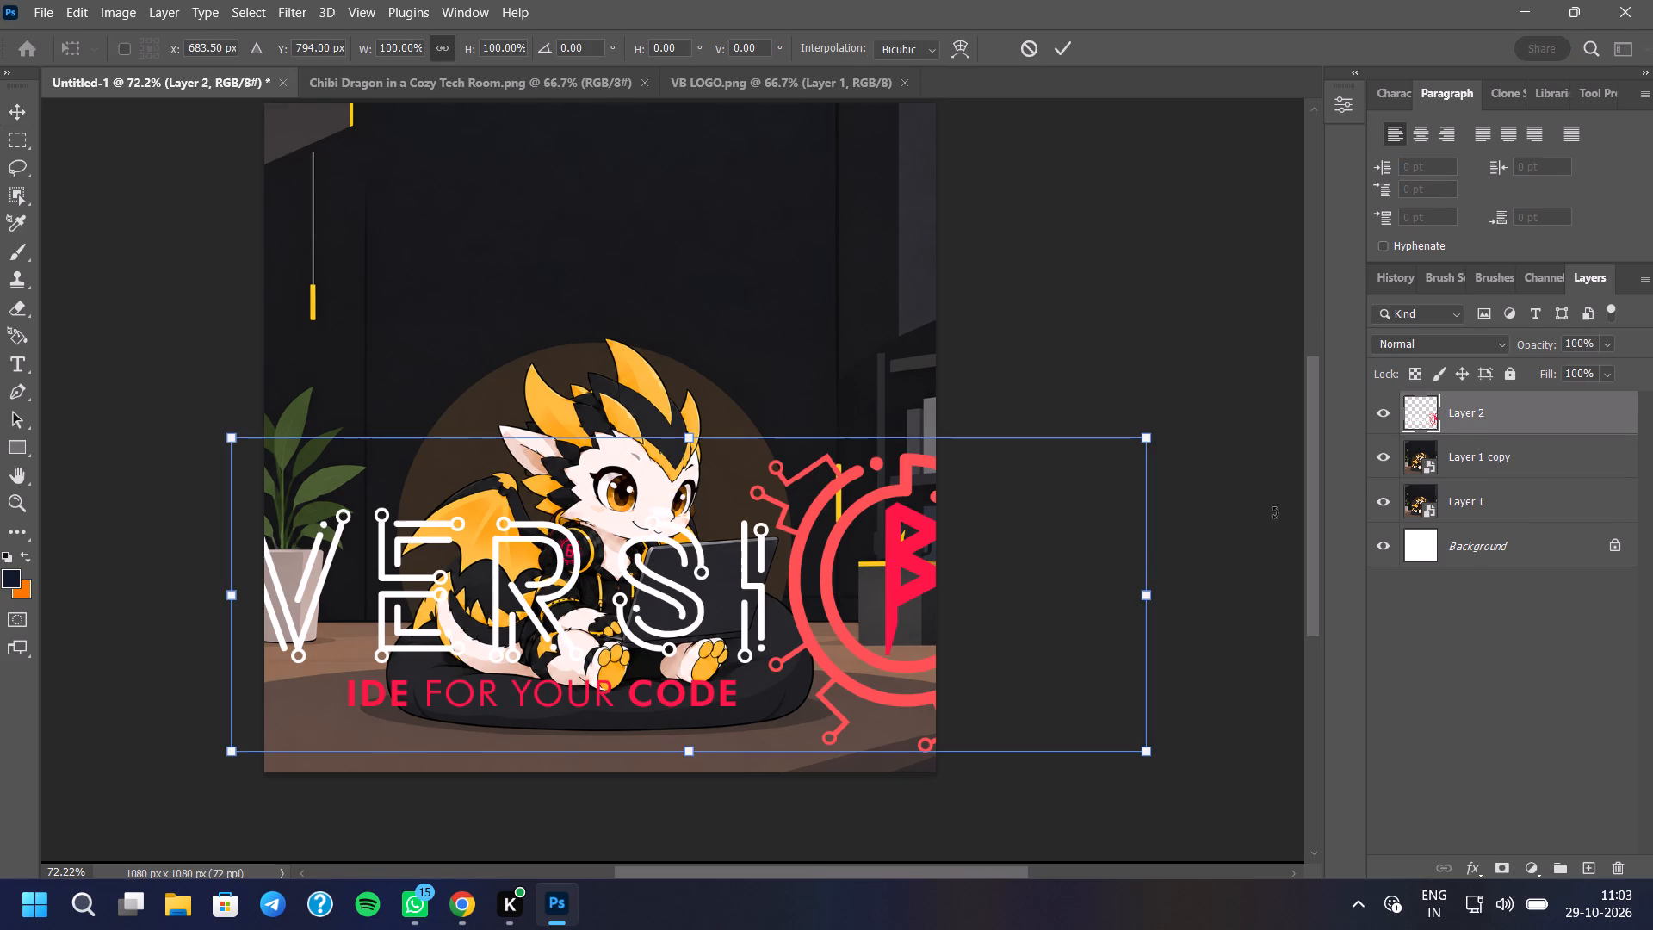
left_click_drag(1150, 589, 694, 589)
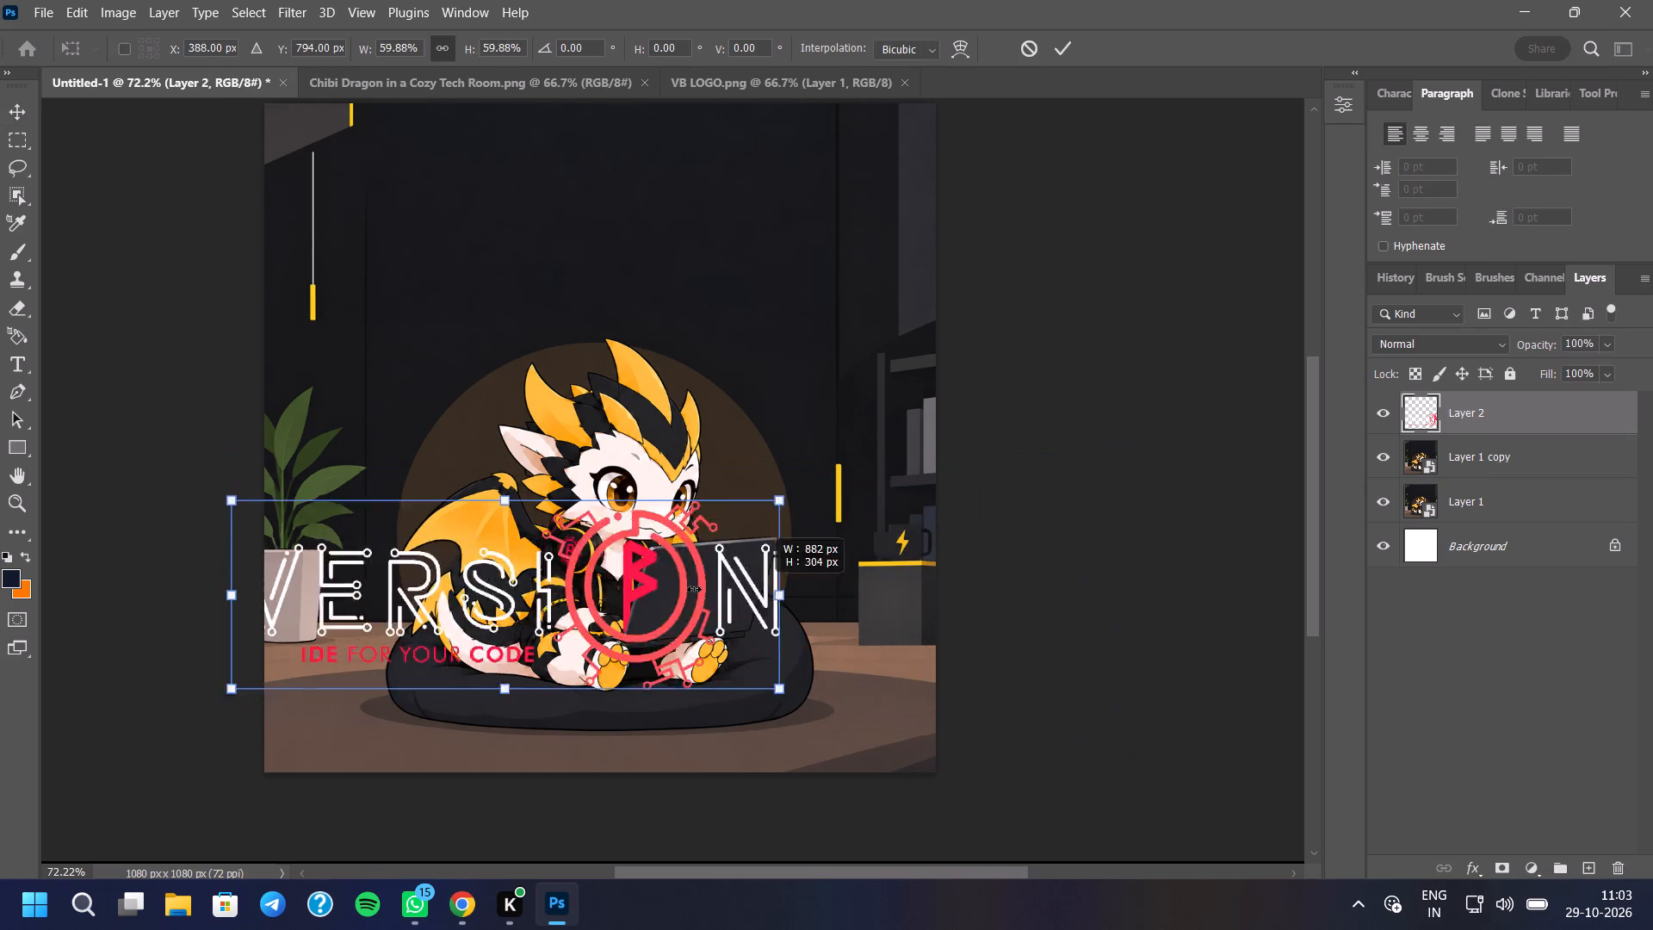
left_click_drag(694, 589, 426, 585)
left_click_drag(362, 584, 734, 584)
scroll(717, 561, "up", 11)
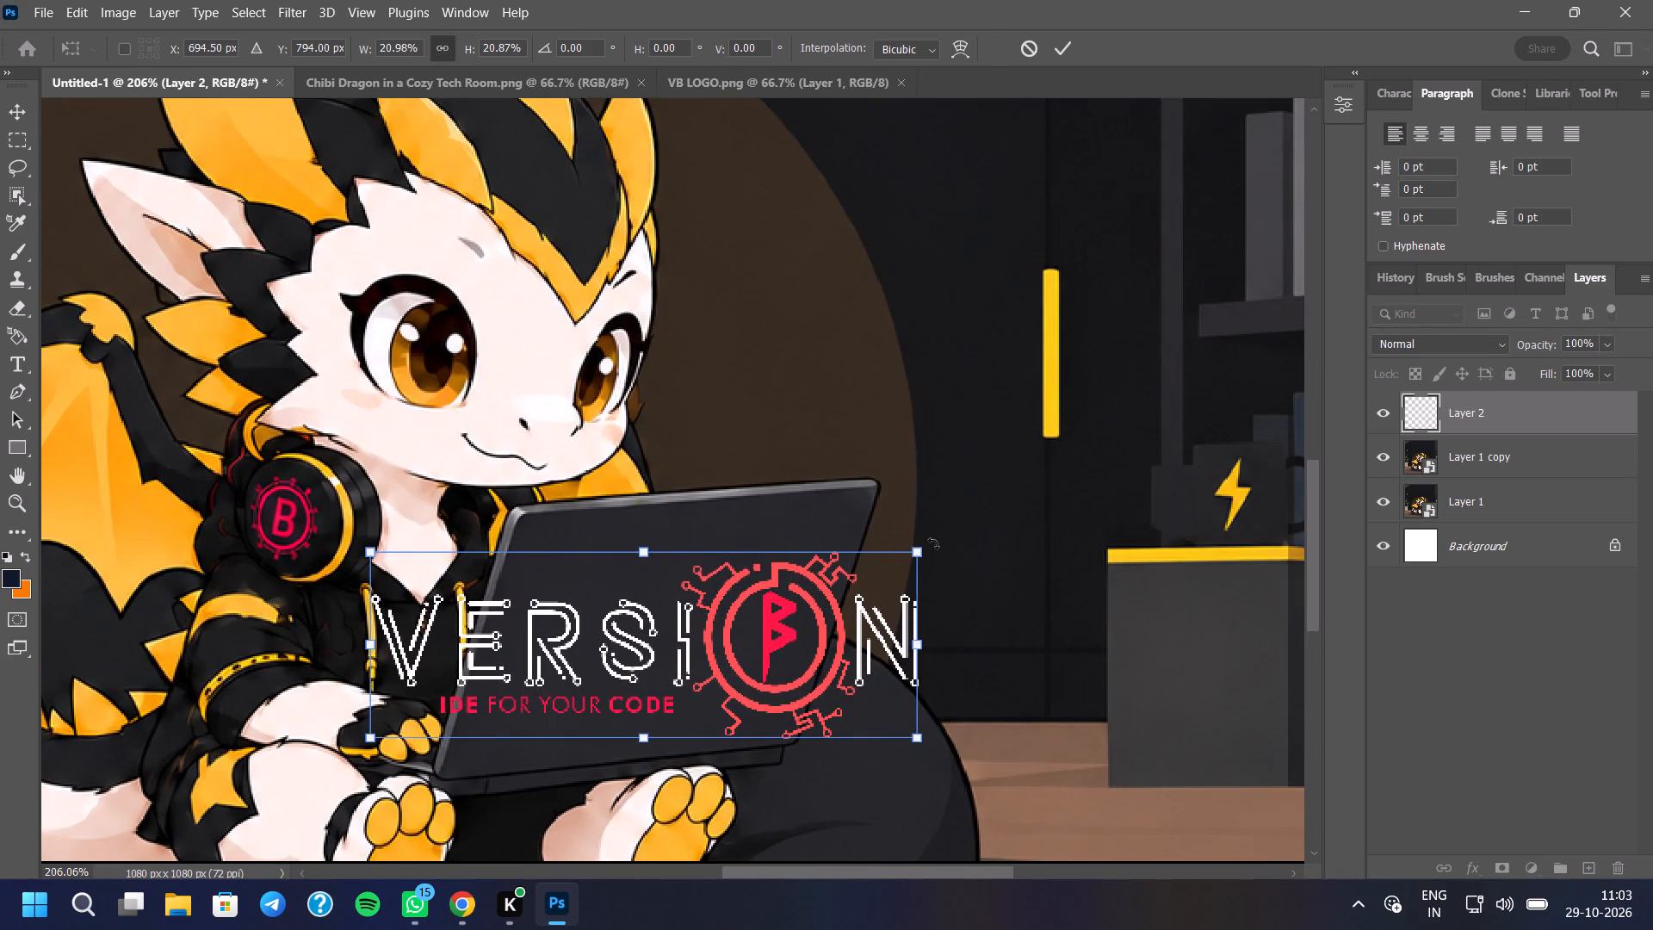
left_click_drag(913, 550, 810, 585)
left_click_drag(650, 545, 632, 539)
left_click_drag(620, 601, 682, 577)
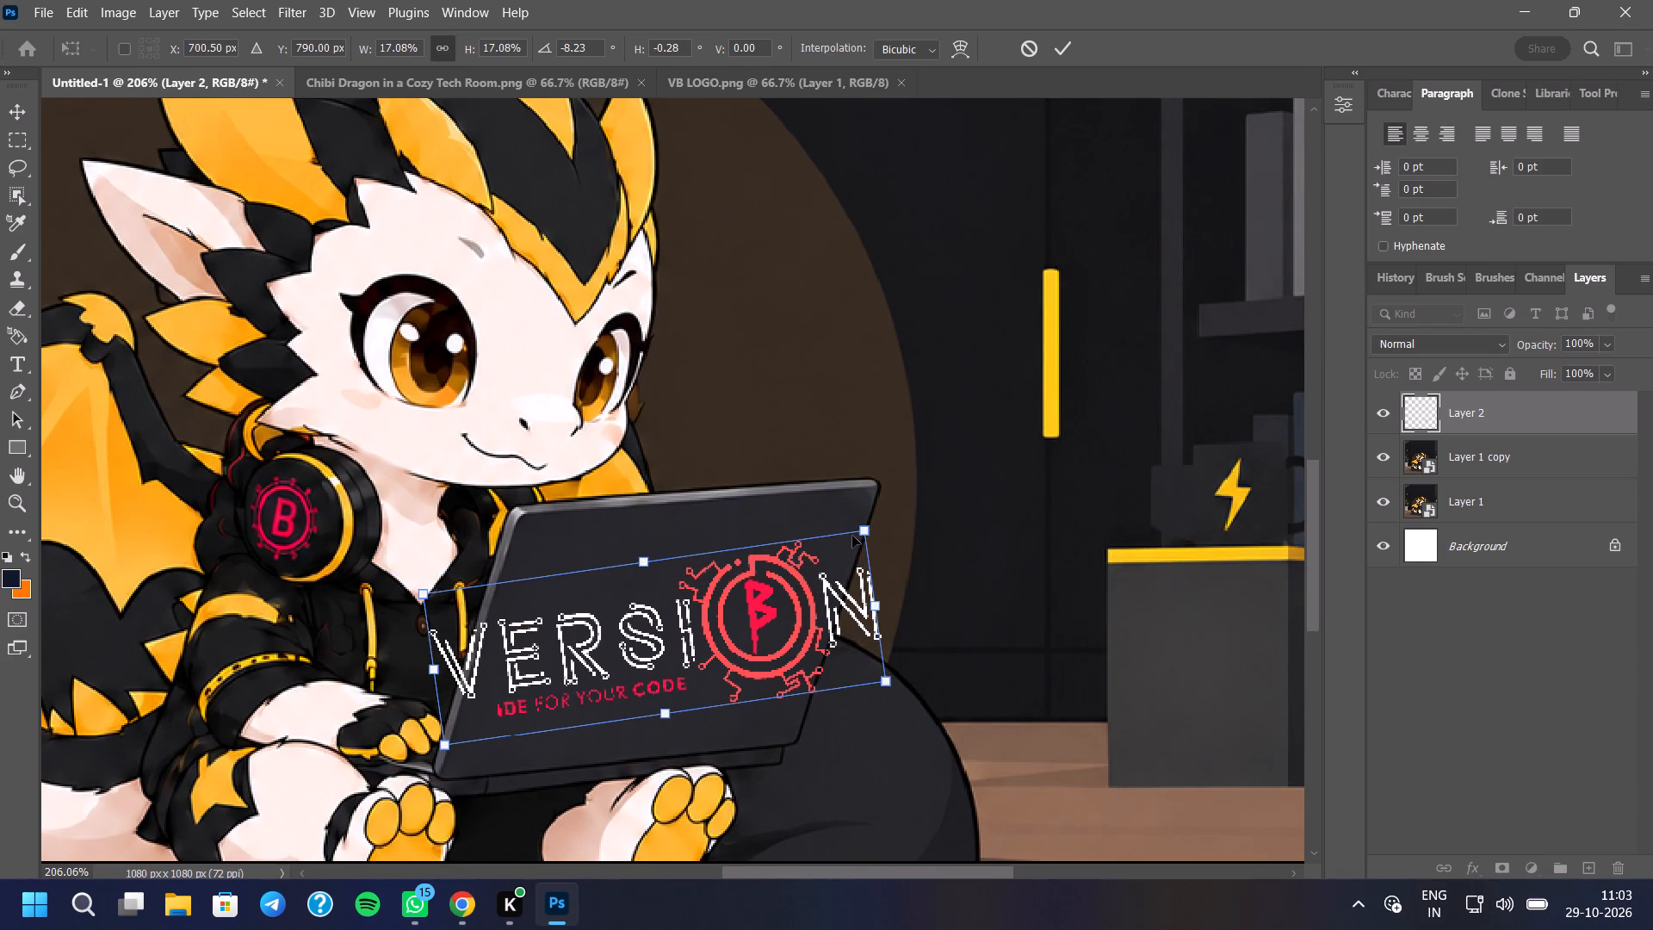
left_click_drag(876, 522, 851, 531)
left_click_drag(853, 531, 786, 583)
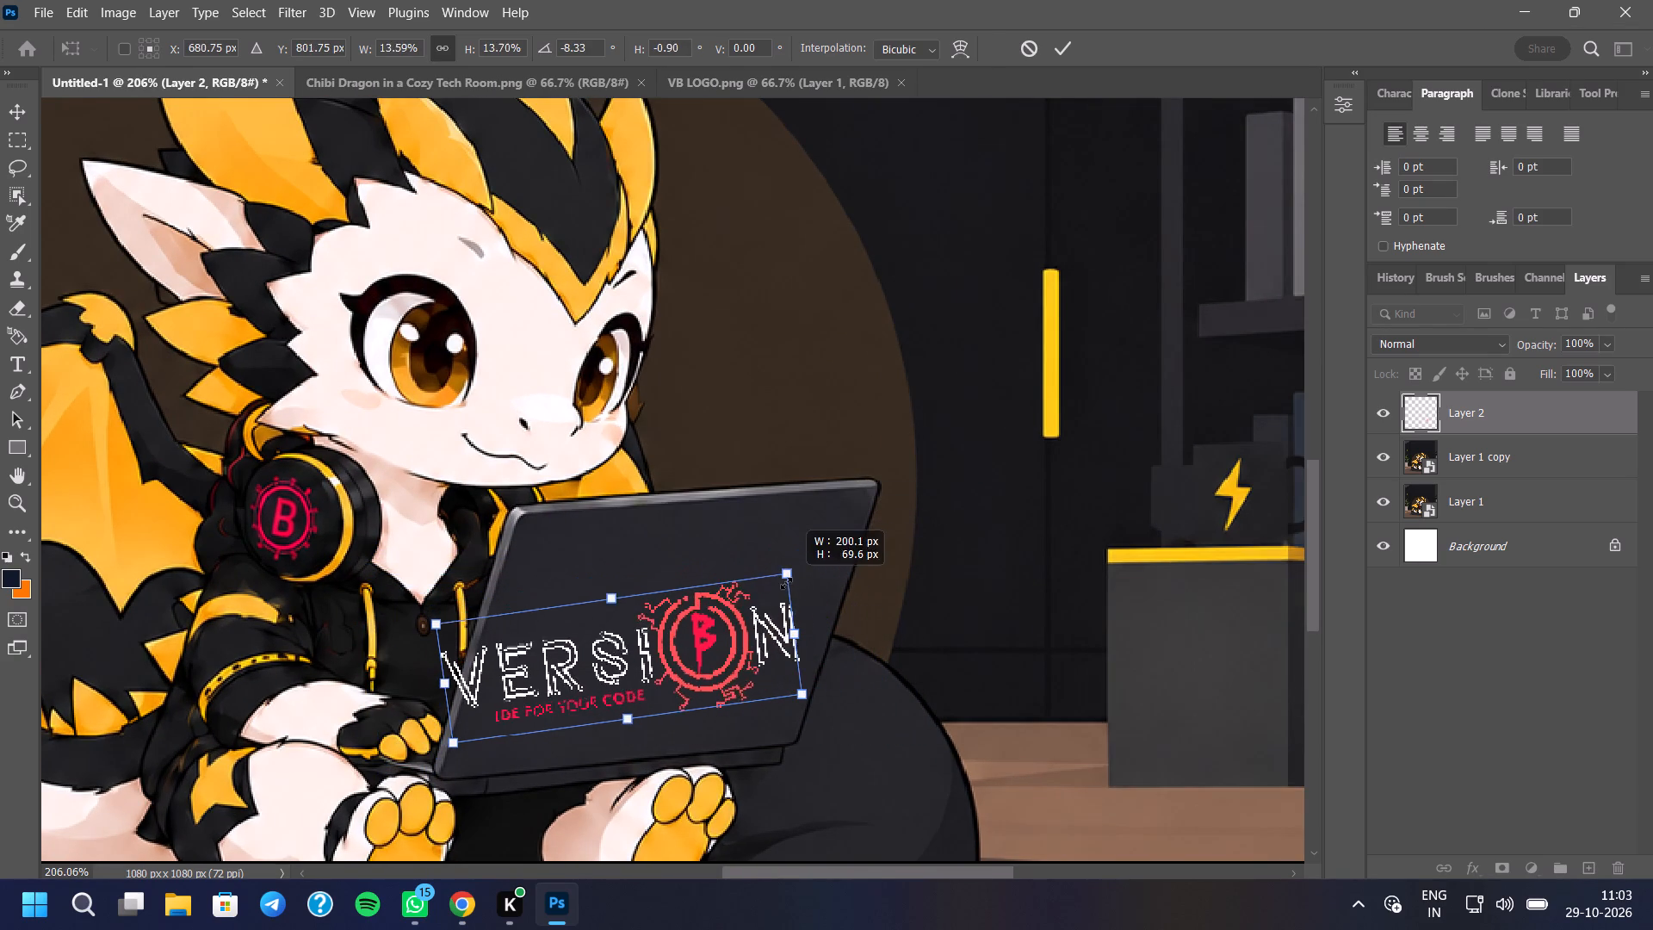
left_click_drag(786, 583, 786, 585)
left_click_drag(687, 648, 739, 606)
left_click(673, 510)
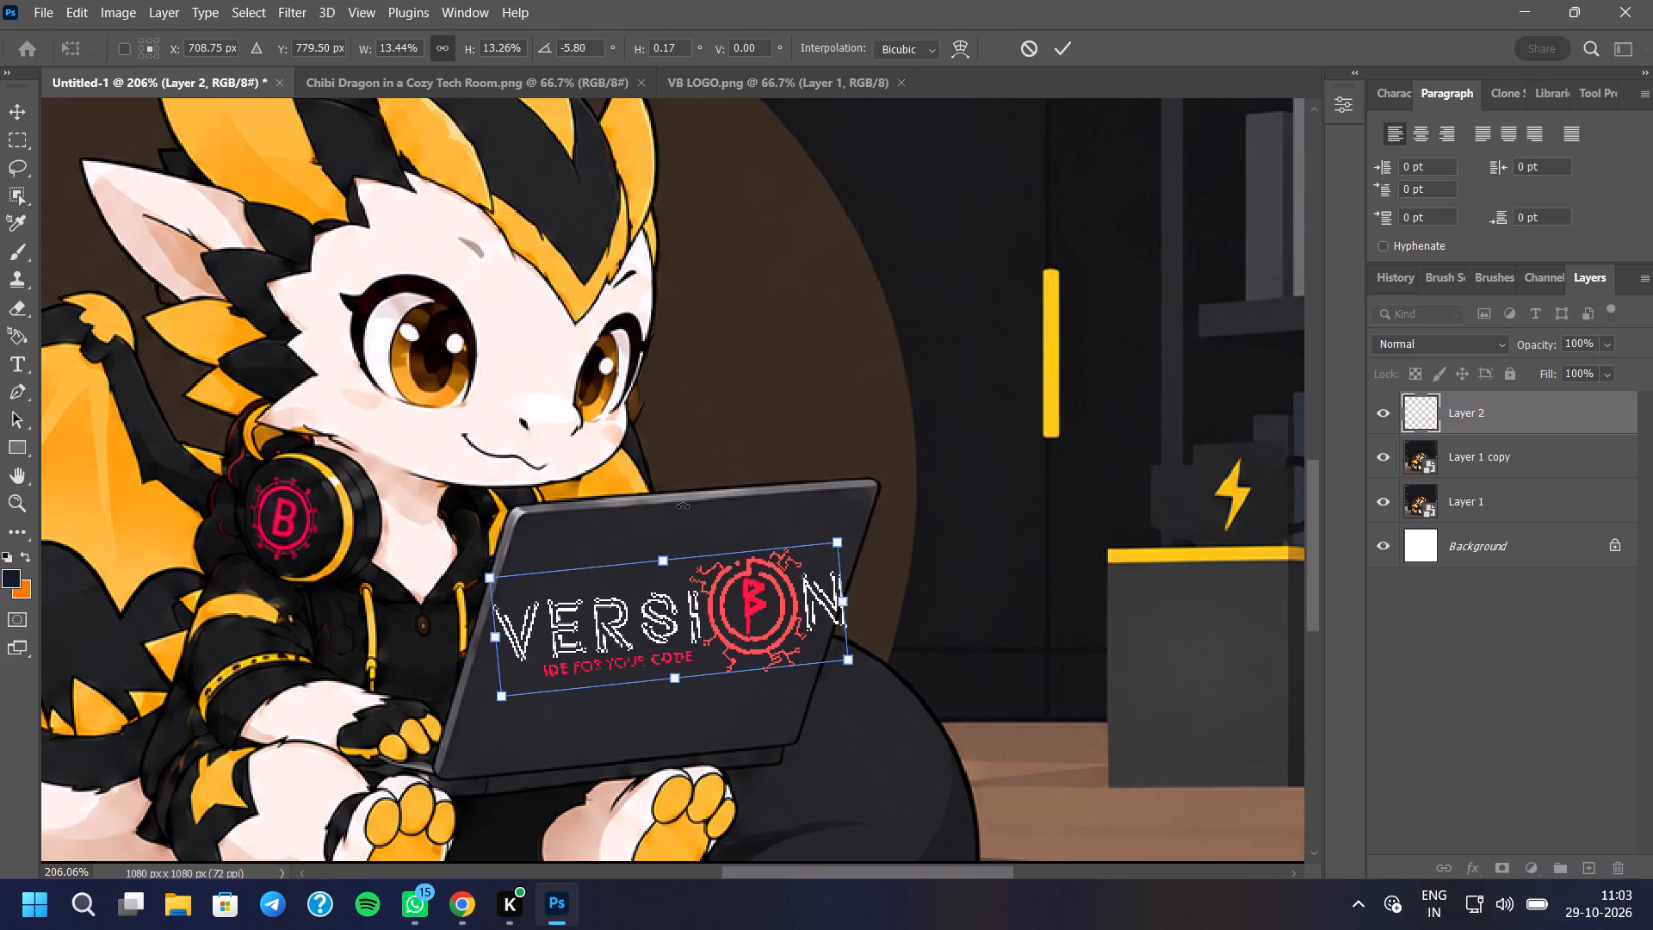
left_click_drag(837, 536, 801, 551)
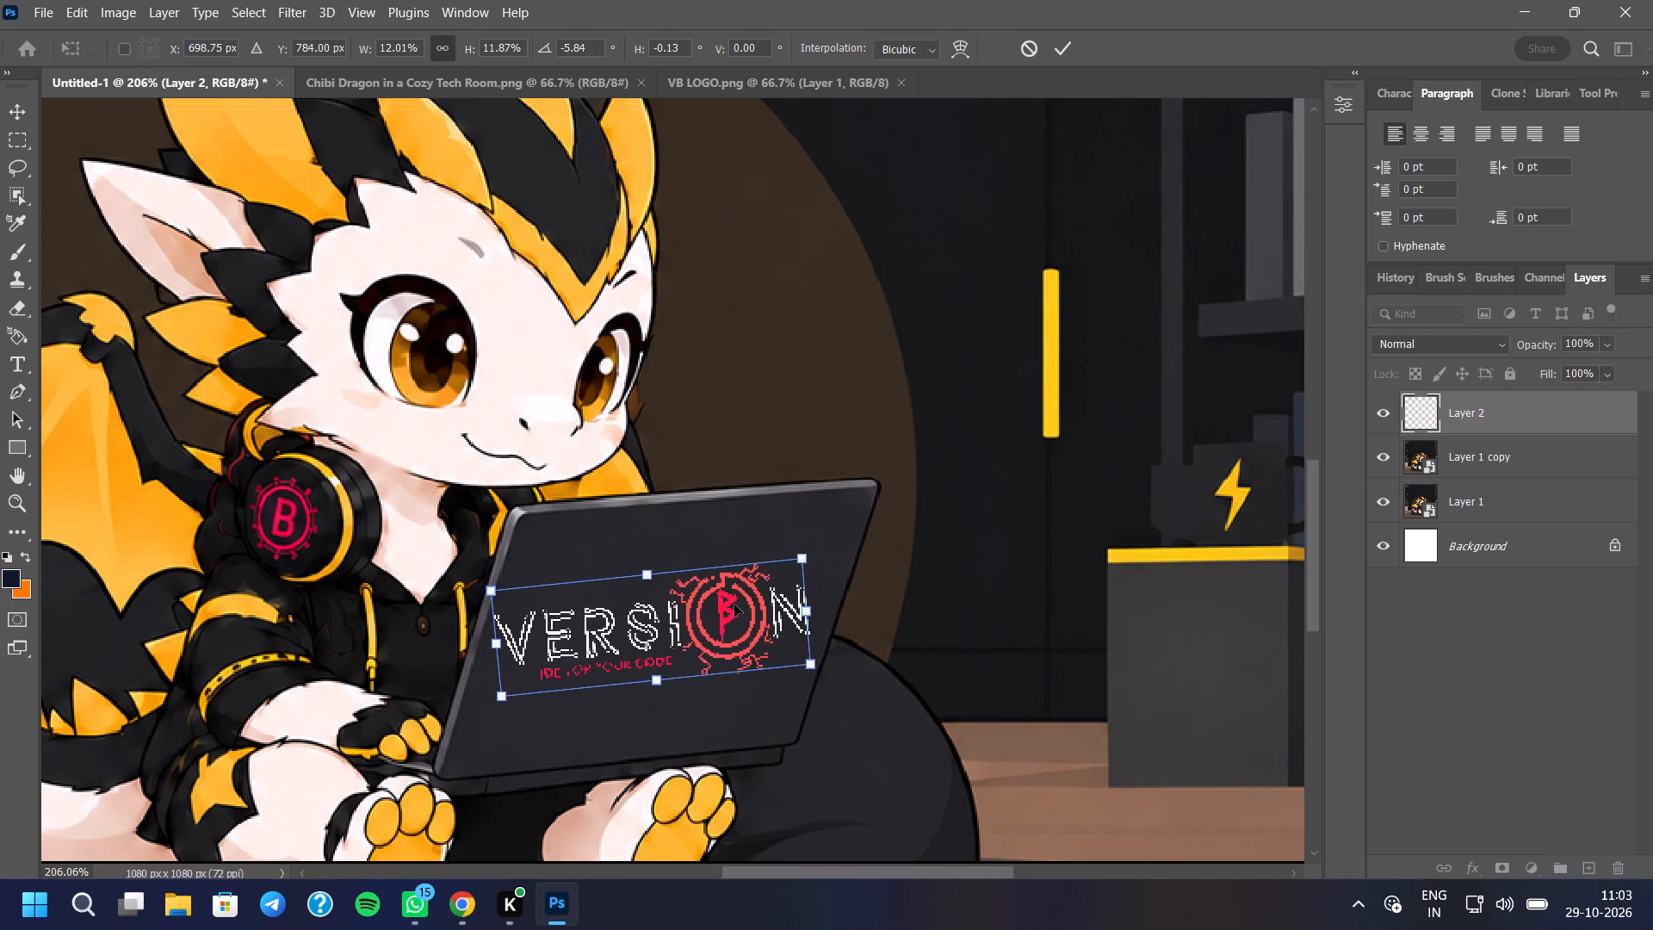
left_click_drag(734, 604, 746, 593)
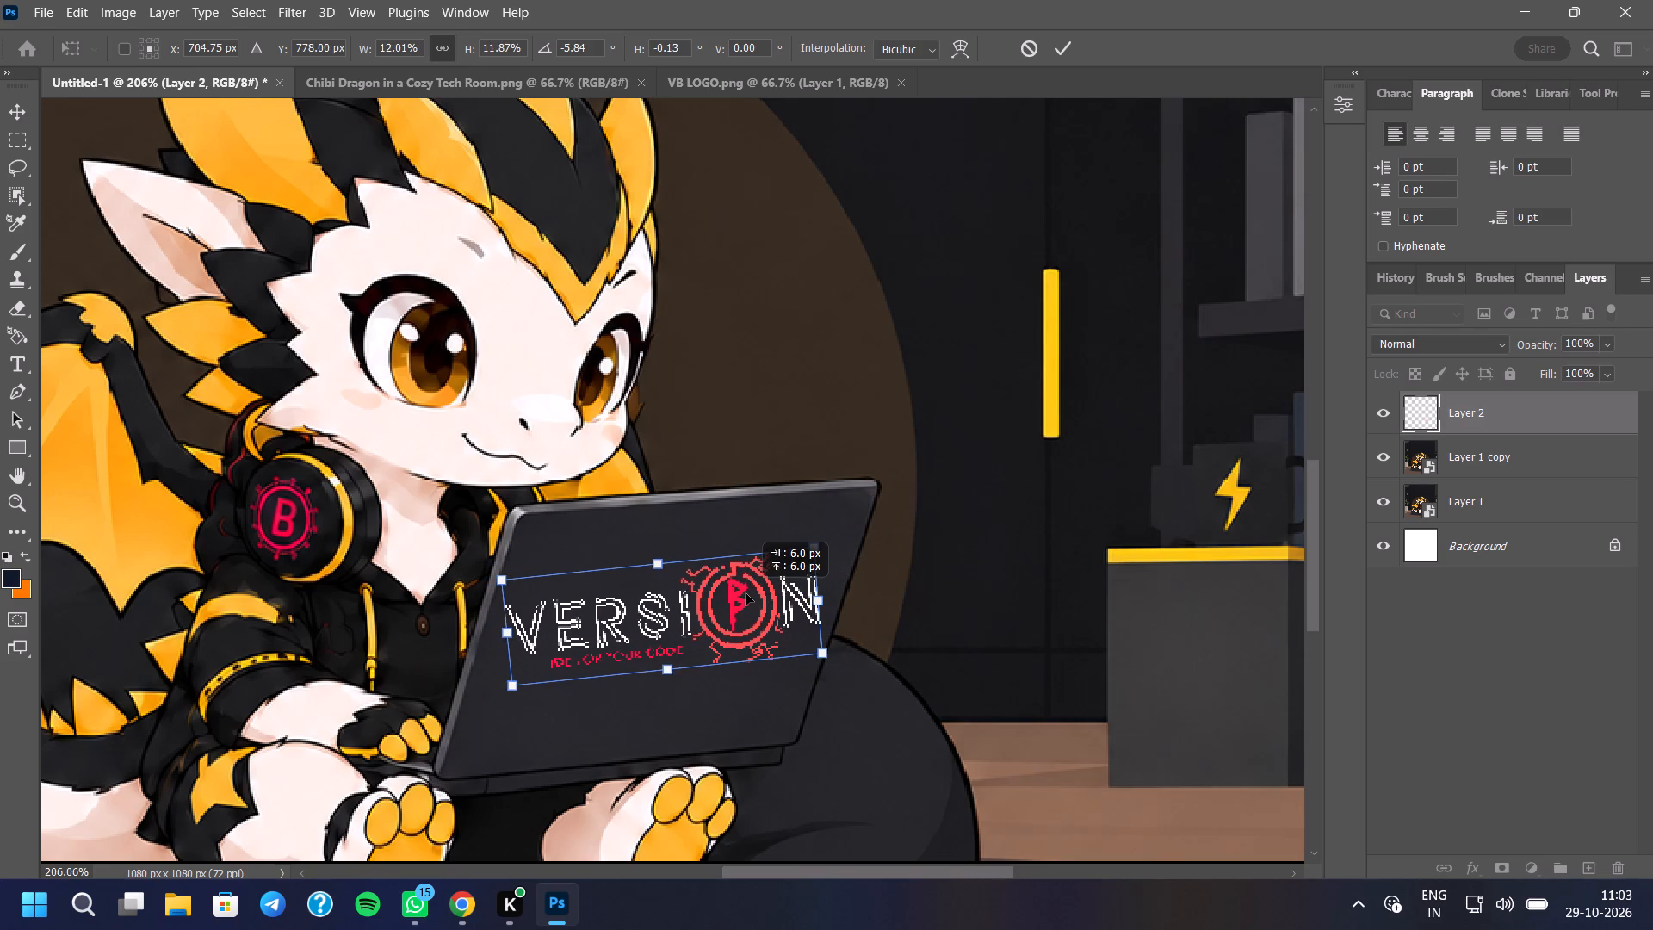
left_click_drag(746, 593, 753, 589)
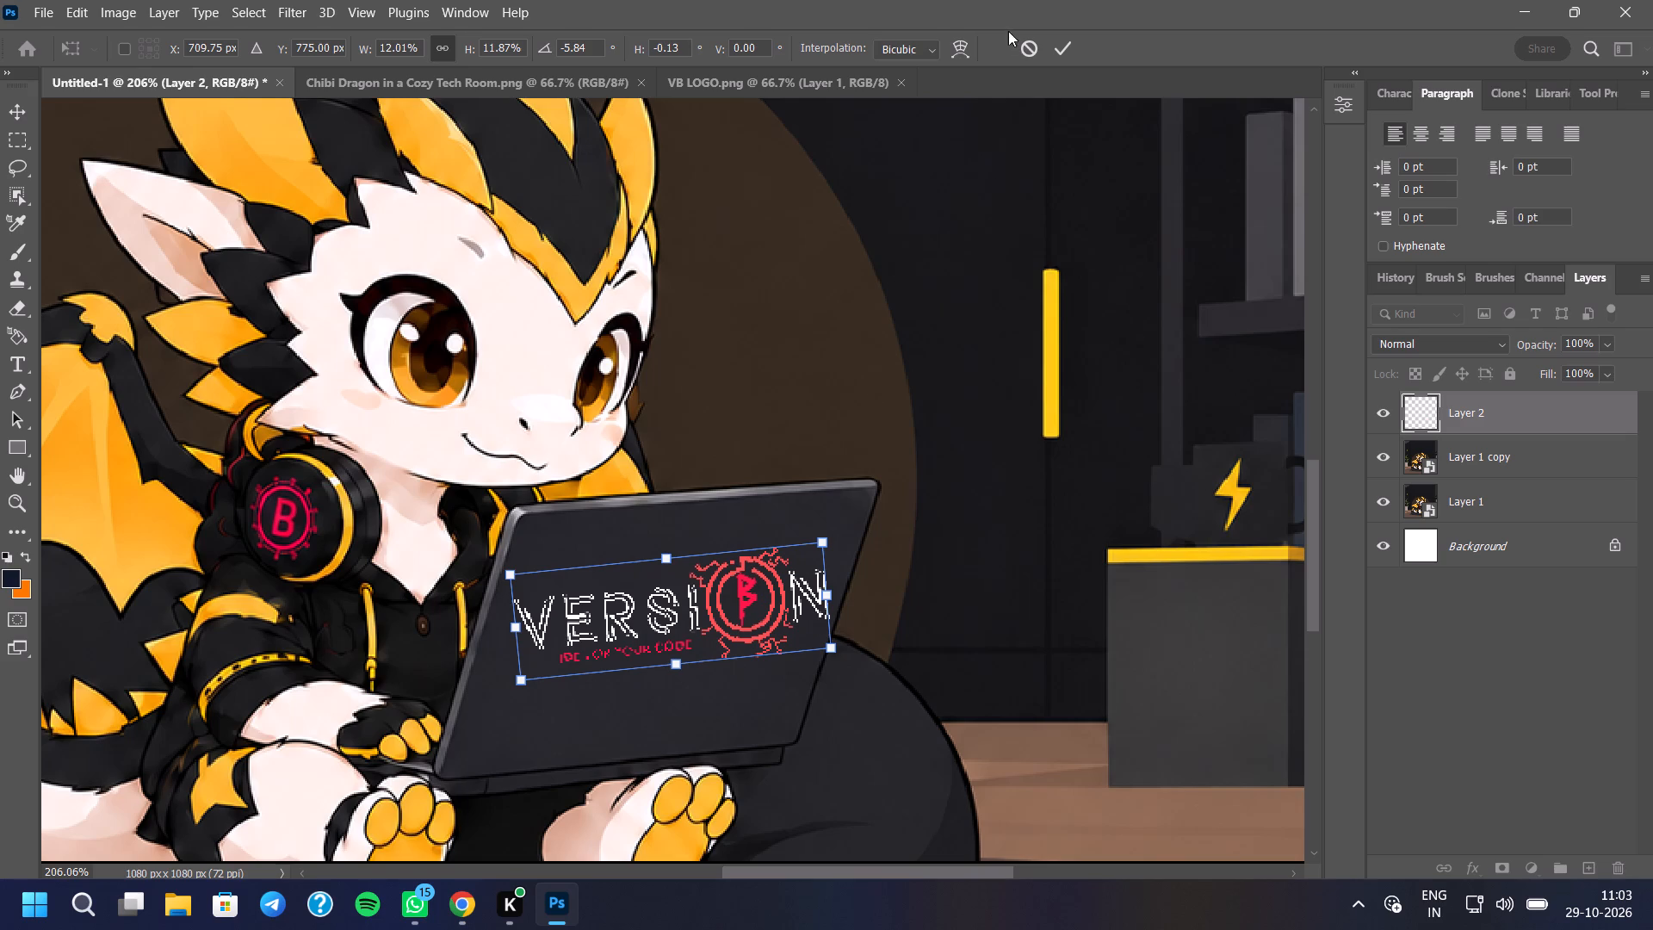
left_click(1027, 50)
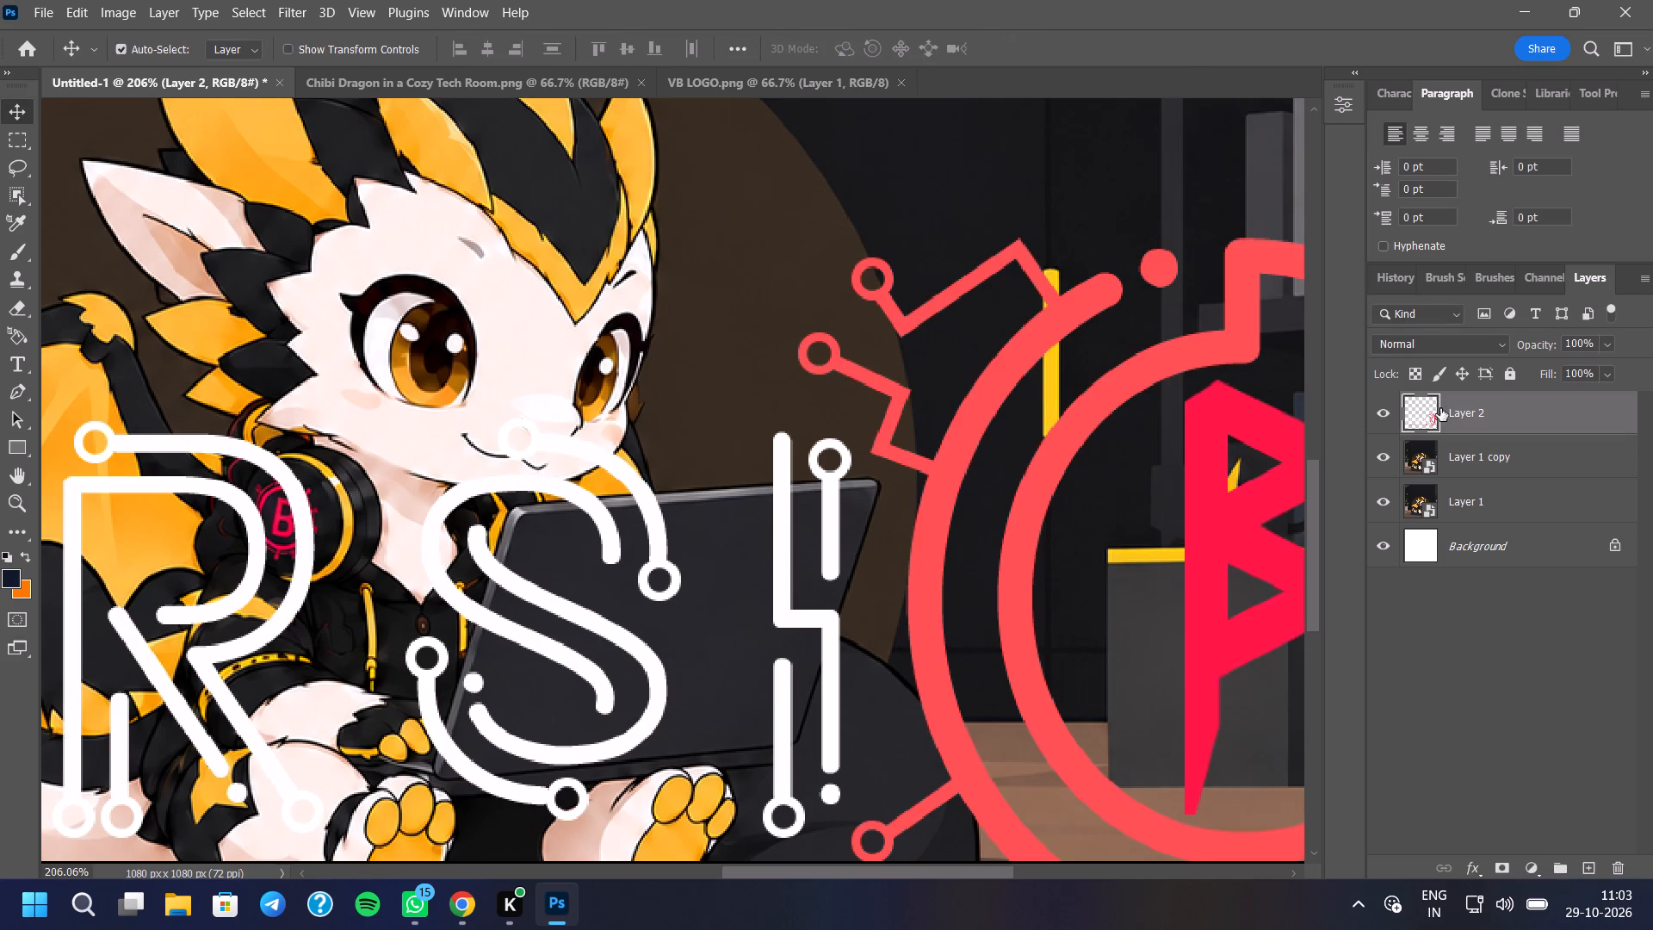
Convert the logo layer, Layer 2, to a smart object.
right_click(1440, 408)
left_click(1344, 299)
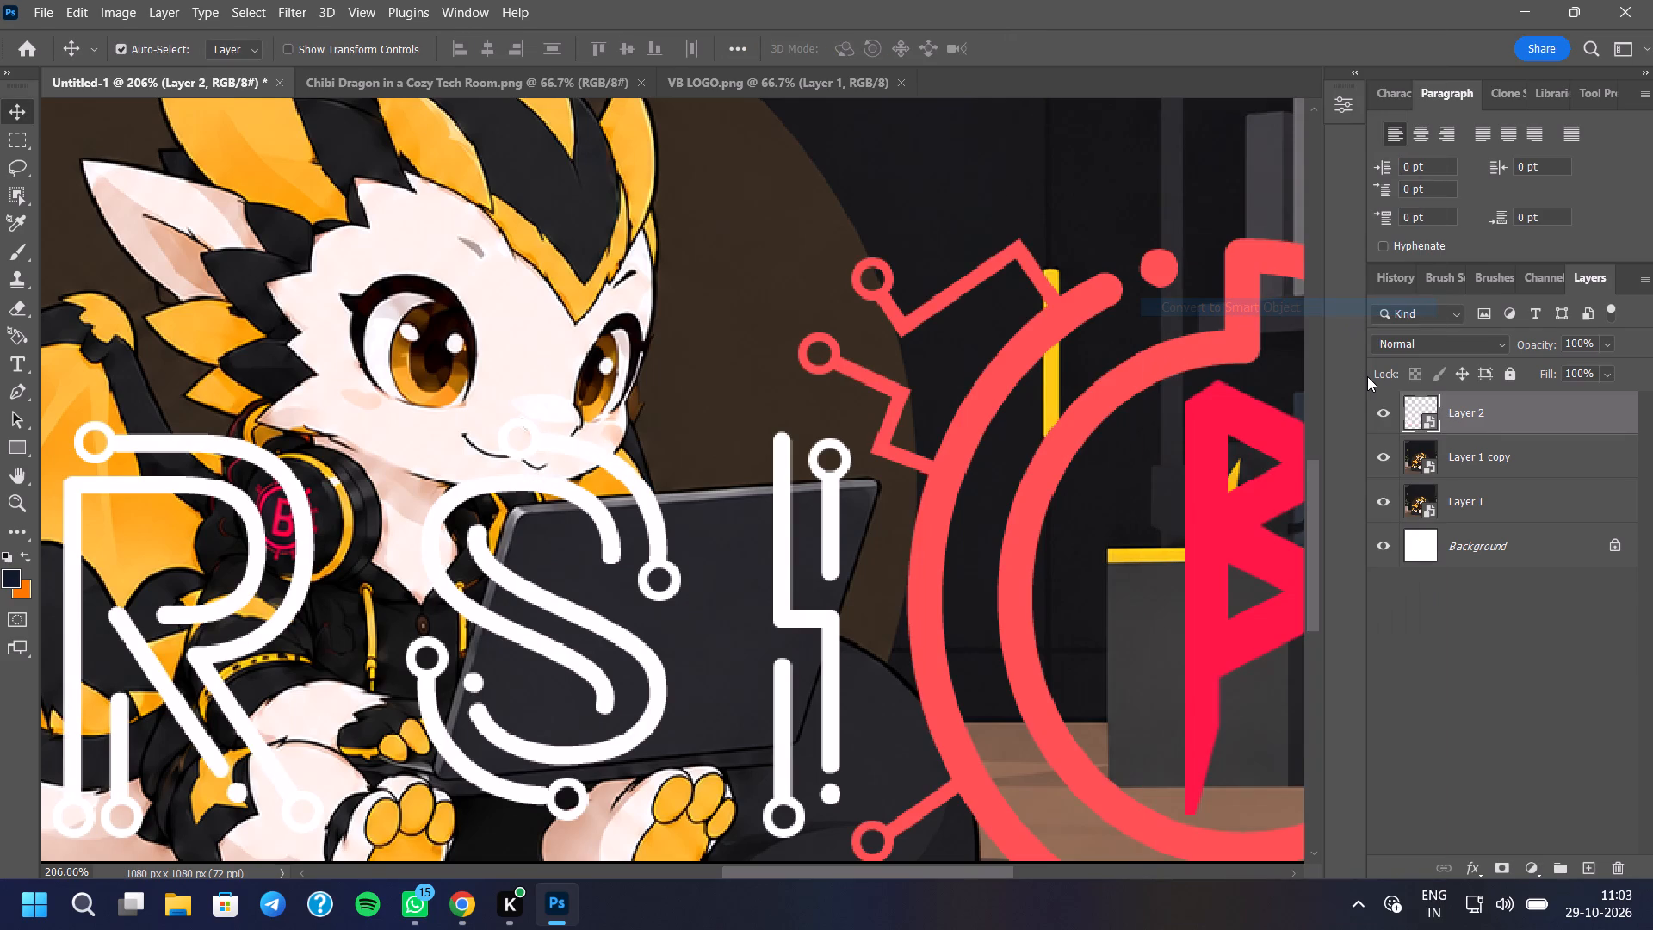
Scale the logo down proportionally to about 13% and place it over the dragon's laptop lid.
key("ctrl+t")
scroll(792, 480, "down", 11)
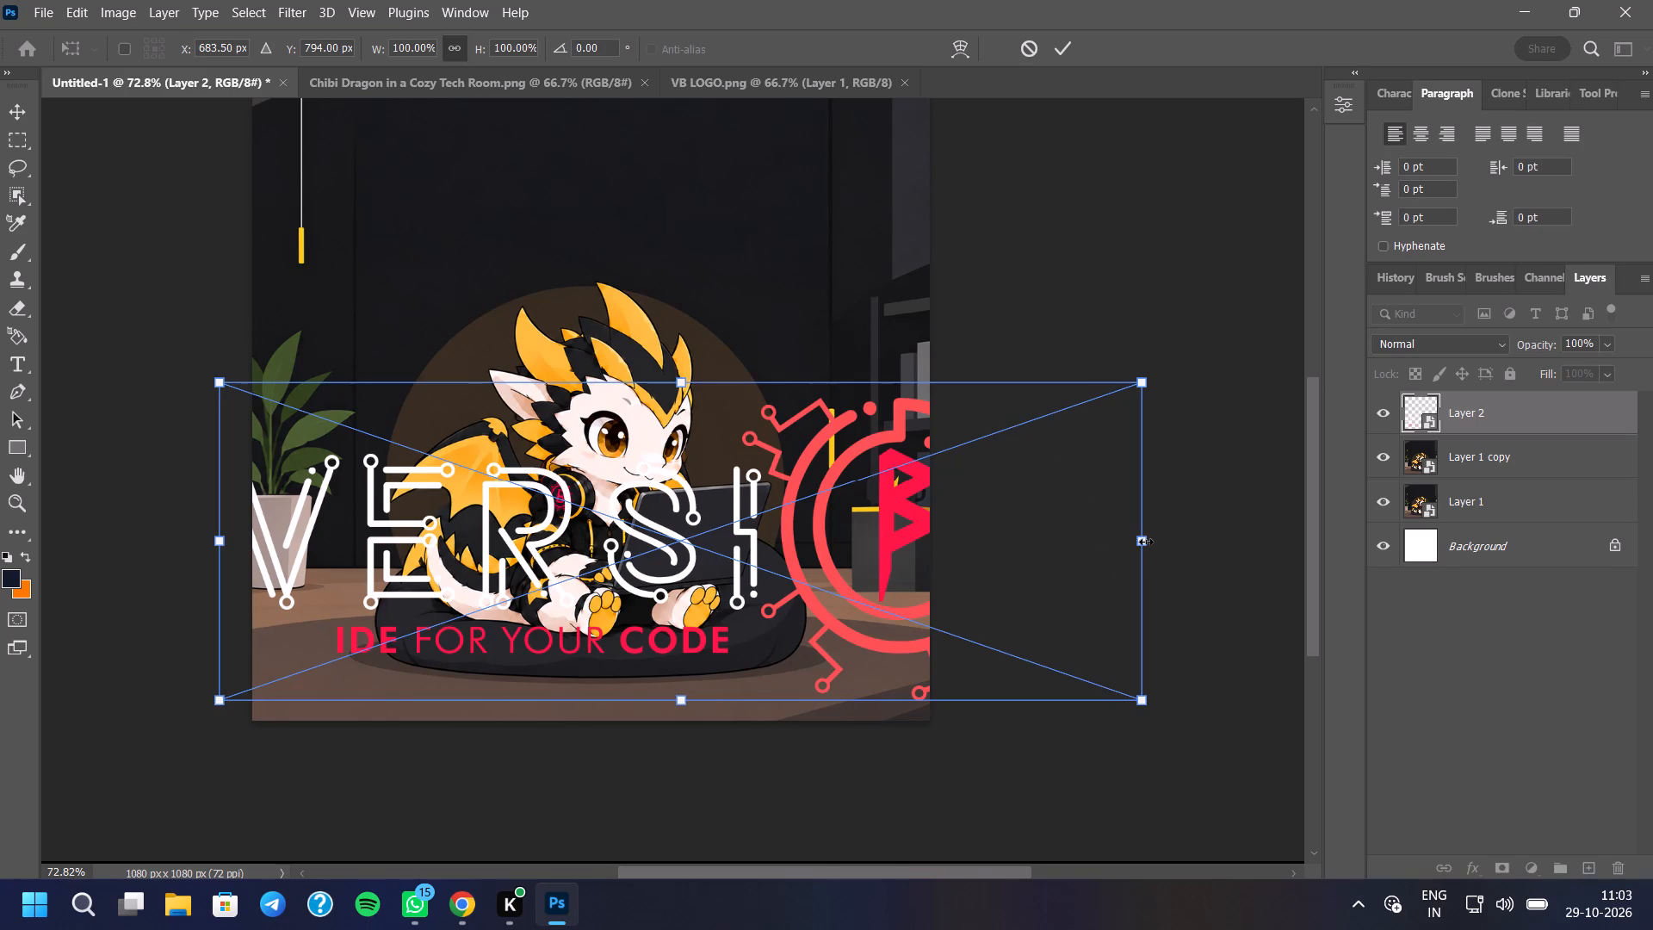
left_click_drag(1144, 543, 386, 608)
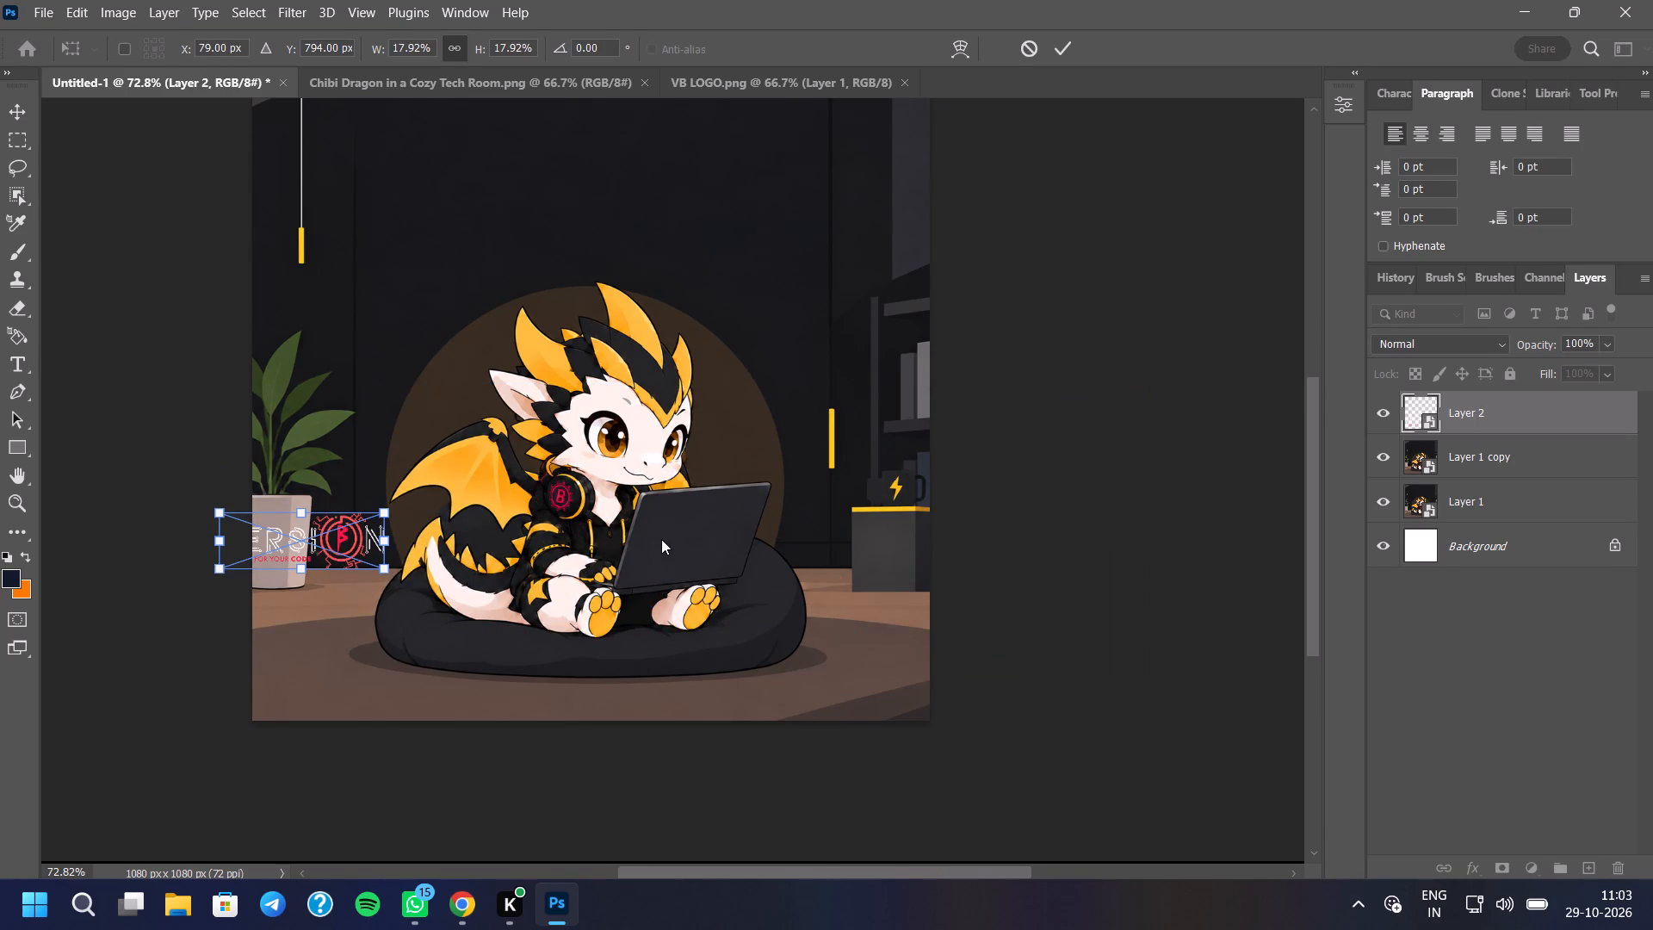
scroll(661, 539, "up", 3)
left_click_drag(203, 546, 753, 544)
scroll(722, 549, "up", 3)
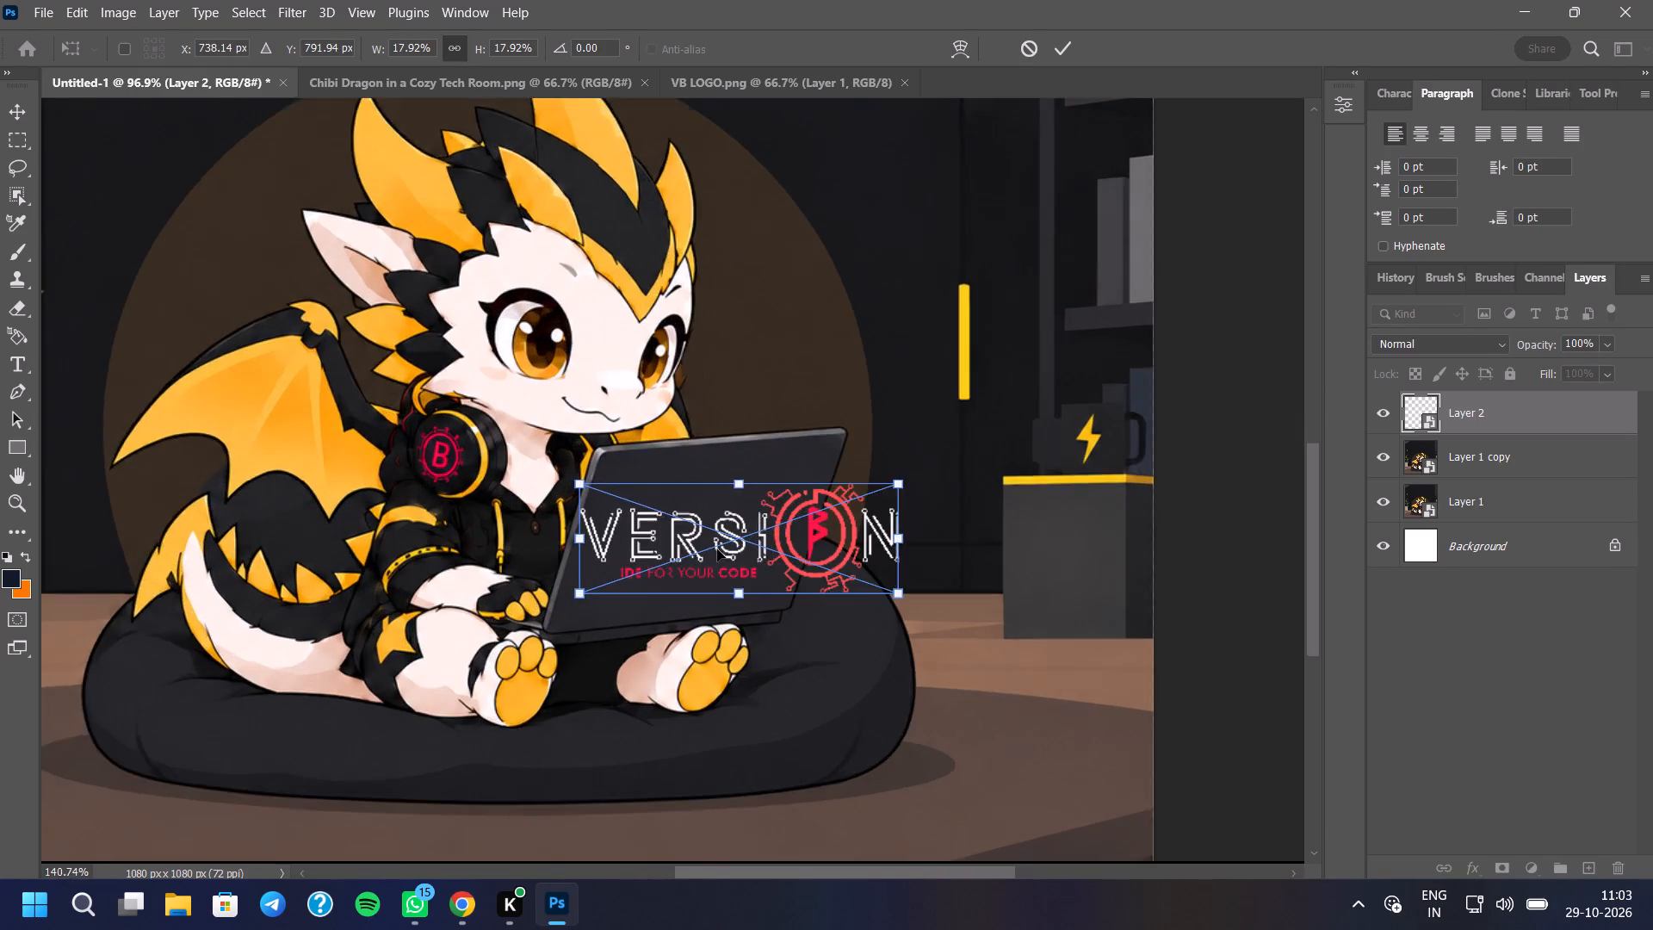
scroll(717, 549, "up", 5)
left_click_drag(985, 533, 919, 541)
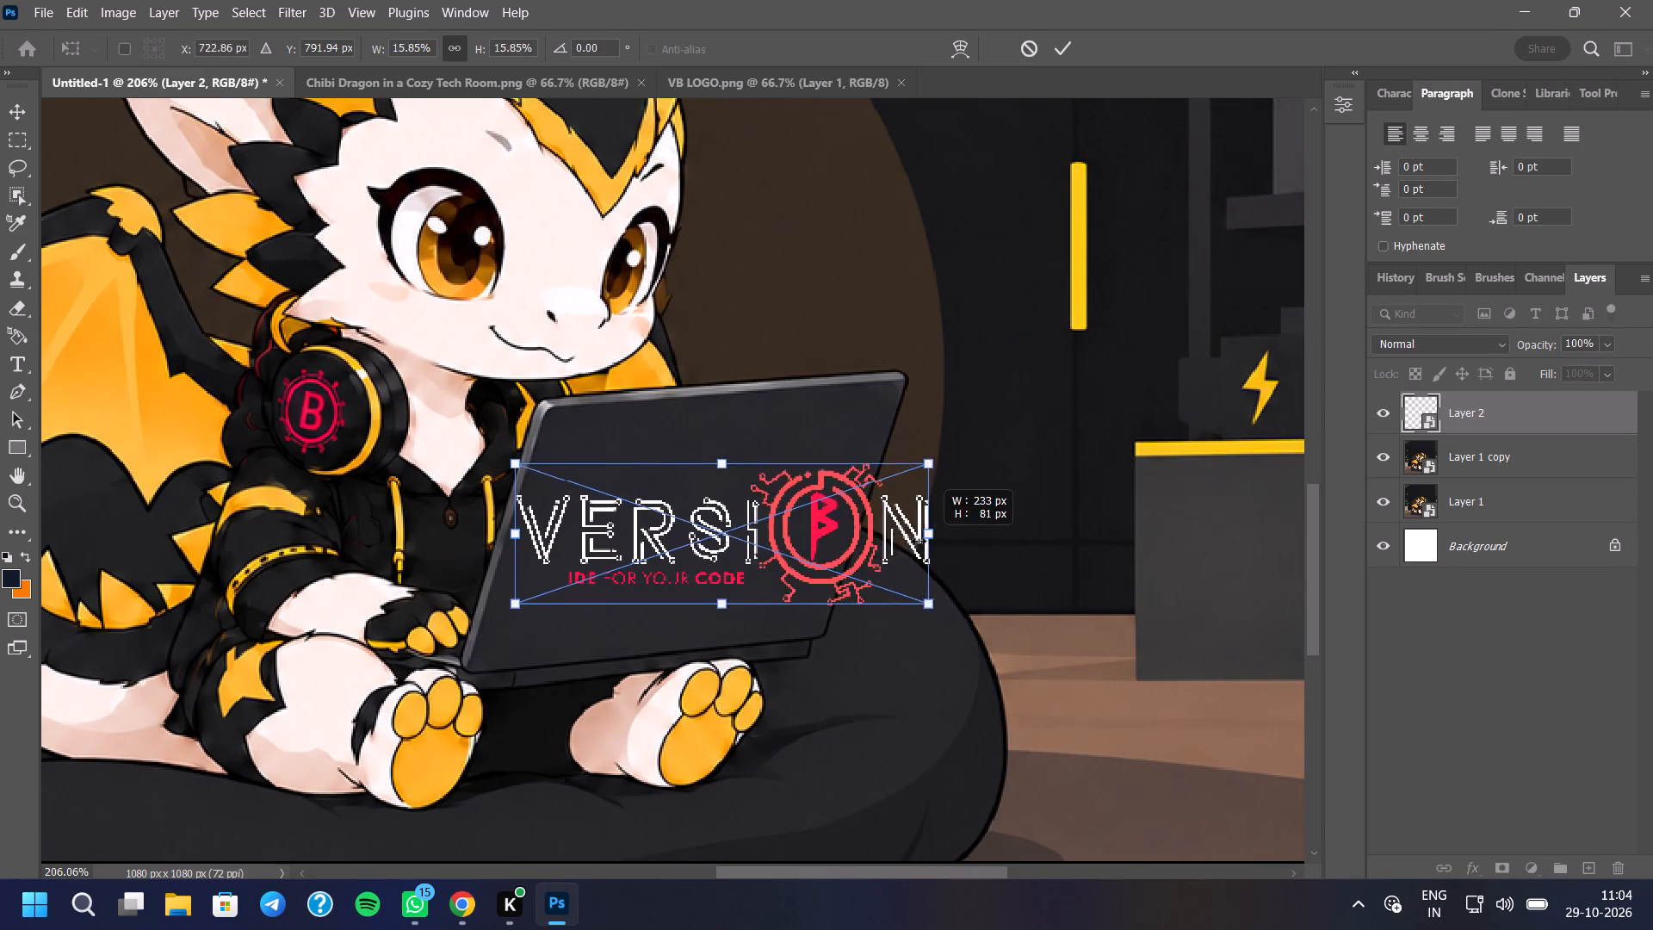
left_click_drag(919, 541, 858, 547)
Rotate the logo to about -4.4°, shrink it to about 11.4%, center it on the laptop lid, and commit the transform.
left_click_drag(722, 436, 703, 429)
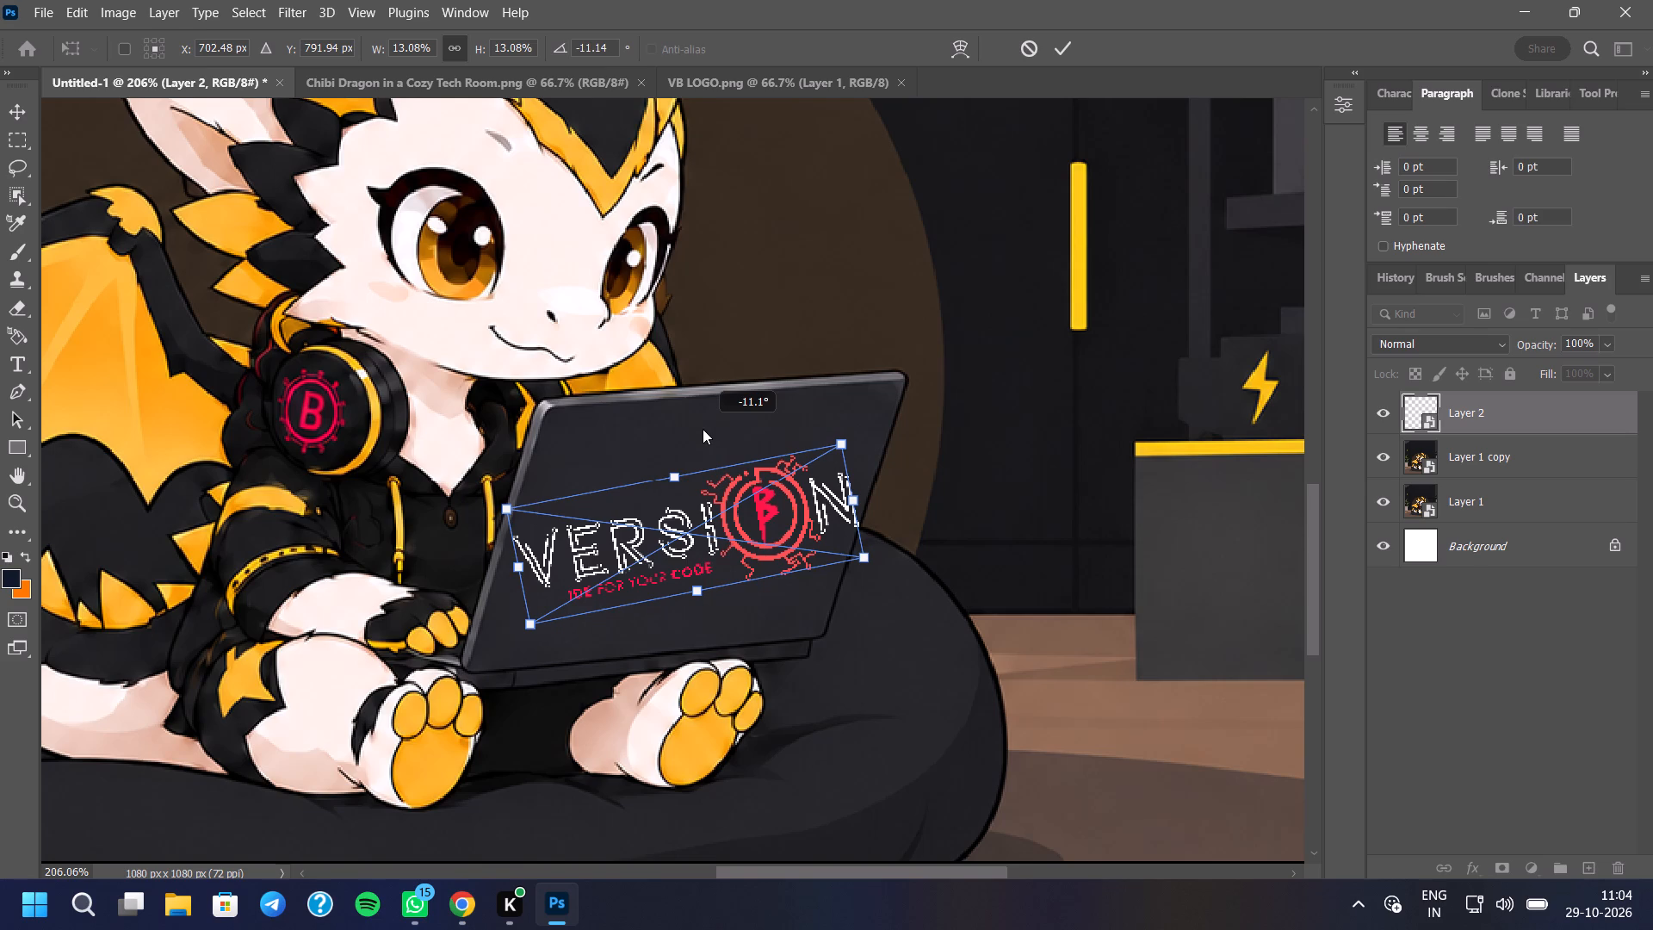
left_click_drag(703, 429, 708, 429)
left_click_drag(732, 517, 744, 511)
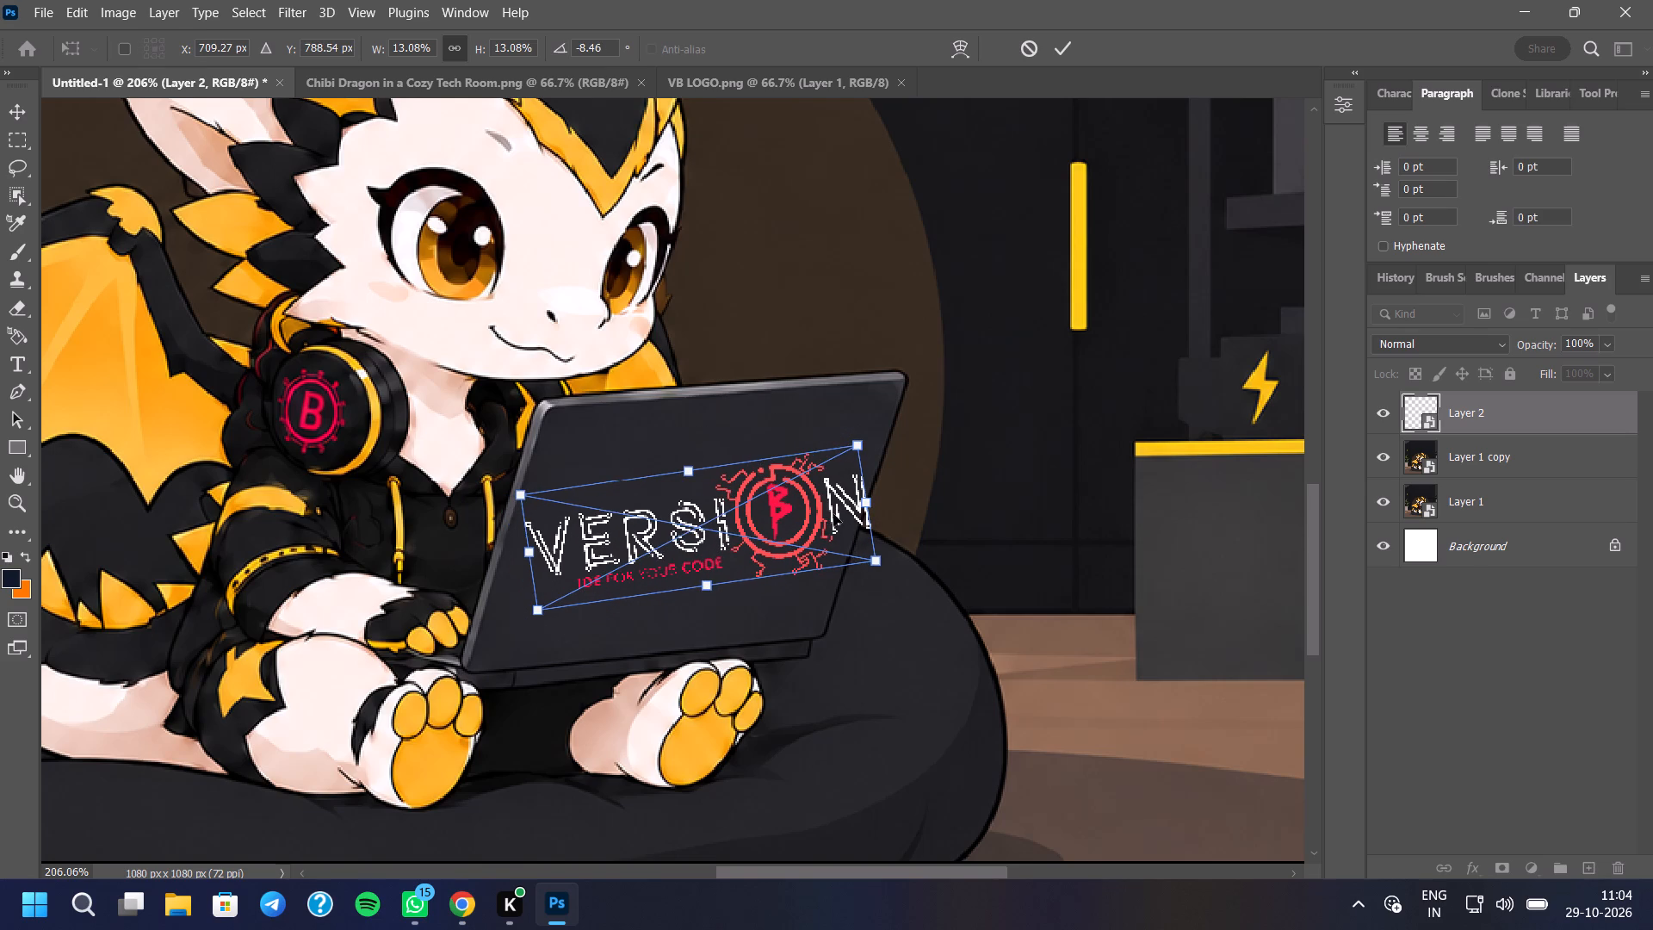
left_click(729, 418)
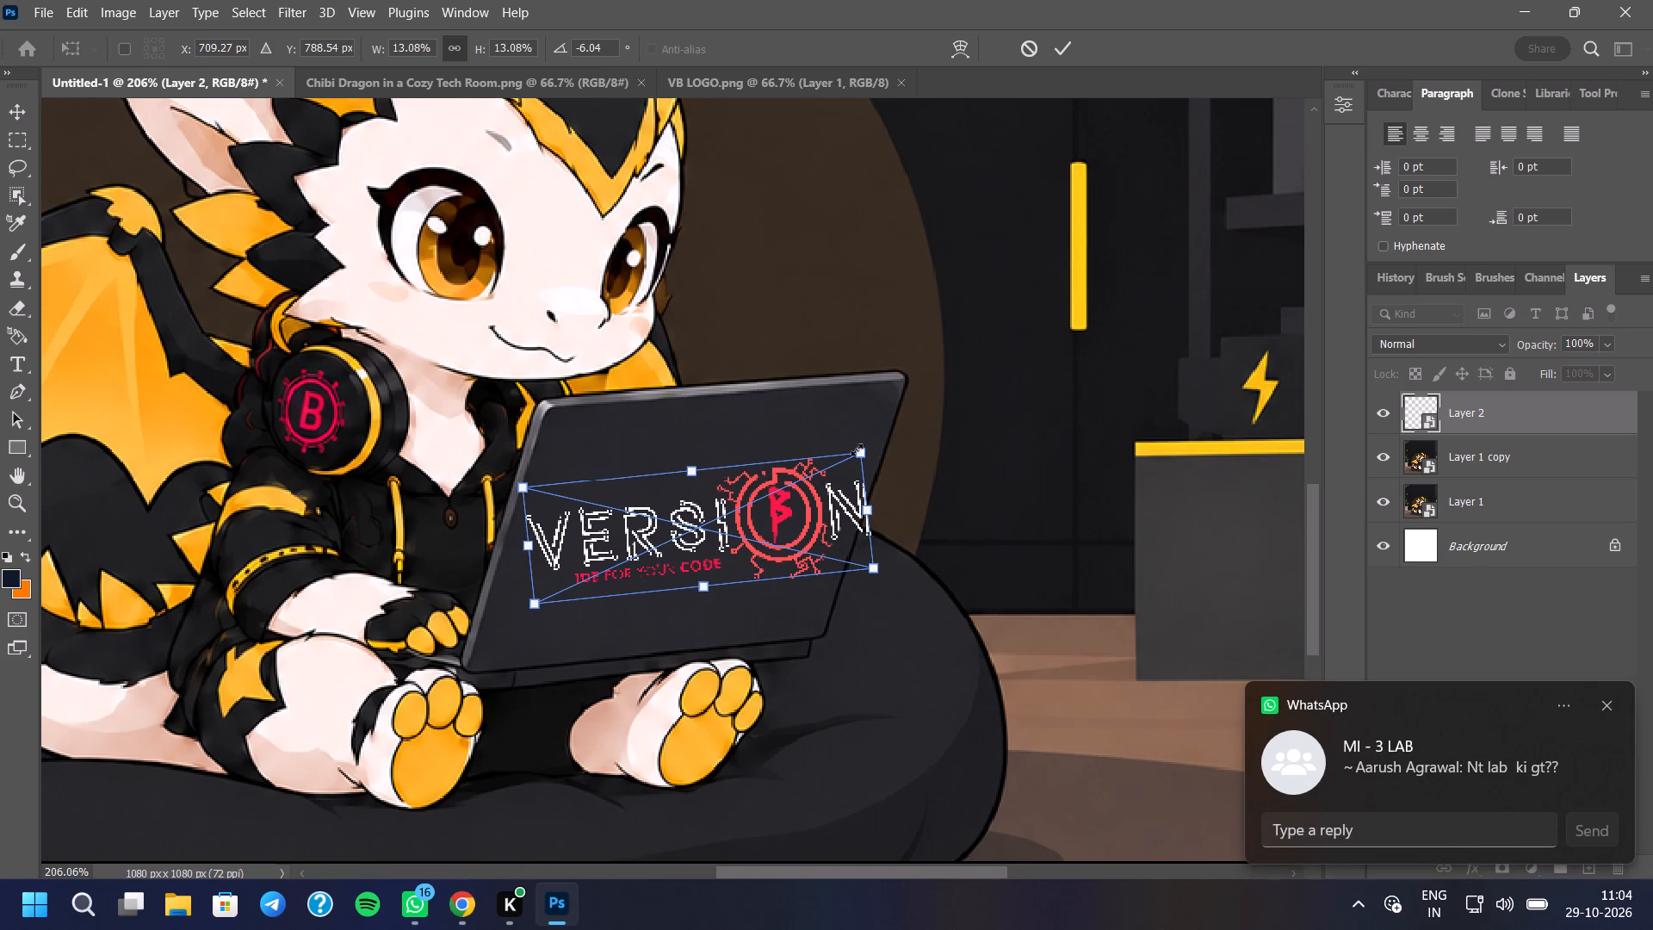
left_click_drag(857, 449, 821, 485)
left_click_drag(725, 520, 743, 507)
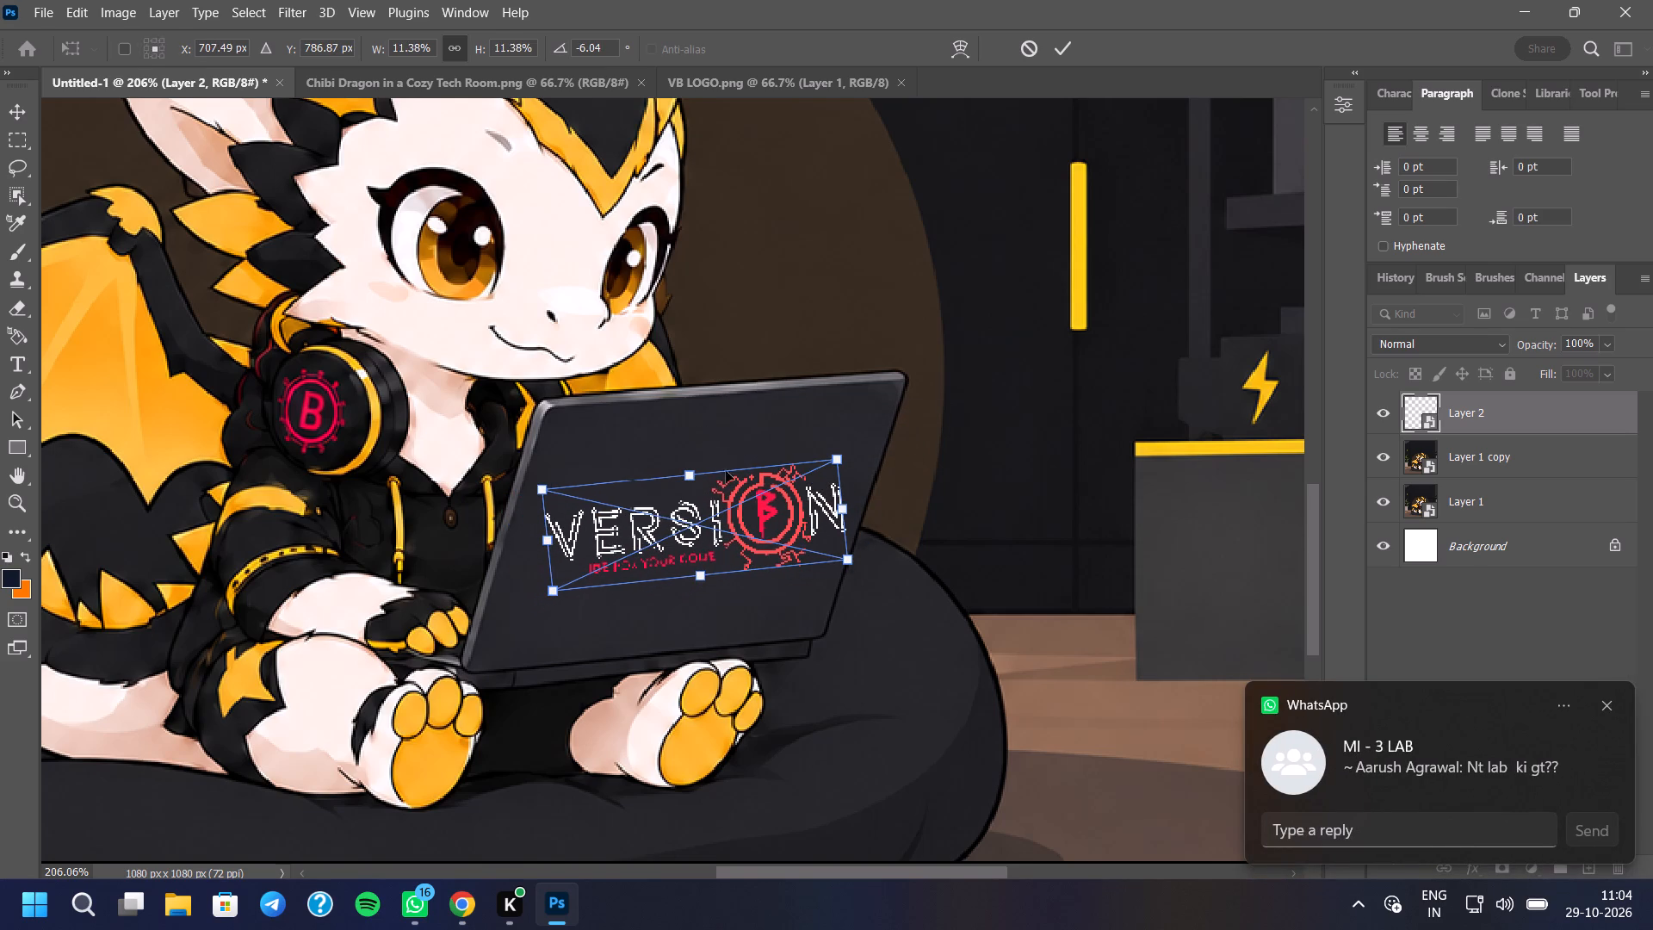
left_click(703, 437)
scroll(721, 458, "up", 6)
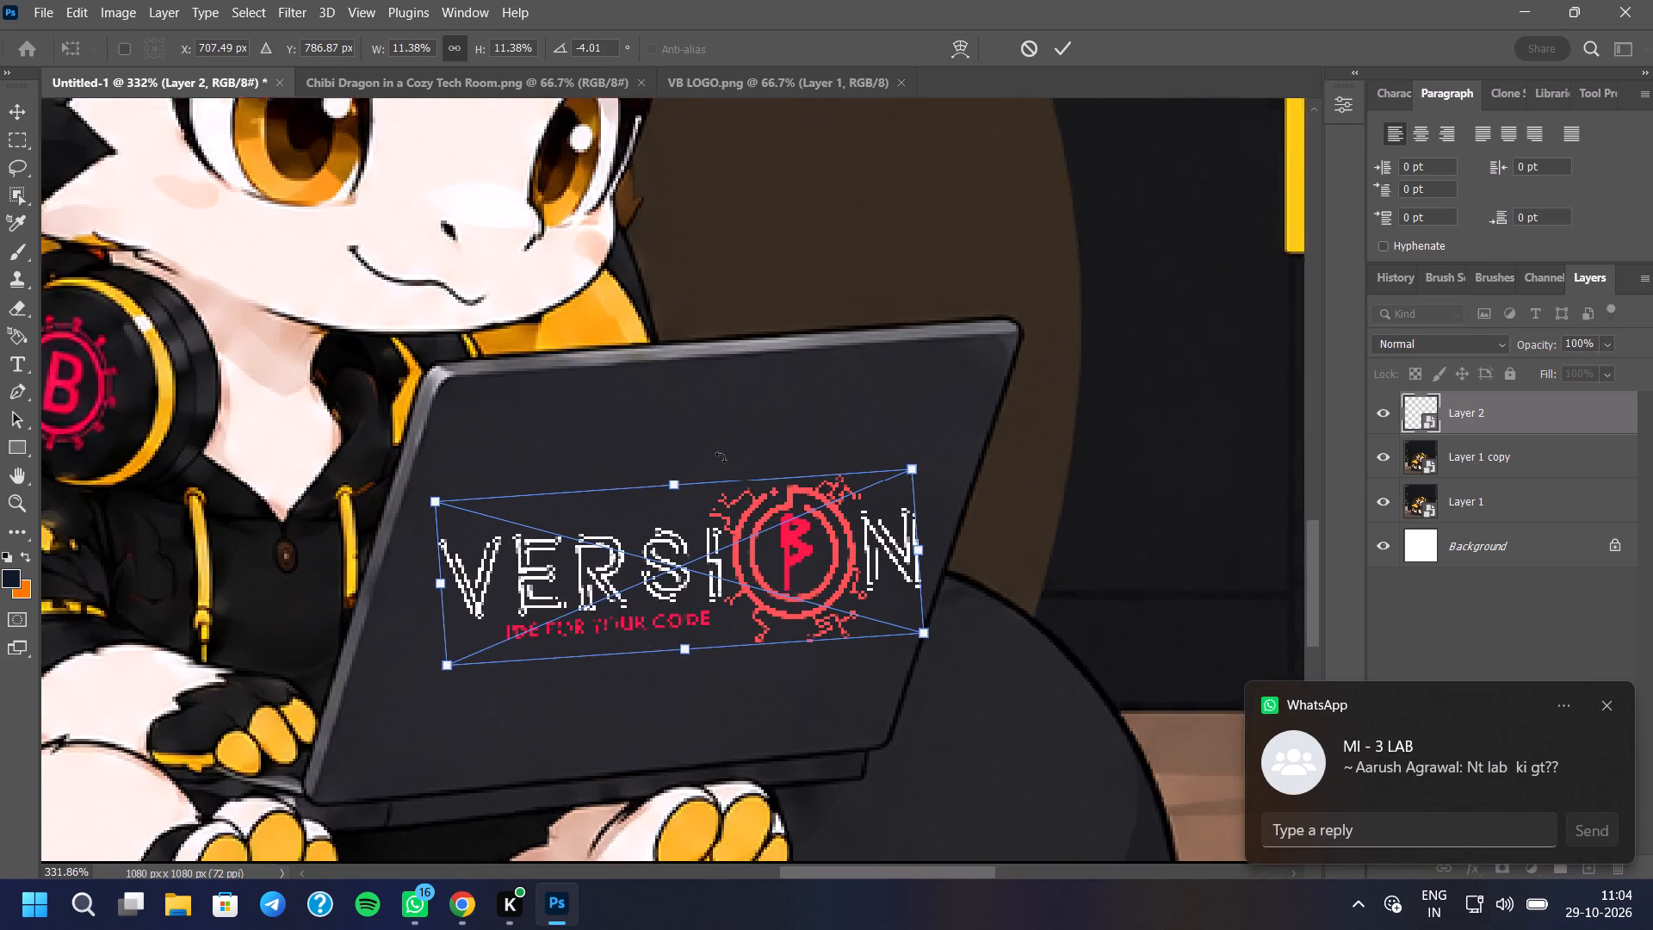
left_click(1063, 53)
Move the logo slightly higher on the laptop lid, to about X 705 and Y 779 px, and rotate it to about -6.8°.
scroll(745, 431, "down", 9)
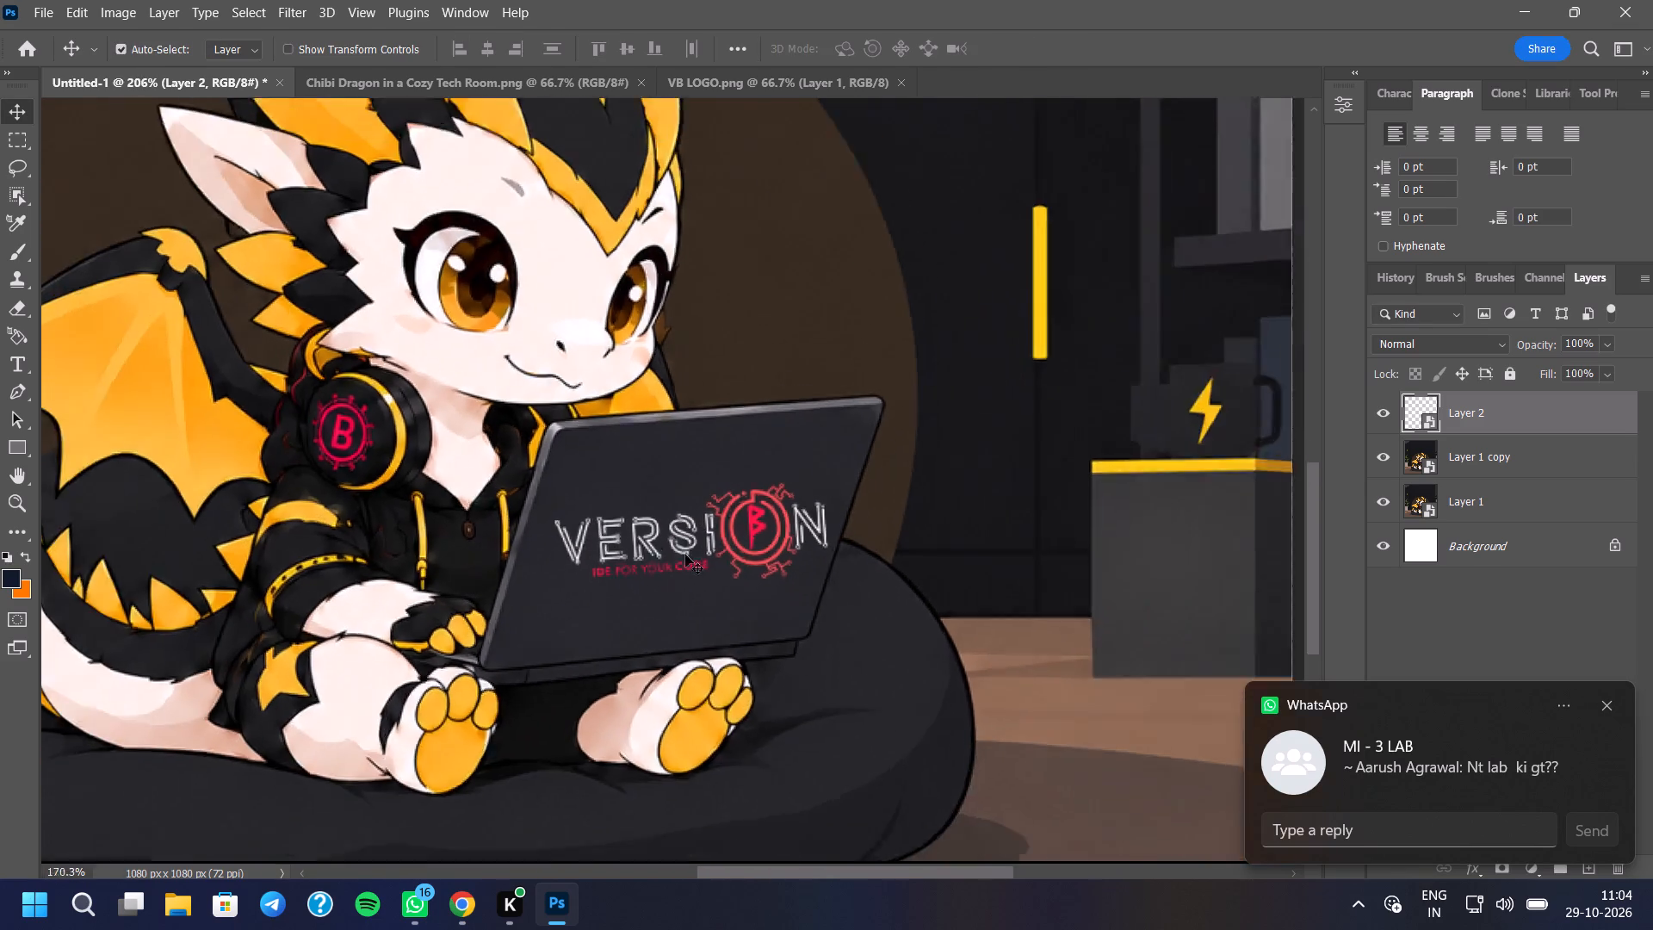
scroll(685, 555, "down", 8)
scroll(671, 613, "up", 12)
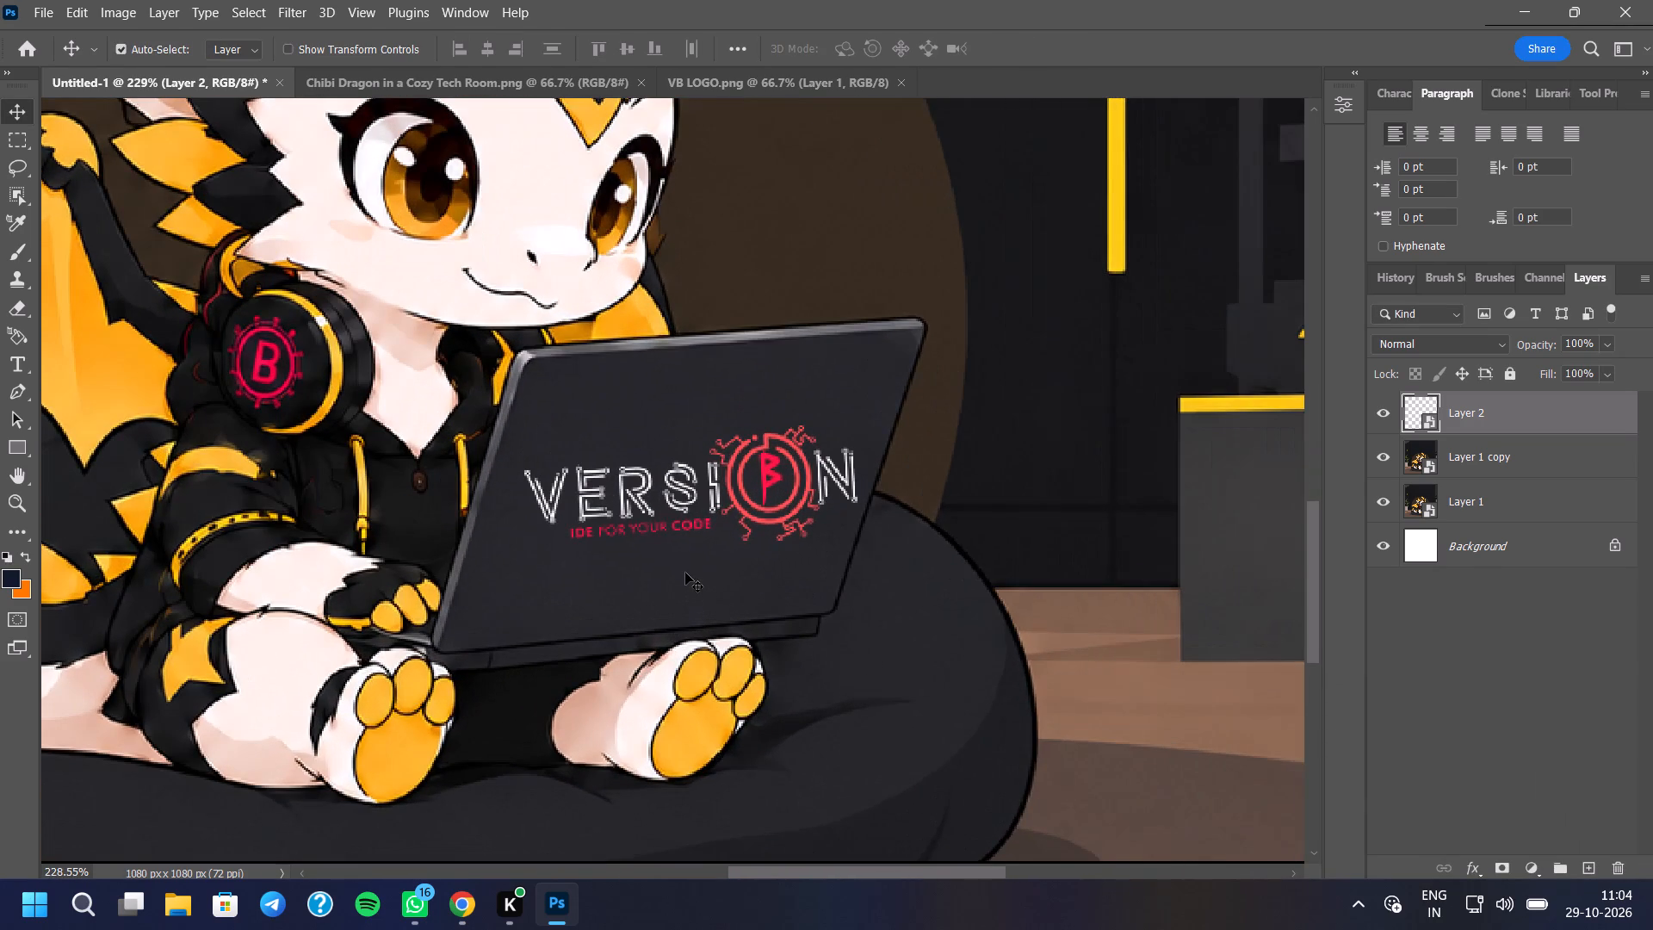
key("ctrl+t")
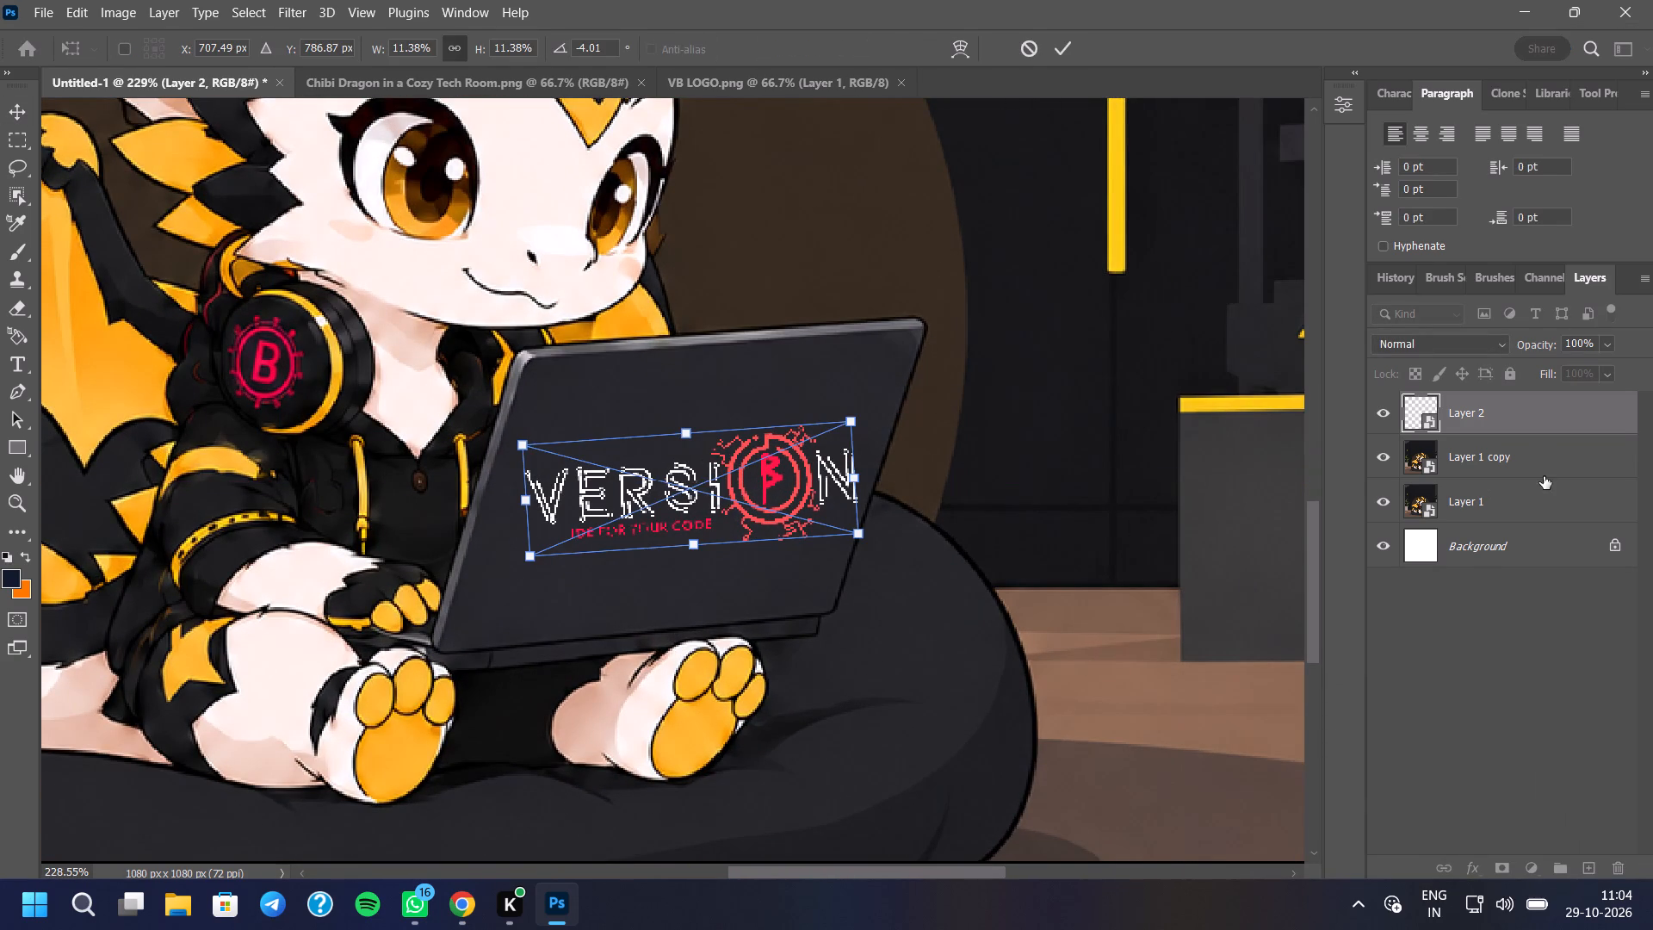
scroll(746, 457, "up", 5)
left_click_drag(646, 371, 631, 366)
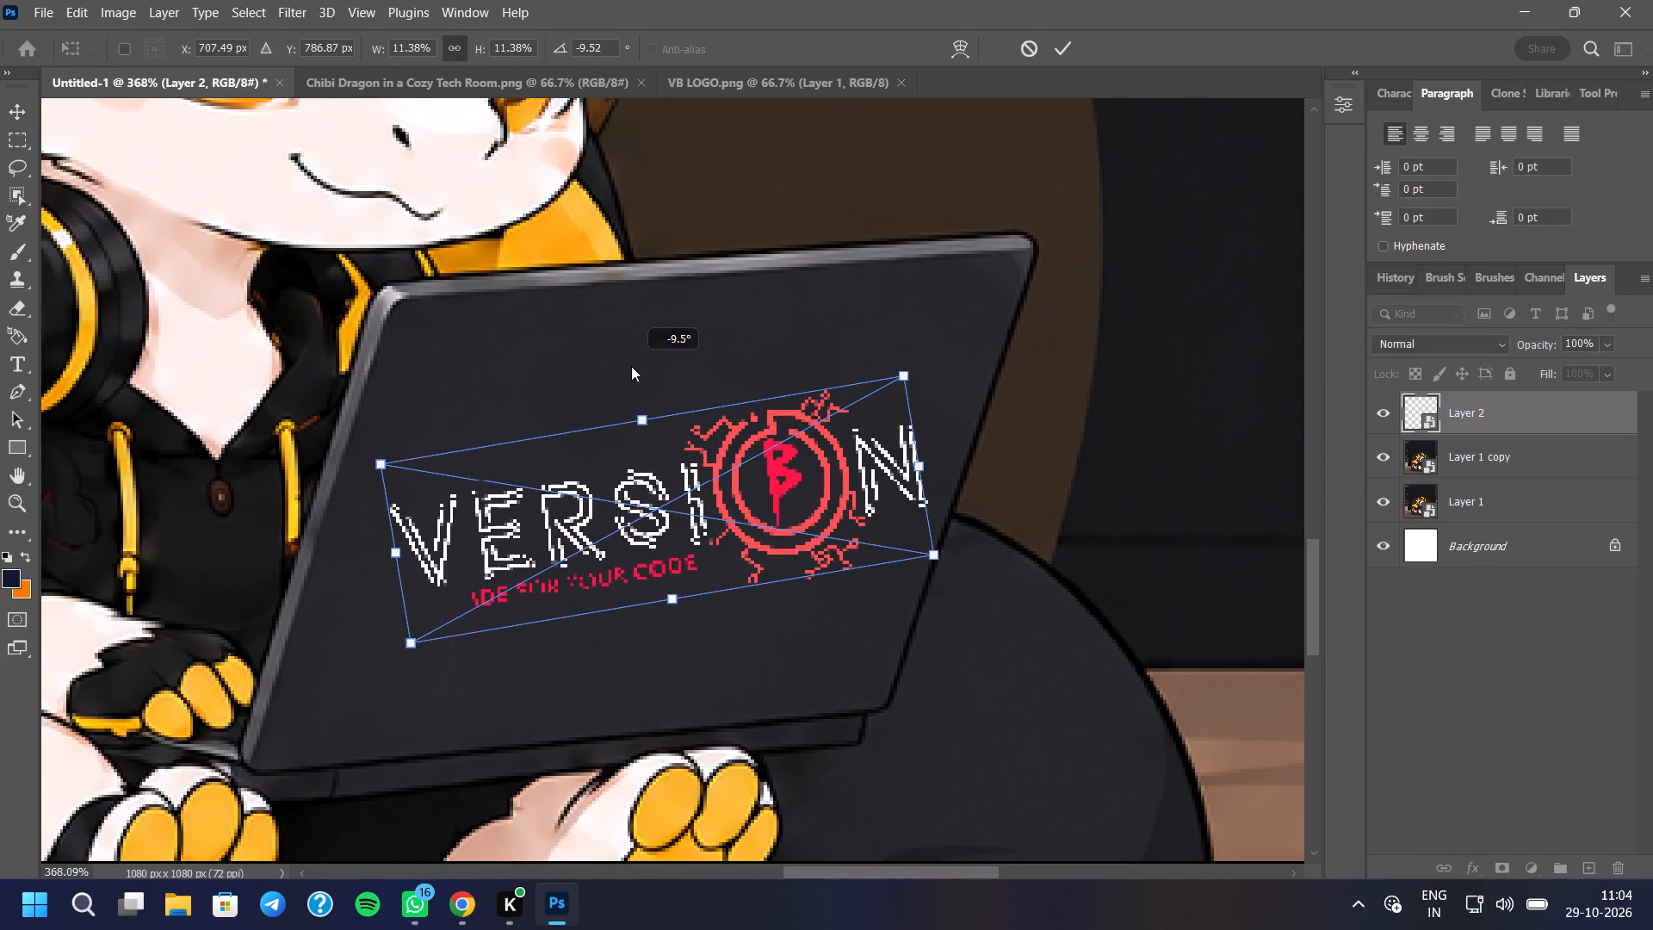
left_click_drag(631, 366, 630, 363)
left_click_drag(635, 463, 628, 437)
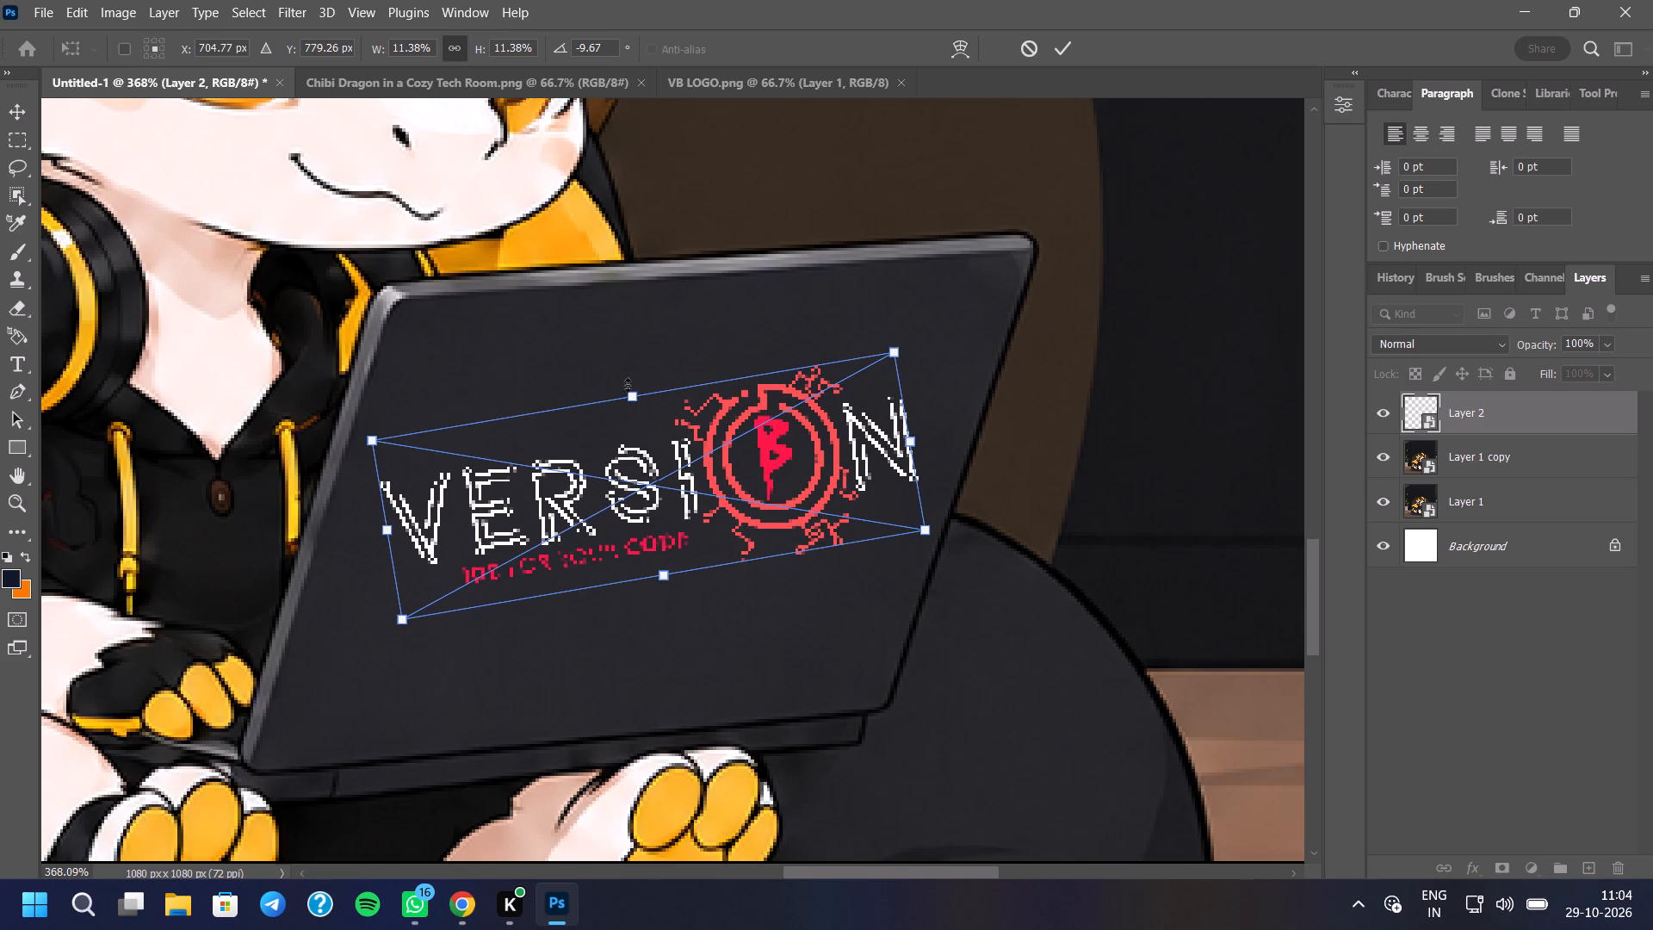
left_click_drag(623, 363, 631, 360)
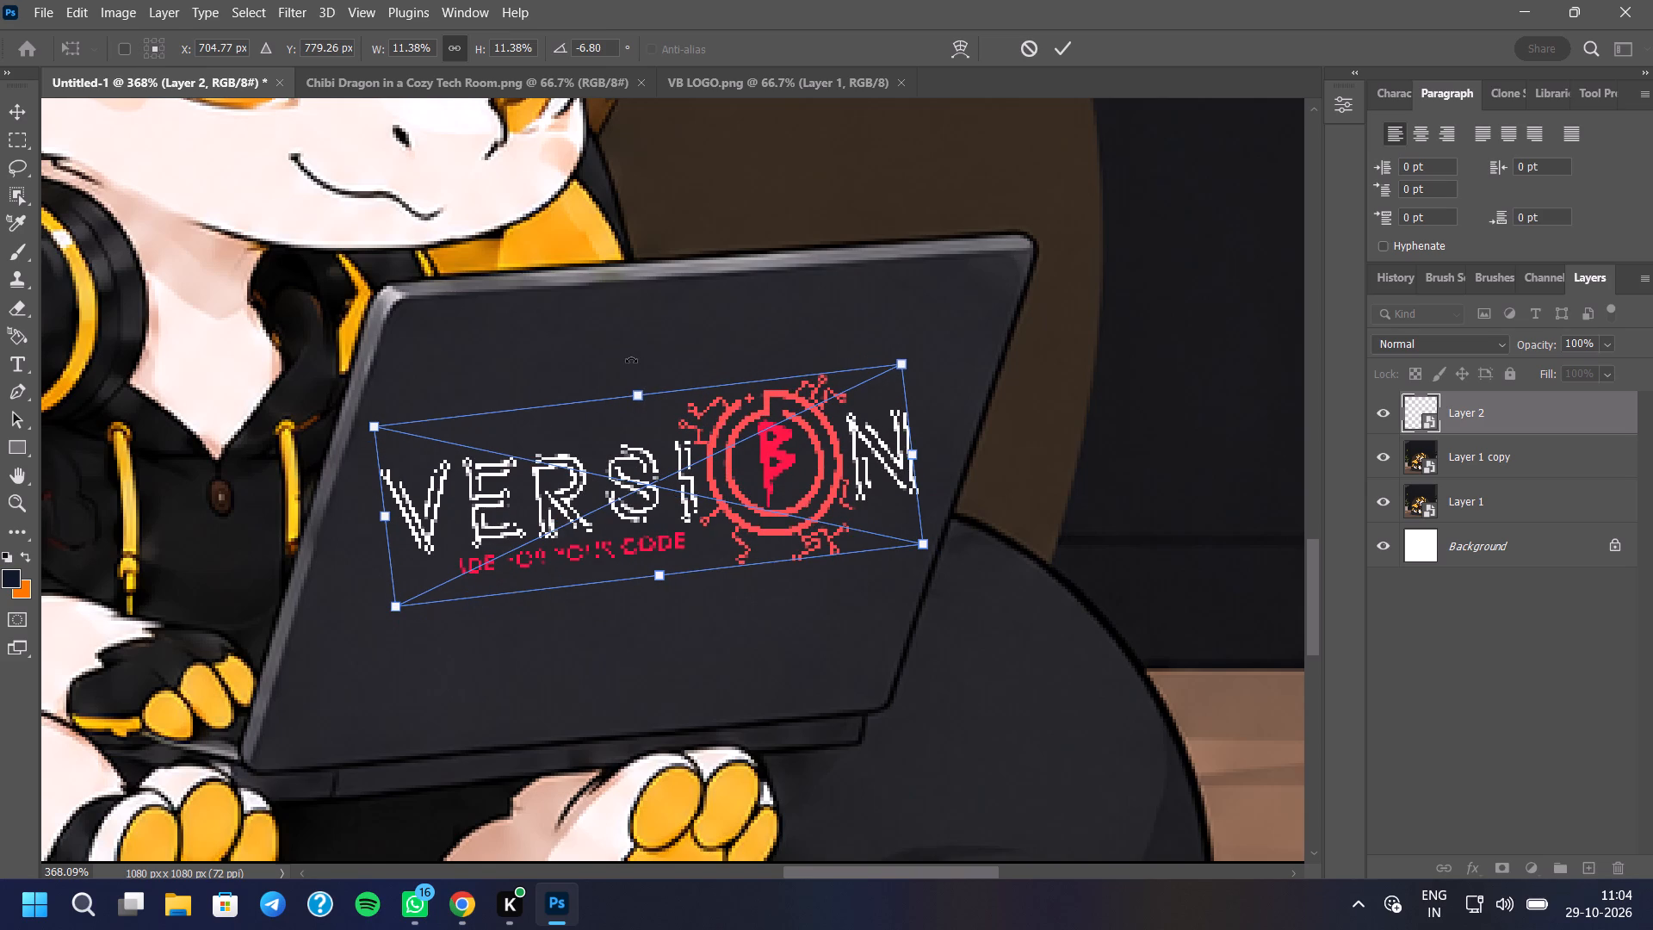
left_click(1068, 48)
Check the Foxytron reference in Chrome, then reposition the logo in Photoshop at about X 703, Y 789 px with about -4.4° rotation.
scroll(774, 540, "down", 8)
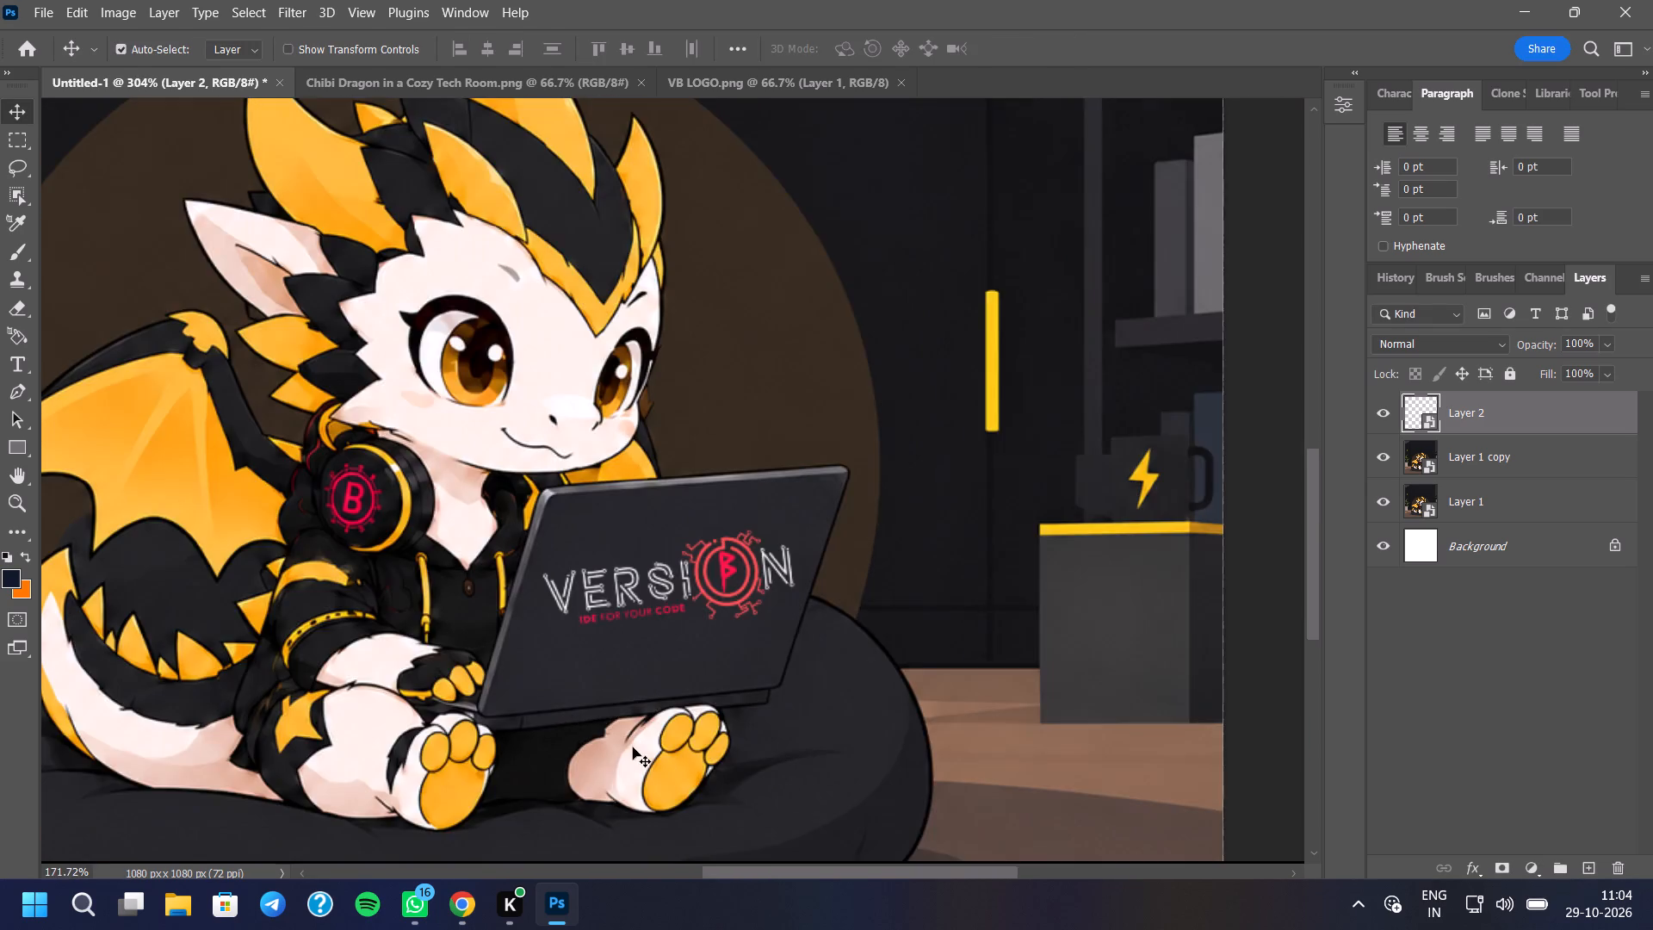
scroll(633, 747, "down", 5)
scroll(711, 480, "down", 4)
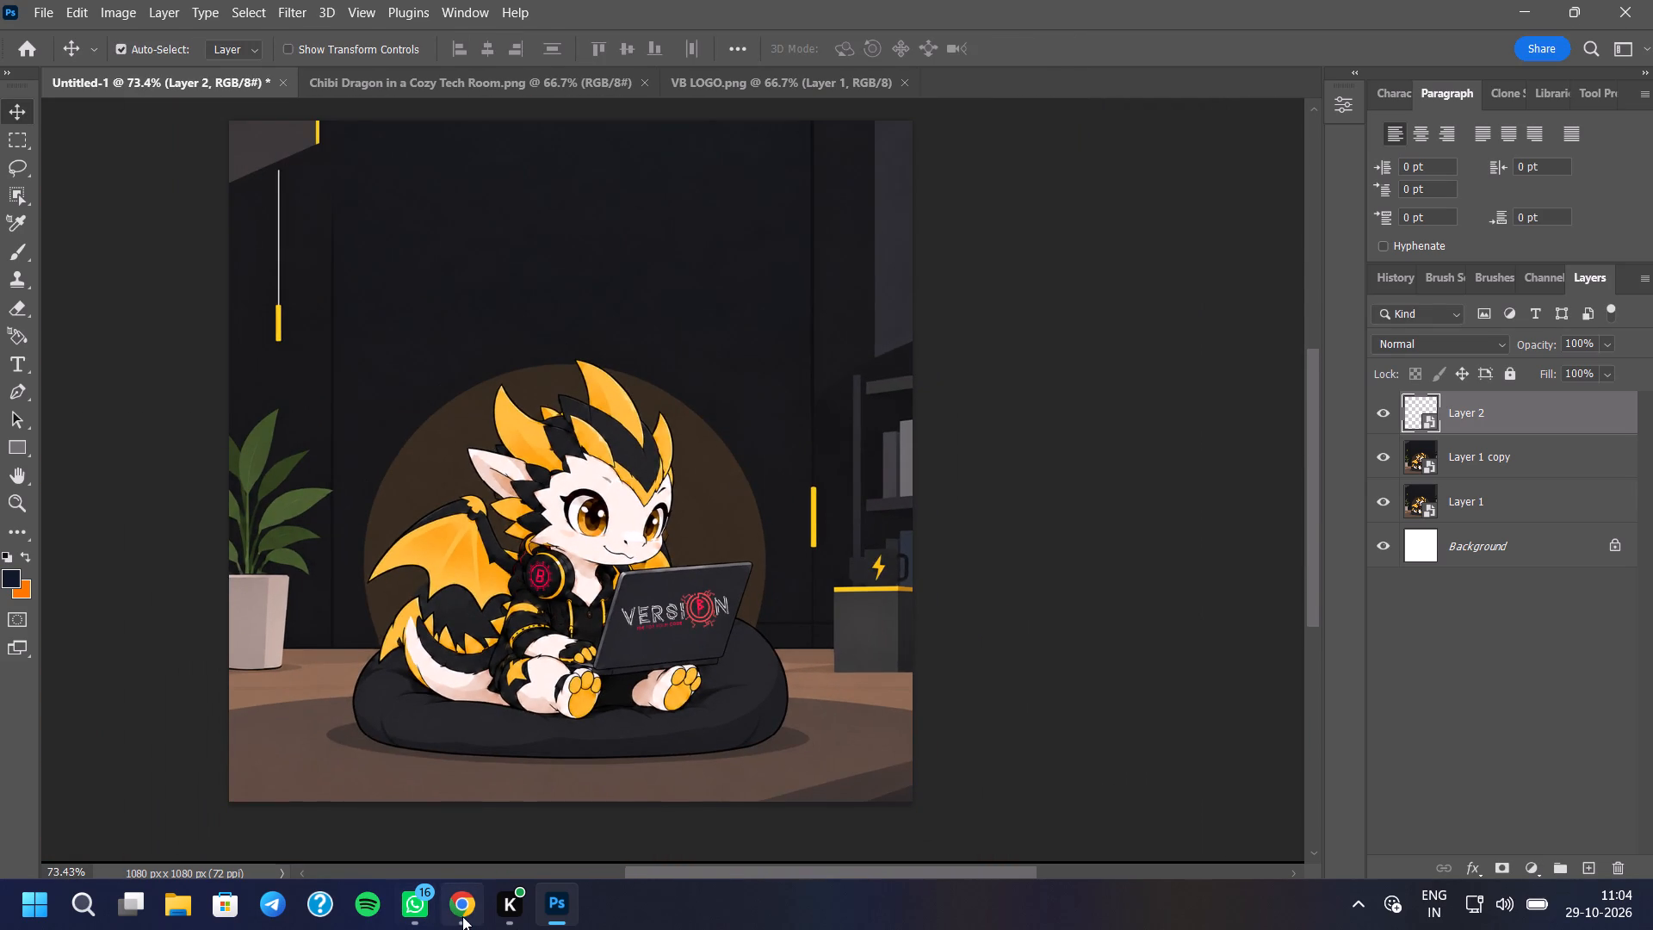
left_click(463, 916)
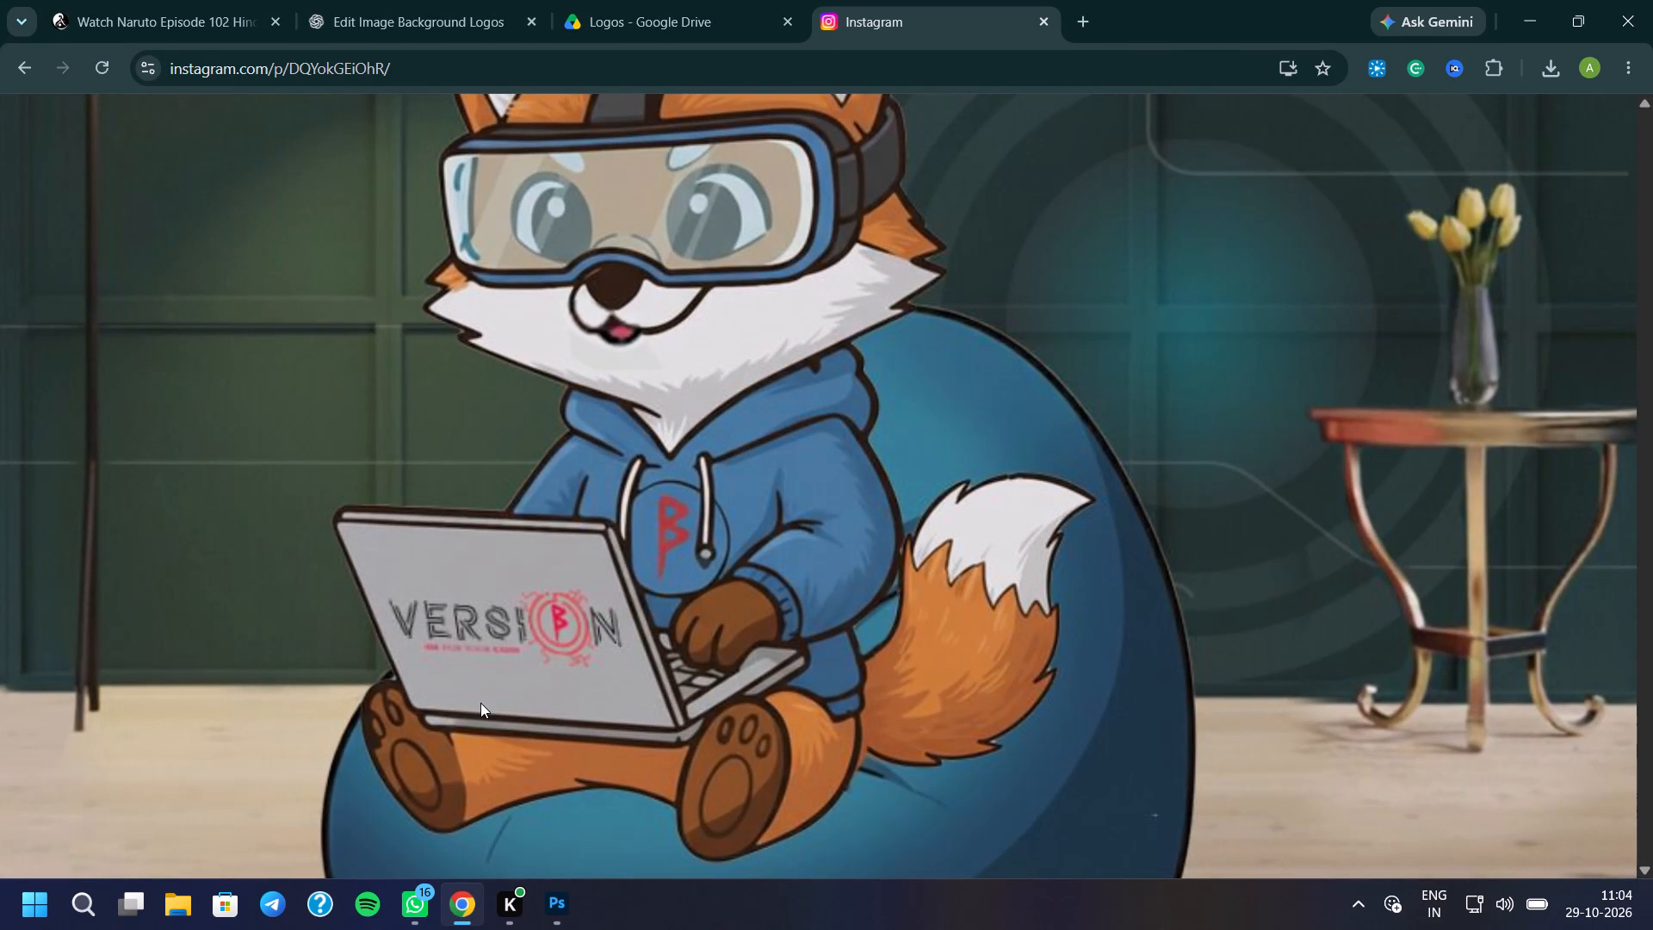
left_click(556, 918)
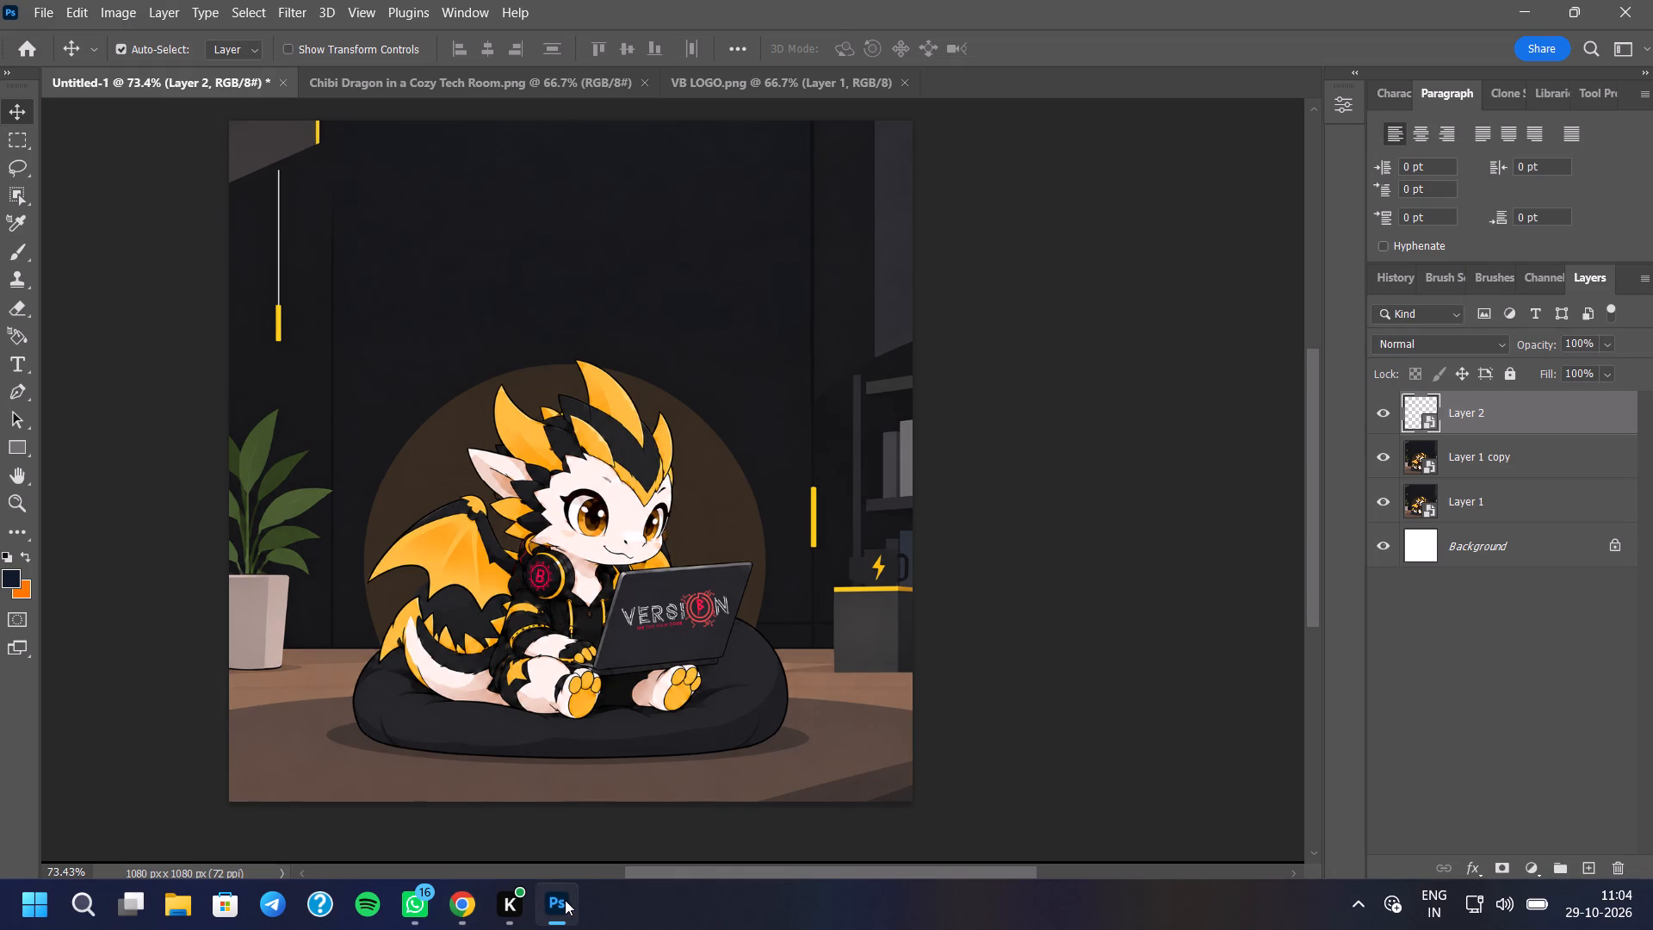
scroll(704, 701, "up", 13)
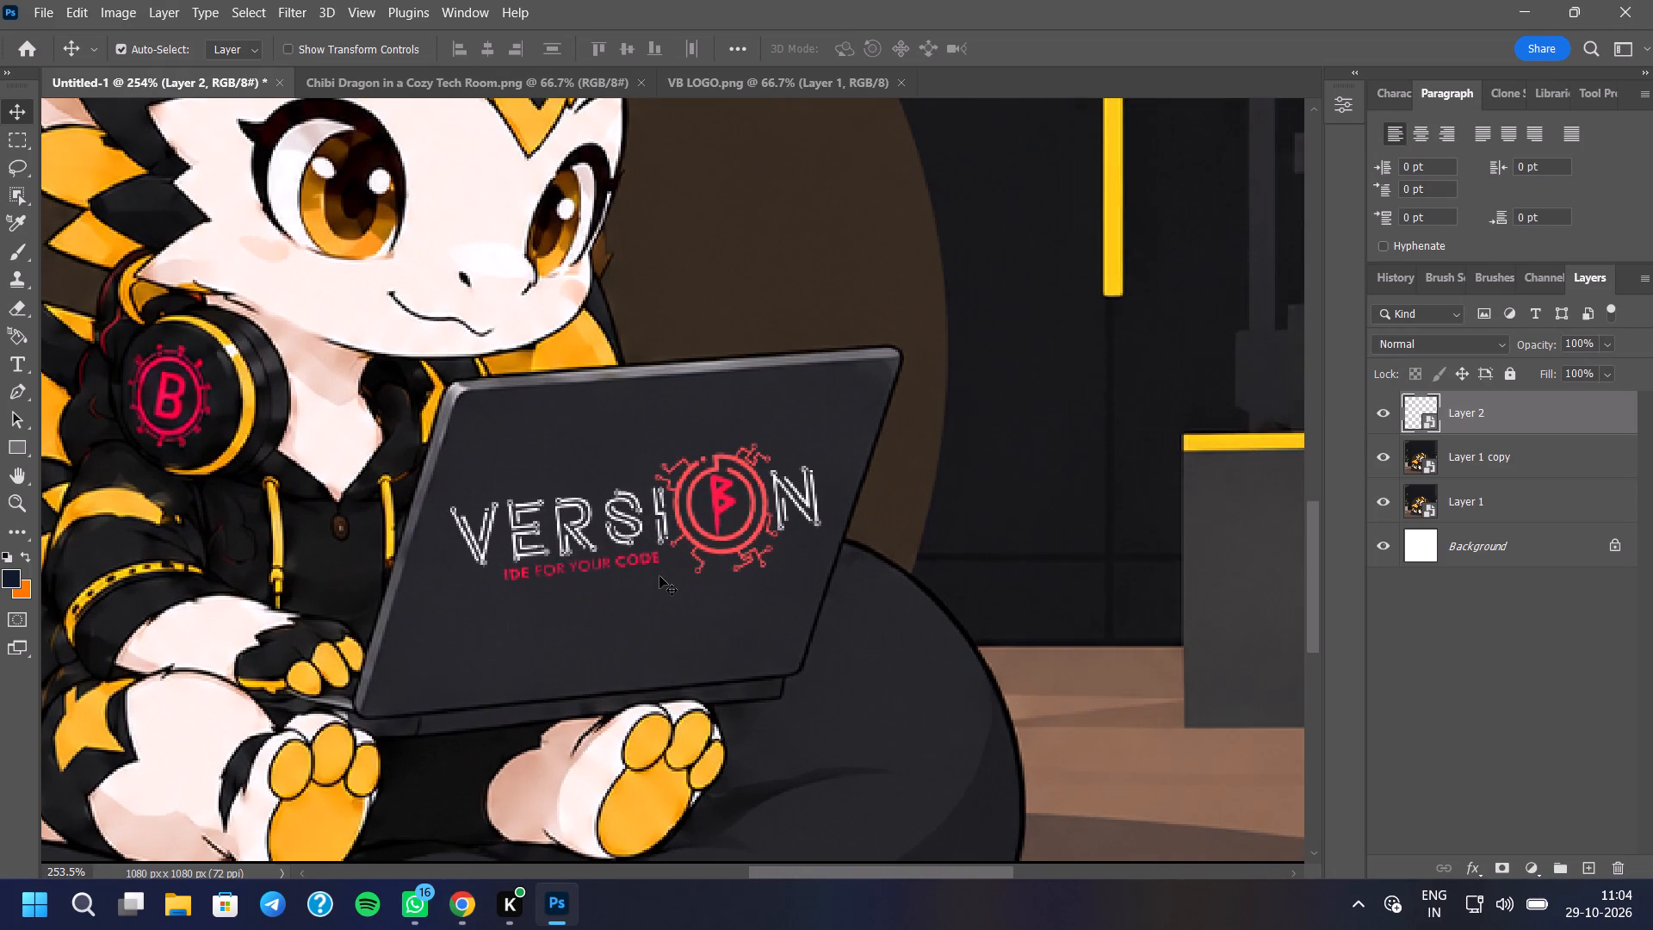
key("ctrl+t")
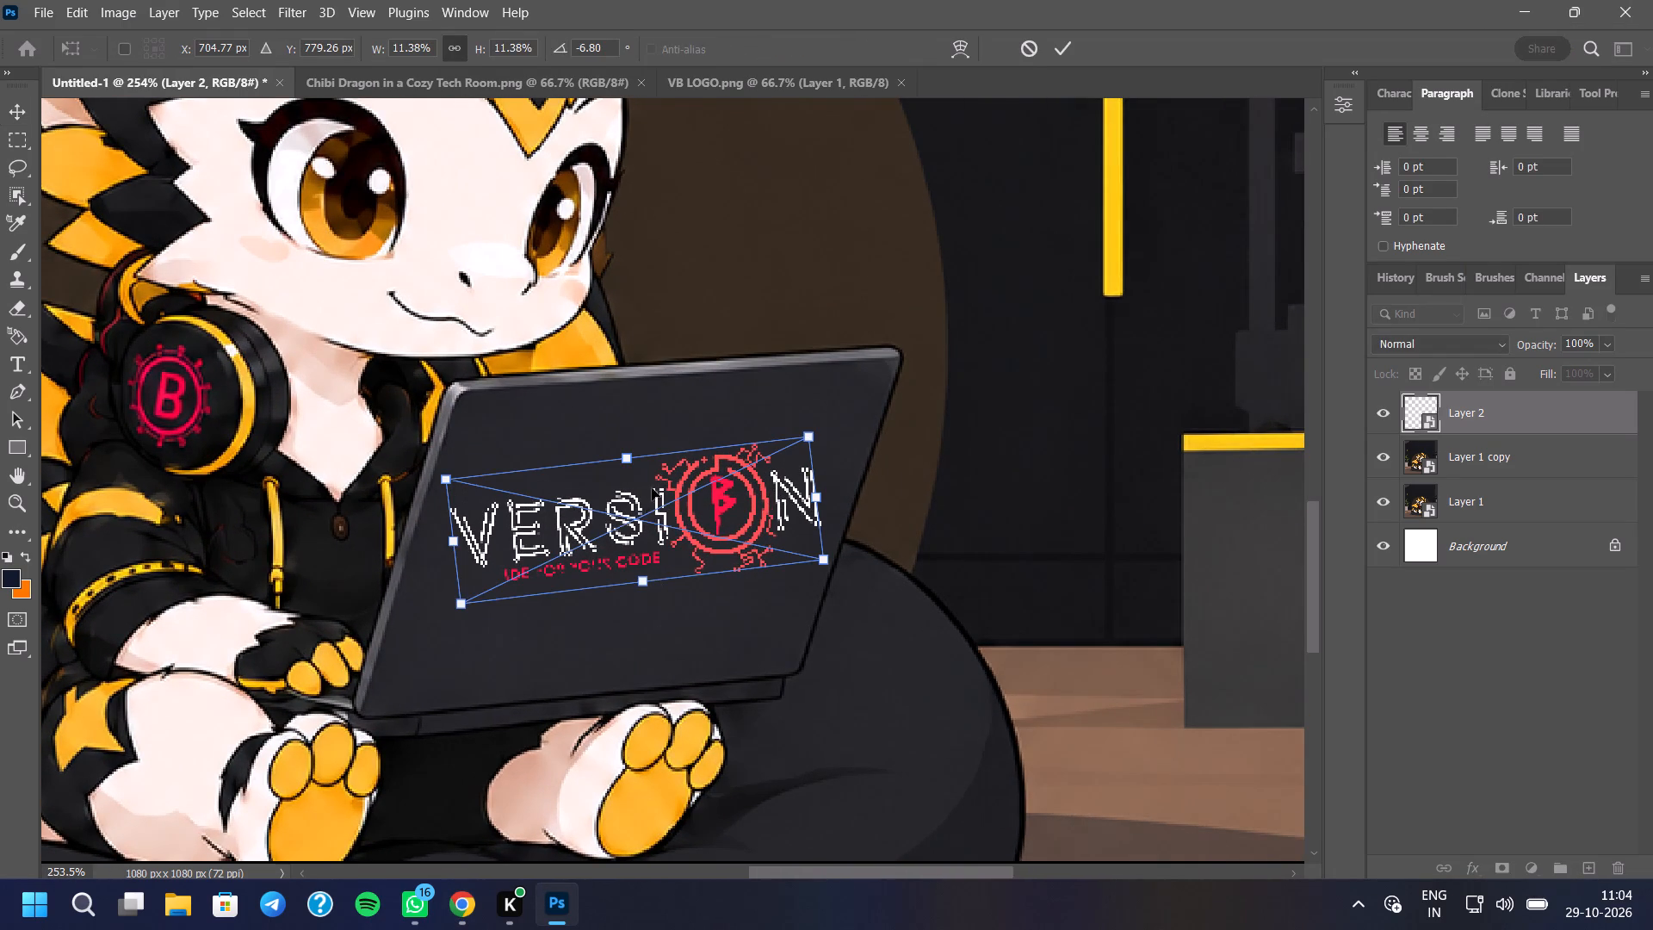
left_click_drag(646, 501, 642, 522)
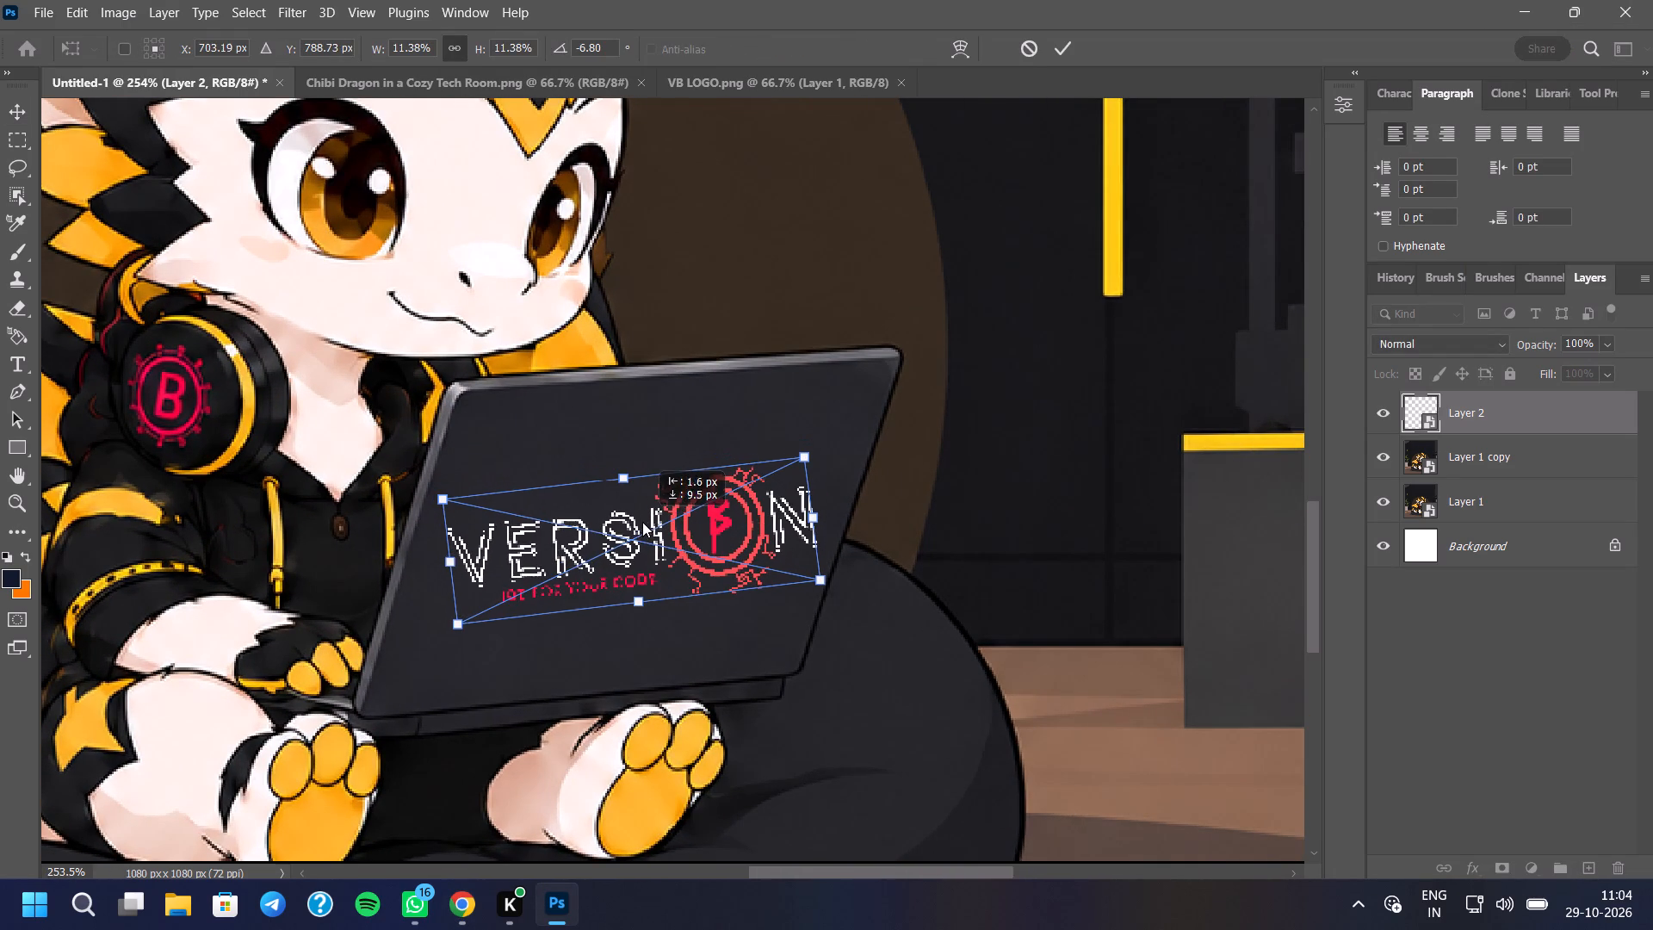
left_click_drag(642, 522, 641, 522)
left_click(599, 429)
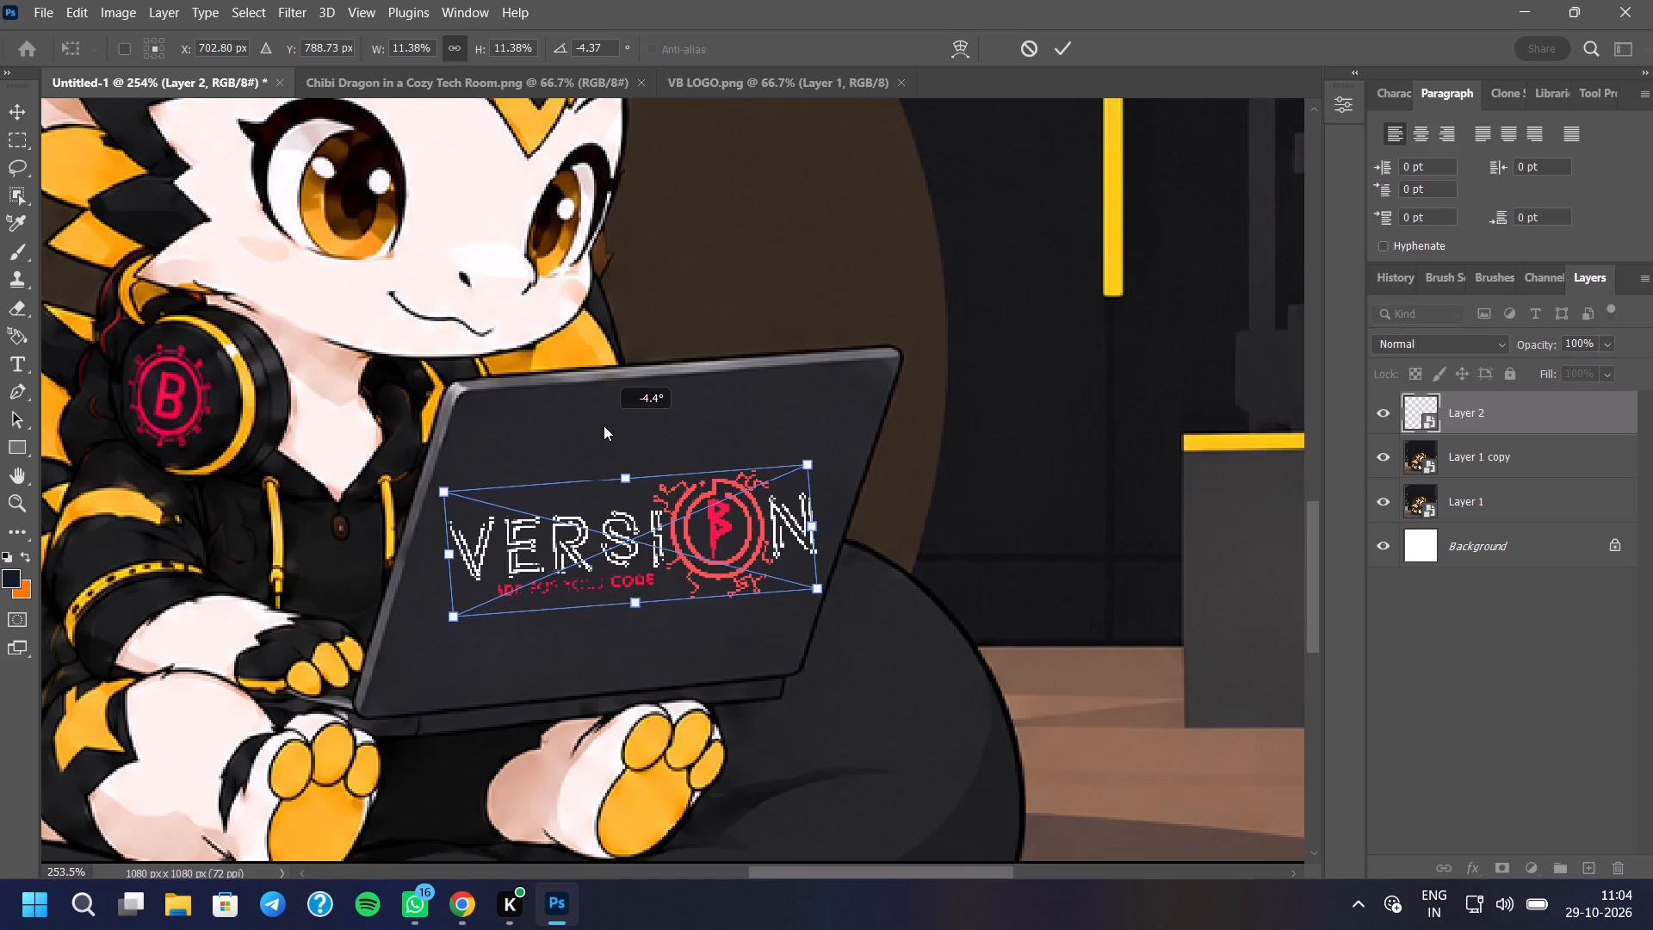
left_click(1059, 47)
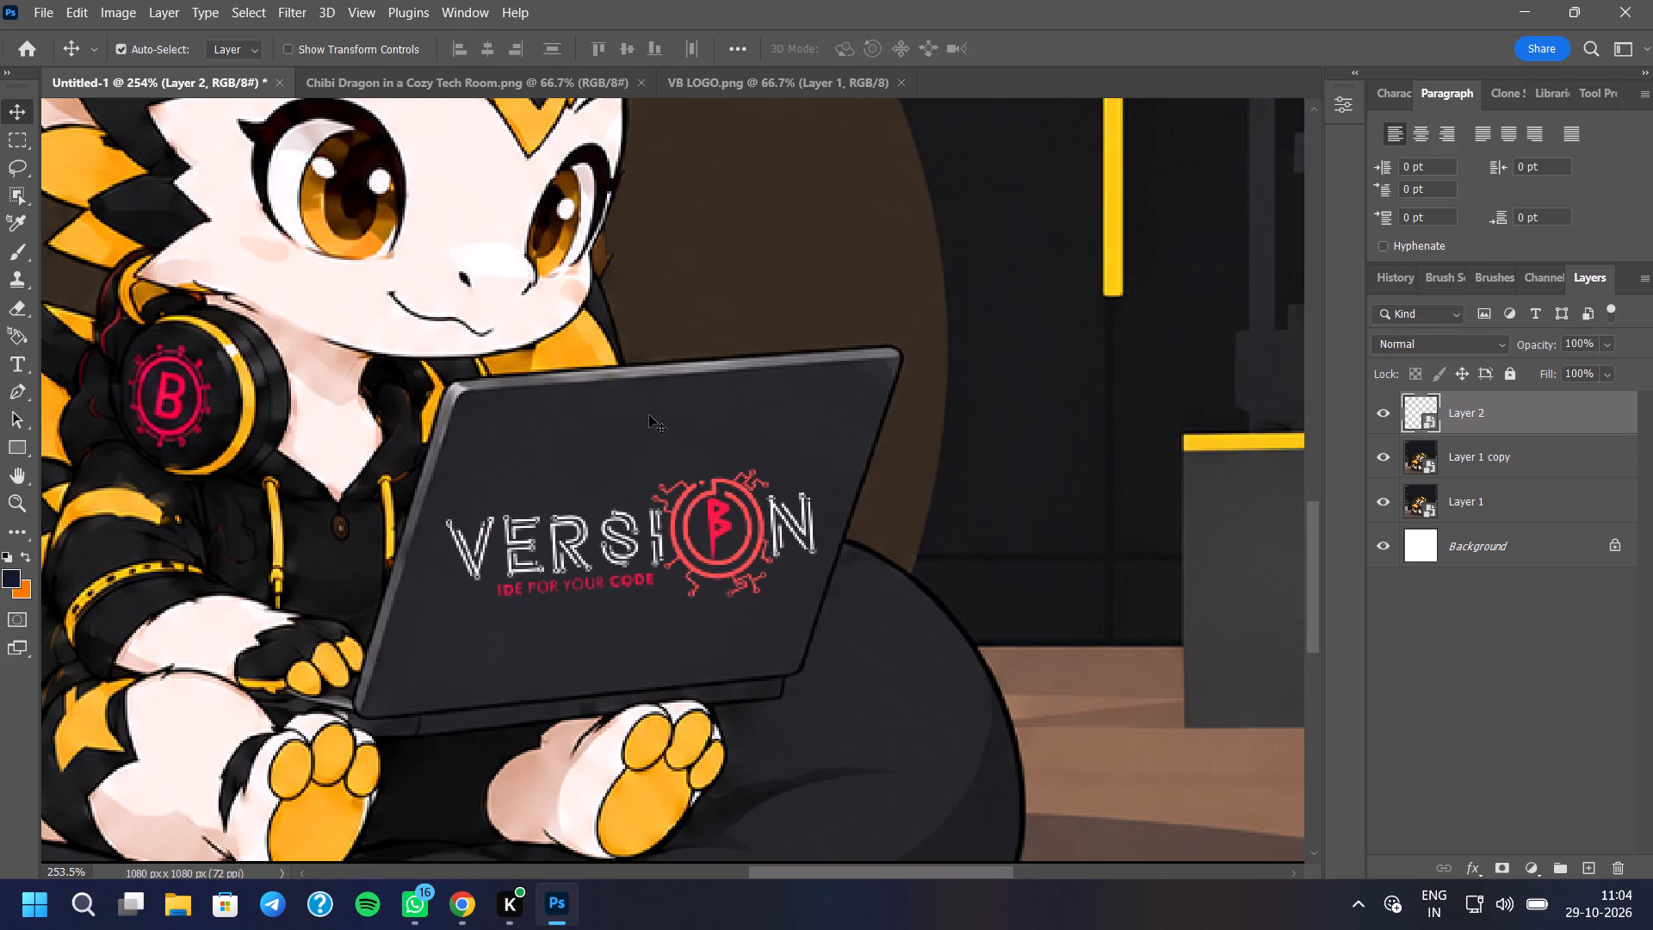
Scale the laptop logo proportionally to about 11.45% and rotate it to about 6.3°, committing the transform.
key("ctrl+t")
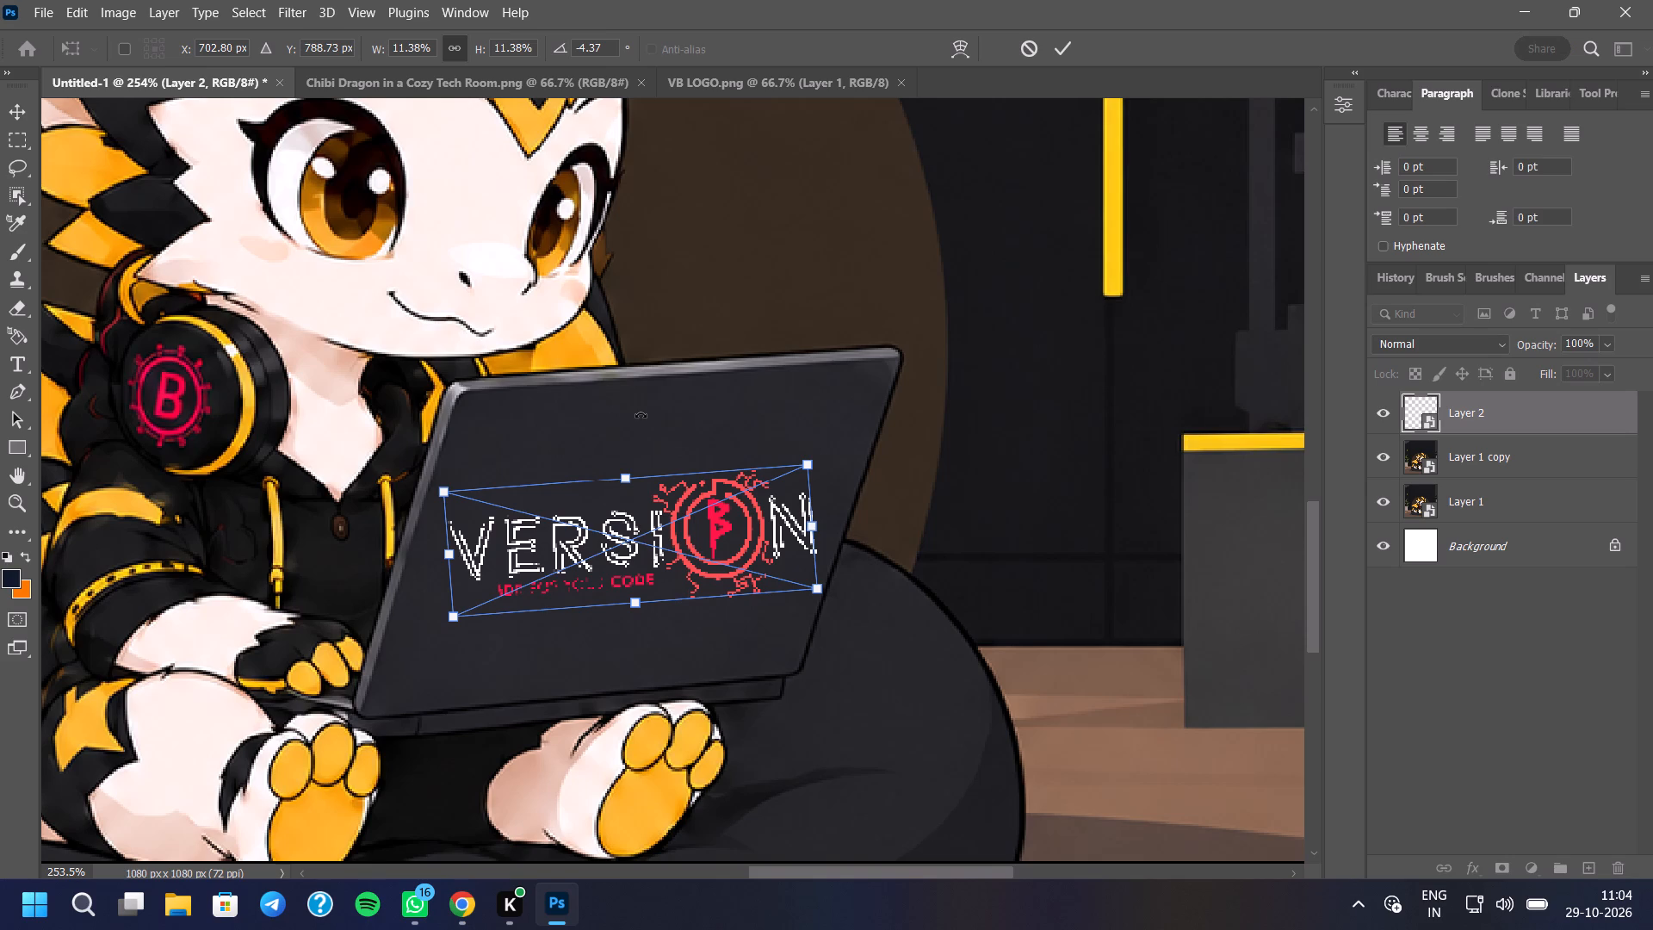
left_click_drag(641, 414, 644, 406)
scroll(627, 461, "up", 5)
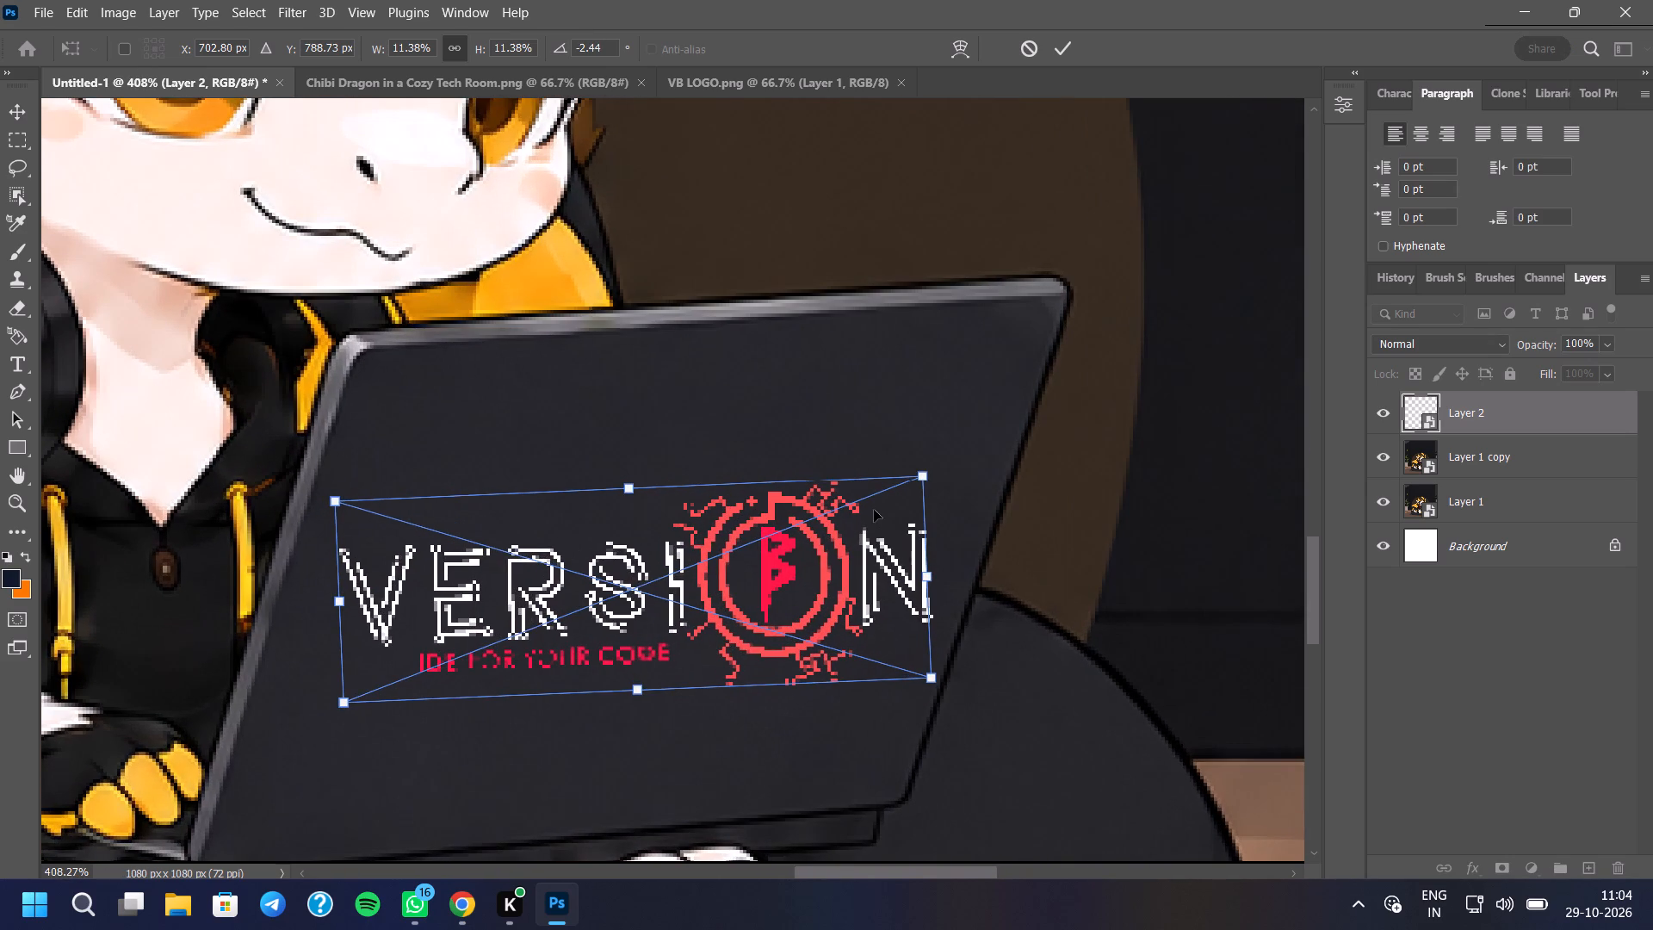
left_click_drag(914, 472, 938, 457)
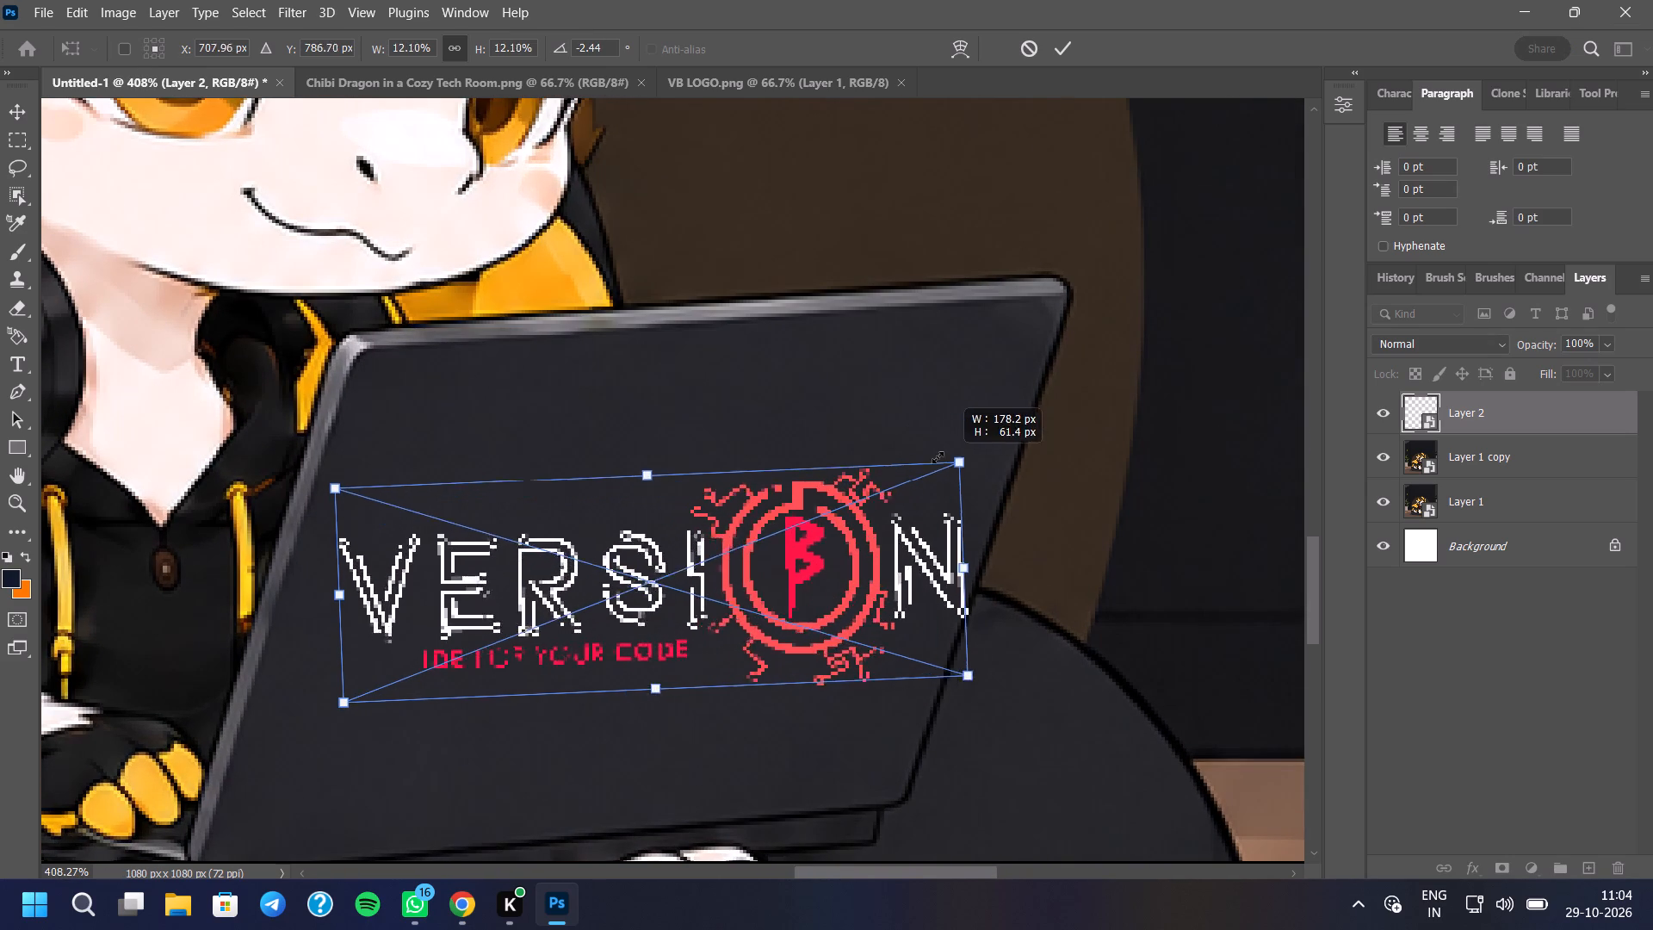
left_click_drag(938, 457, 911, 458)
left_click_drag(829, 425, 837, 422)
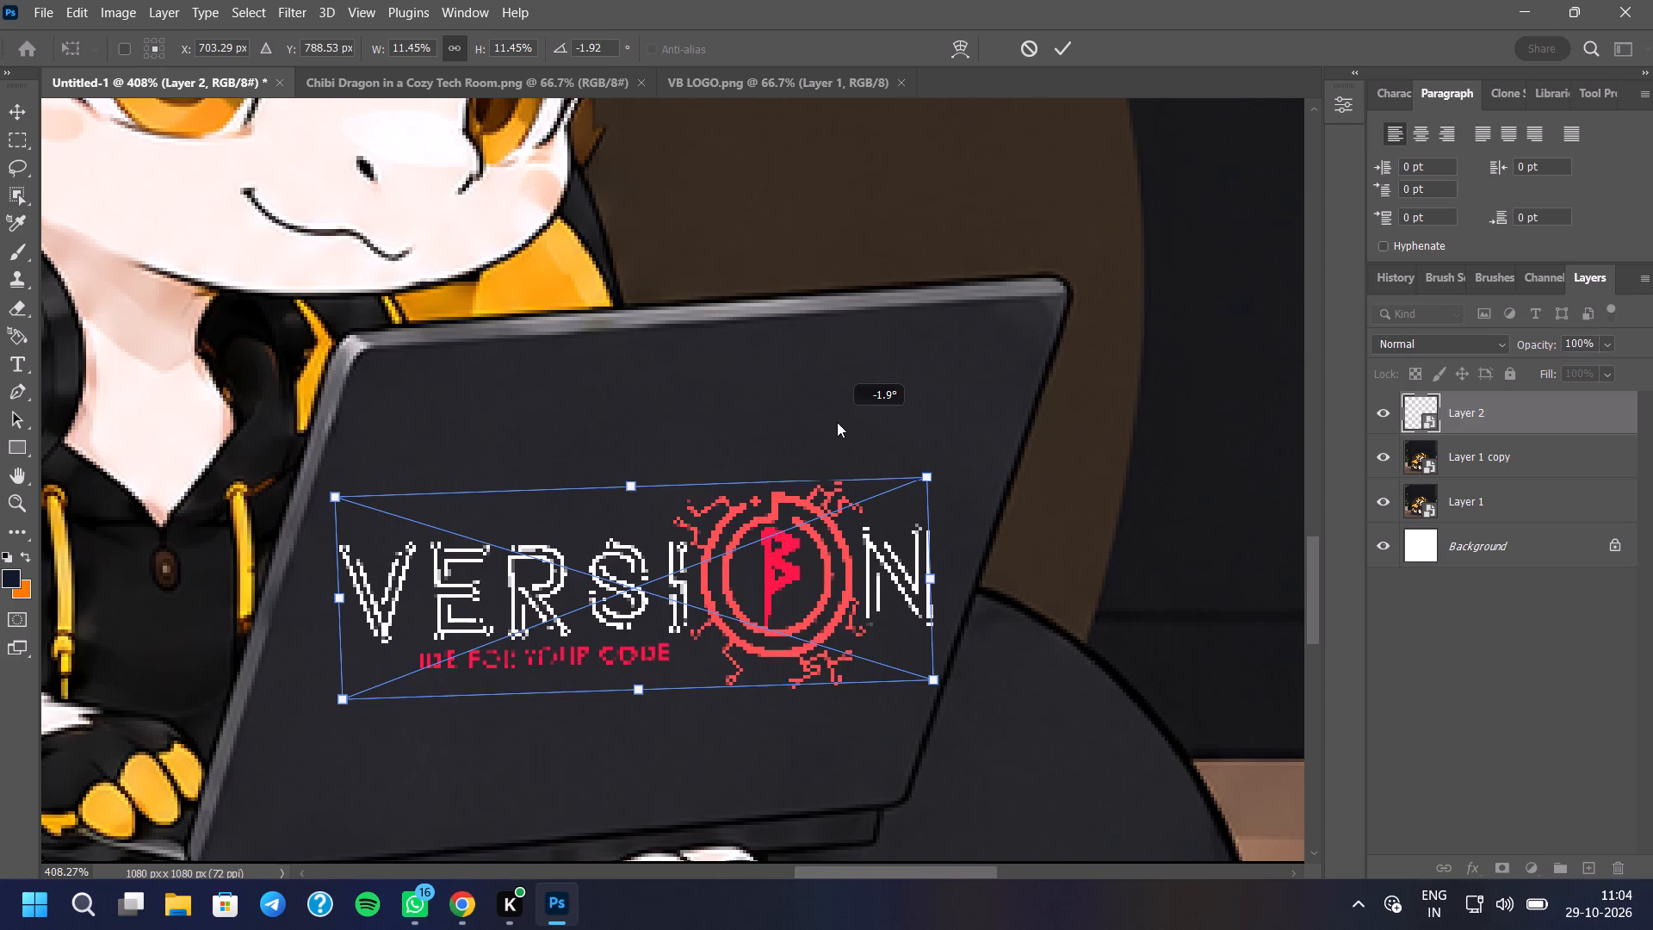
left_click_drag(837, 422, 891, 437)
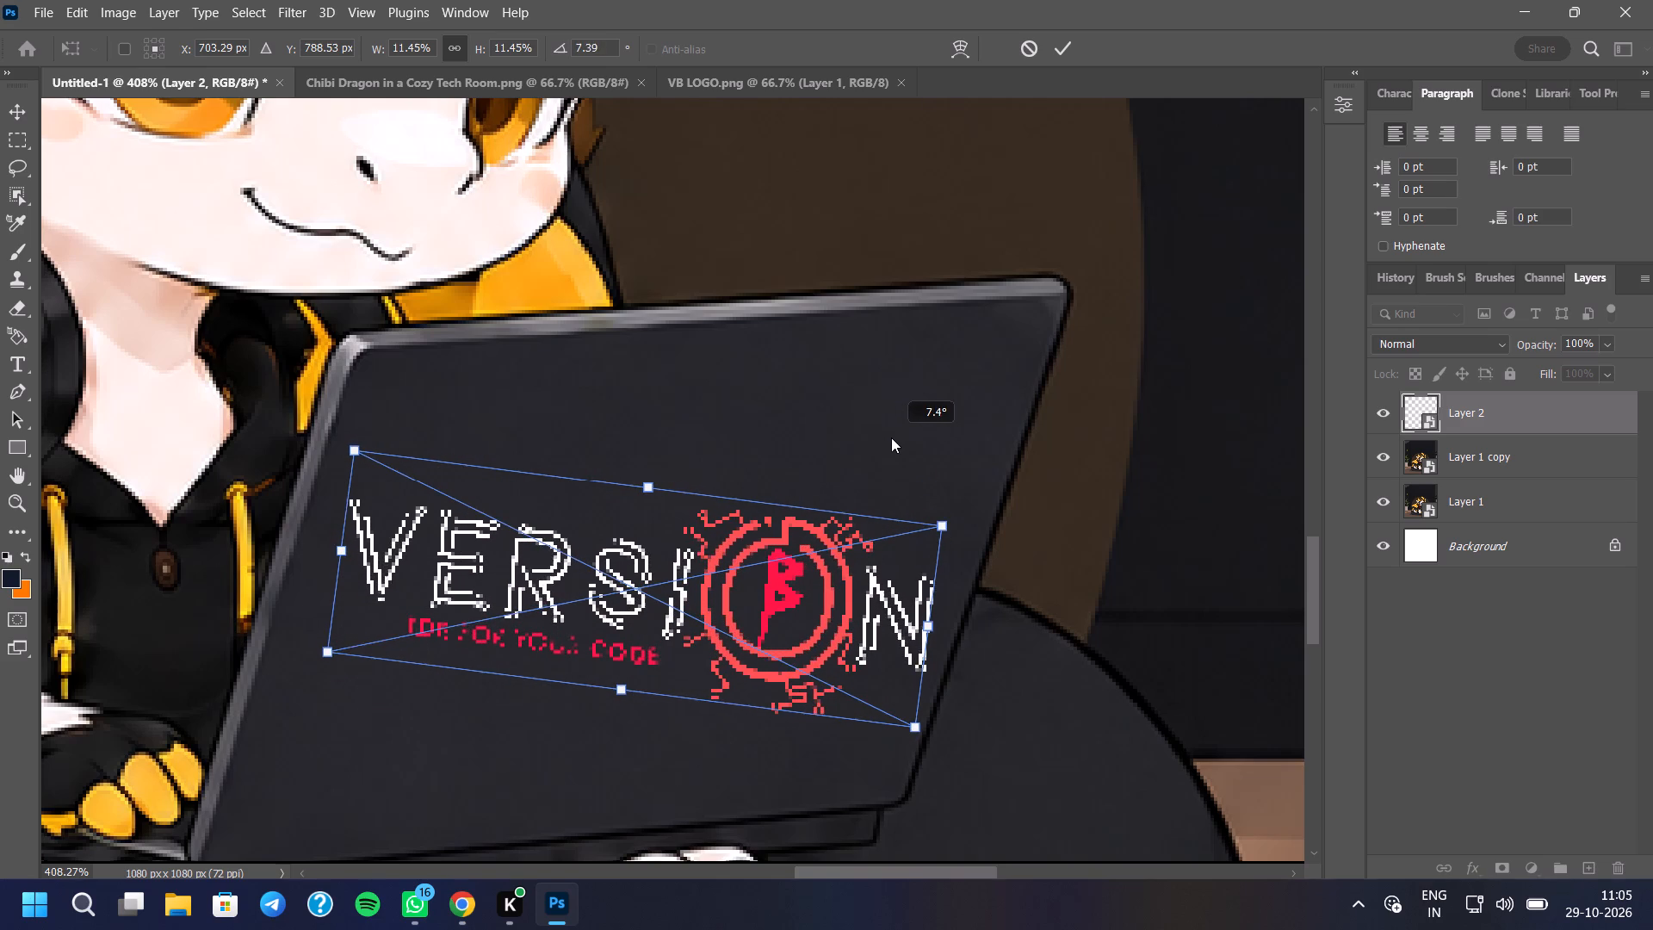
left_click_drag(891, 437, 890, 431)
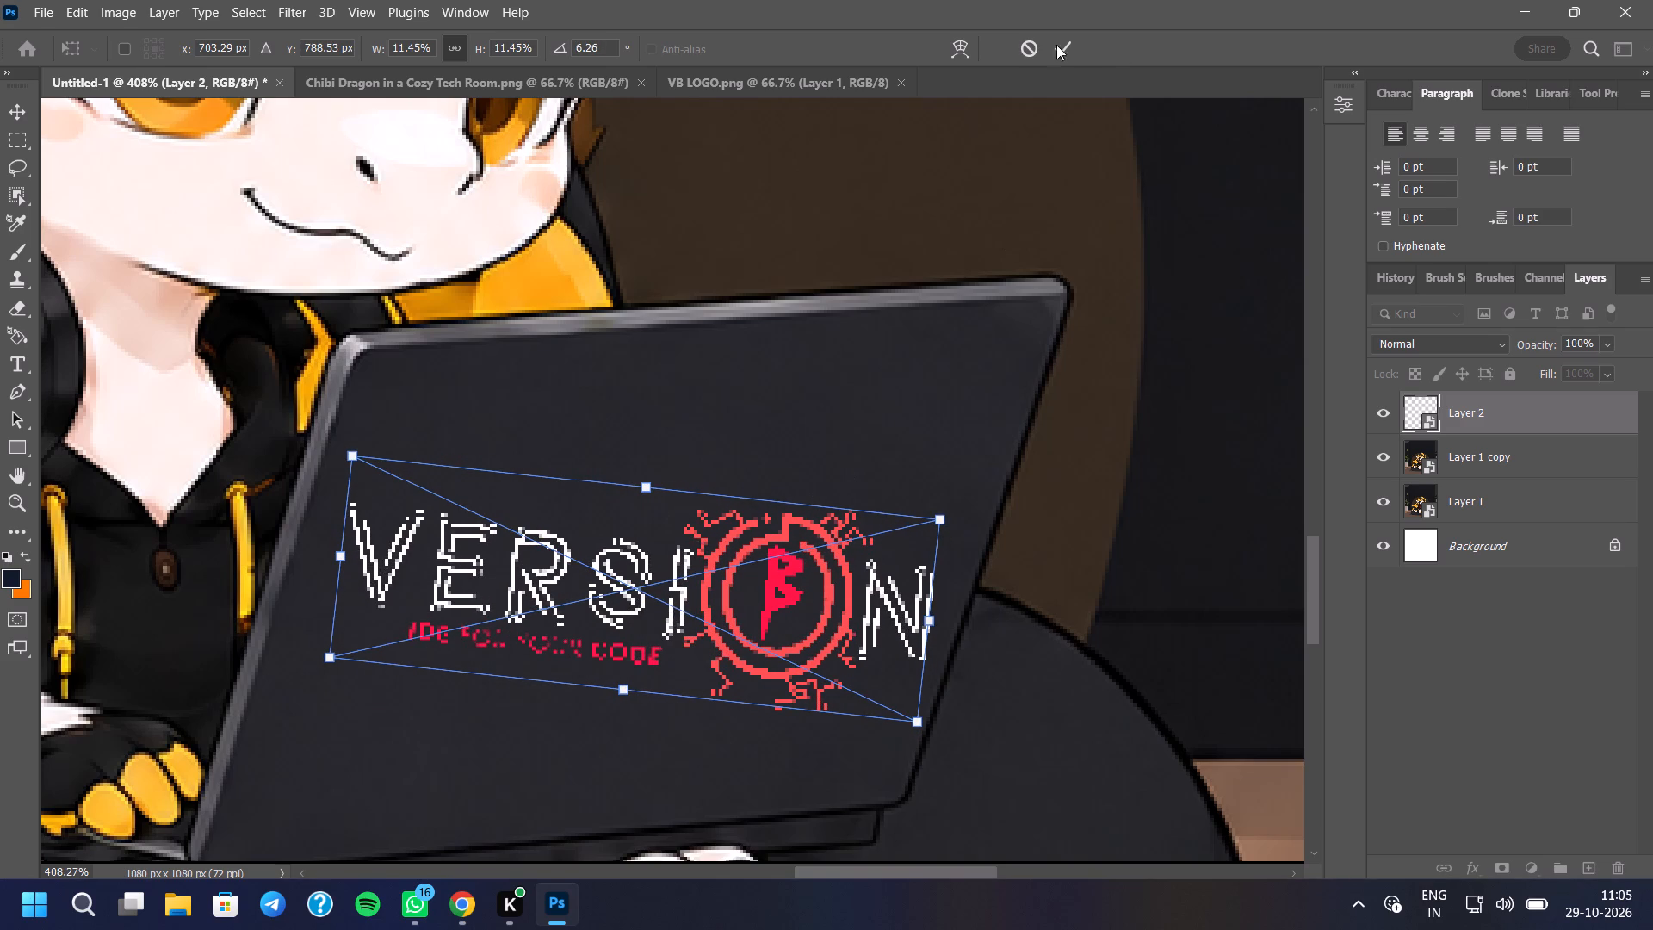
left_click(1068, 47)
scroll(835, 381, "down", 8)
scroll(785, 504, "down", 4)
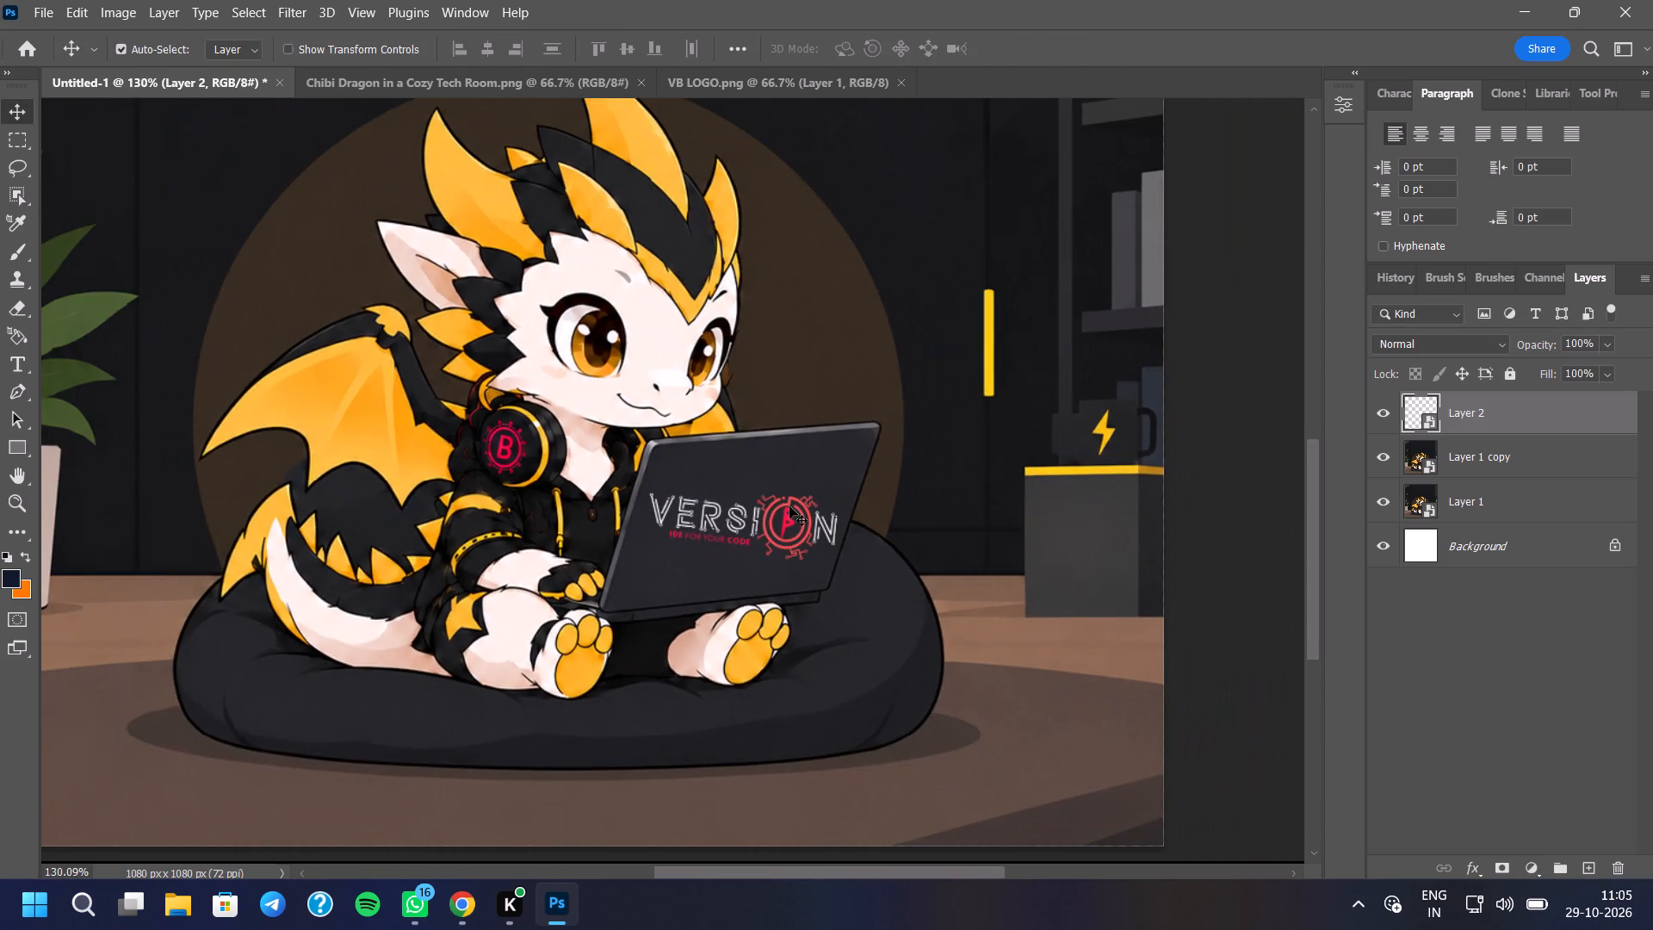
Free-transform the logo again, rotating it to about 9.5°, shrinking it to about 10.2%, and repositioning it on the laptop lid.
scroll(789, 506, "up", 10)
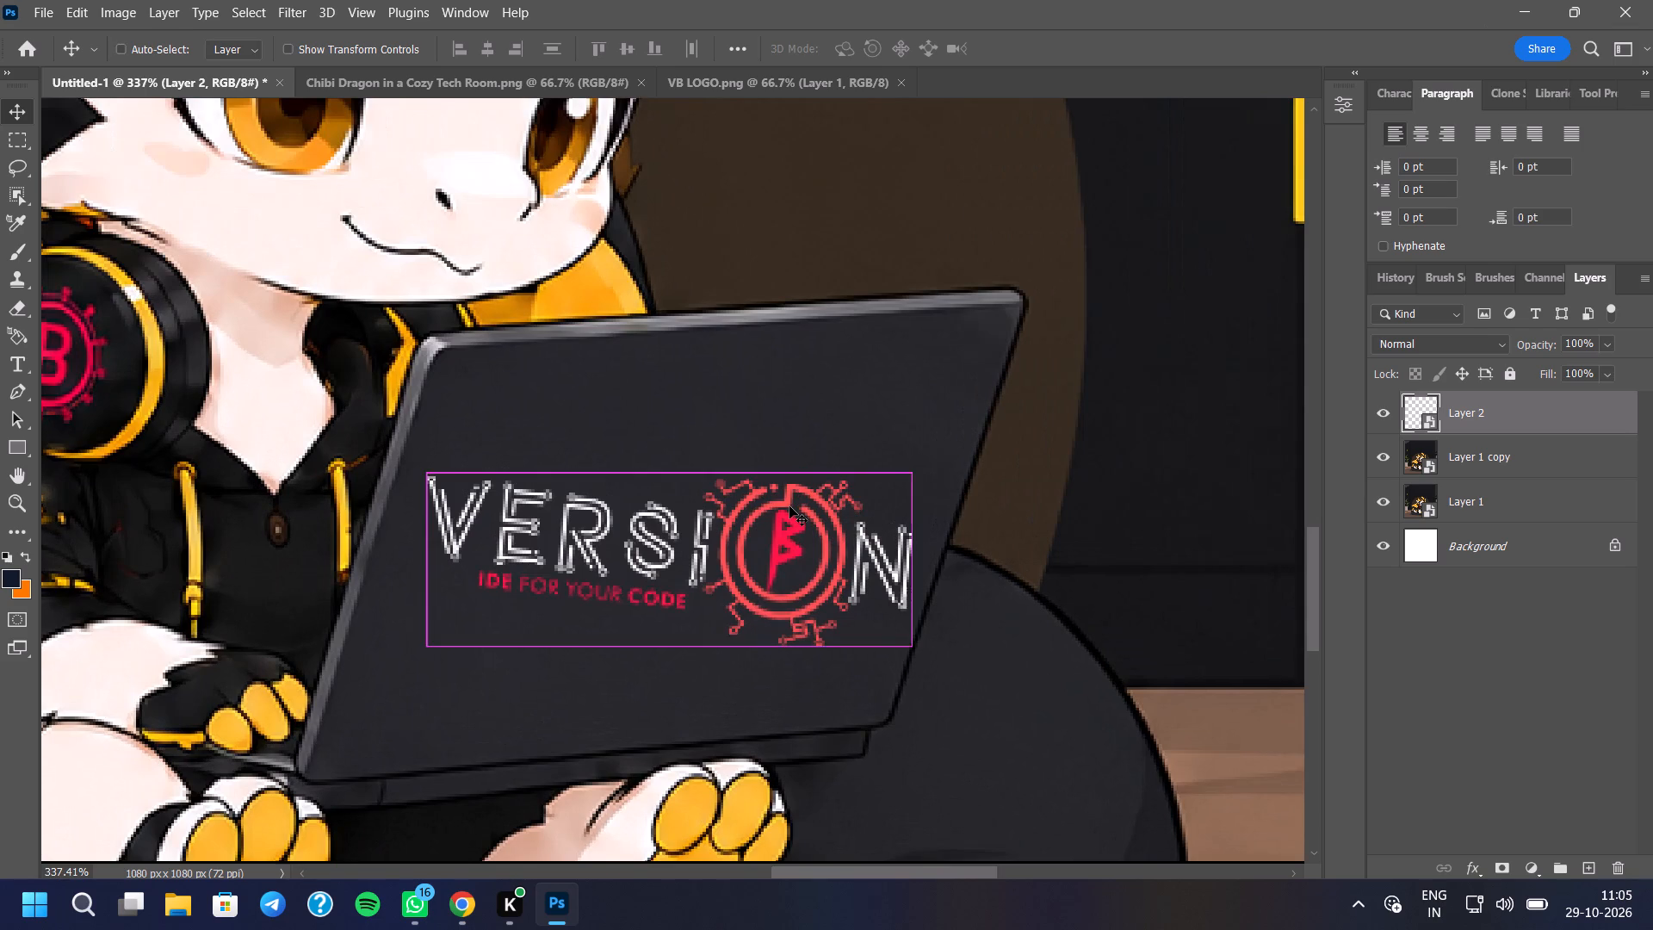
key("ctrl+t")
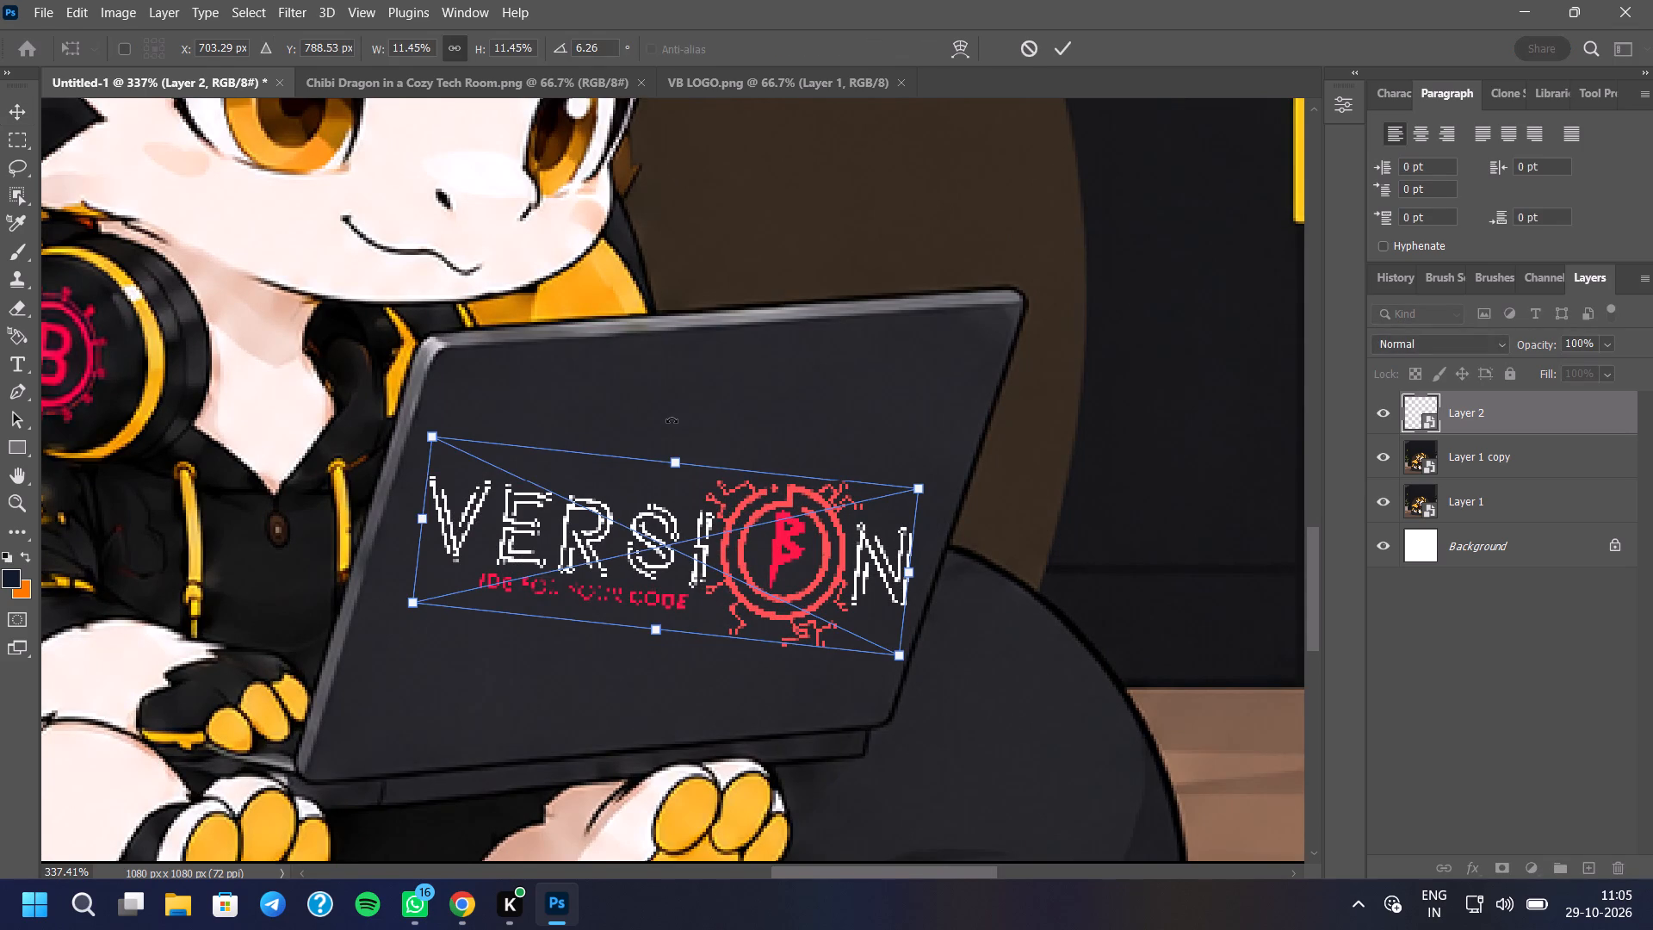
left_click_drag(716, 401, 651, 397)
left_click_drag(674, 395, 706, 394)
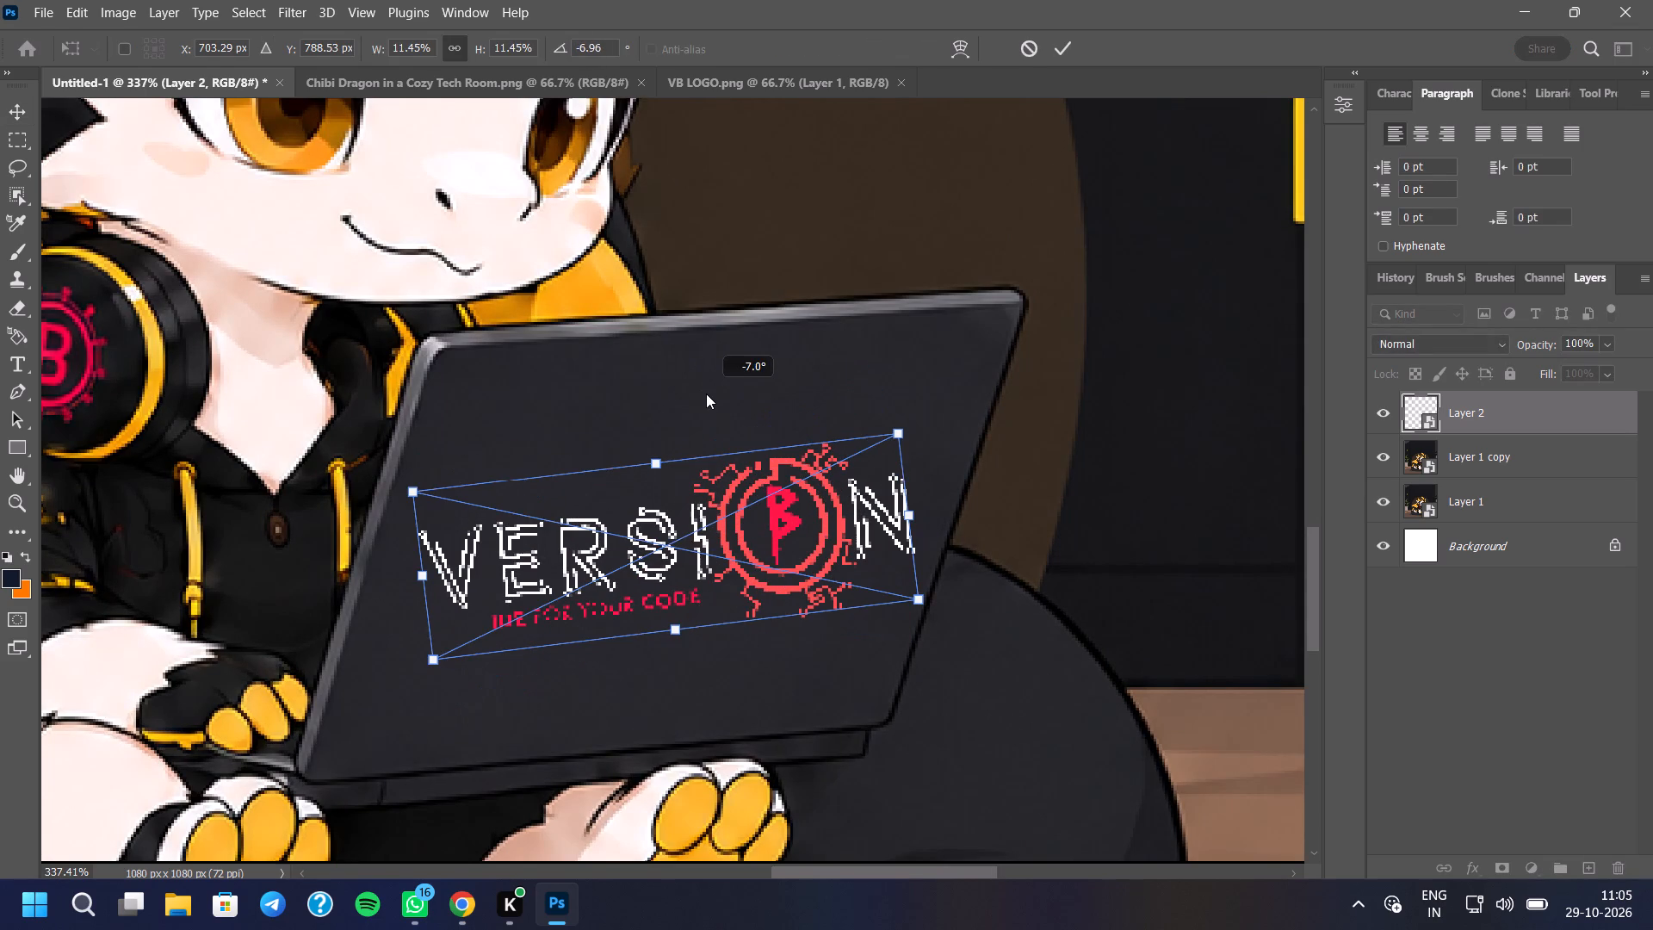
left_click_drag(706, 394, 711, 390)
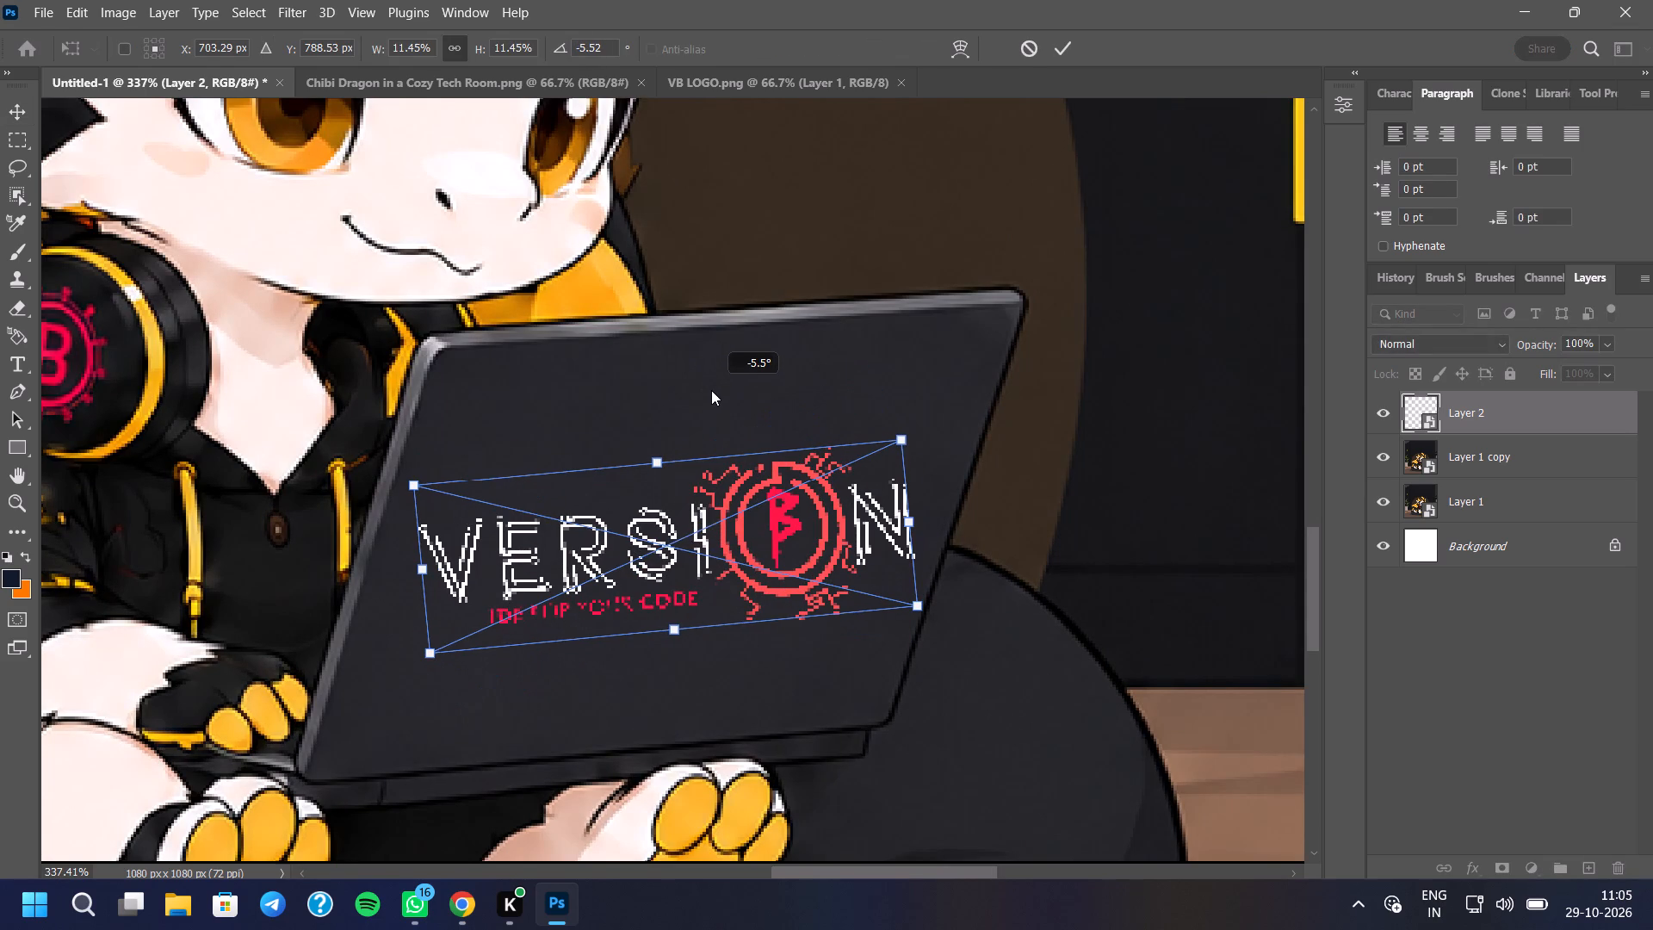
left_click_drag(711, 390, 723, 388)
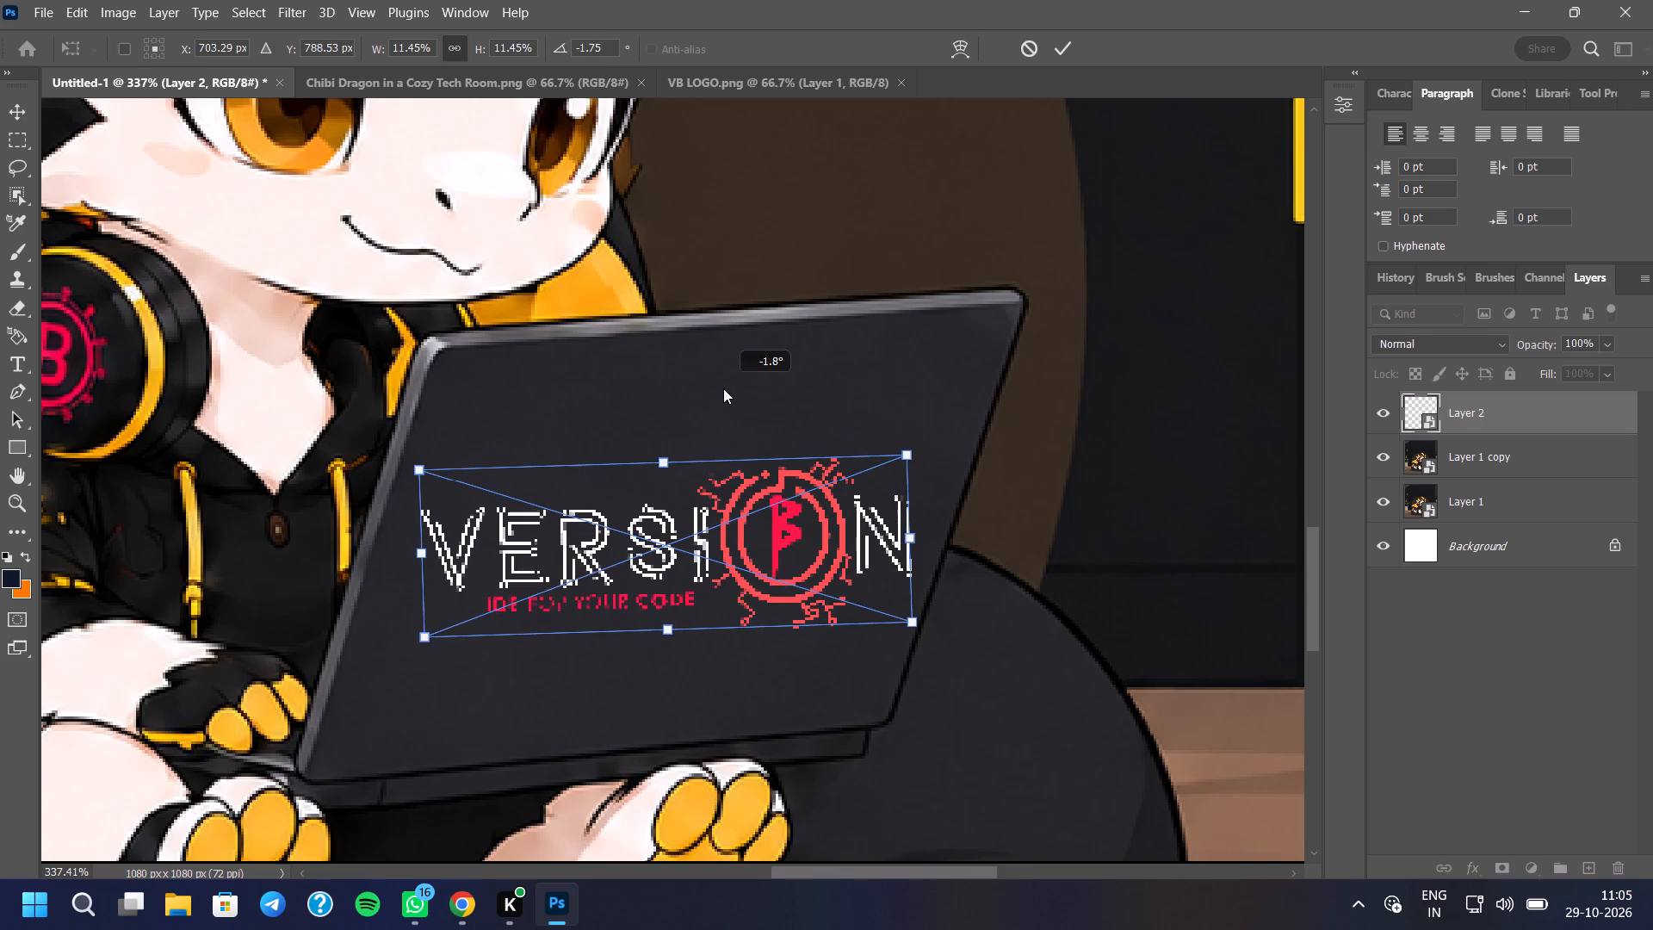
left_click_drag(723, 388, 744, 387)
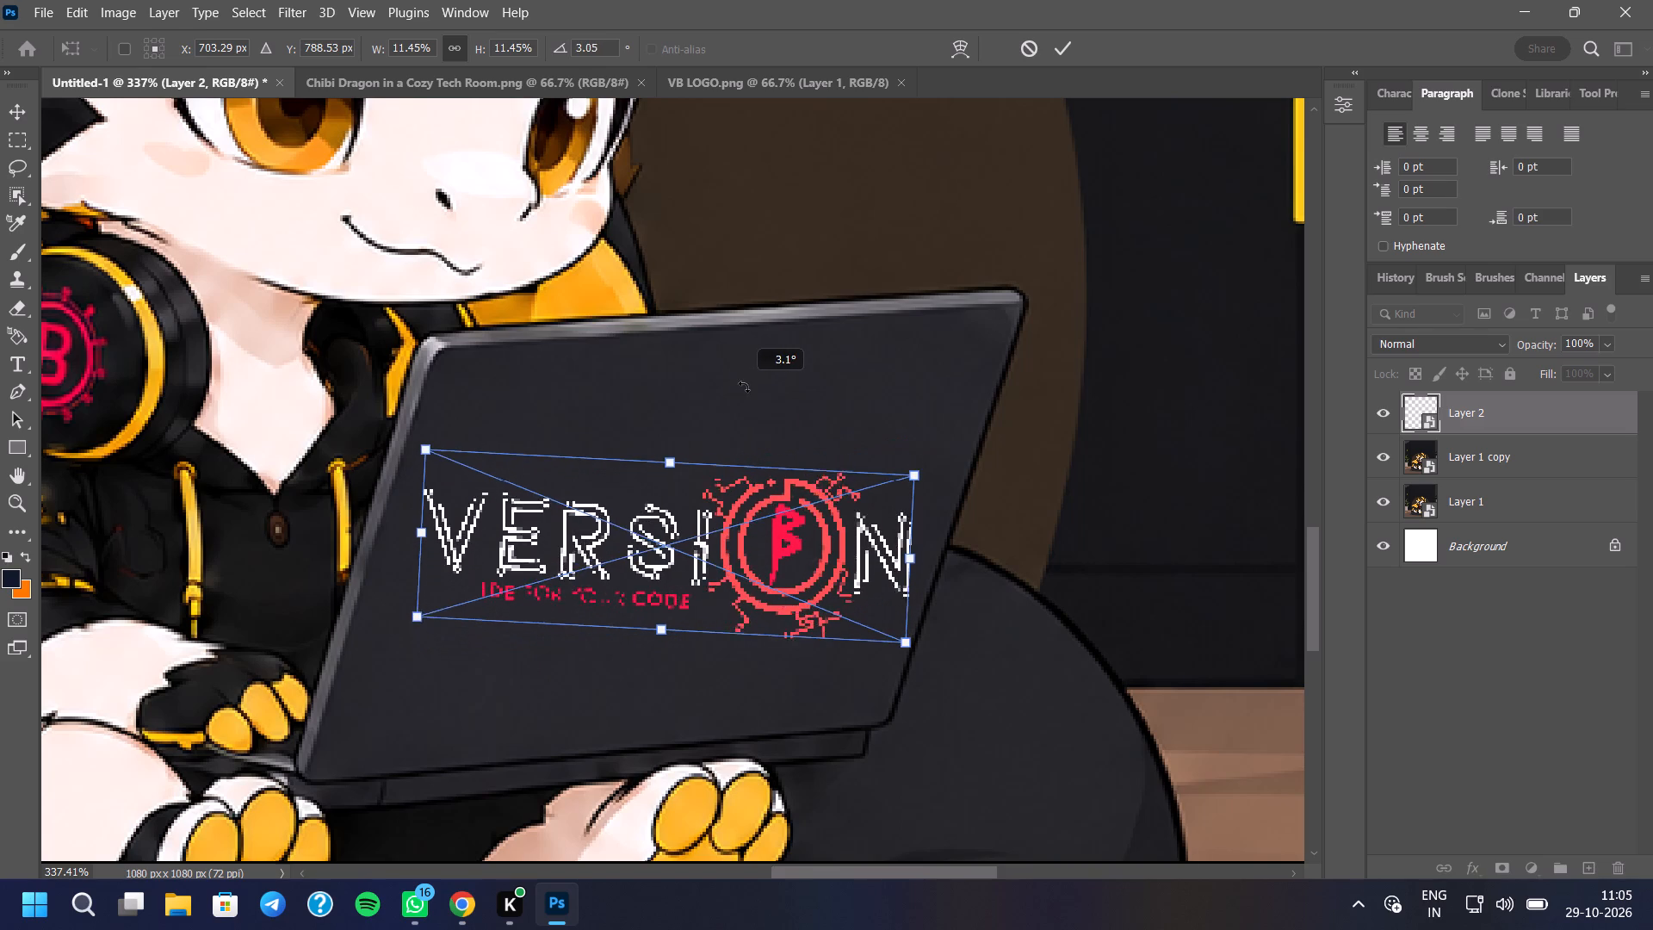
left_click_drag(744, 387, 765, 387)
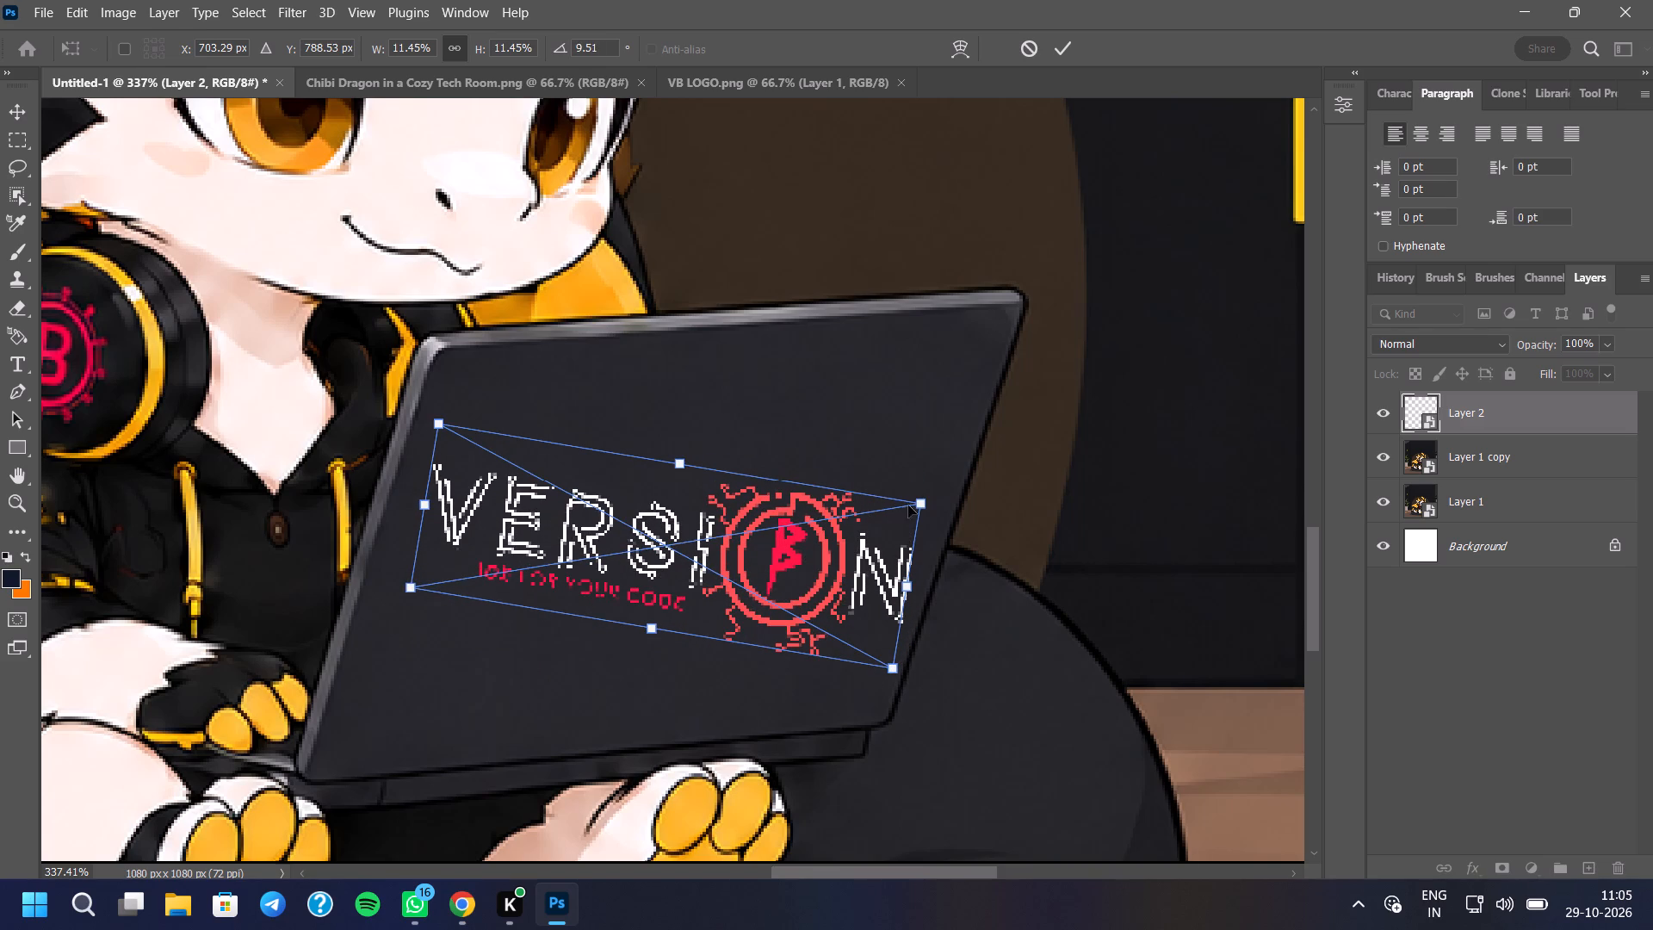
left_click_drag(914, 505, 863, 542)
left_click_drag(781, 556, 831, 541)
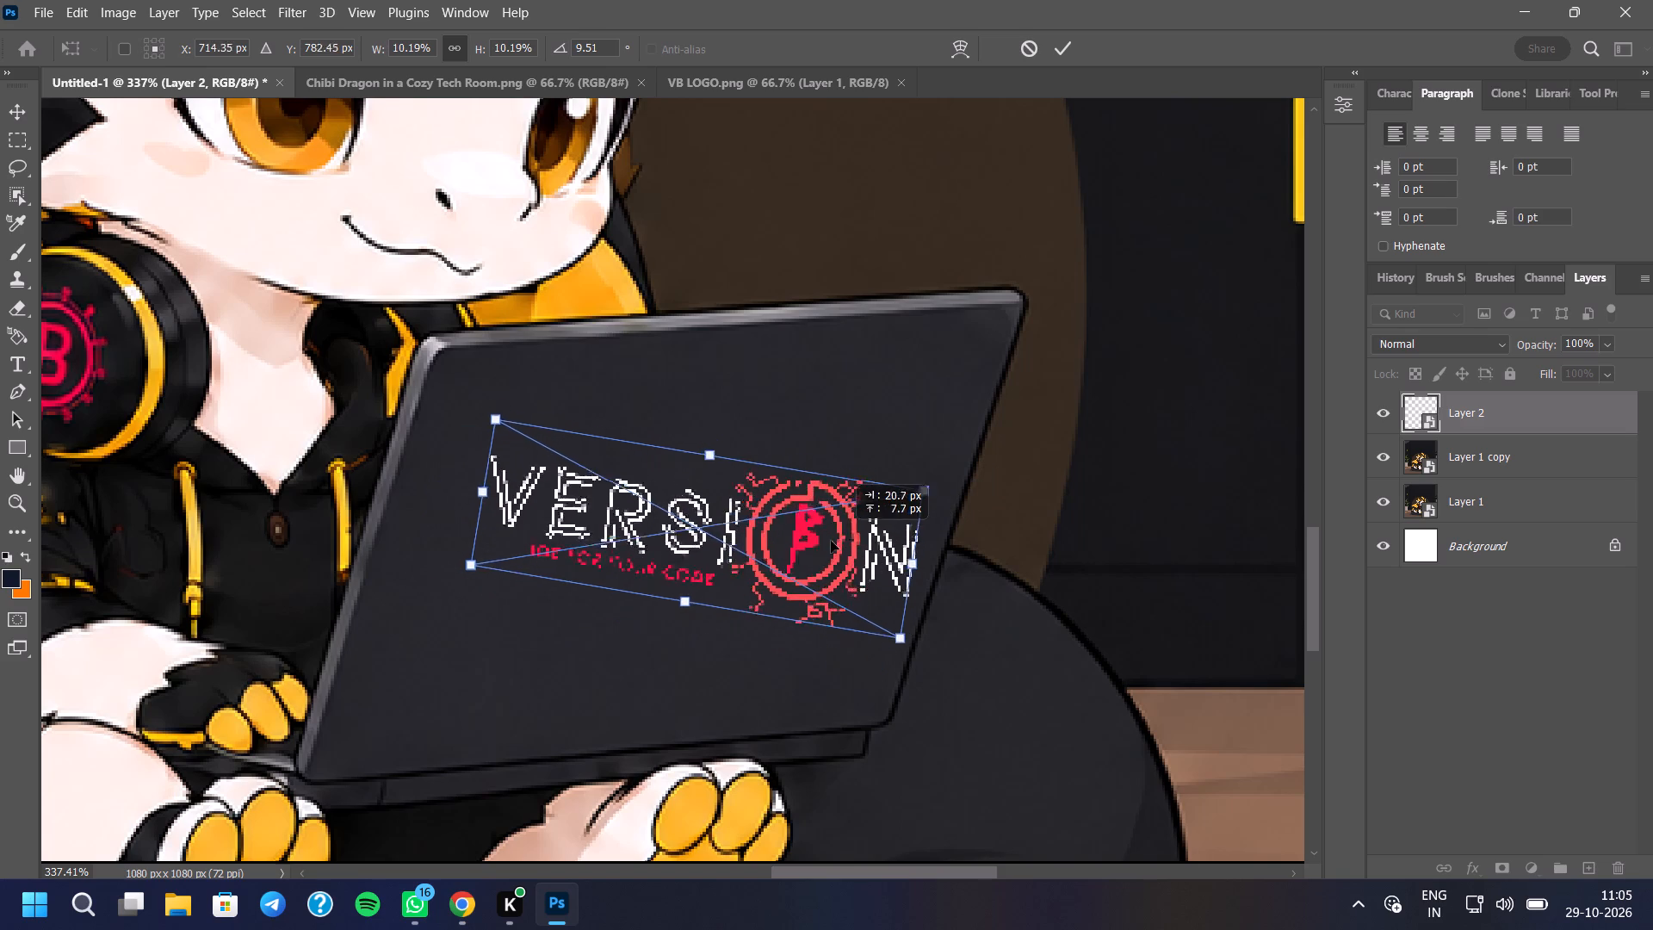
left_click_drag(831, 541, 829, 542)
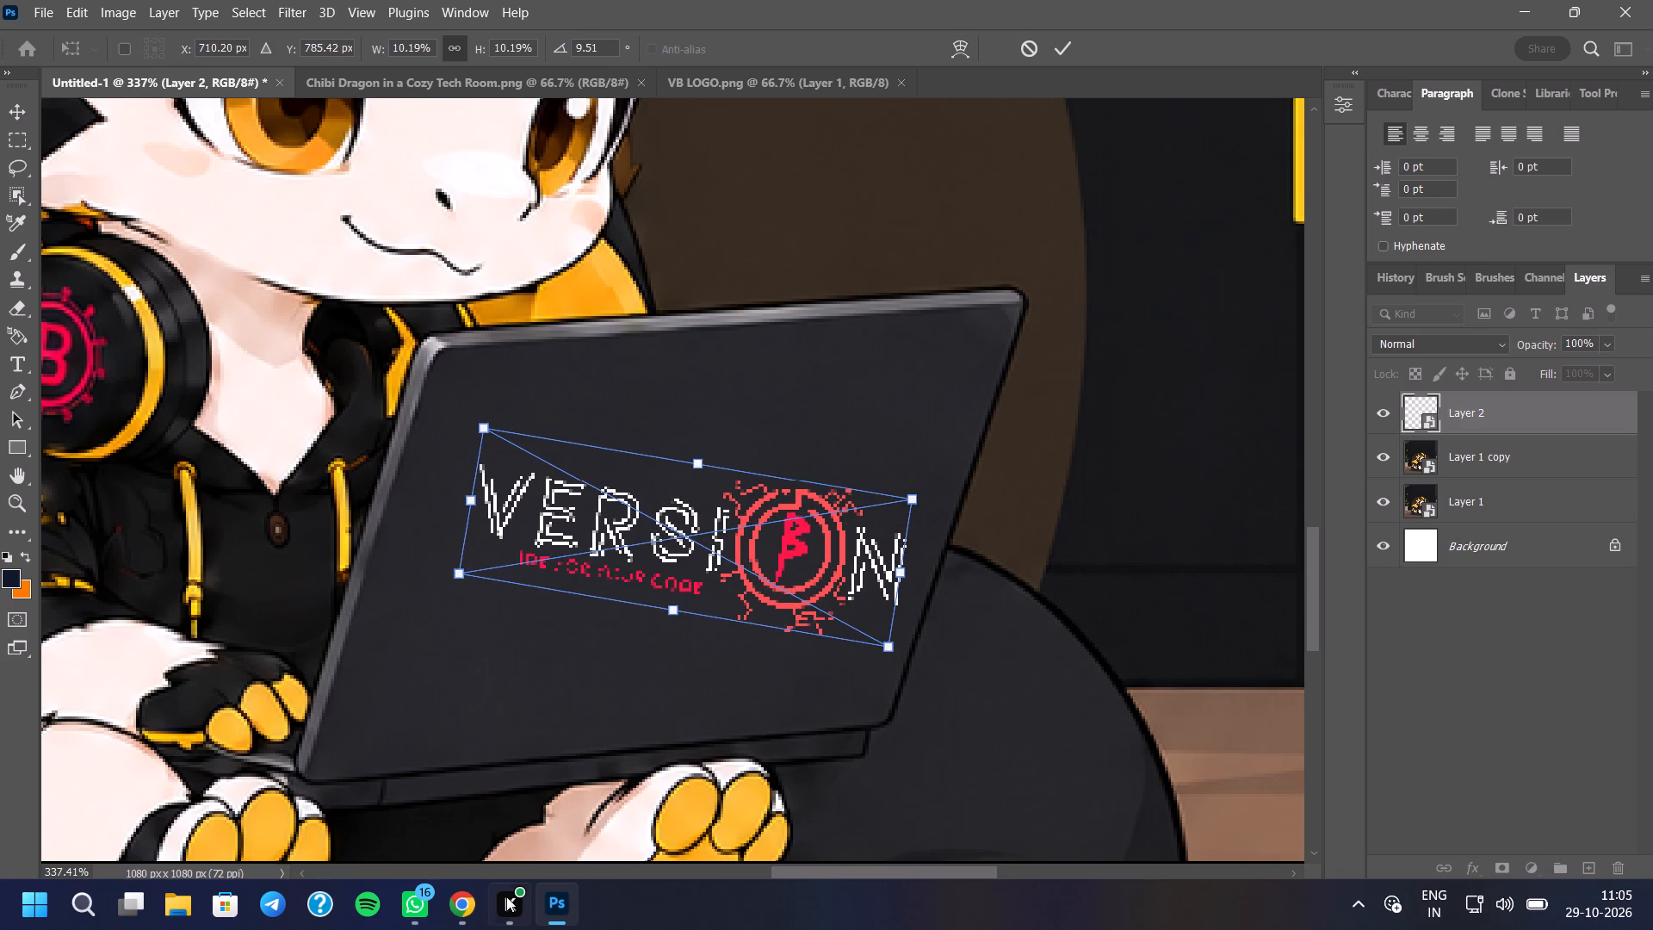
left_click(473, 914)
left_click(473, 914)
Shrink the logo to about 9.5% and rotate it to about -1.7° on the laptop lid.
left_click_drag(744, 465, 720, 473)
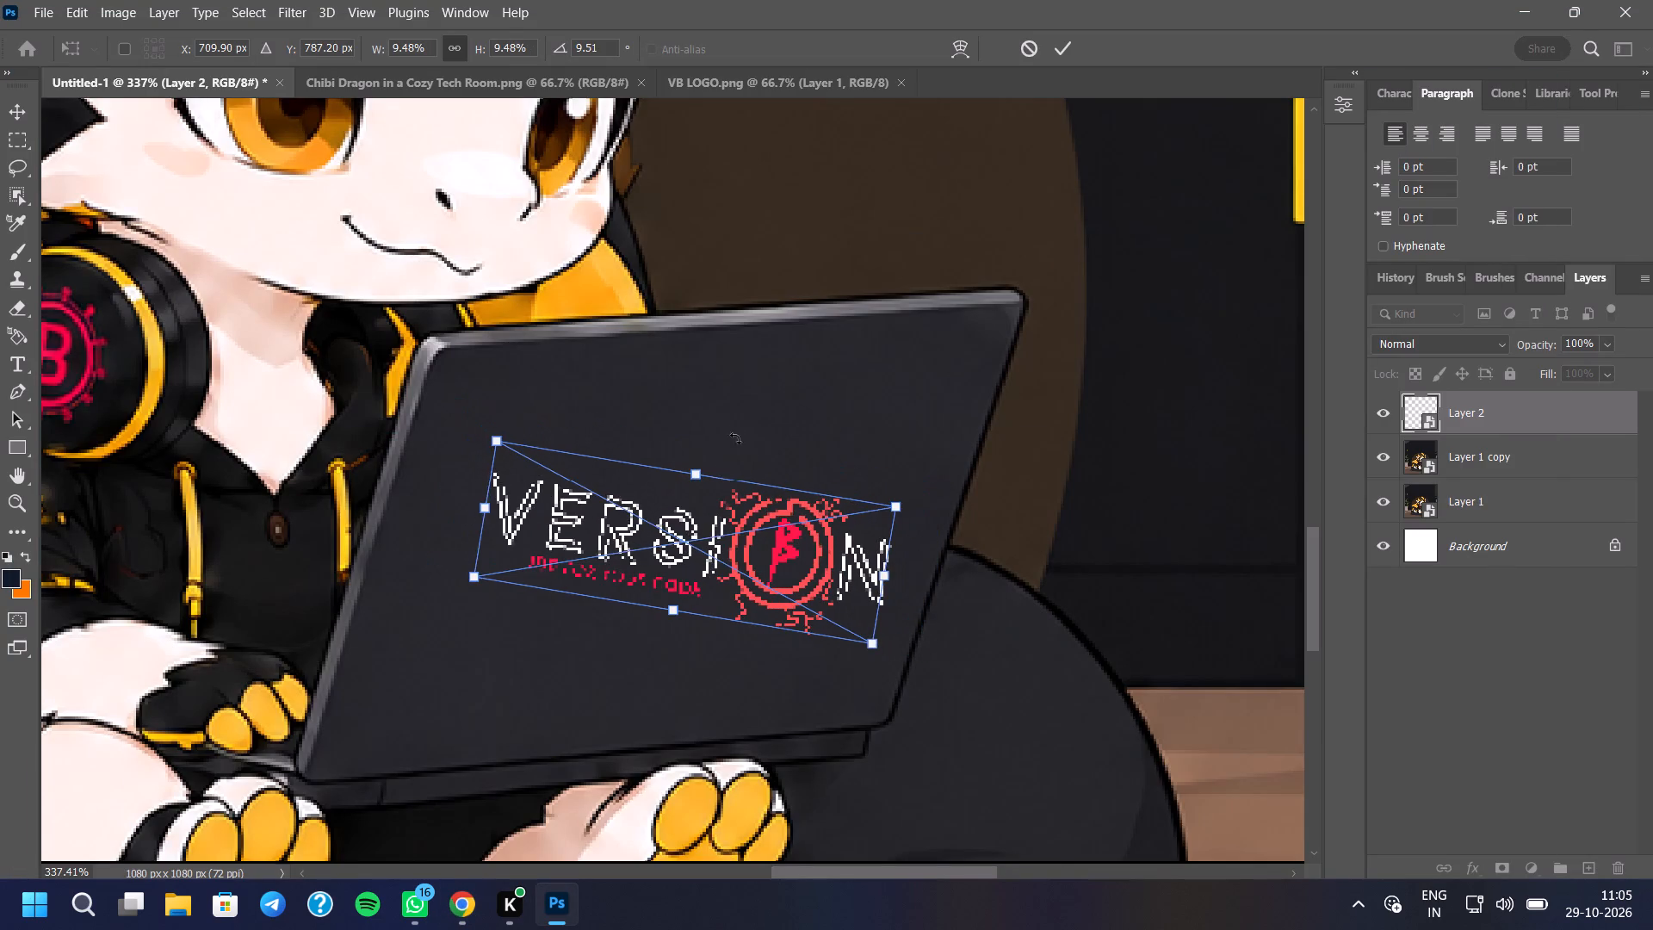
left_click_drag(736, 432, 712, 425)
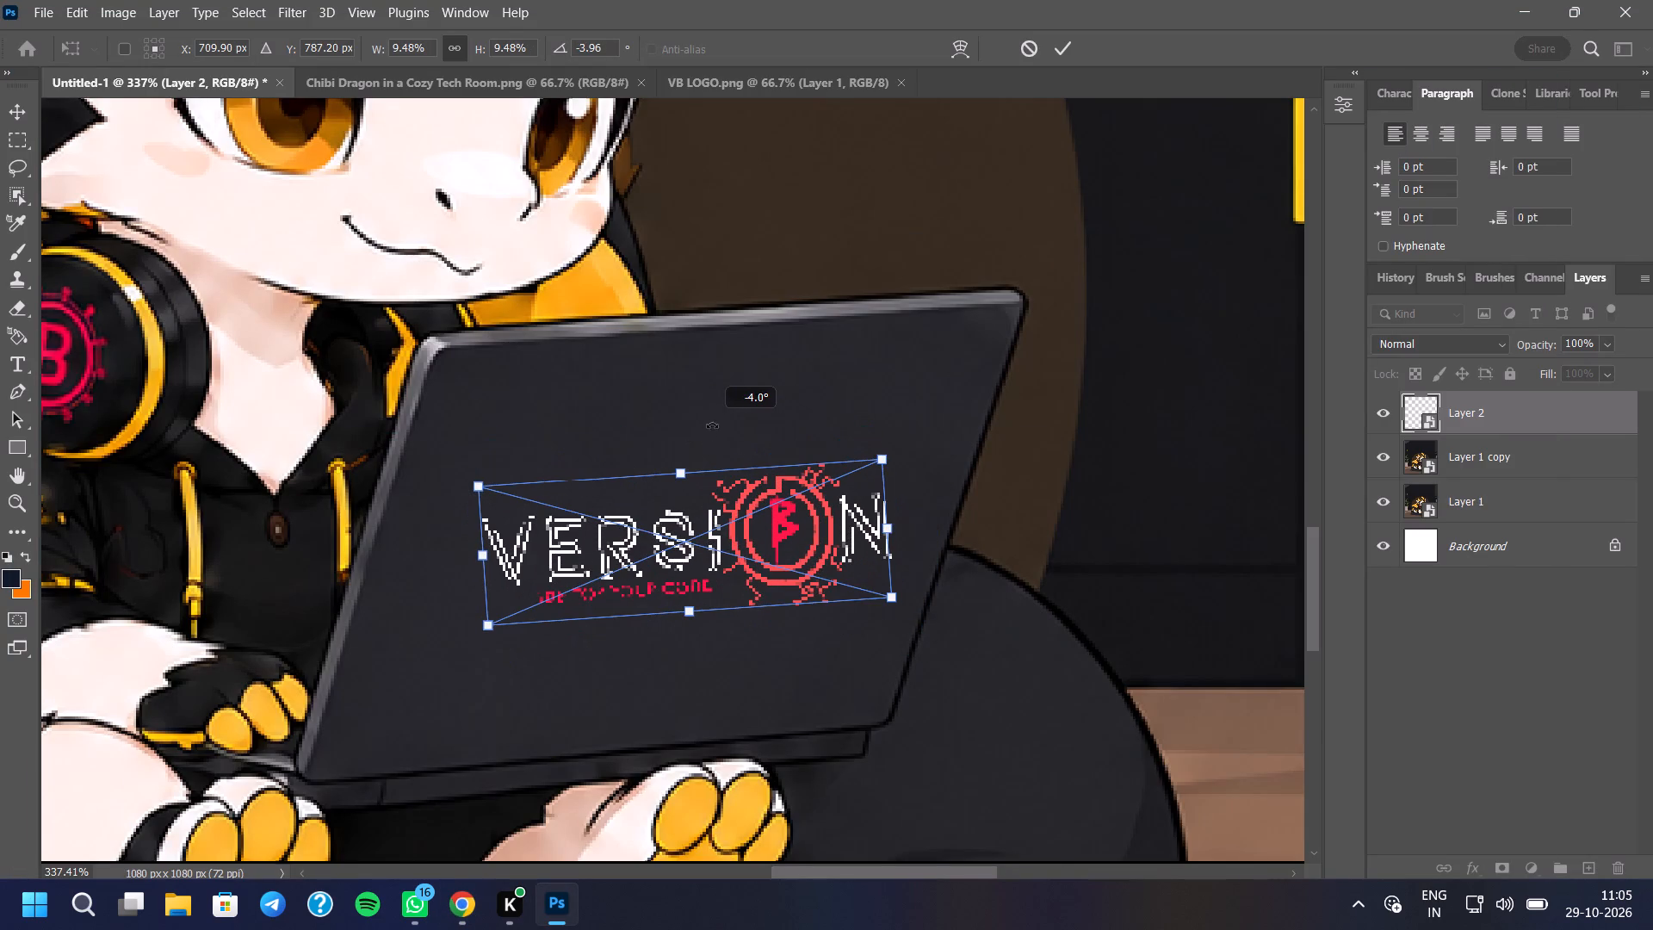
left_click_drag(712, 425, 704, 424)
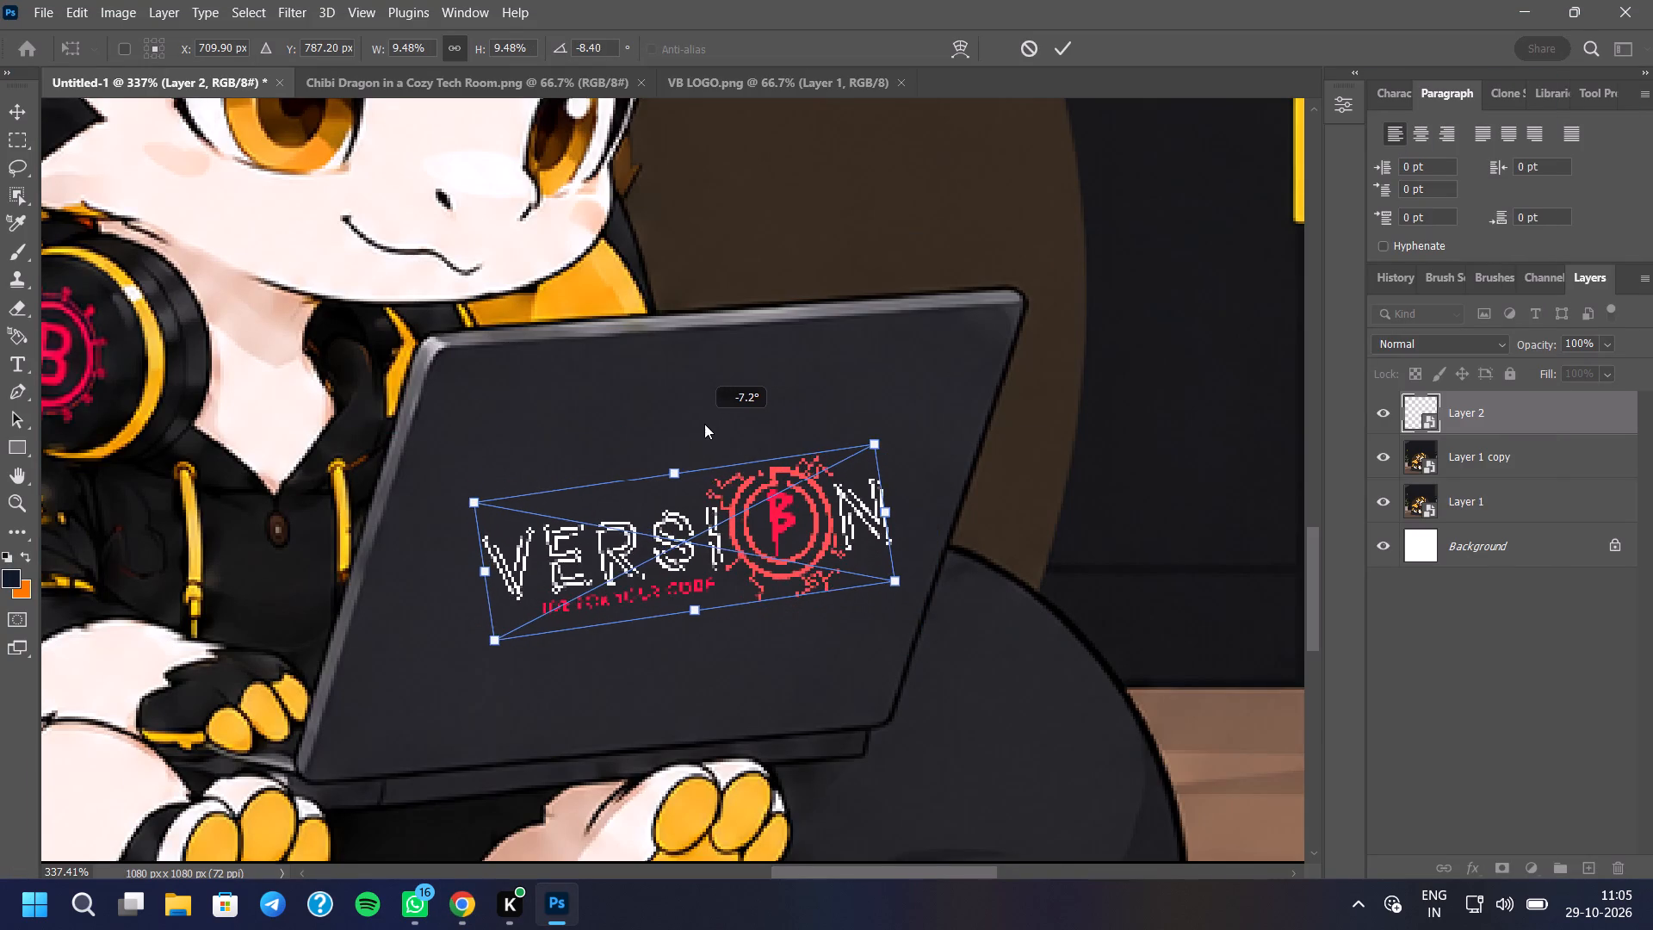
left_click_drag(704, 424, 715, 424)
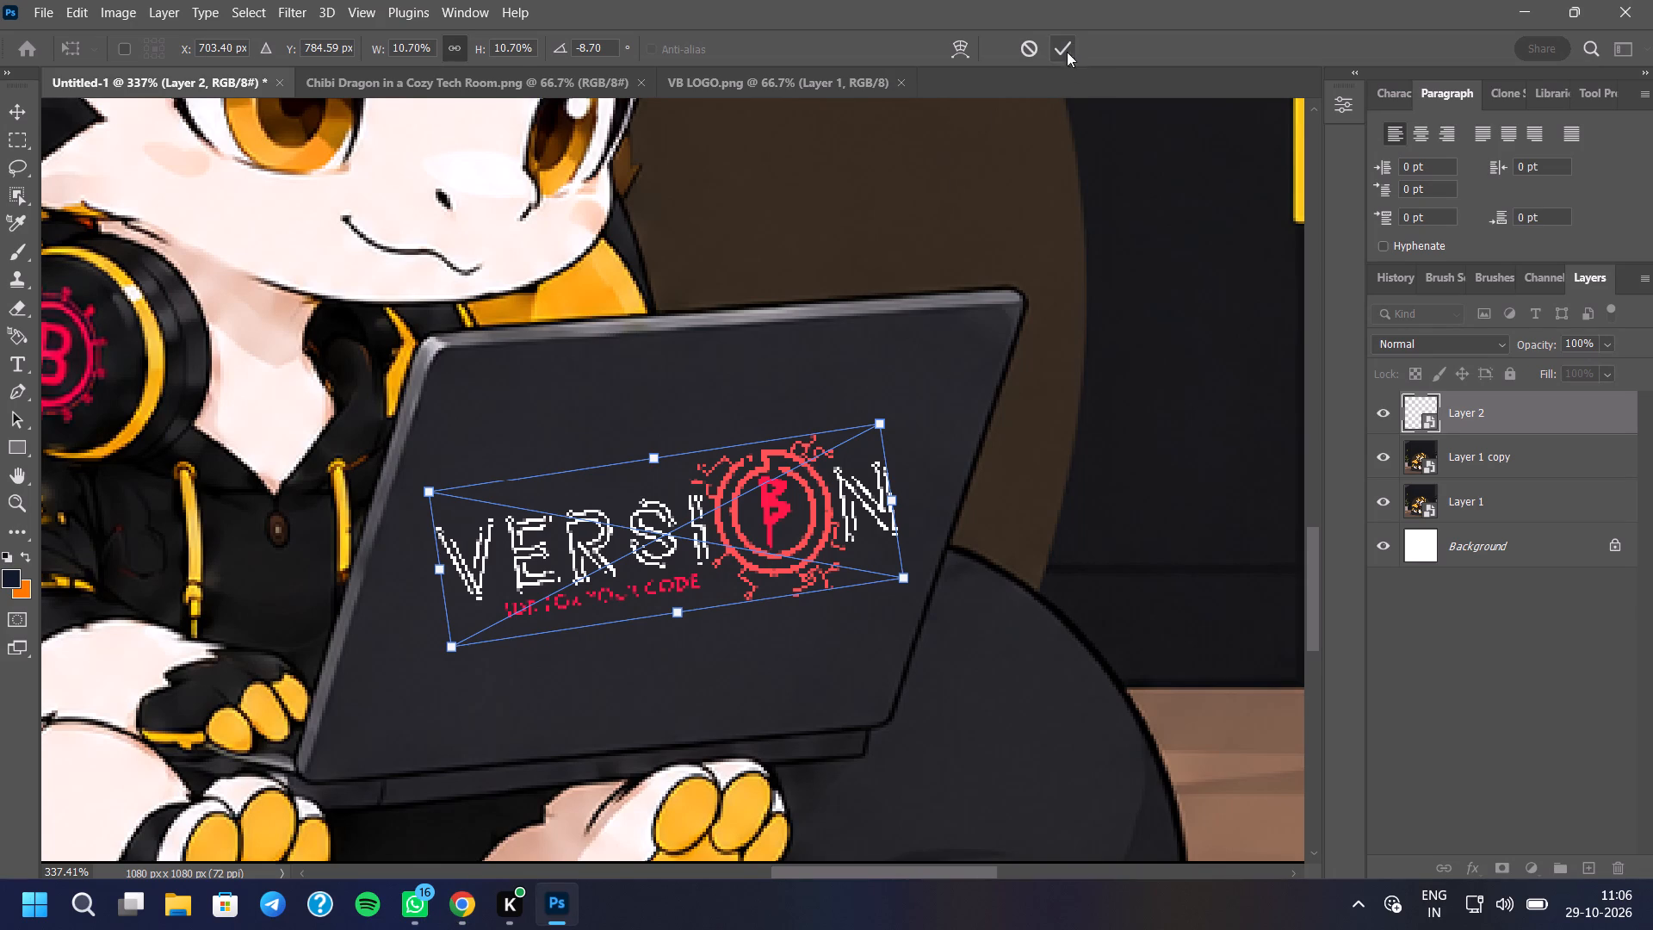
scroll(825, 559, "down", 14)
scroll(752, 587, "down", 4)
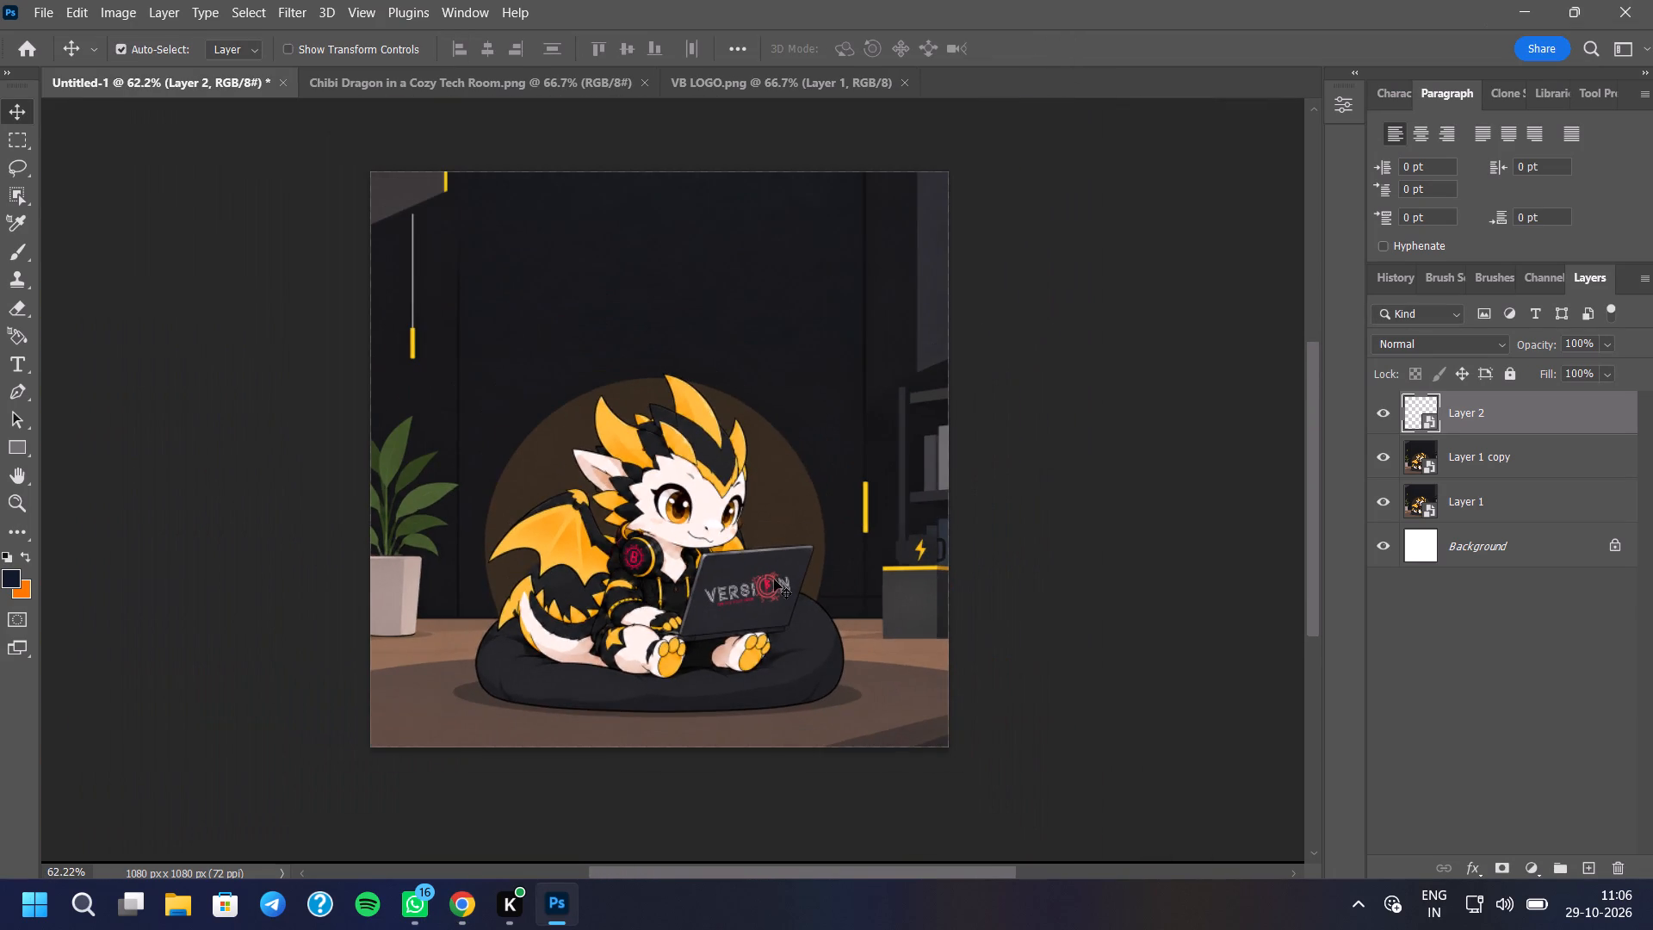
scroll(762, 611, "up", 14)
scroll(718, 549, "up", 2)
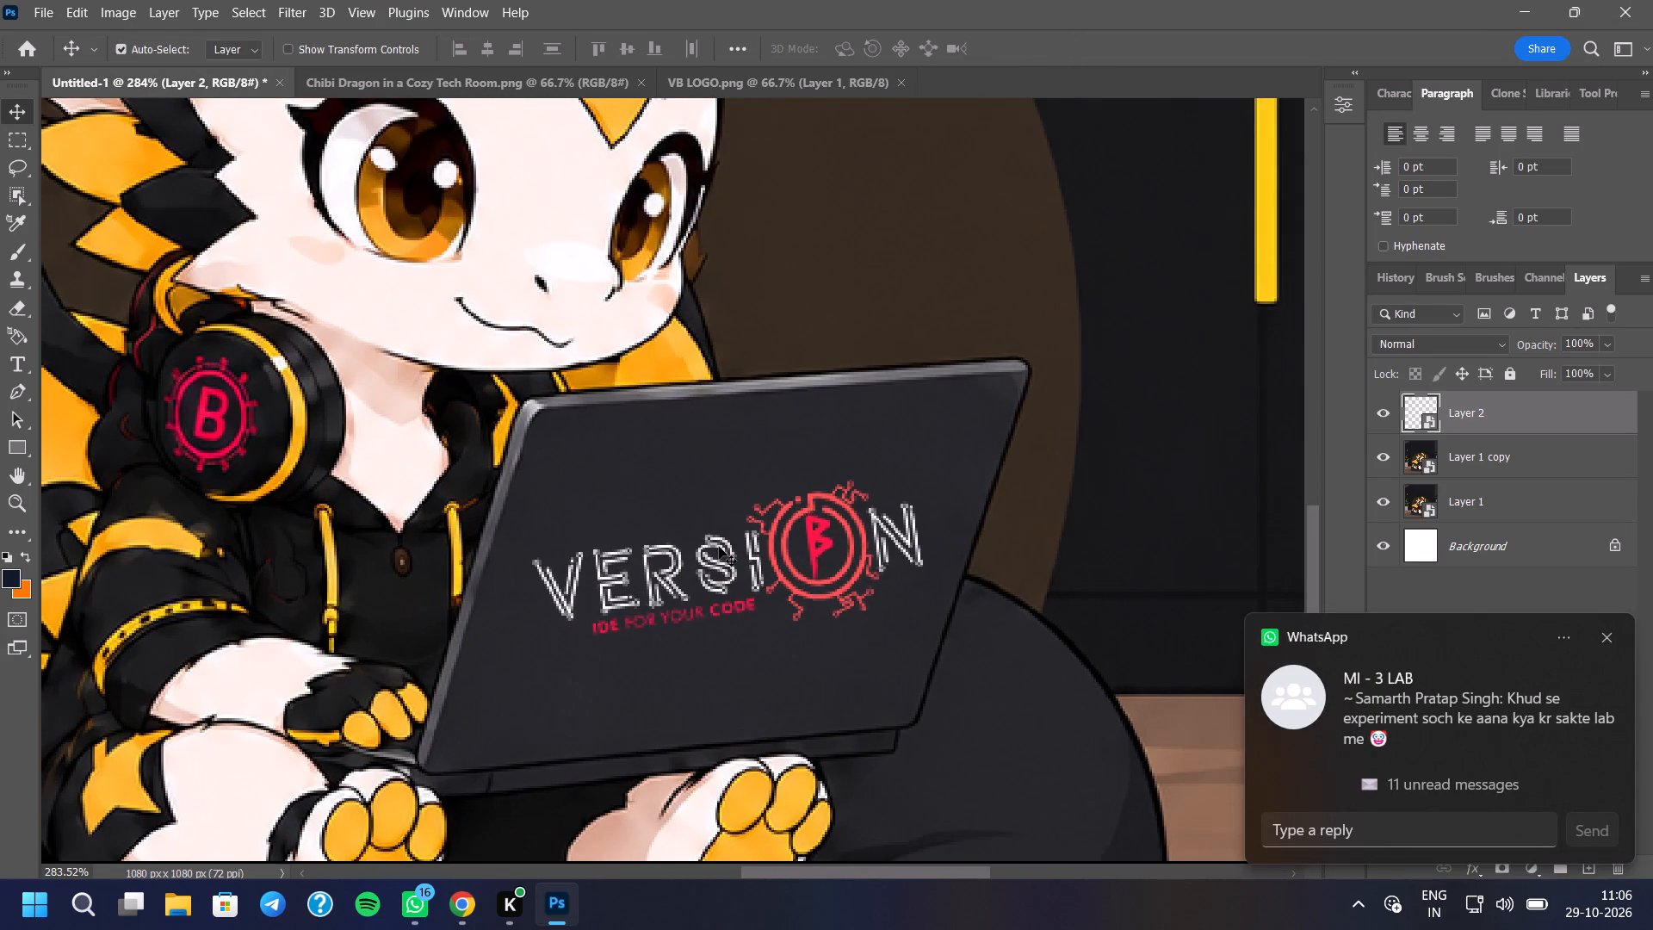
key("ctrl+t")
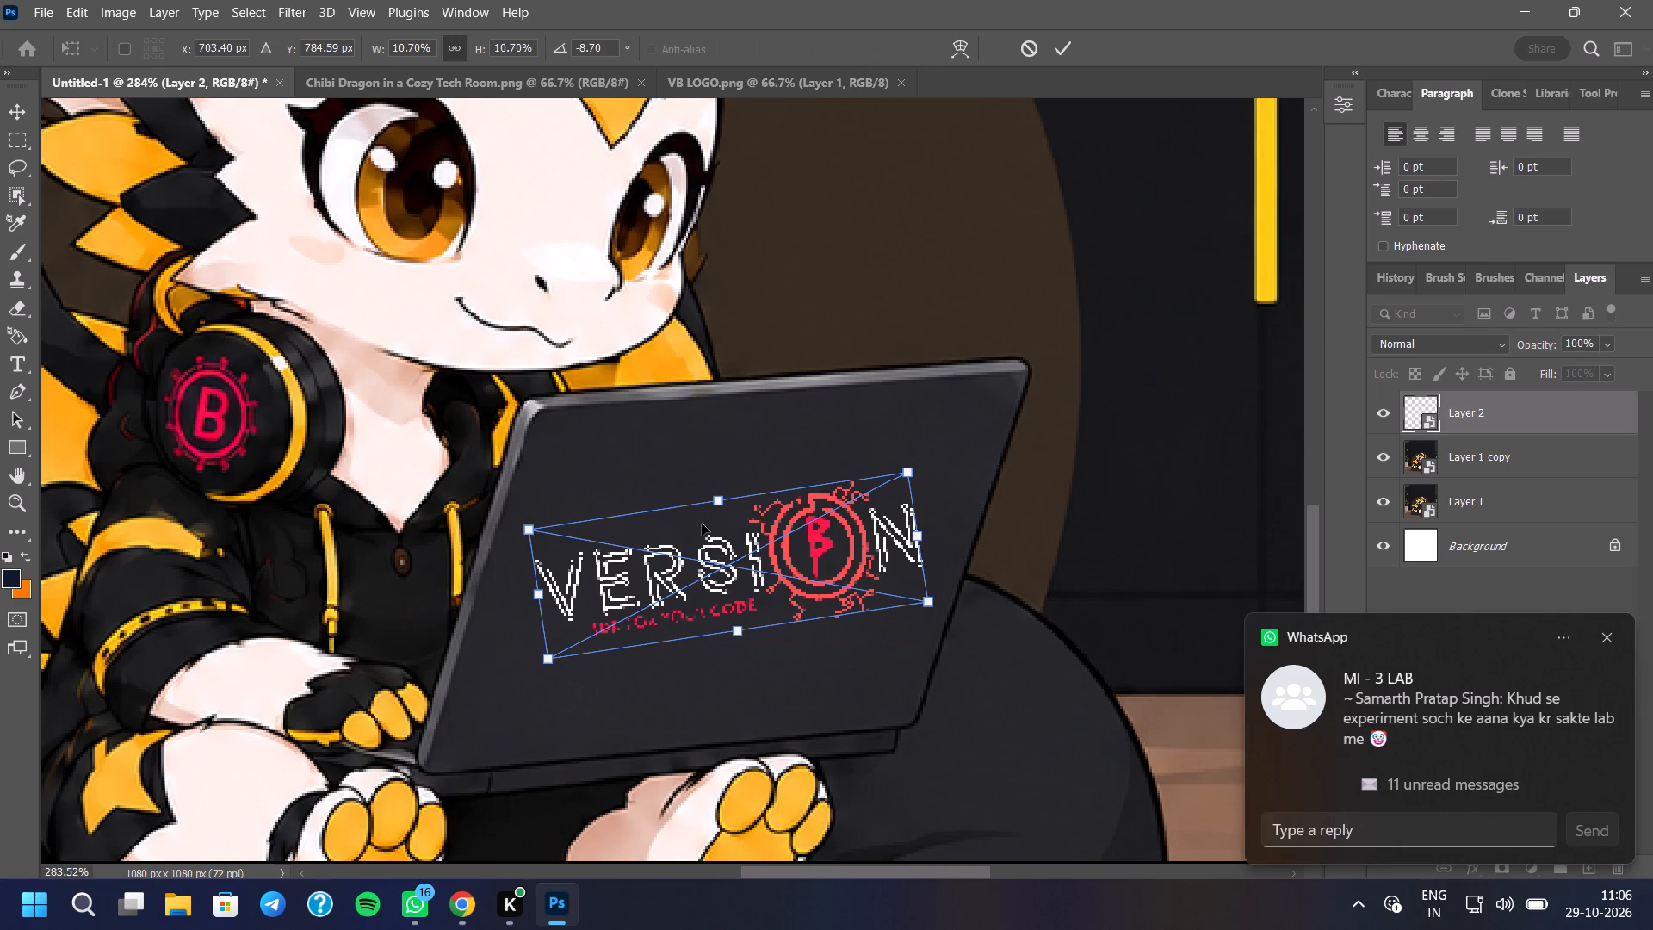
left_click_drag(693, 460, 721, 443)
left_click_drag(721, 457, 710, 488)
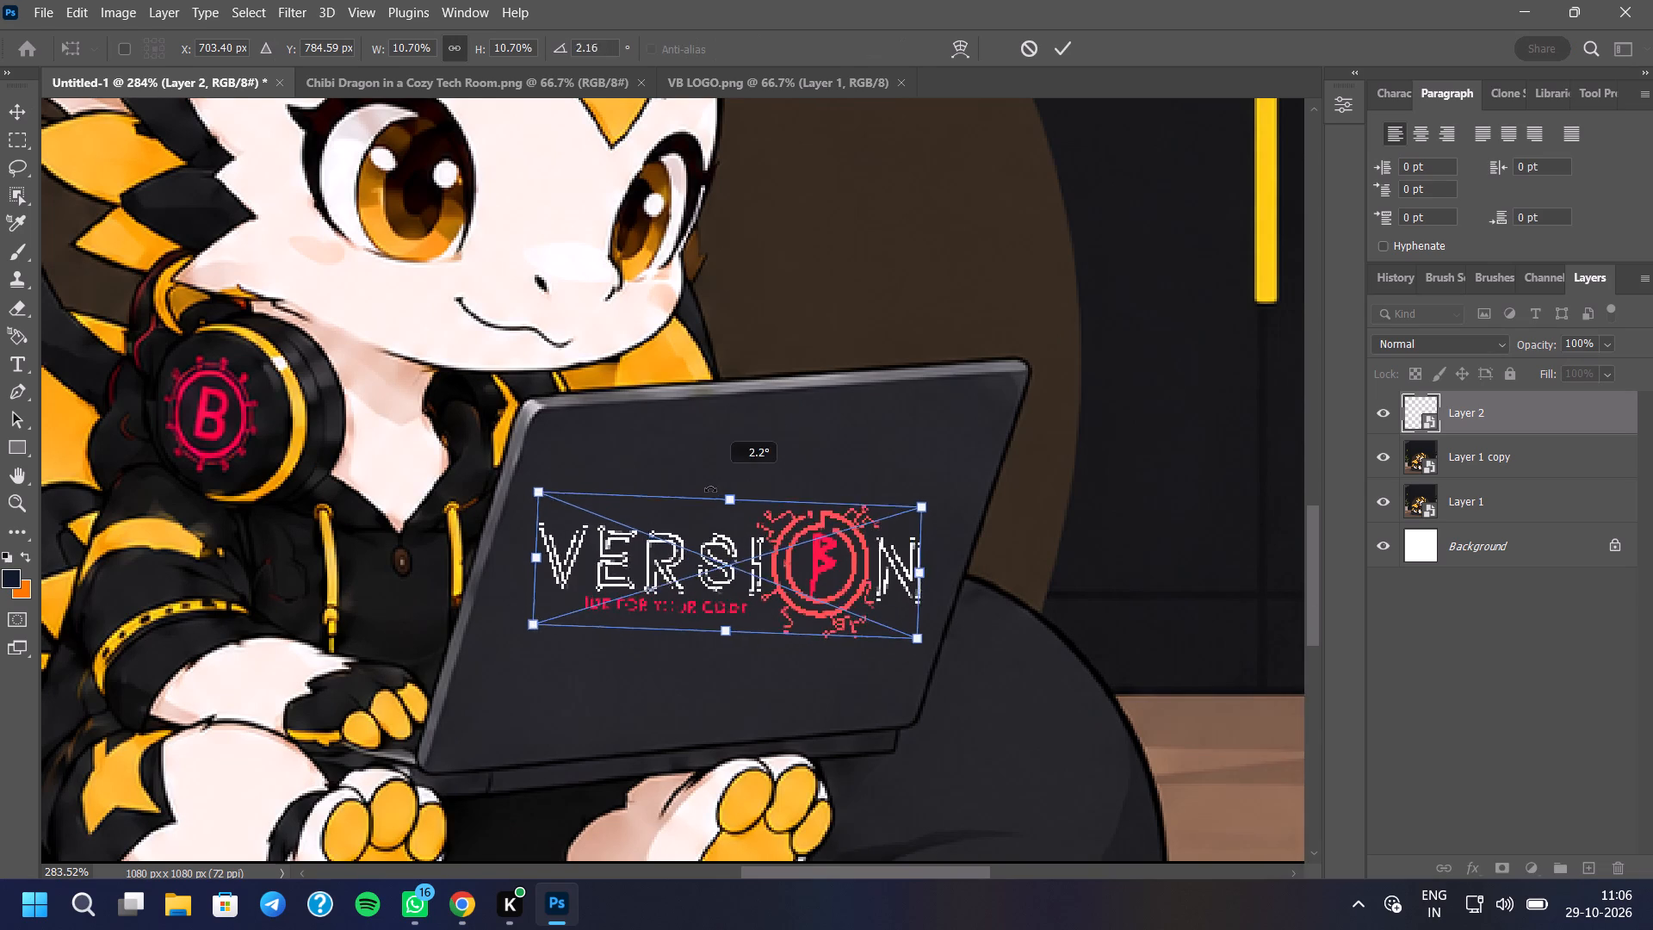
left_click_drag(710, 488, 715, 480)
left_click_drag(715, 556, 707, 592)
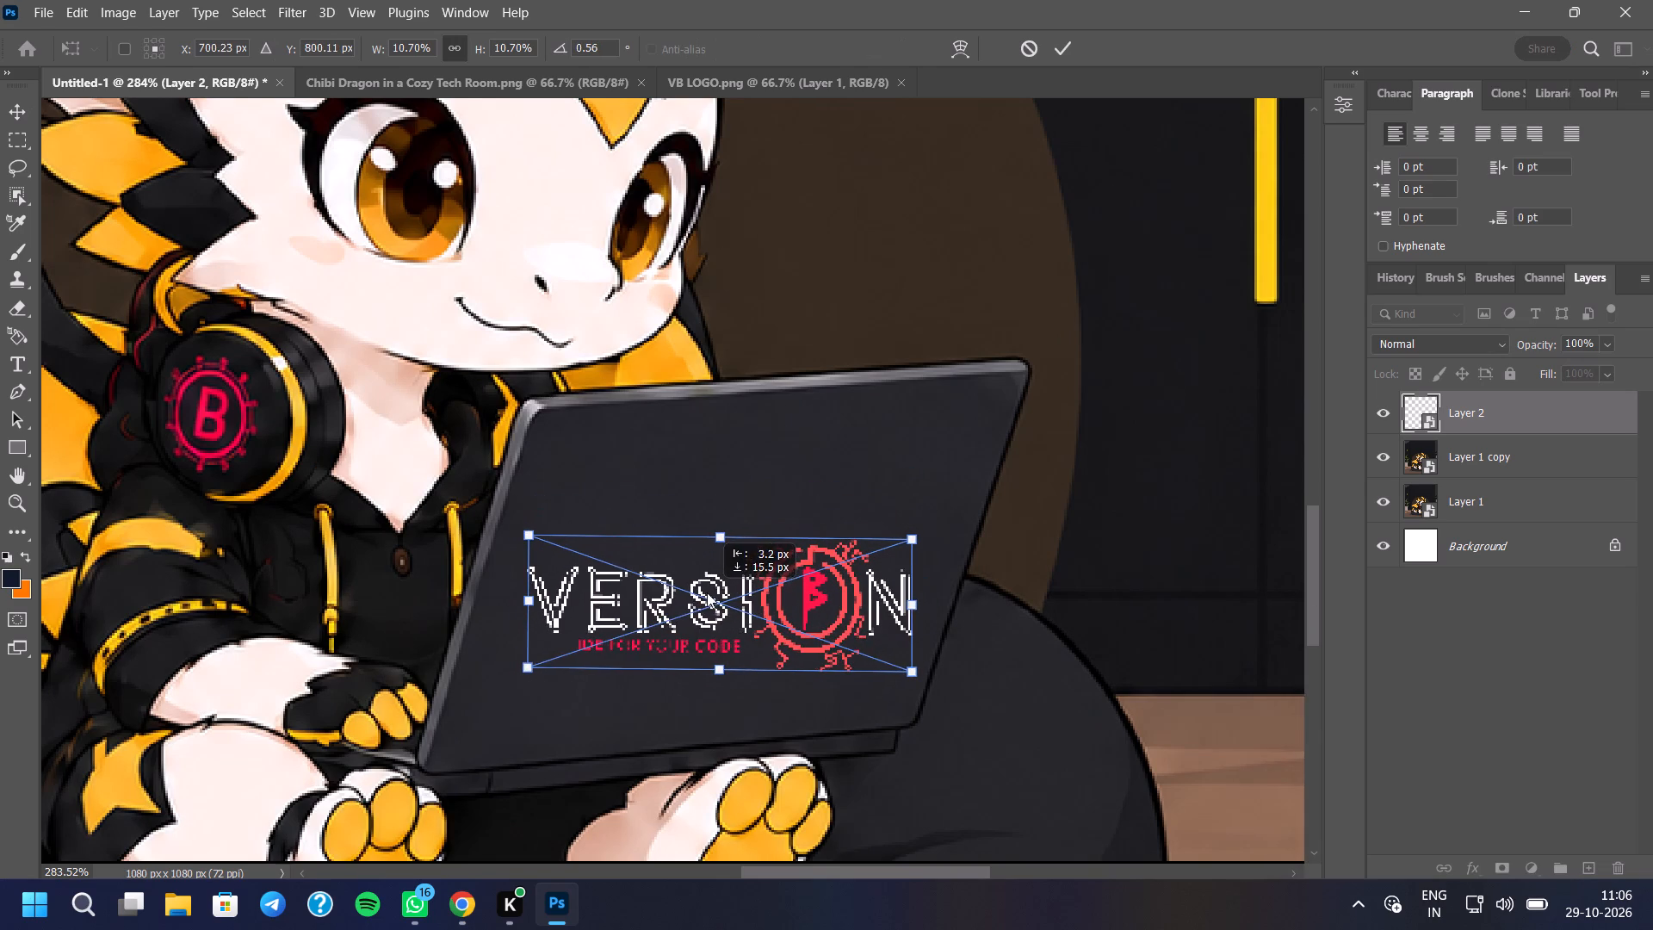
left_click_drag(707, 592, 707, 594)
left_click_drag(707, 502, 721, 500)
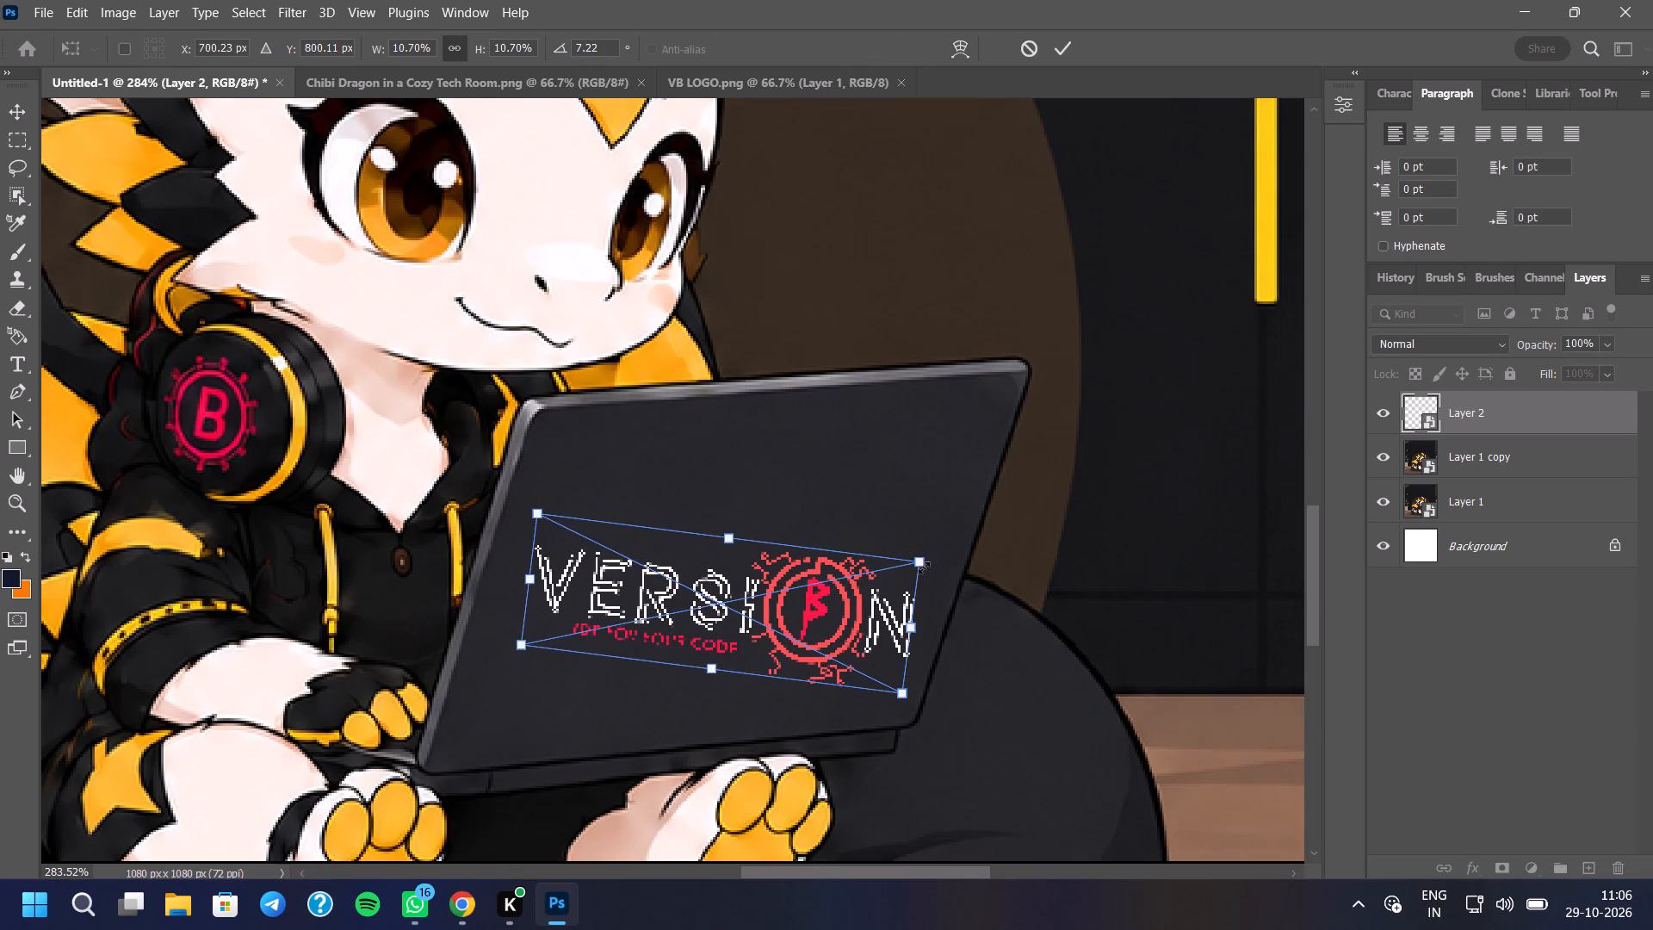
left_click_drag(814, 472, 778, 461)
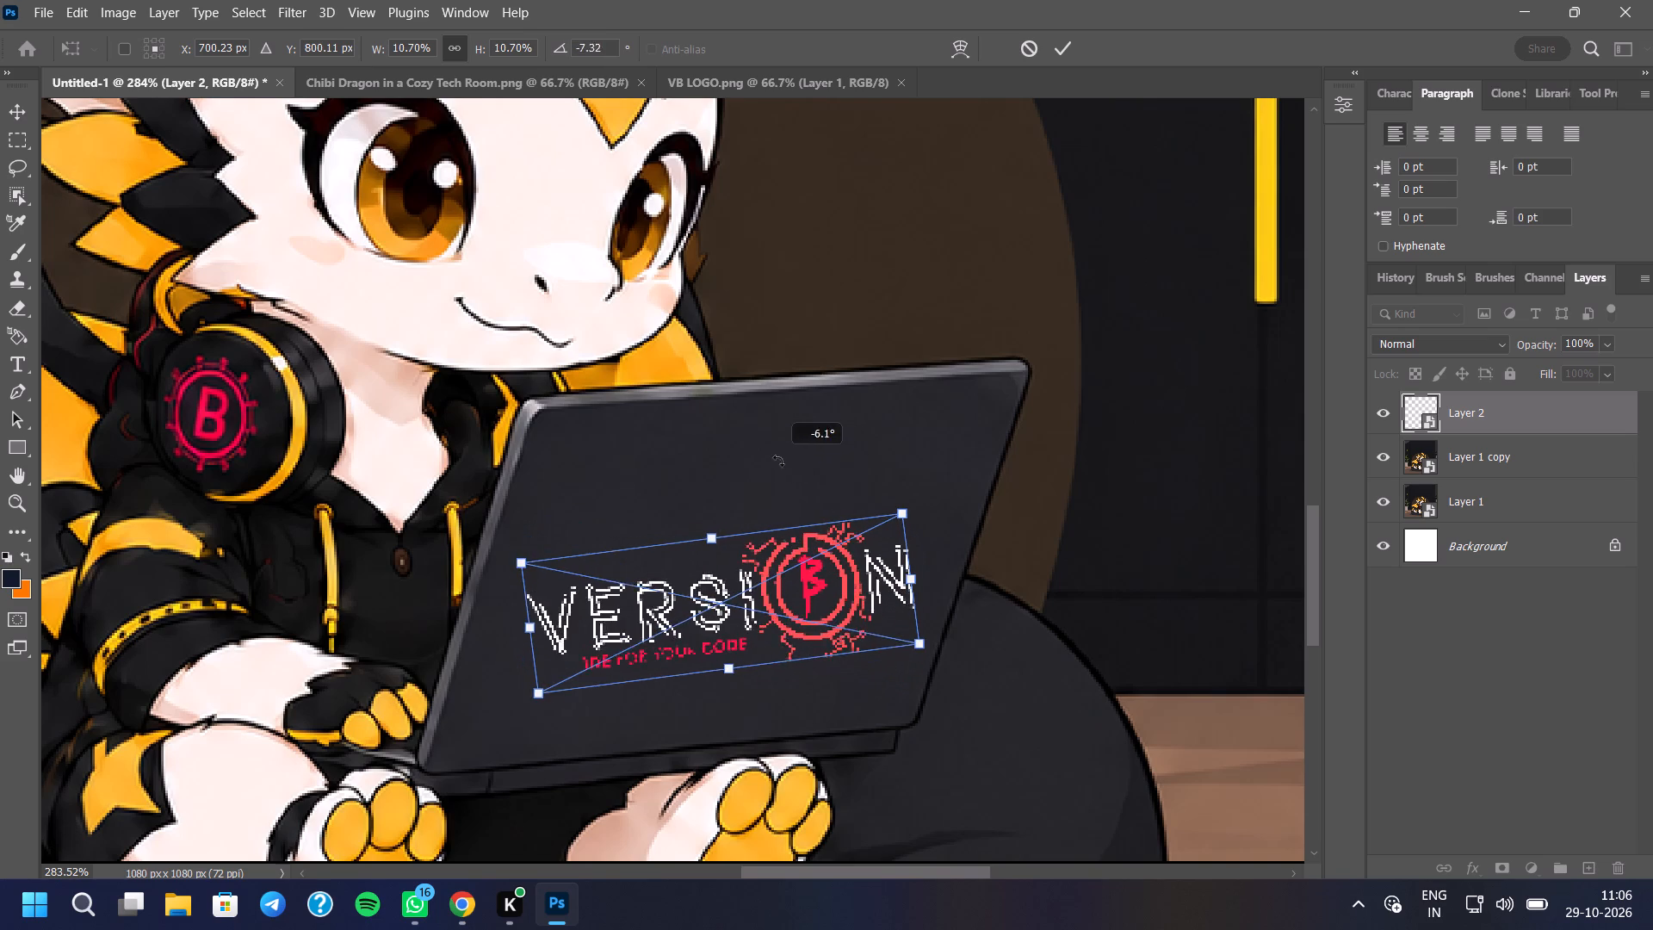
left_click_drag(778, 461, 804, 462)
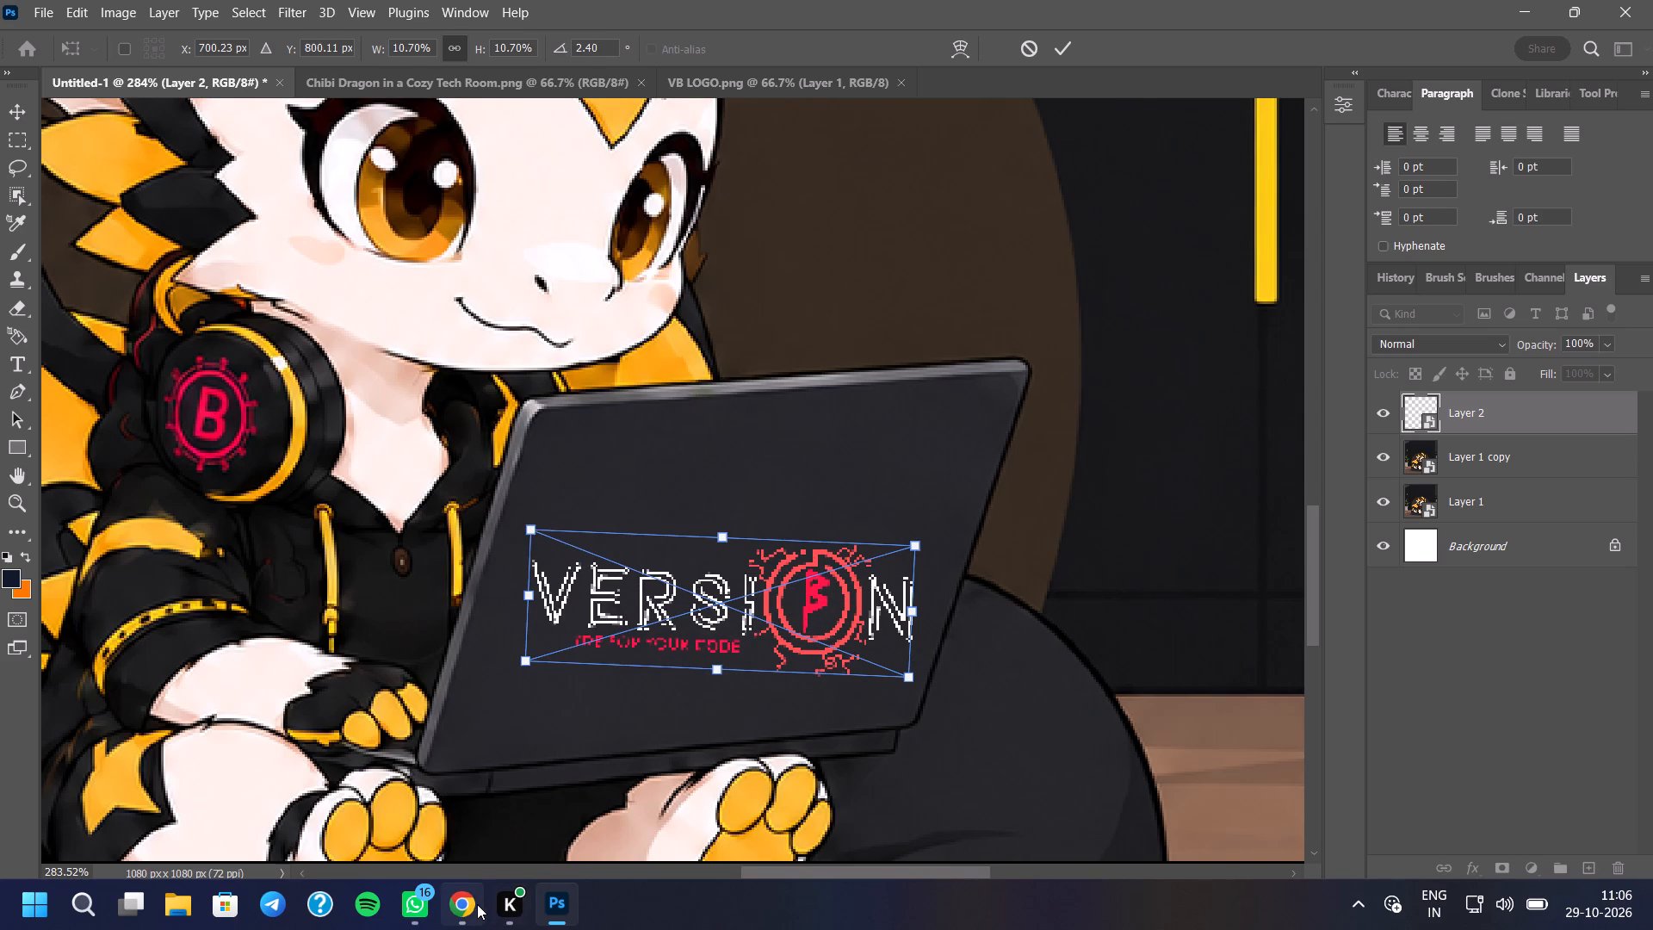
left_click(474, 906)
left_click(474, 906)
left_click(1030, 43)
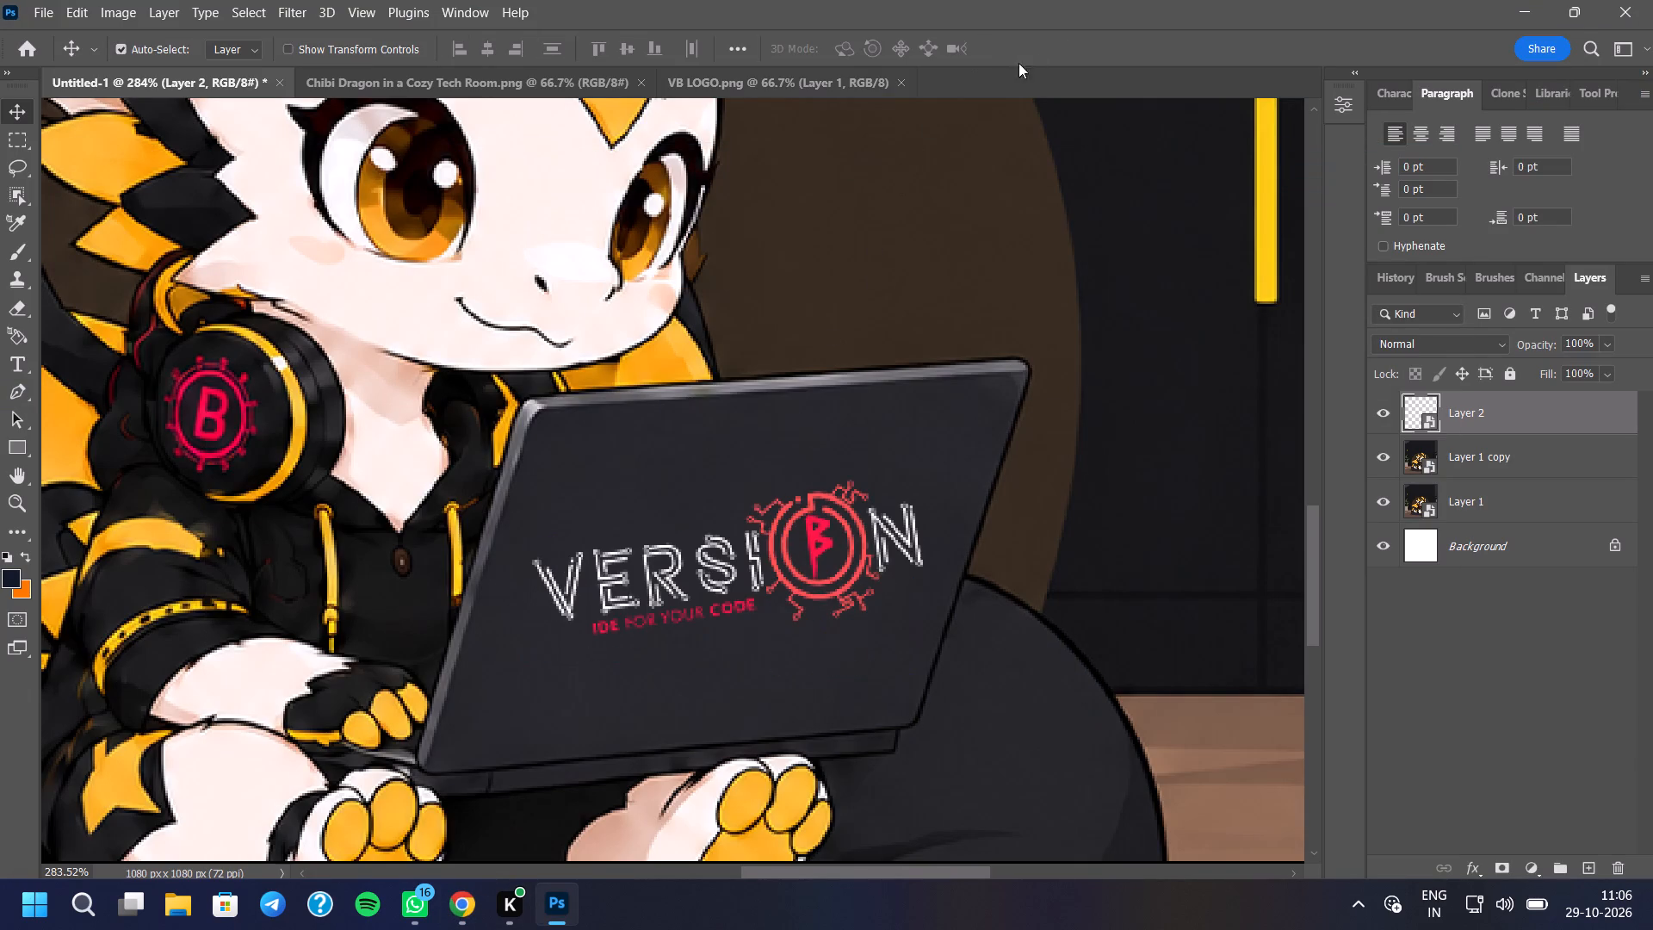
Warp the logo on the laptop lid, pulling its lower-left area around the V downward and outward.
scroll(760, 443, "down", 12)
scroll(684, 662, "down", 3)
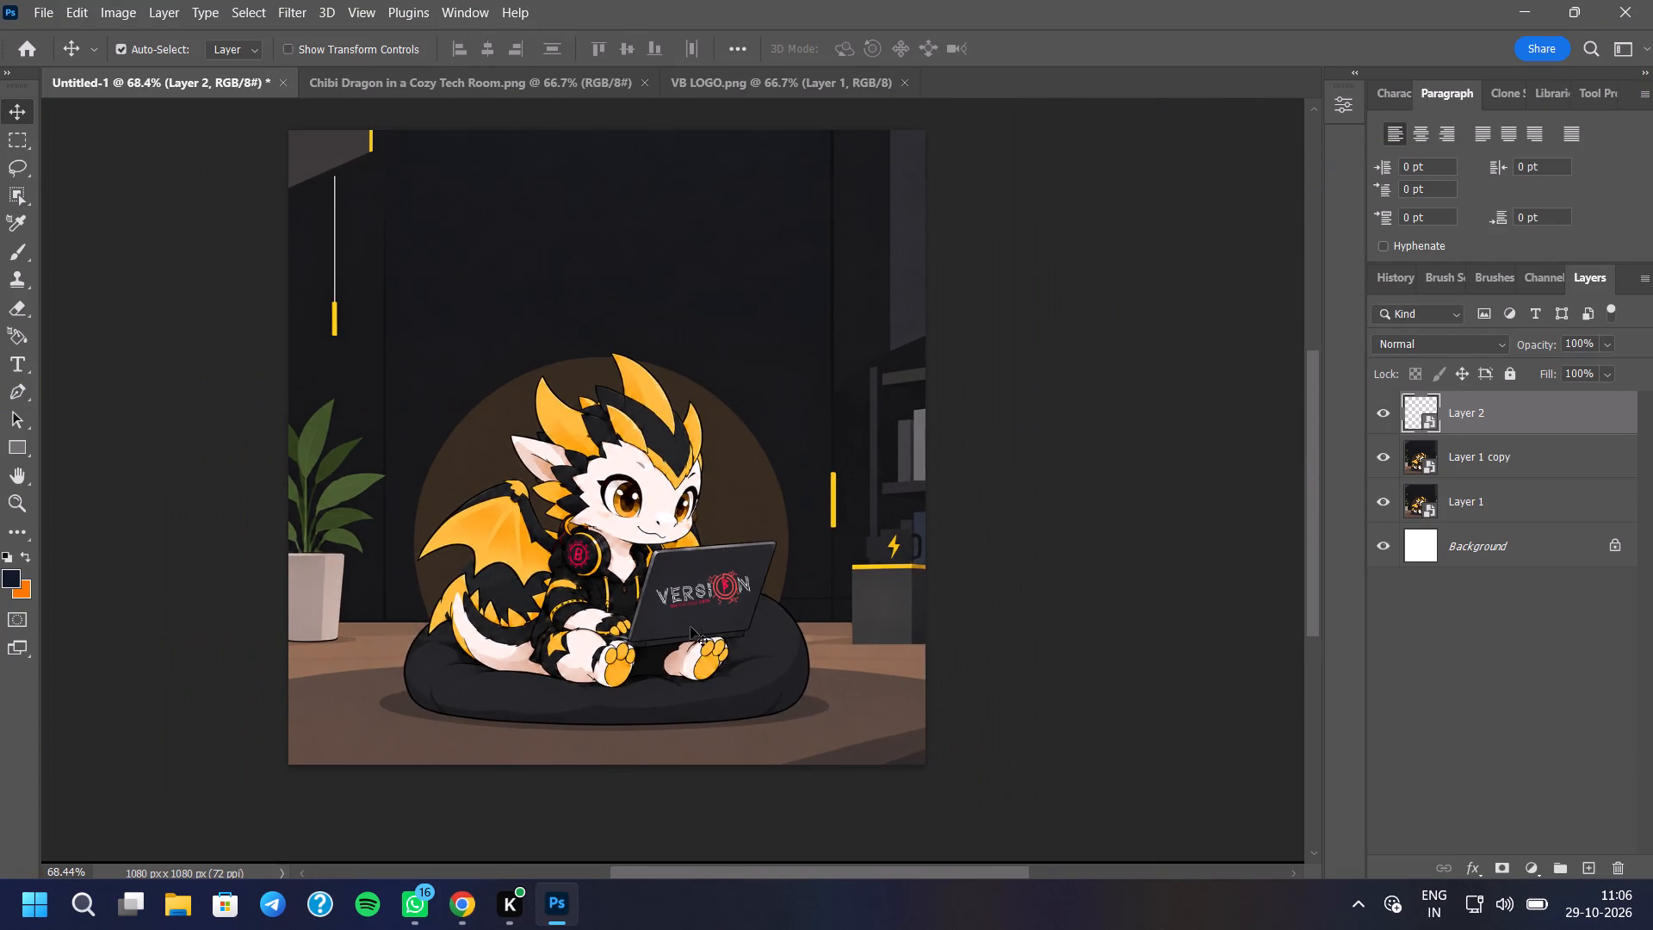
scroll(690, 623, "down", 3)
scroll(659, 583, "up", 3)
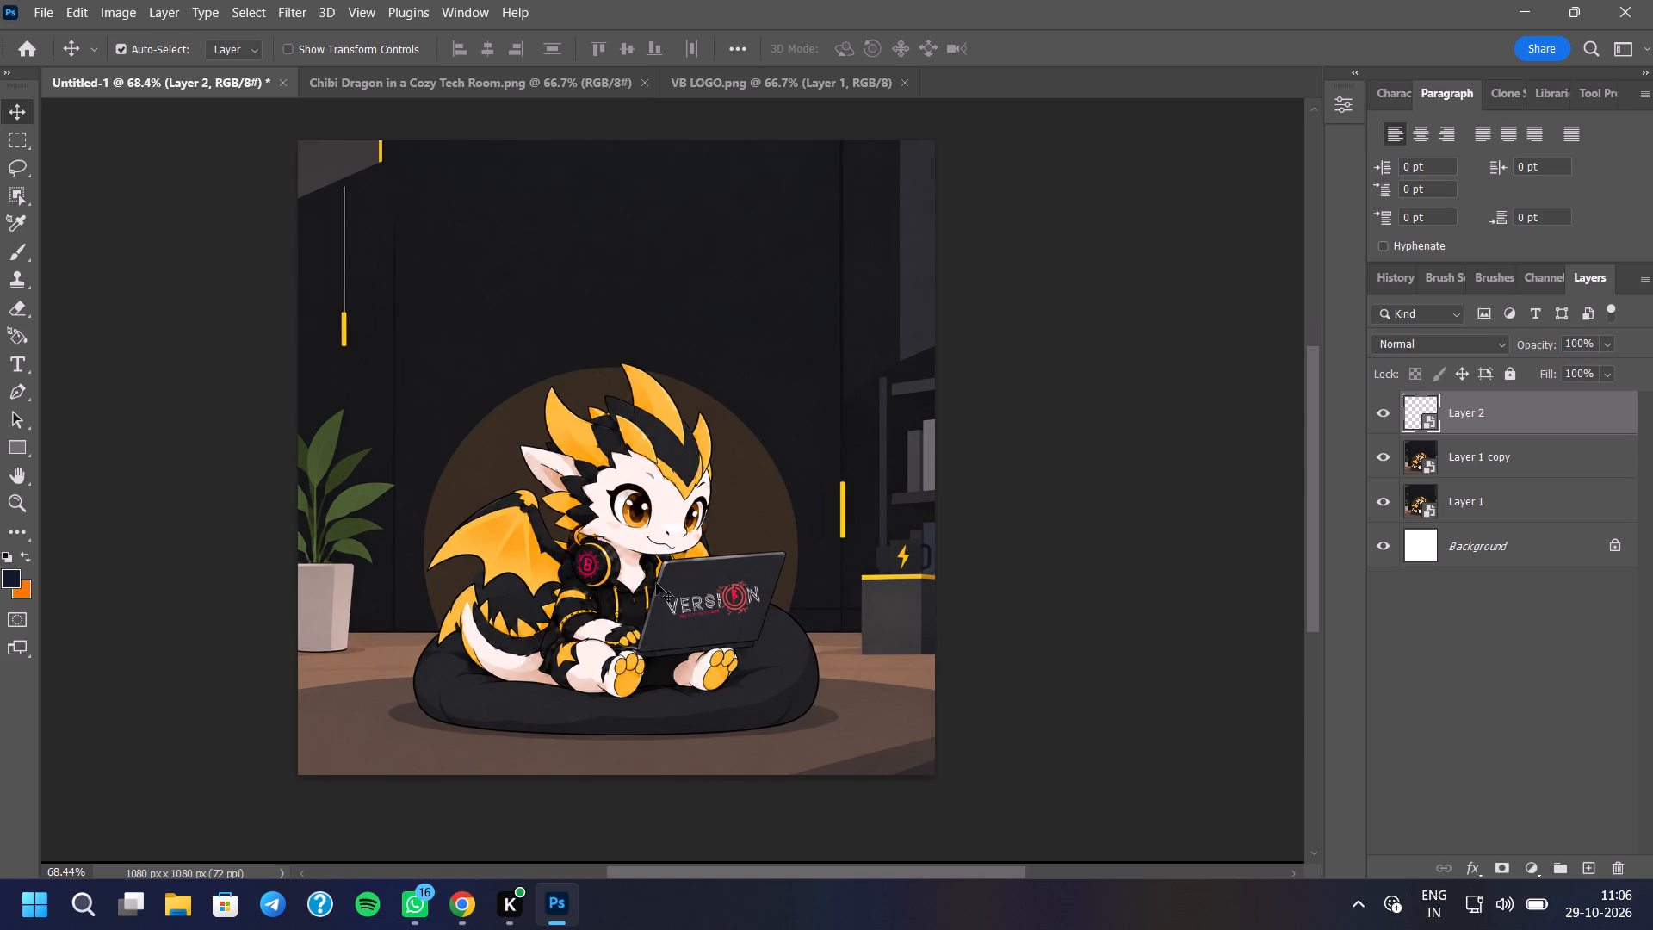
scroll(733, 601, "up", 10)
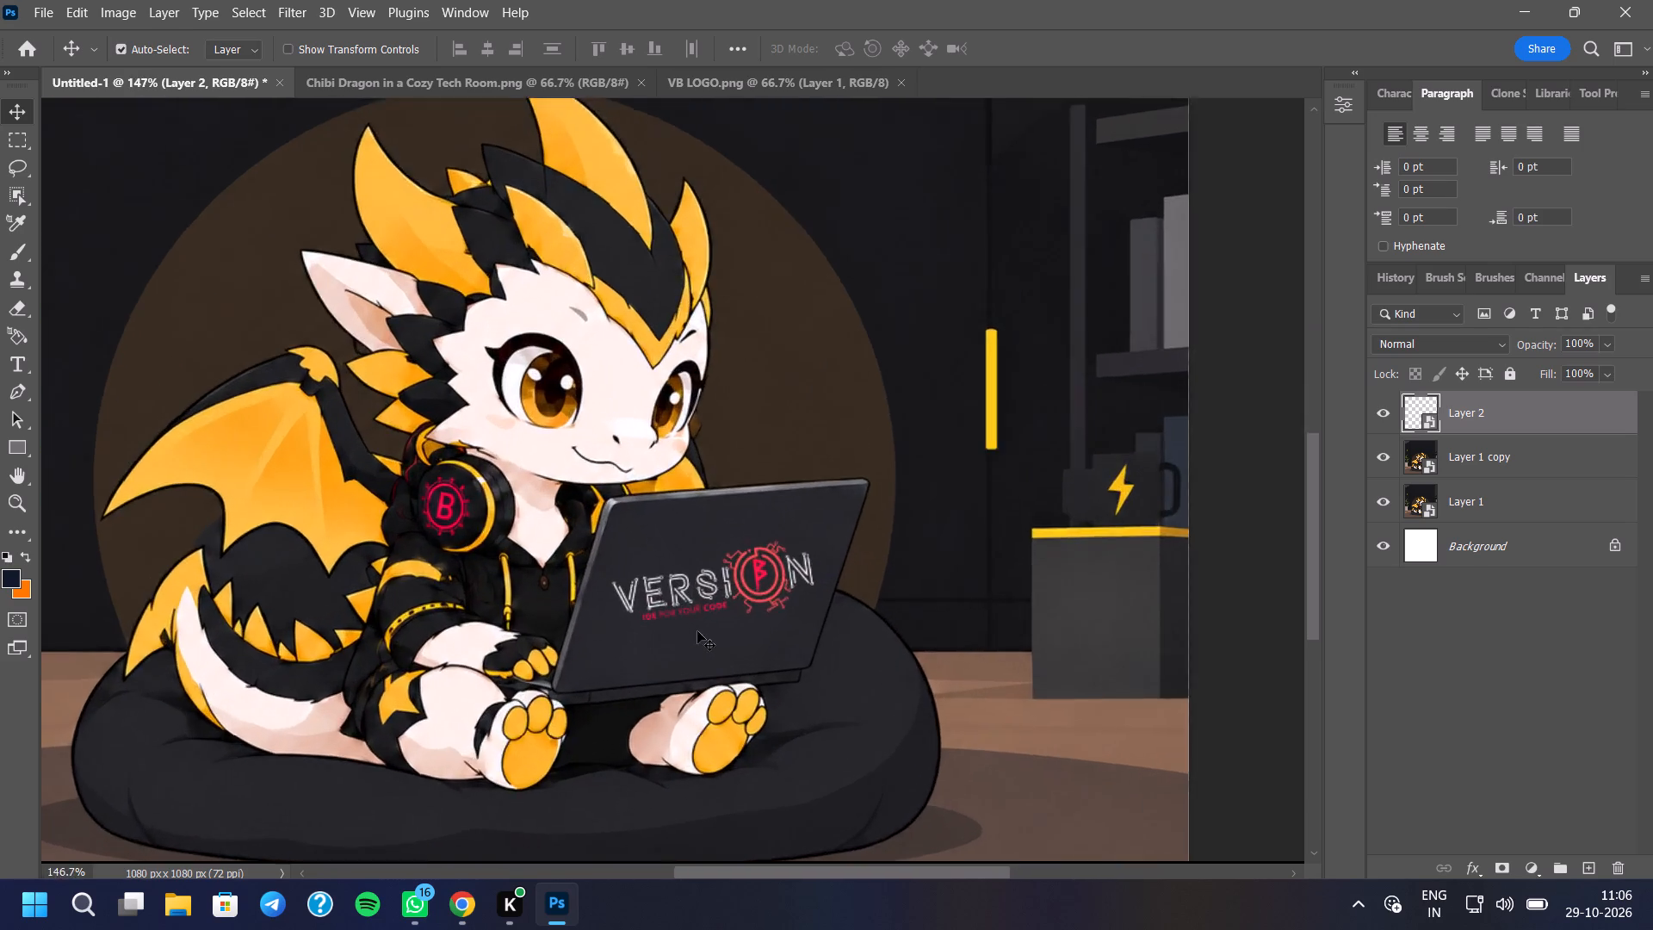
scroll(697, 631, "up", 12)
key("ctrl+t")
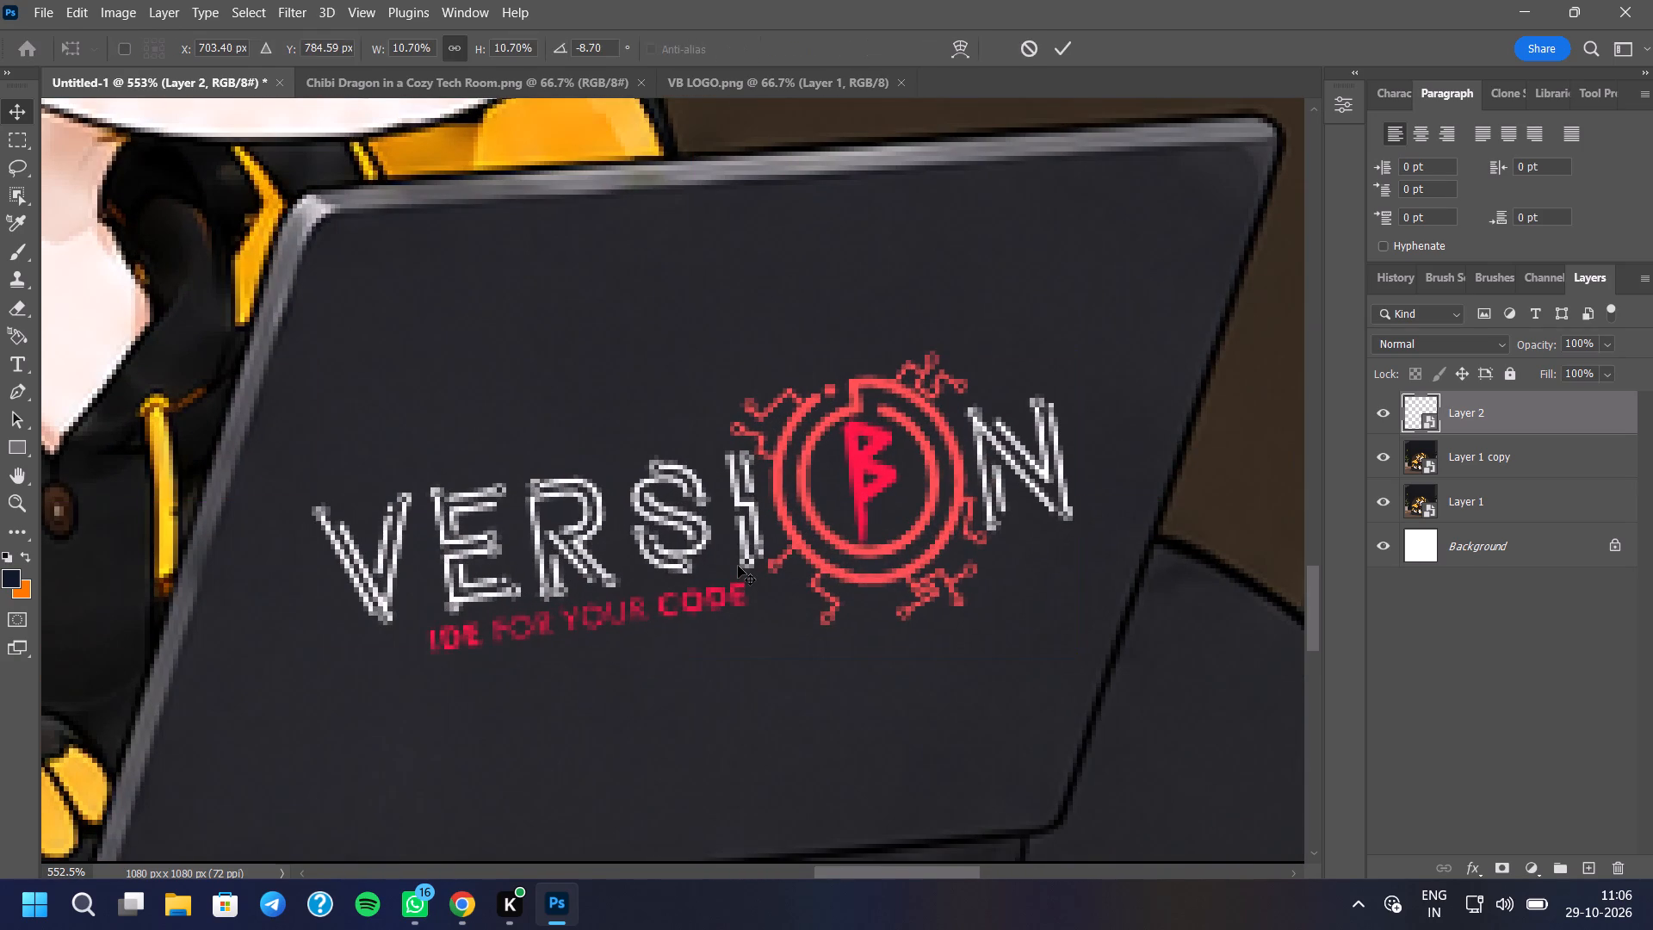
right_click(730, 519)
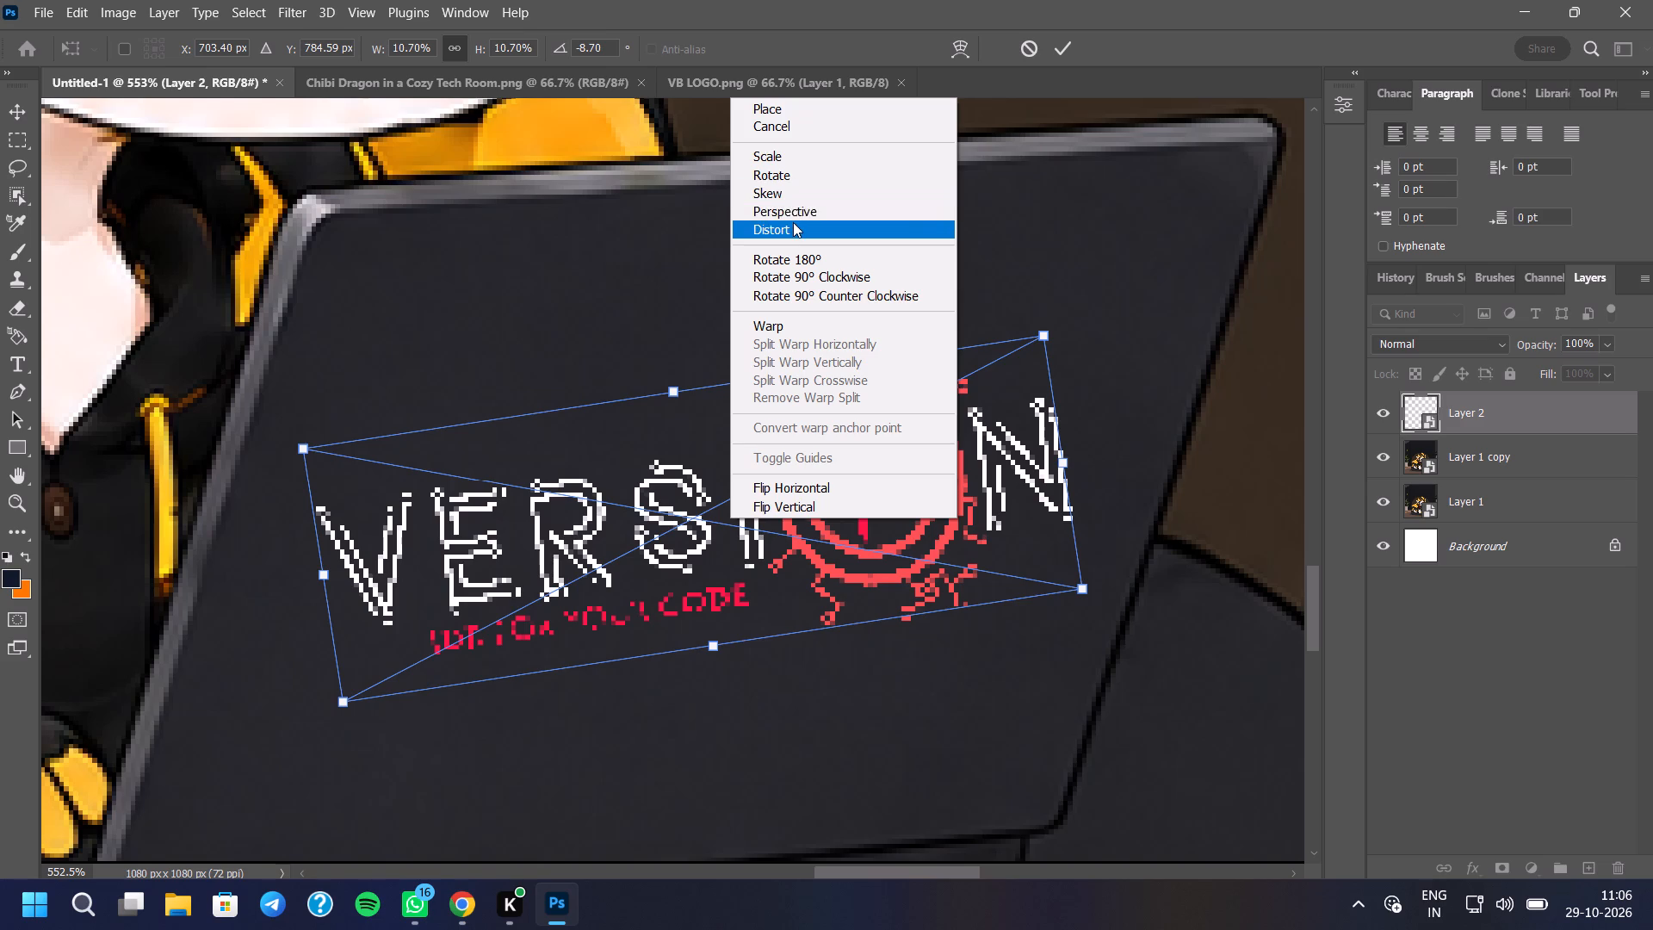
left_click(818, 327)
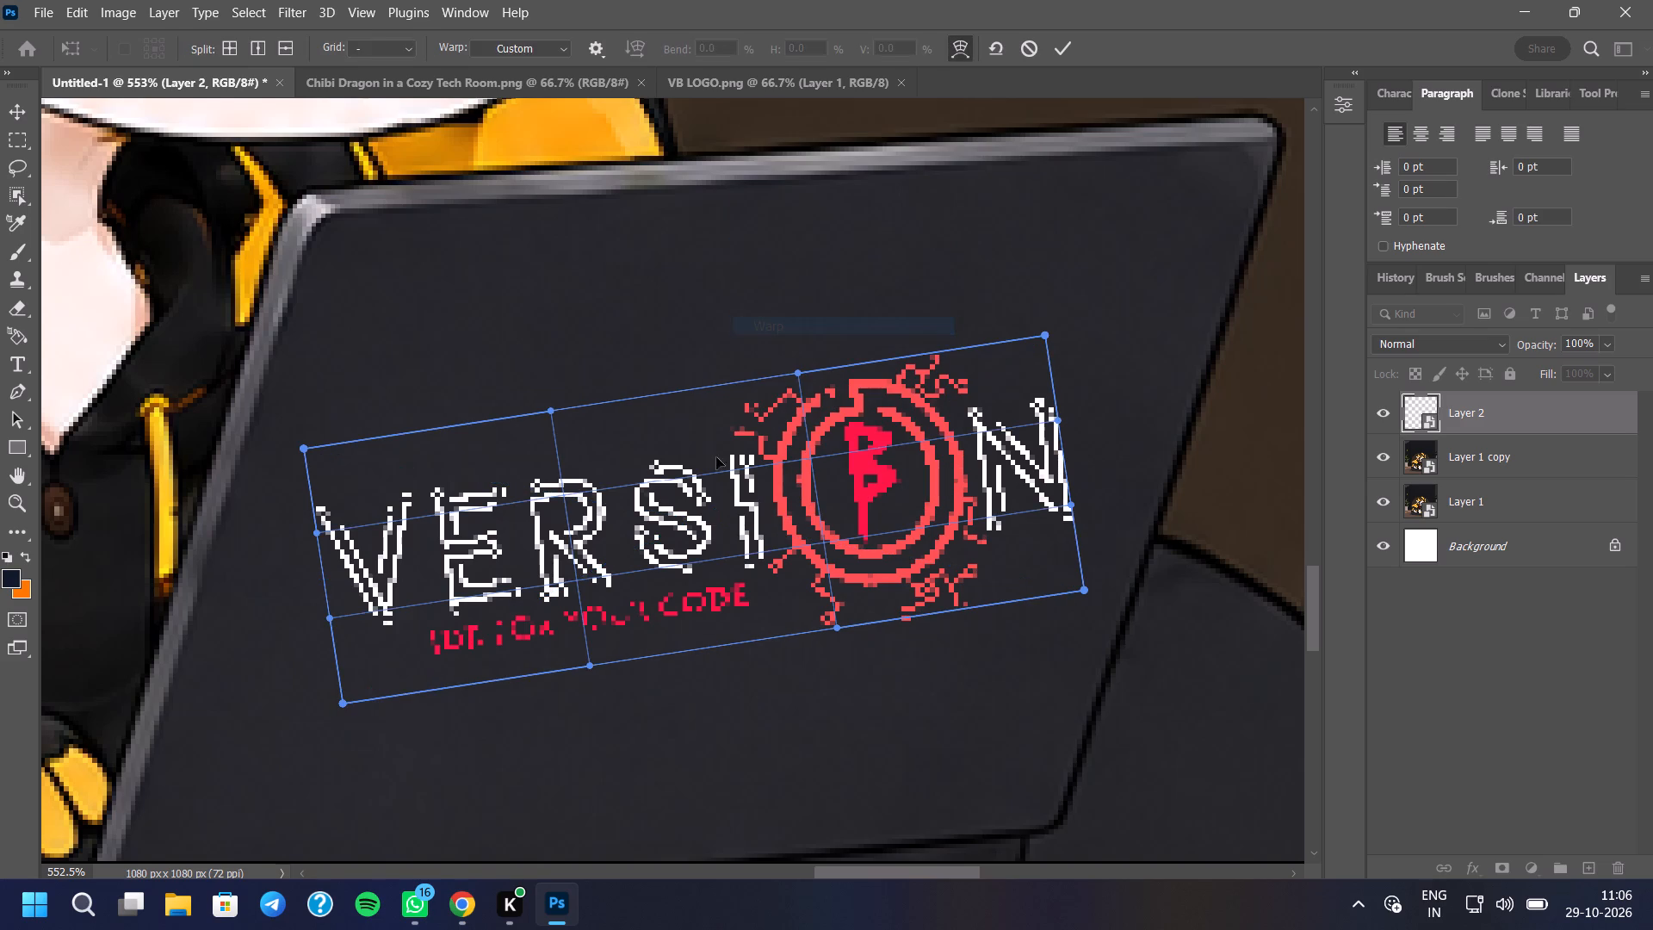
left_click_drag(345, 711, 313, 722)
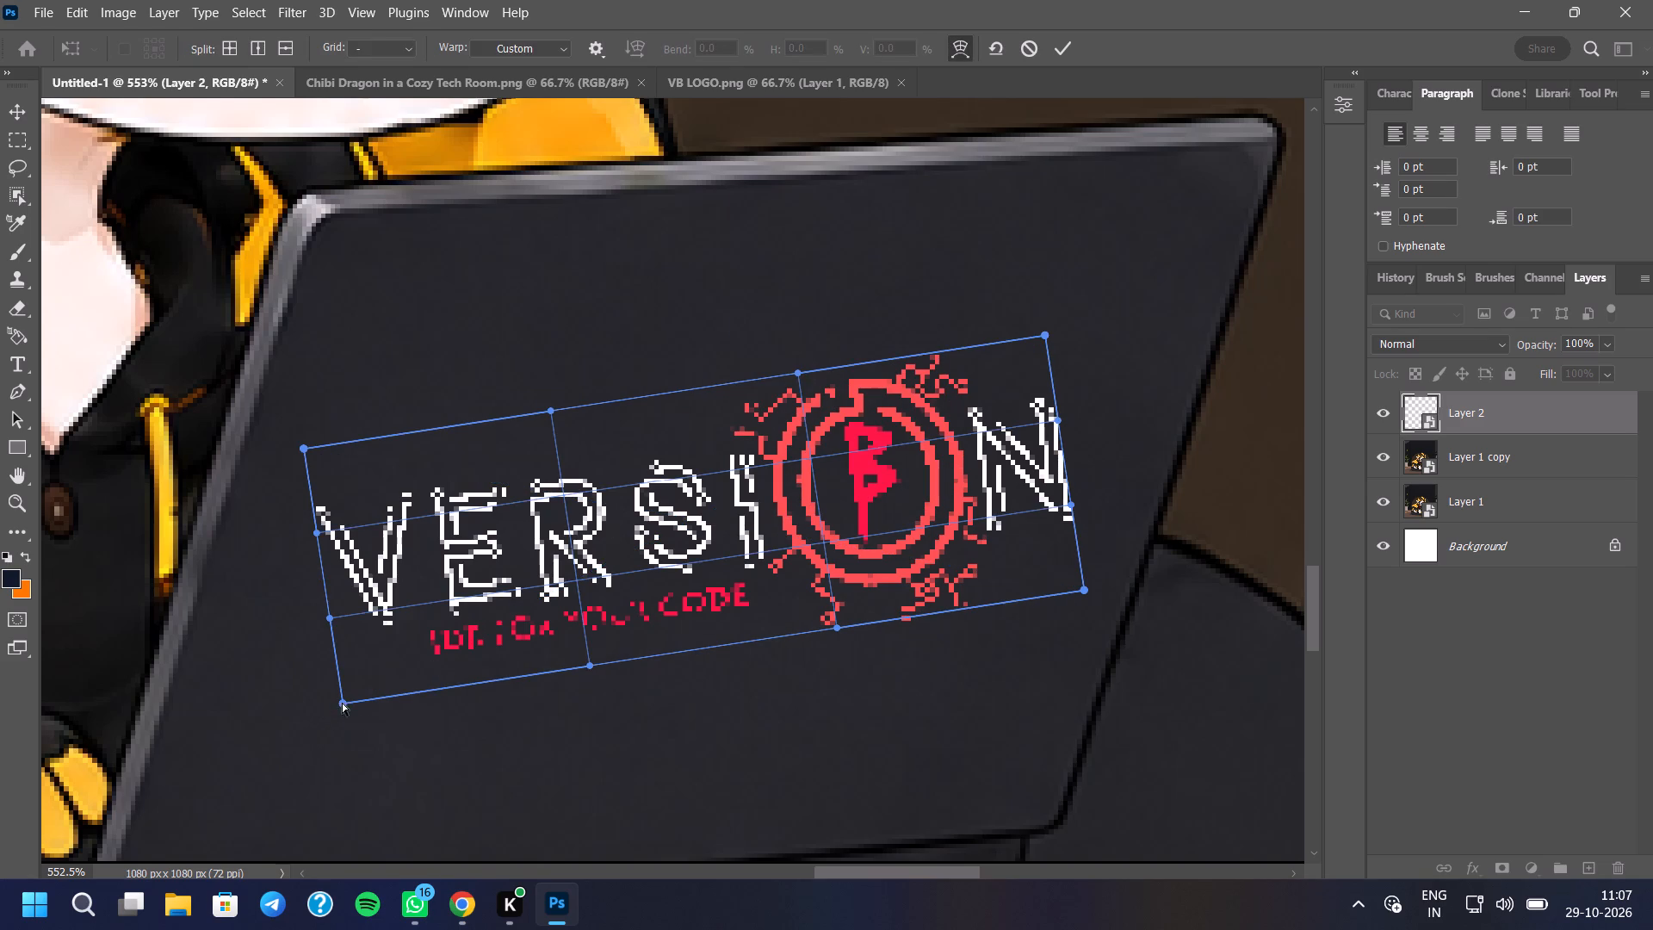
left_click_drag(342, 701, 313, 731)
left_click_drag(341, 708, 343, 699)
left_click(343, 699)
left_click_drag(326, 616, 317, 621)
left_click_drag(406, 621, 405, 622)
left_click_drag(405, 622, 398, 658)
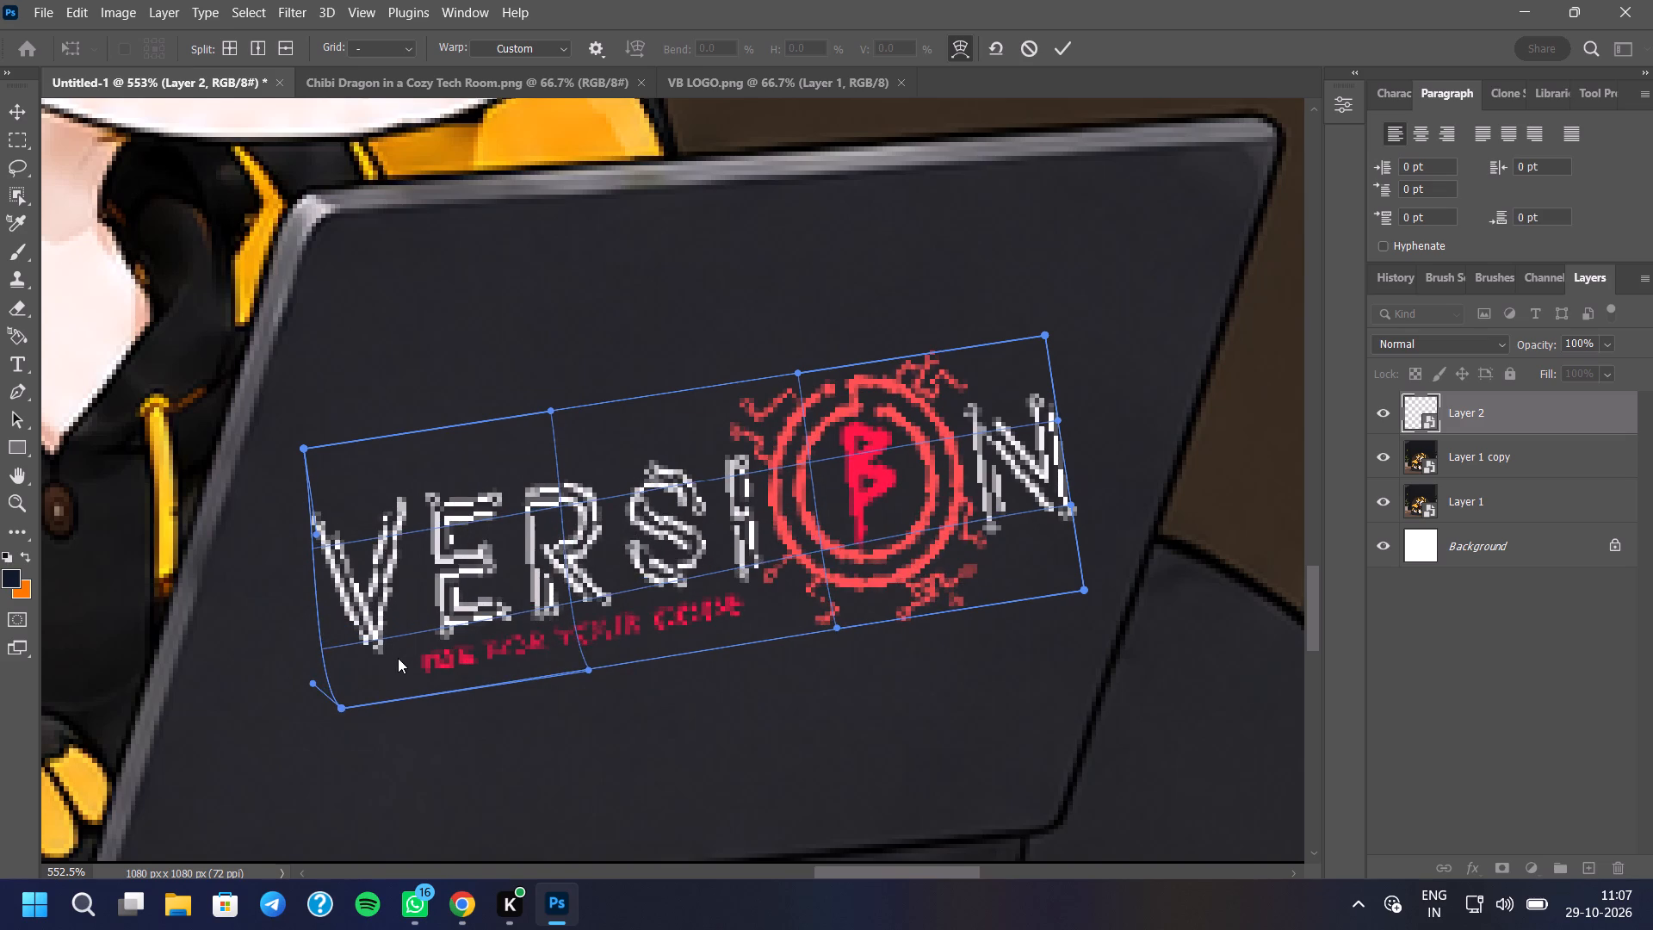
left_click_drag(398, 658, 381, 679)
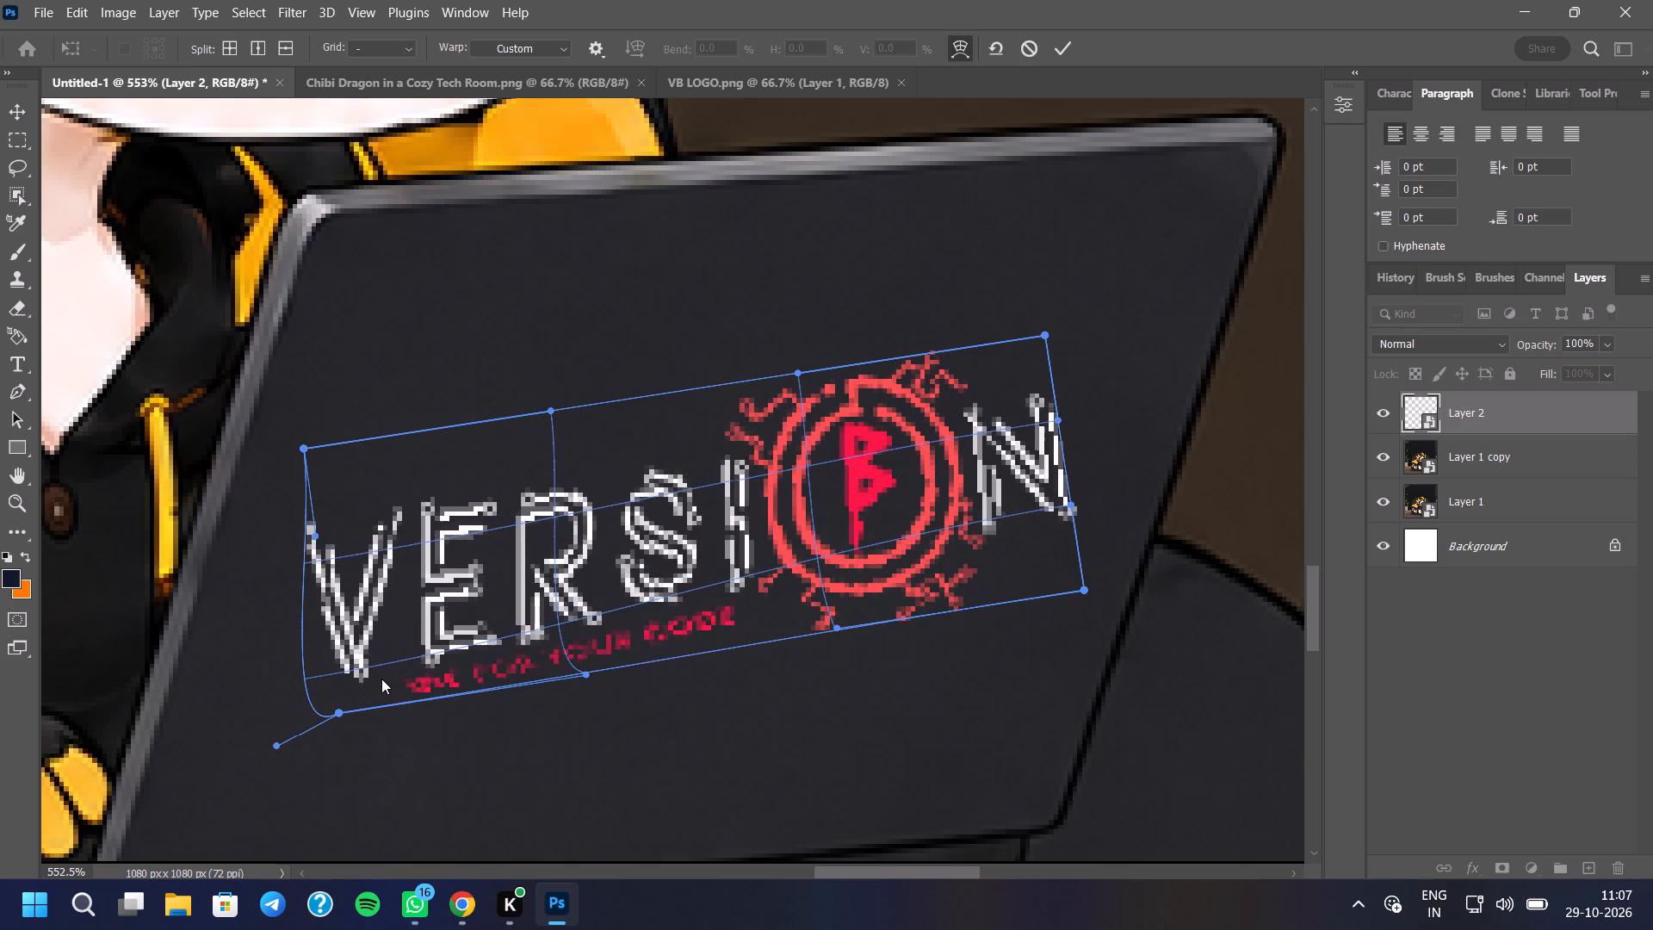
left_click_drag(381, 679, 369, 686)
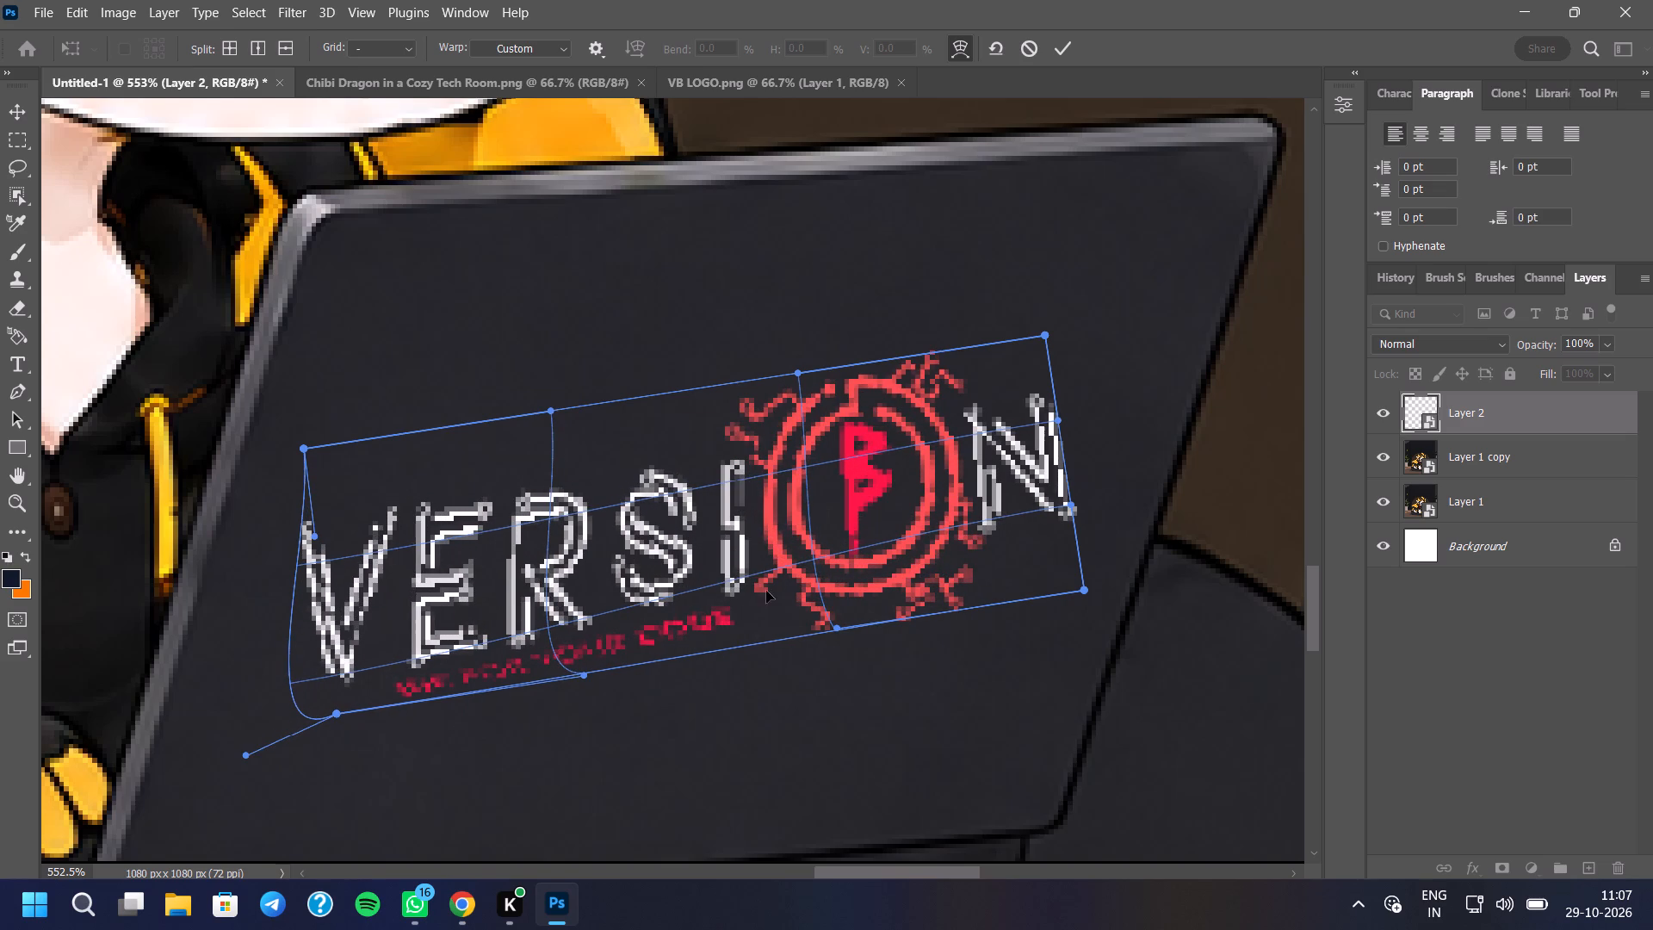
Stretch the logo's lower-right and upper corners slightly outward, ease its lower-left area back inward, and apply the warp.
left_click_drag(963, 570, 975, 596)
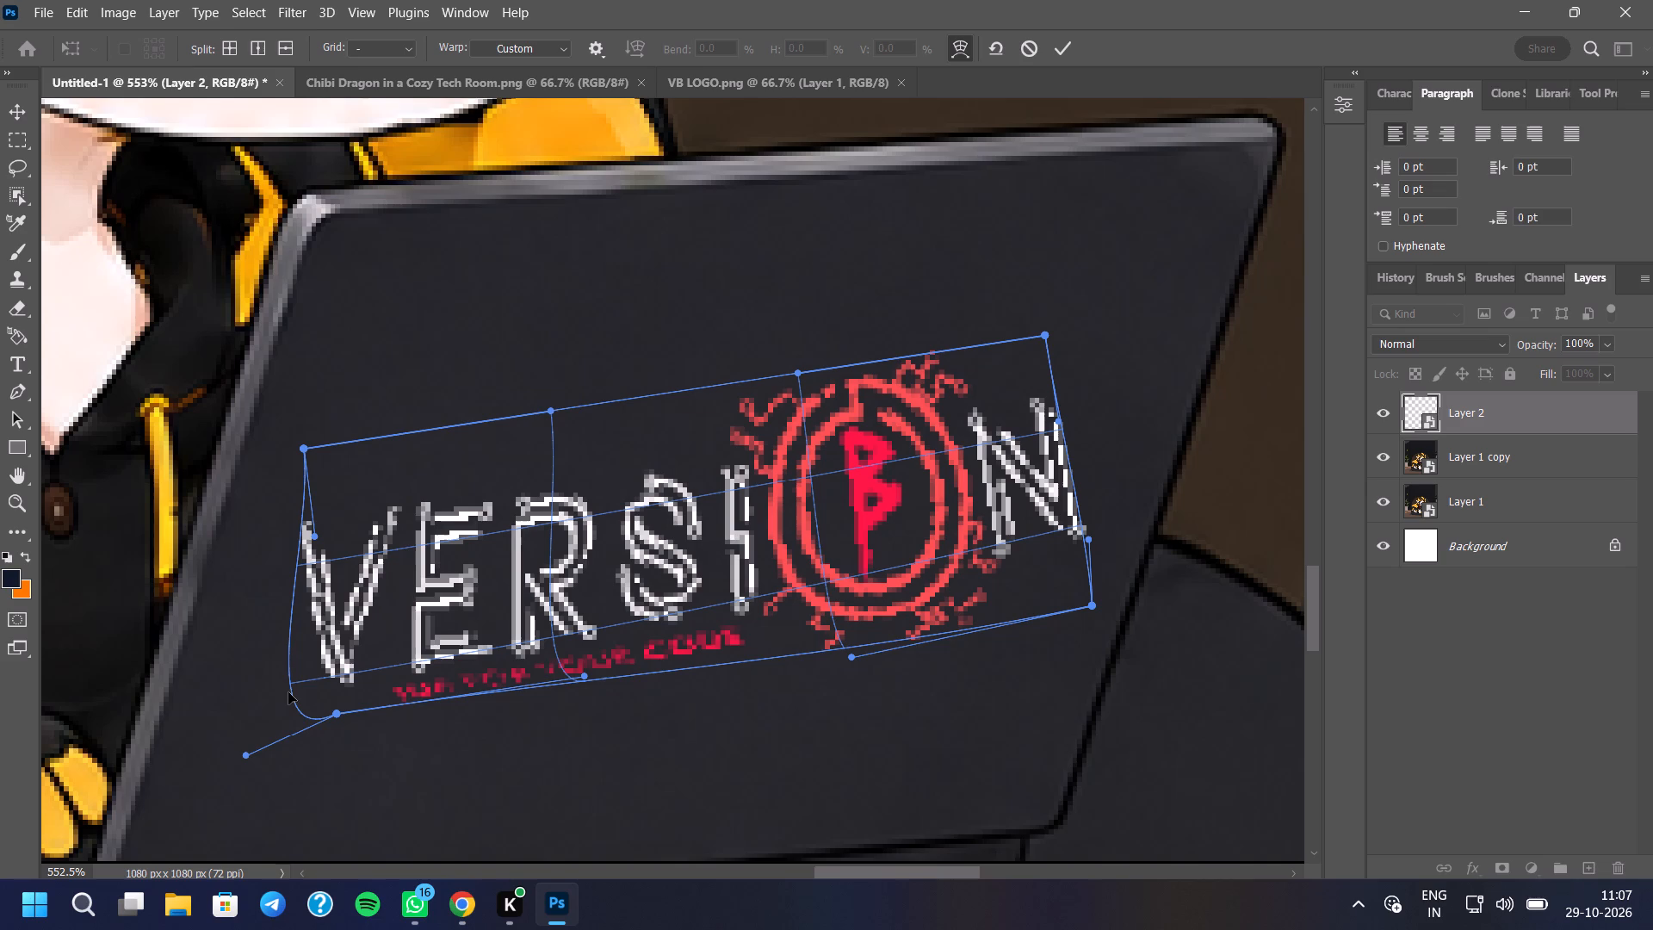
left_click_drag(352, 693, 362, 691)
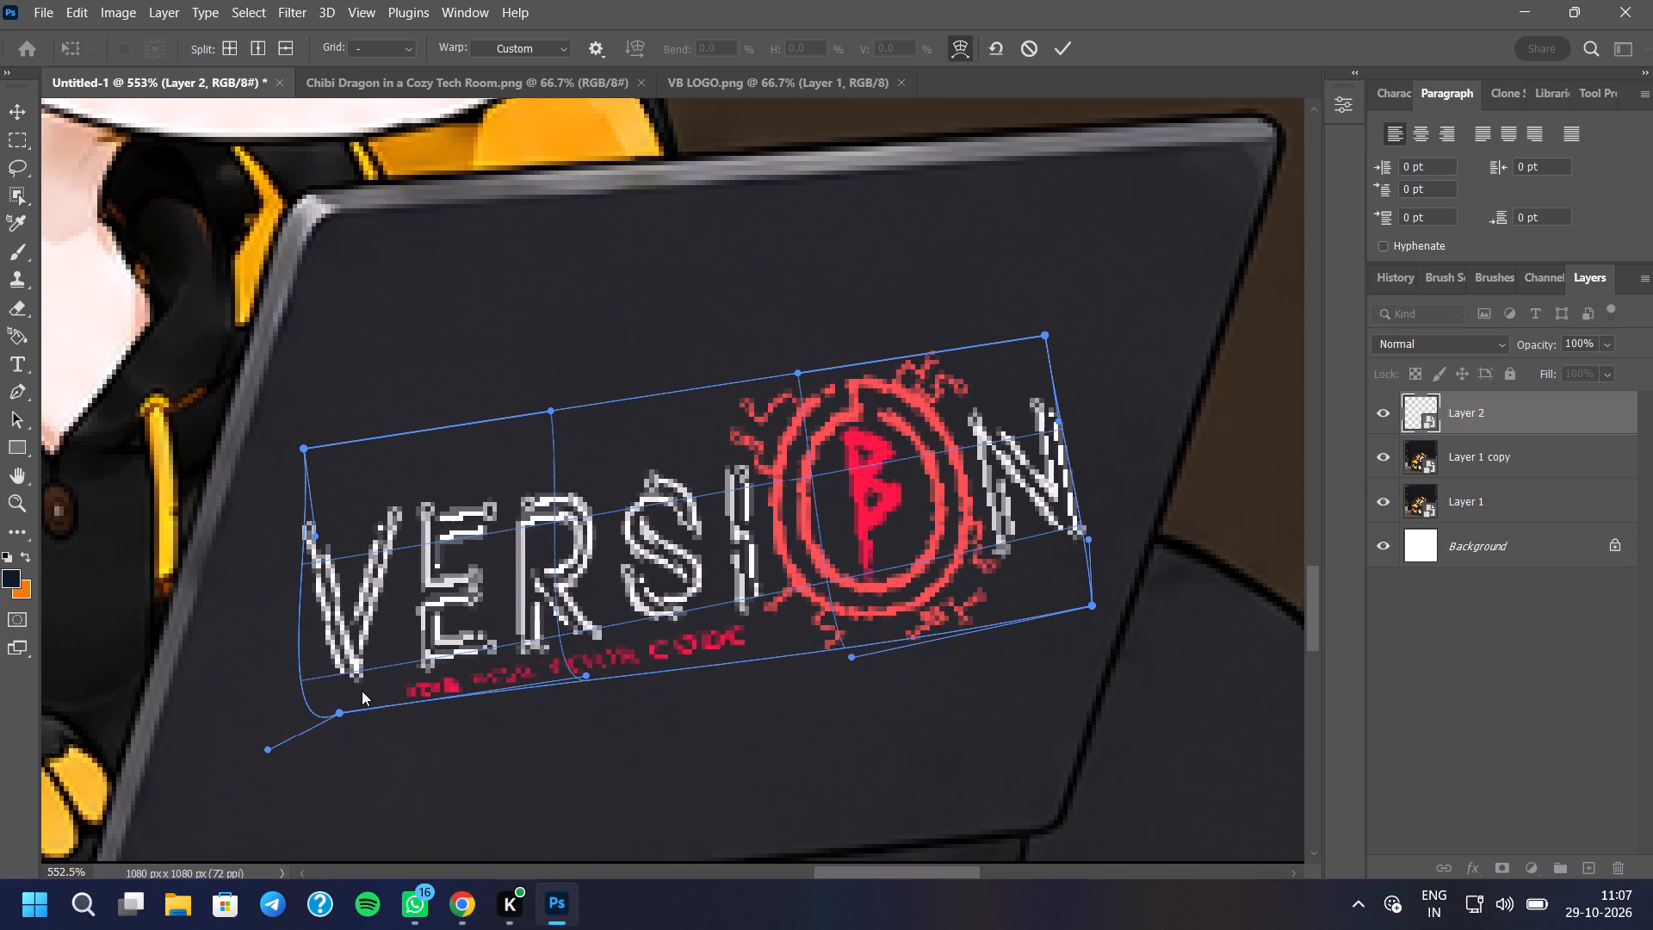
left_click_drag(362, 691, 374, 688)
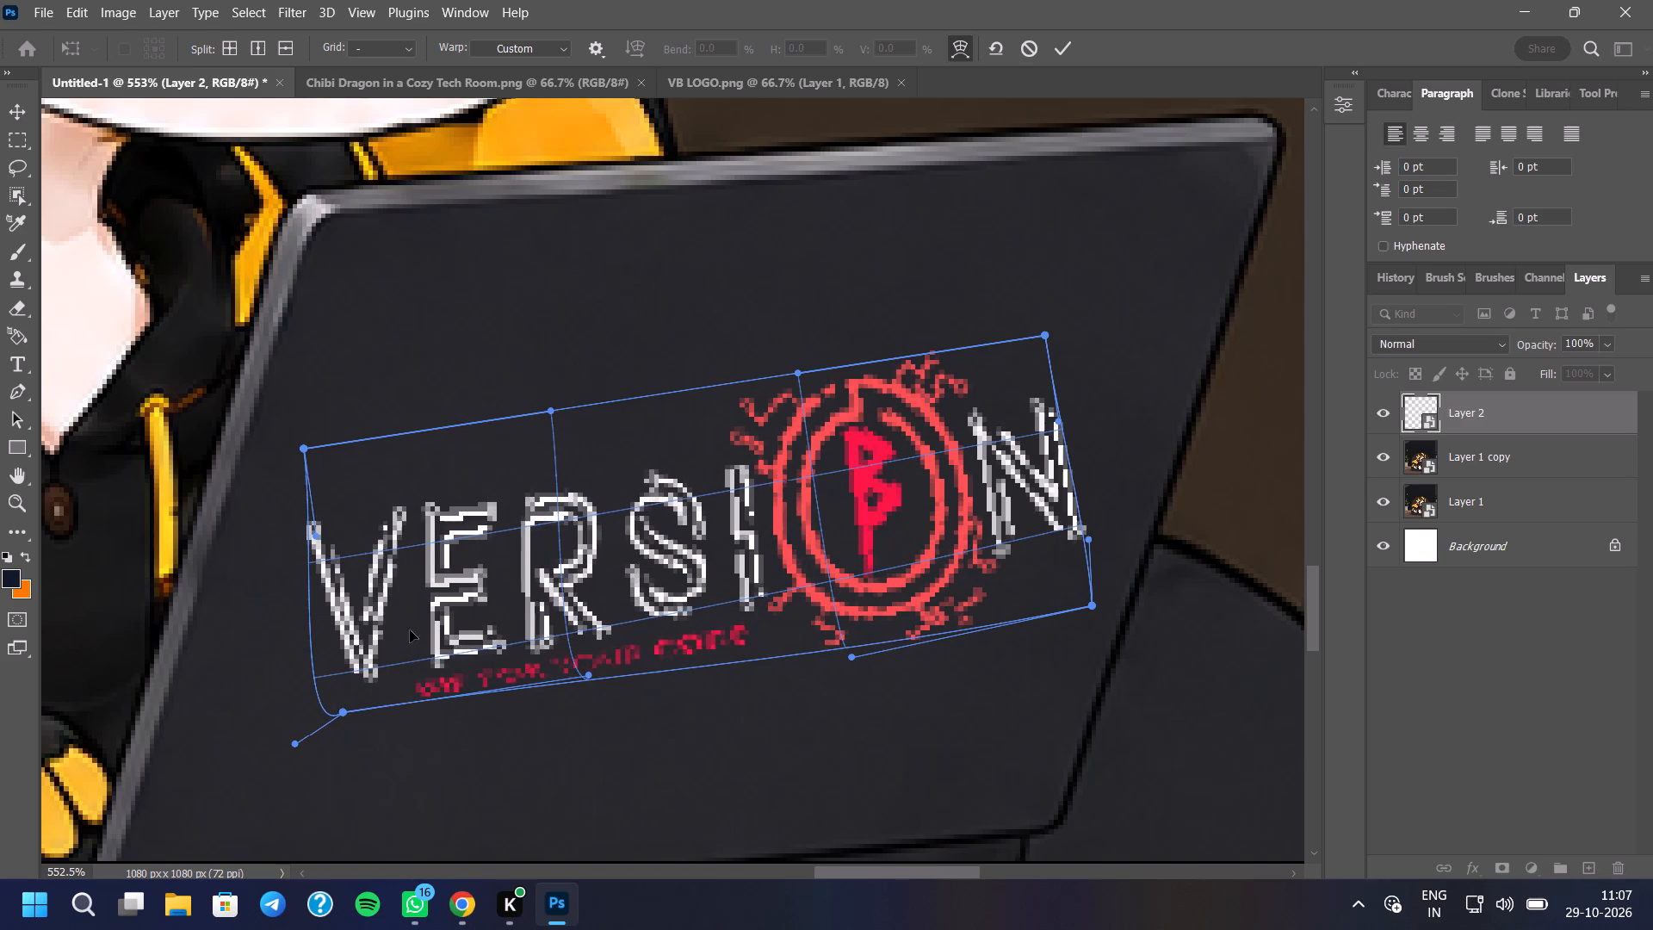
left_click_drag(329, 471, 311, 462)
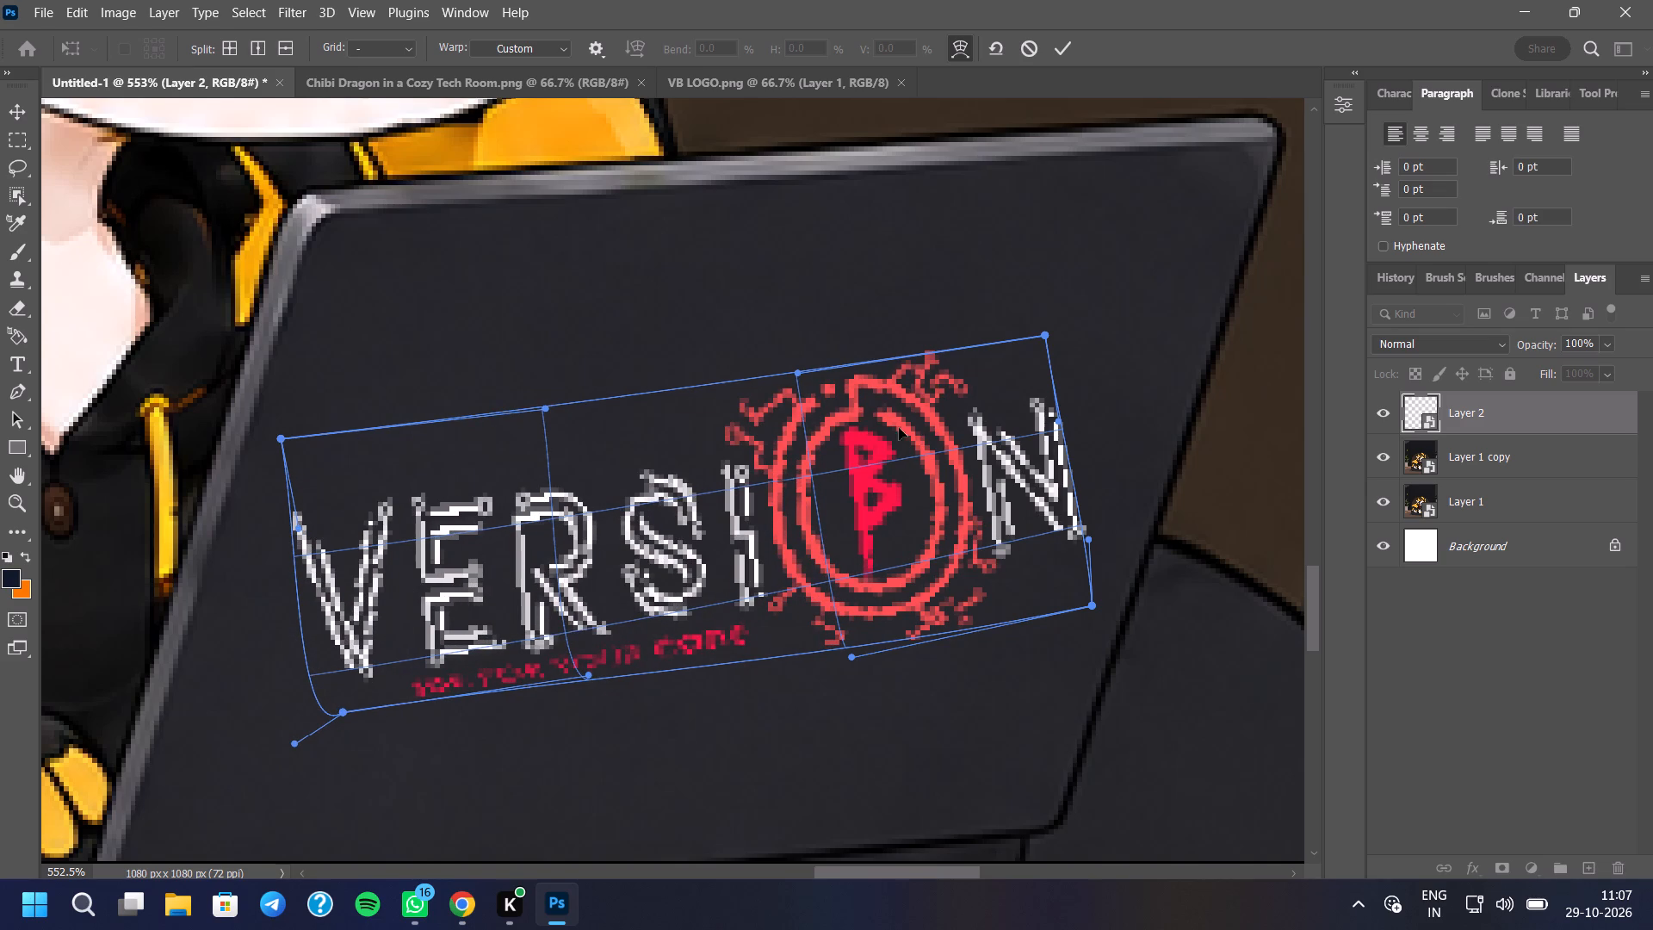
left_click_drag(1019, 391, 1040, 375)
left_click_drag(620, 413, 619, 403)
left_click(703, 404)
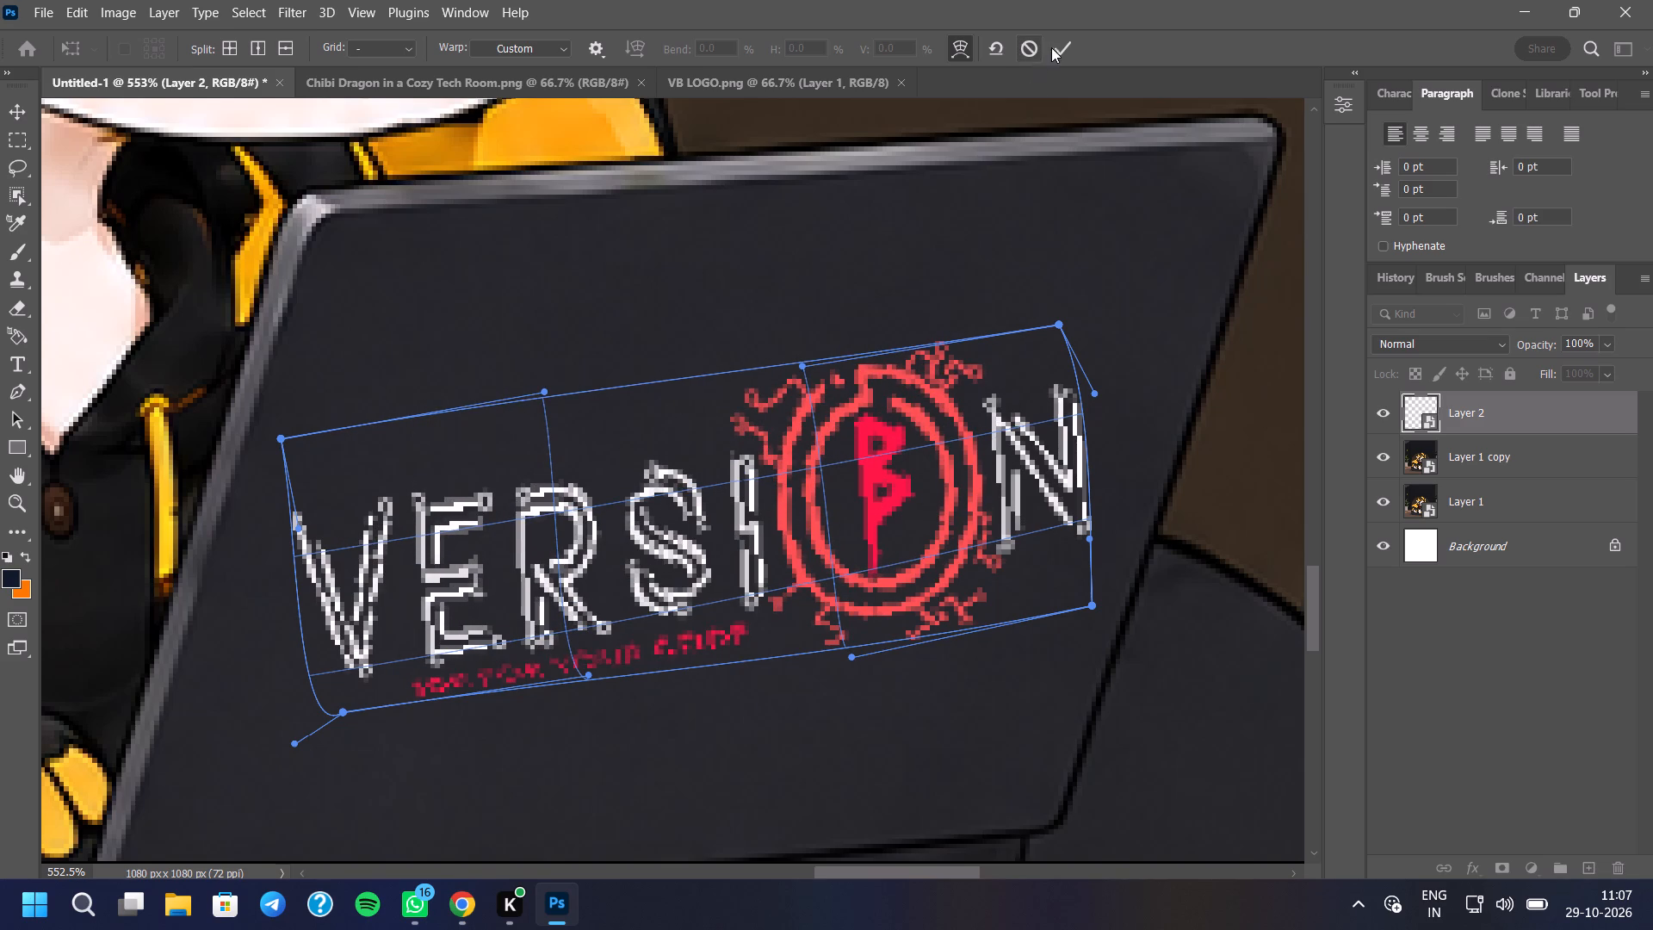
left_click(1053, 47)
Rotate the warped logo to about 1.16° on the laptop lid and apply the transform.
scroll(683, 470, "down", 6)
scroll(642, 574, "down", 9)
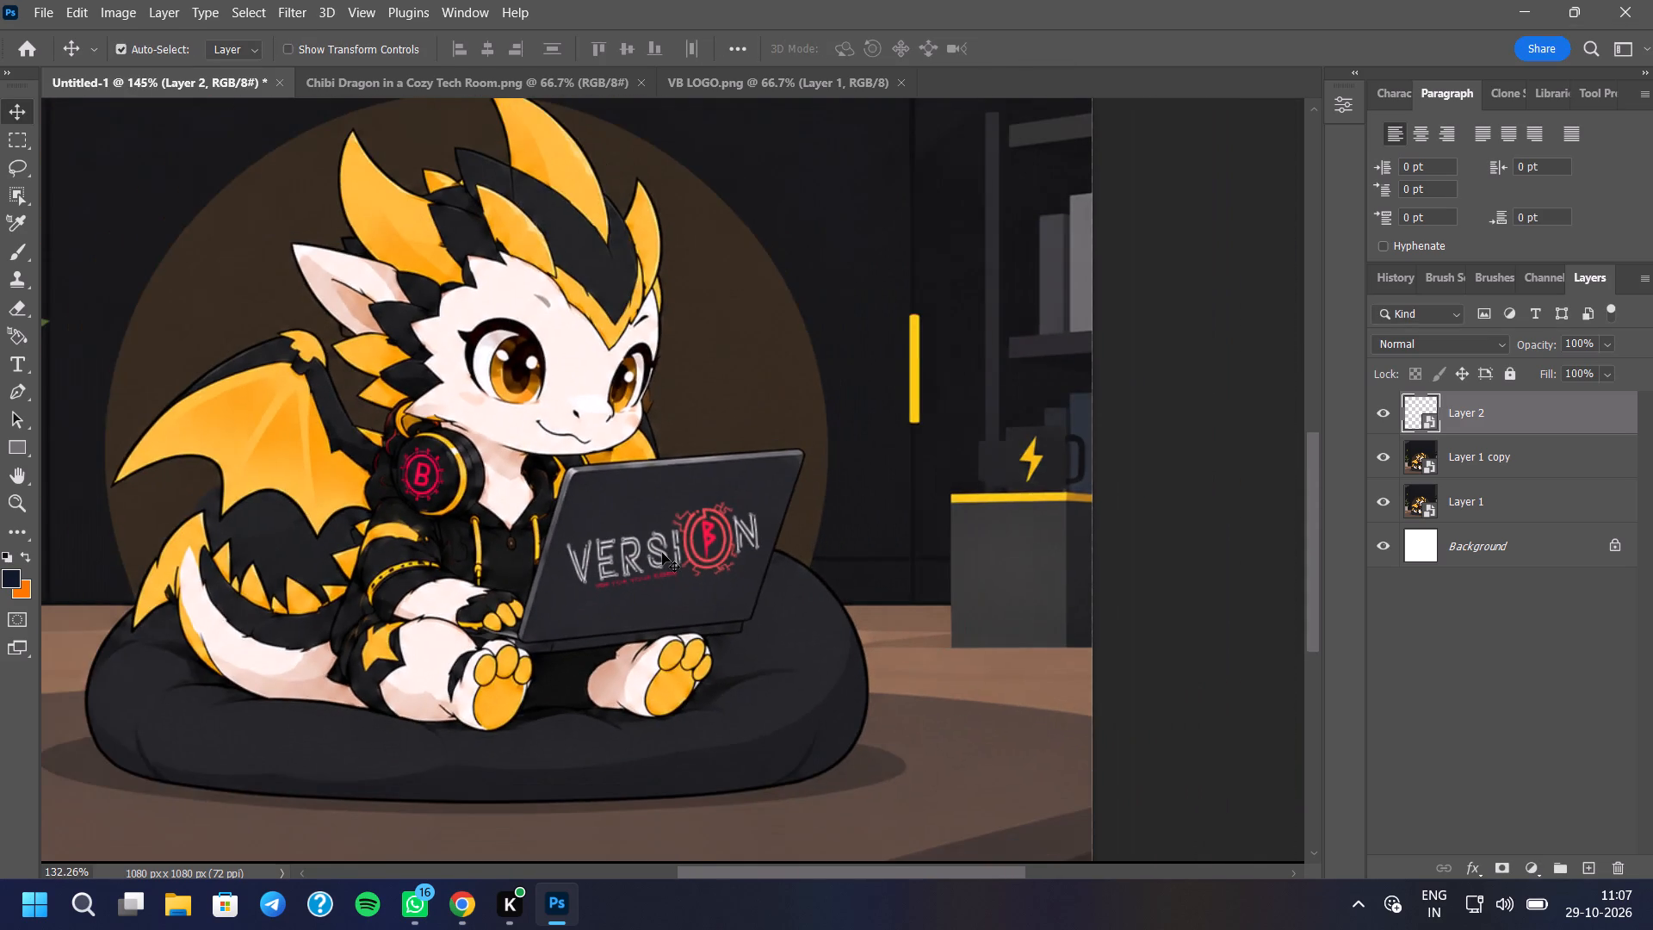
scroll(662, 553, "down", 3)
scroll(696, 555, "up", 5)
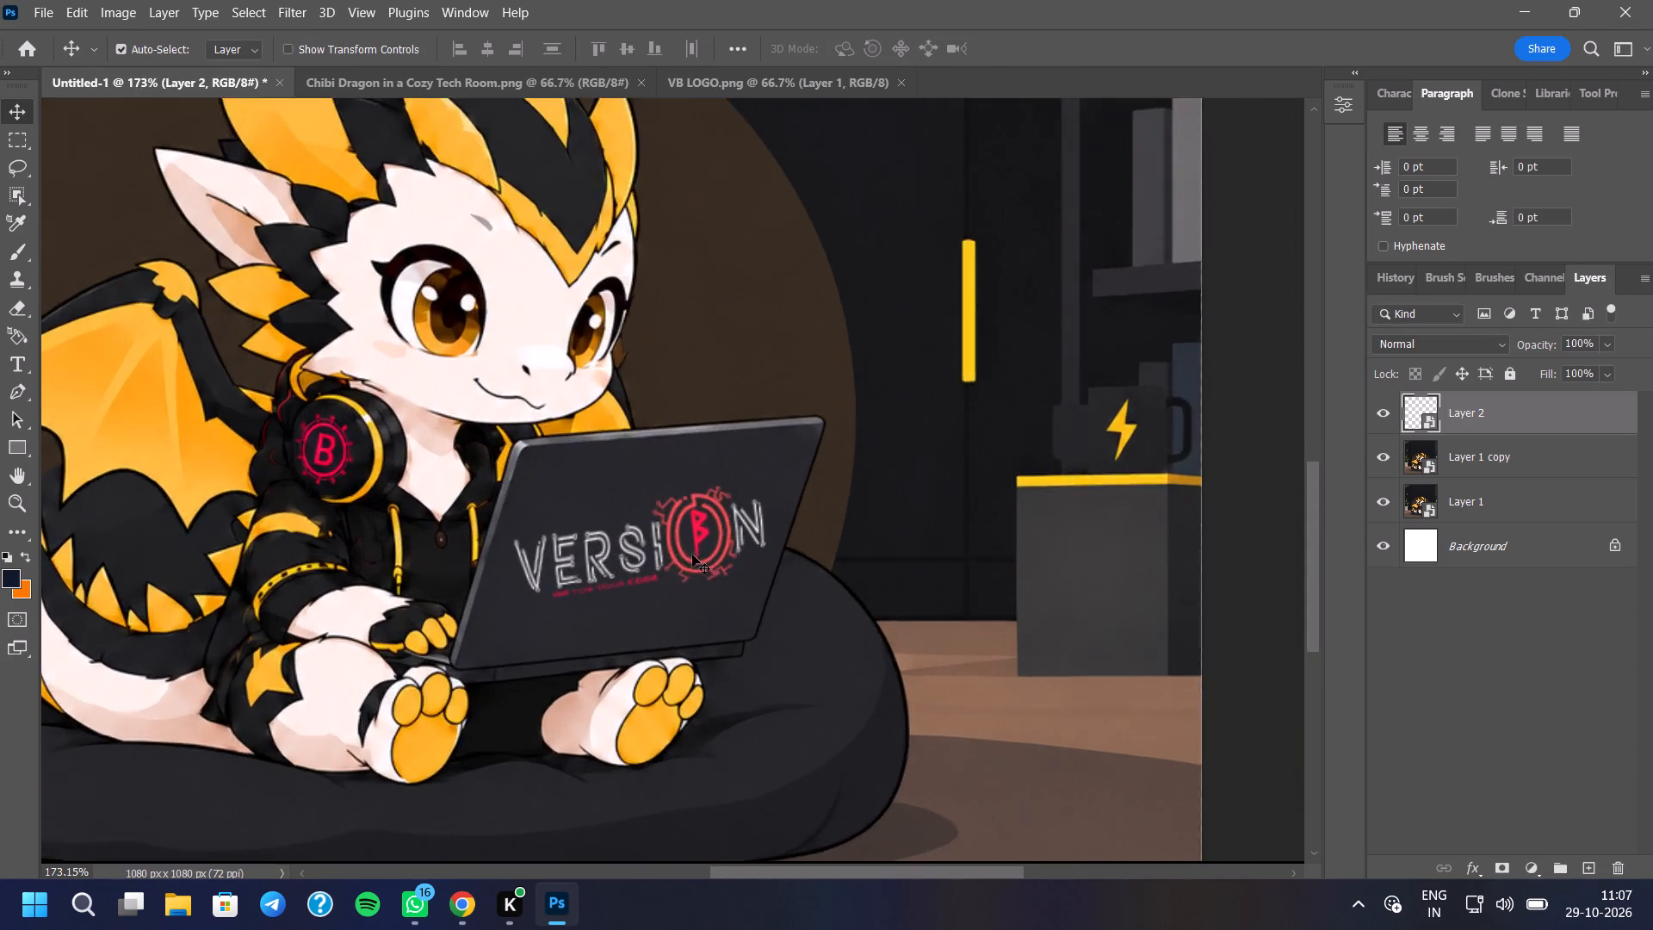
scroll(692, 555, "up", 9)
key("ctrl+t")
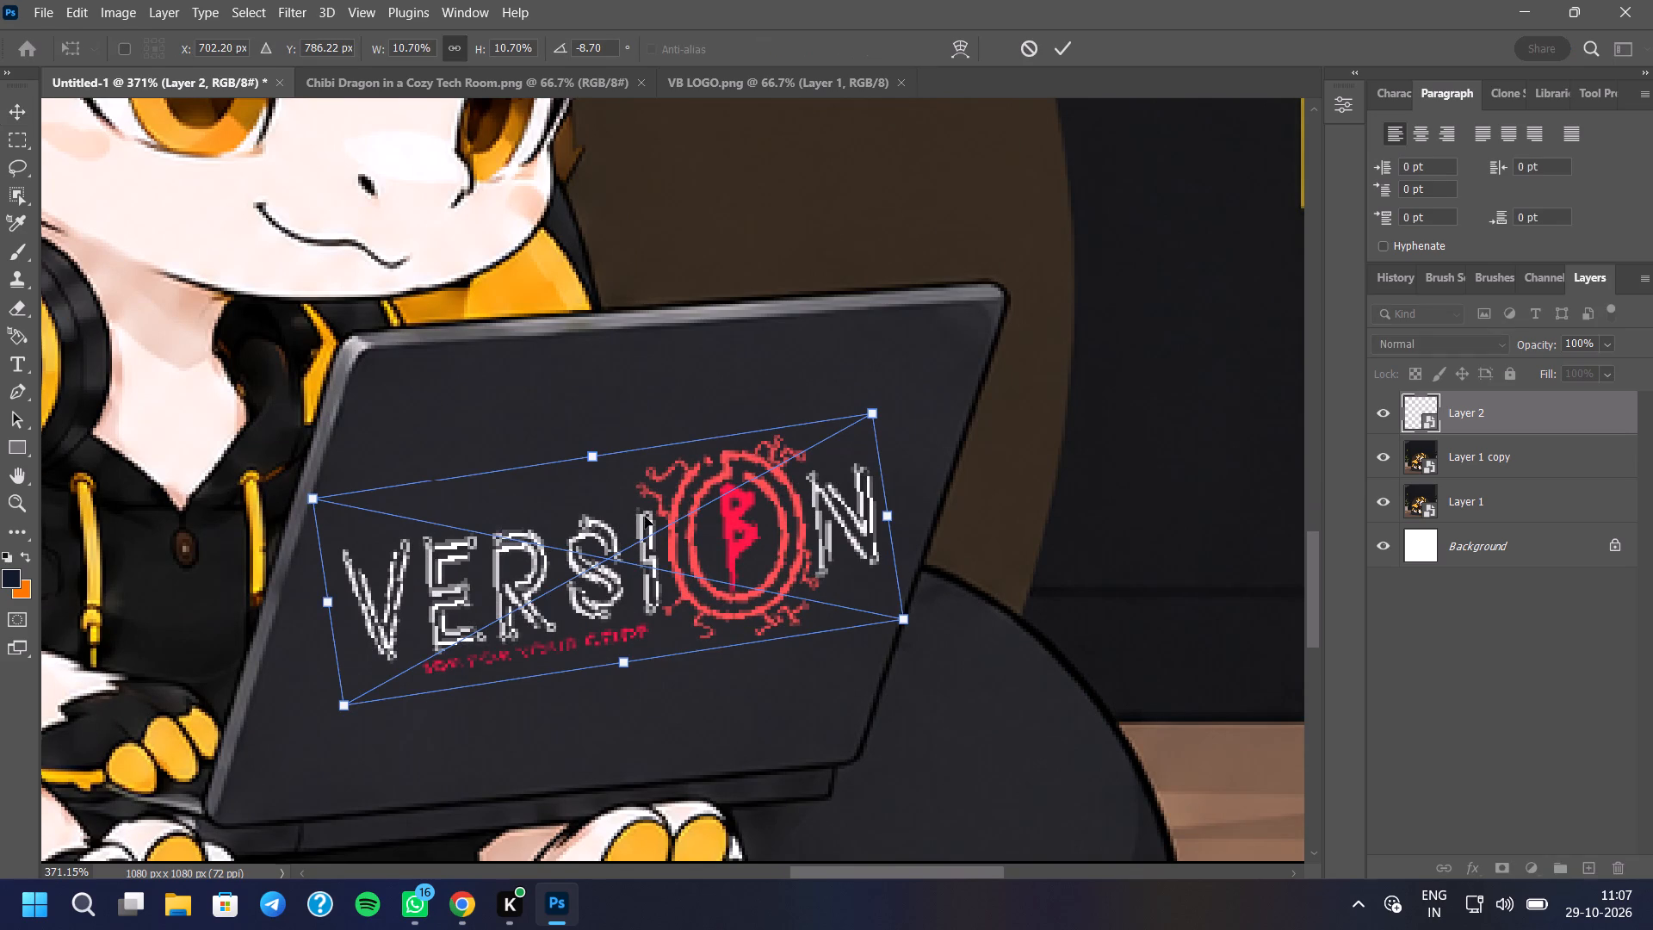
left_click_drag(637, 418, 668, 407)
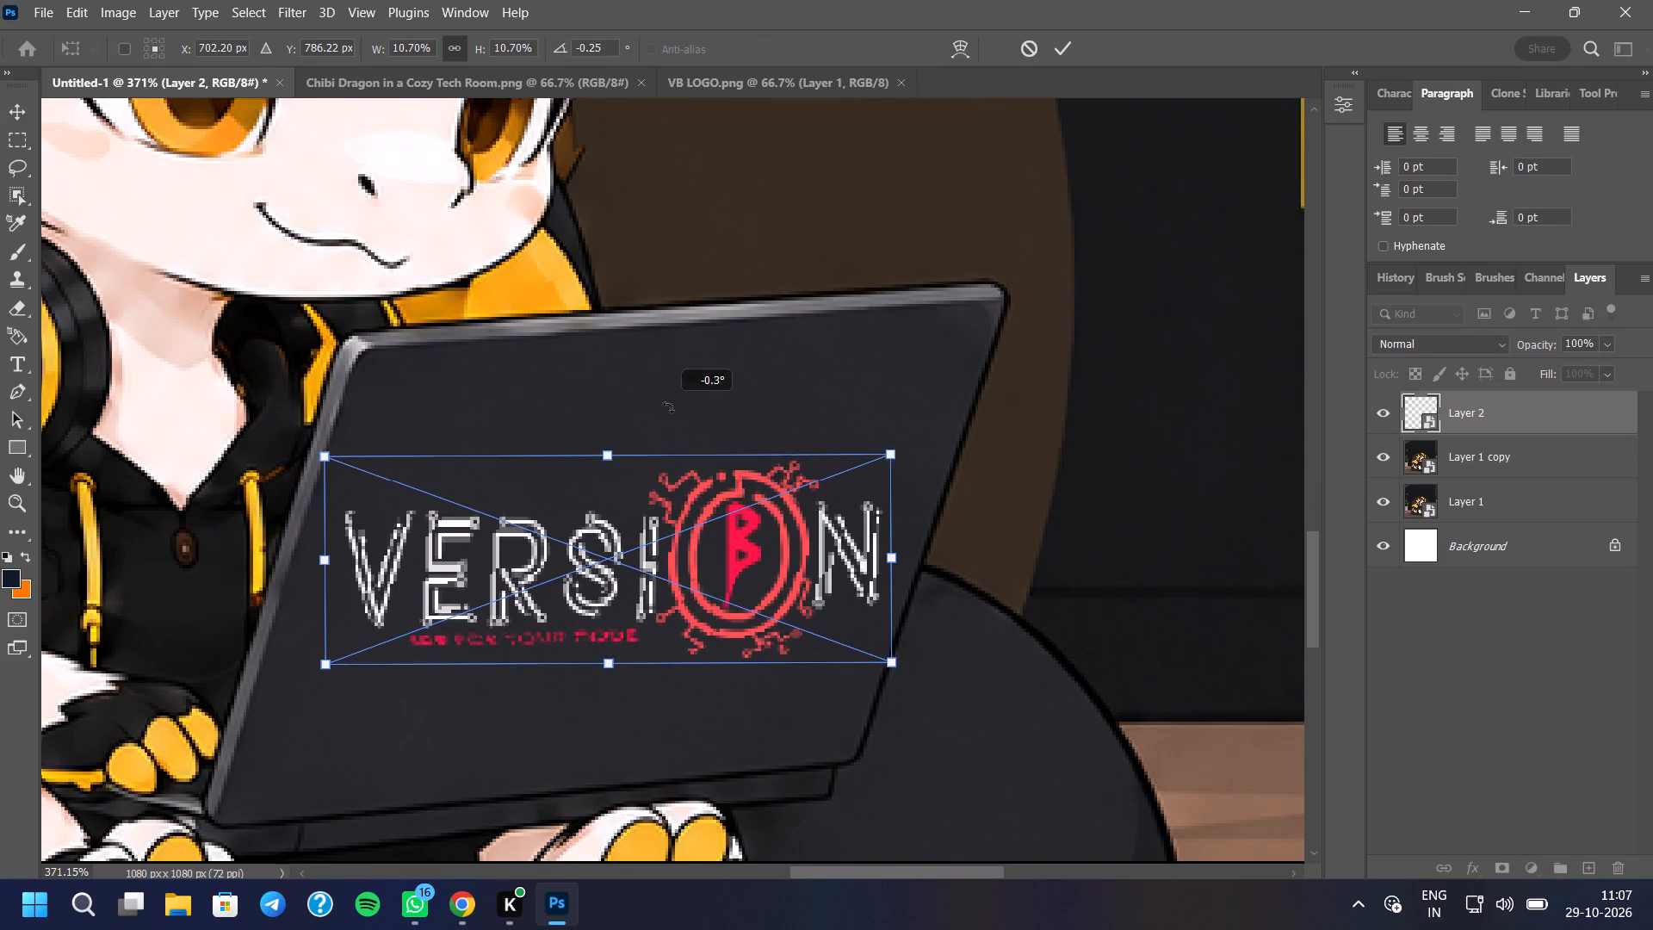
left_click_drag(668, 407, 669, 407)
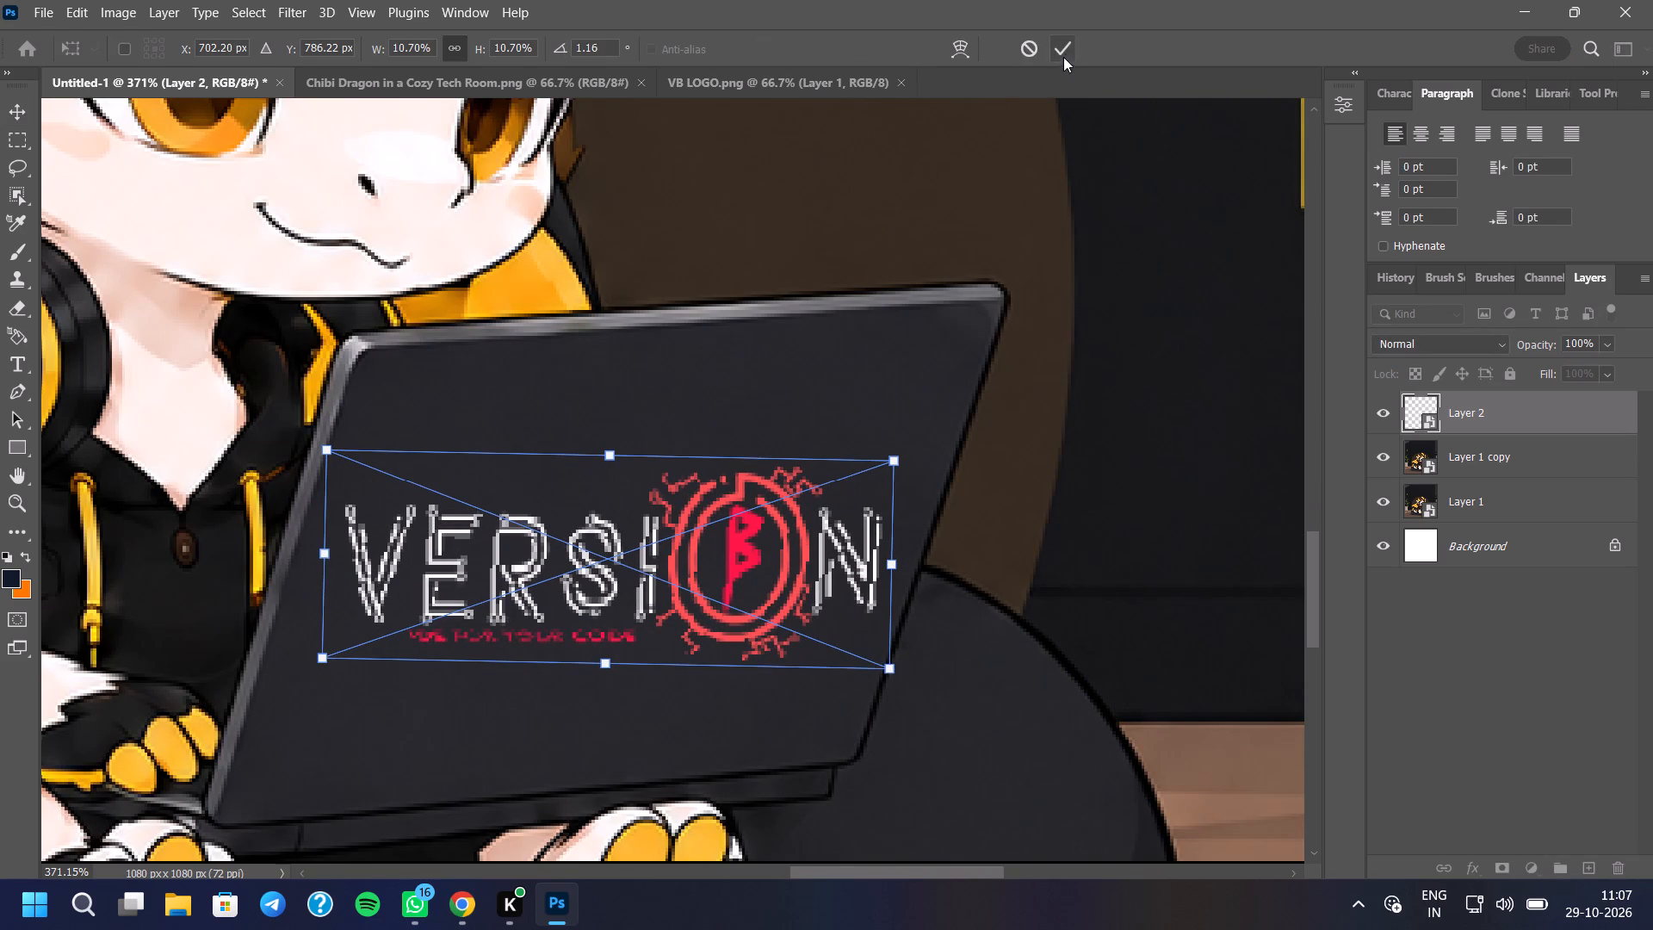
left_click(1062, 52)
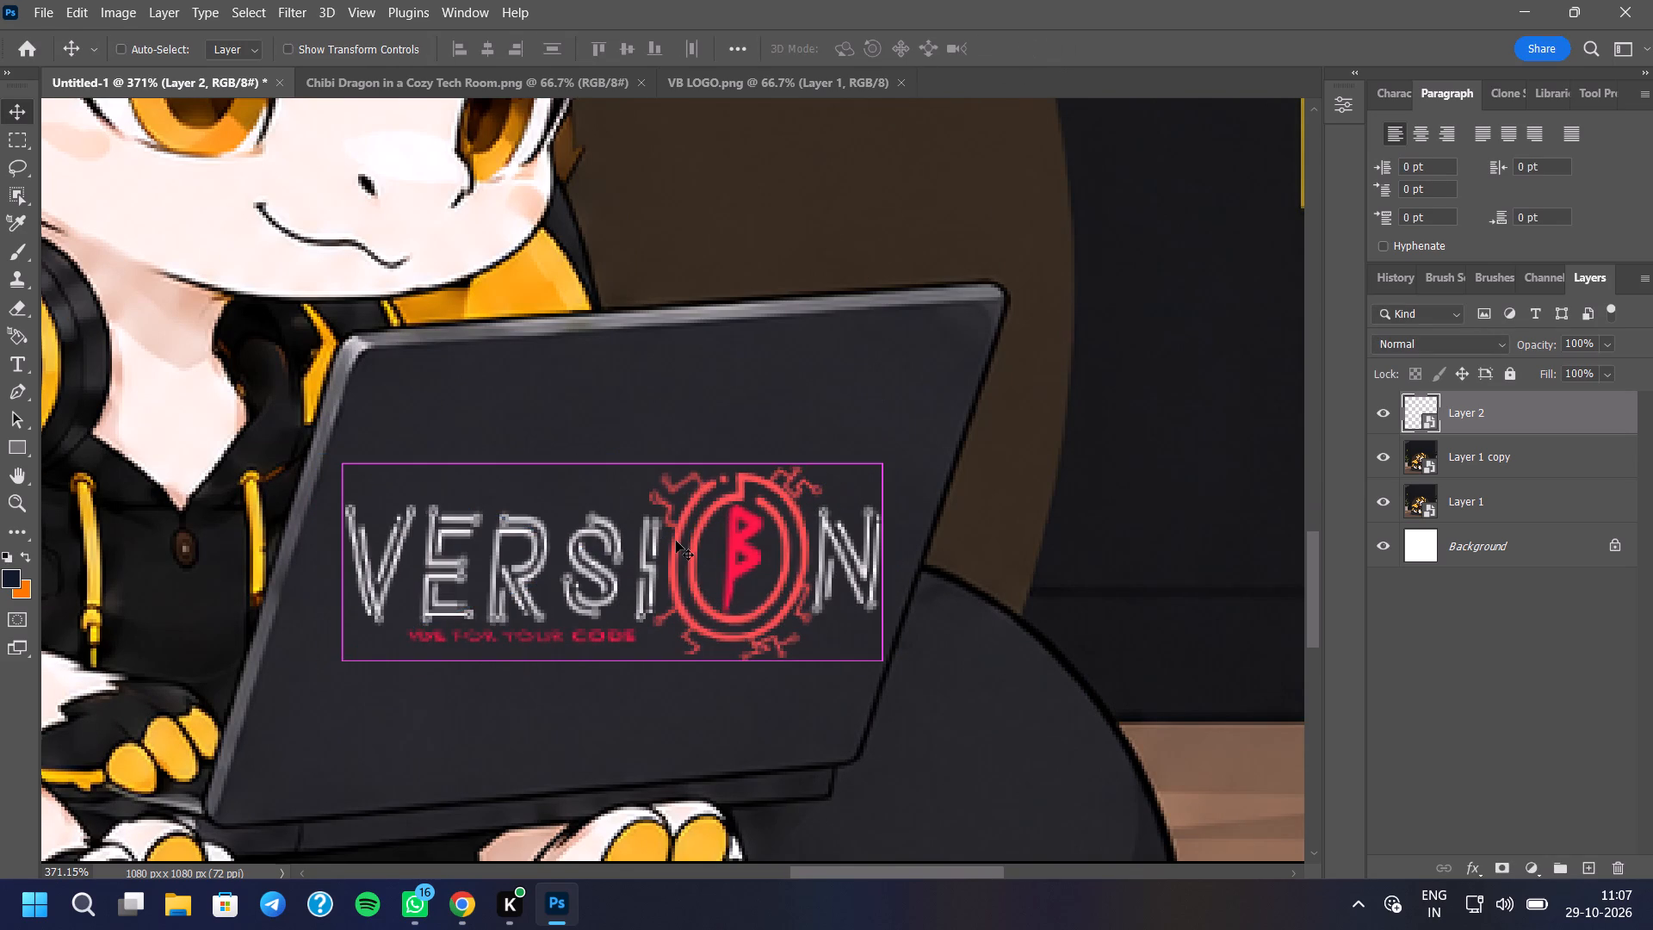
Transform the logo on the laptop lid, rotating it to 5.34° and moving it slightly down to about X 701, Y 790.5 px.
key("ctrl+t")
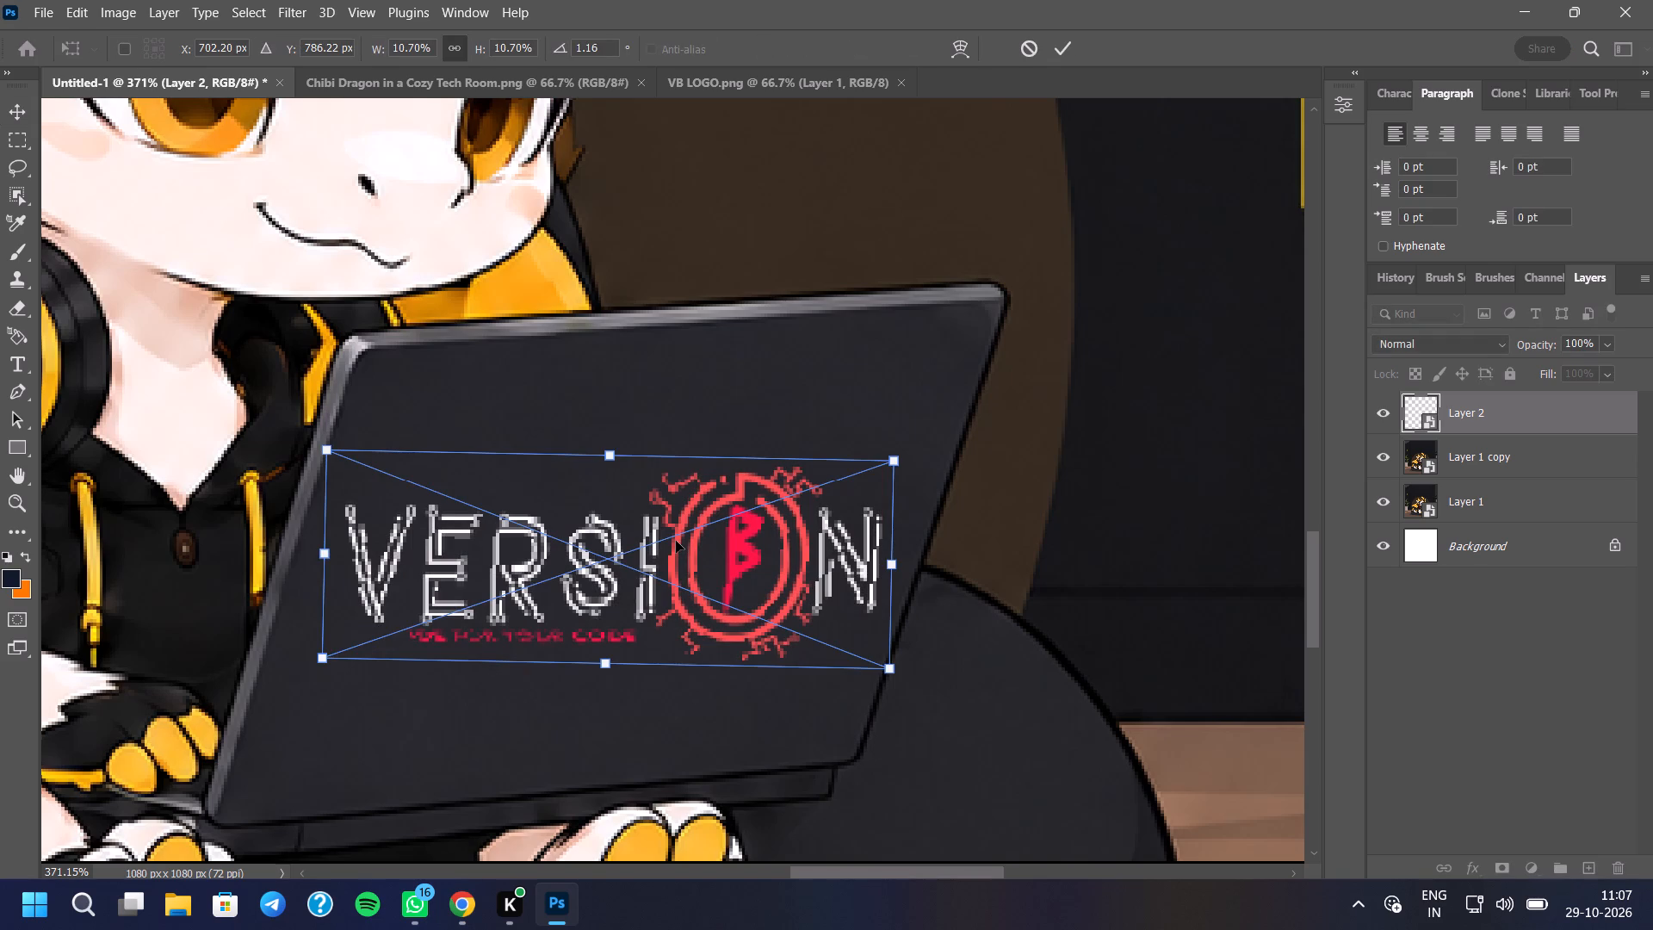
left_click(660, 536)
left_click_drag(647, 405, 660, 403)
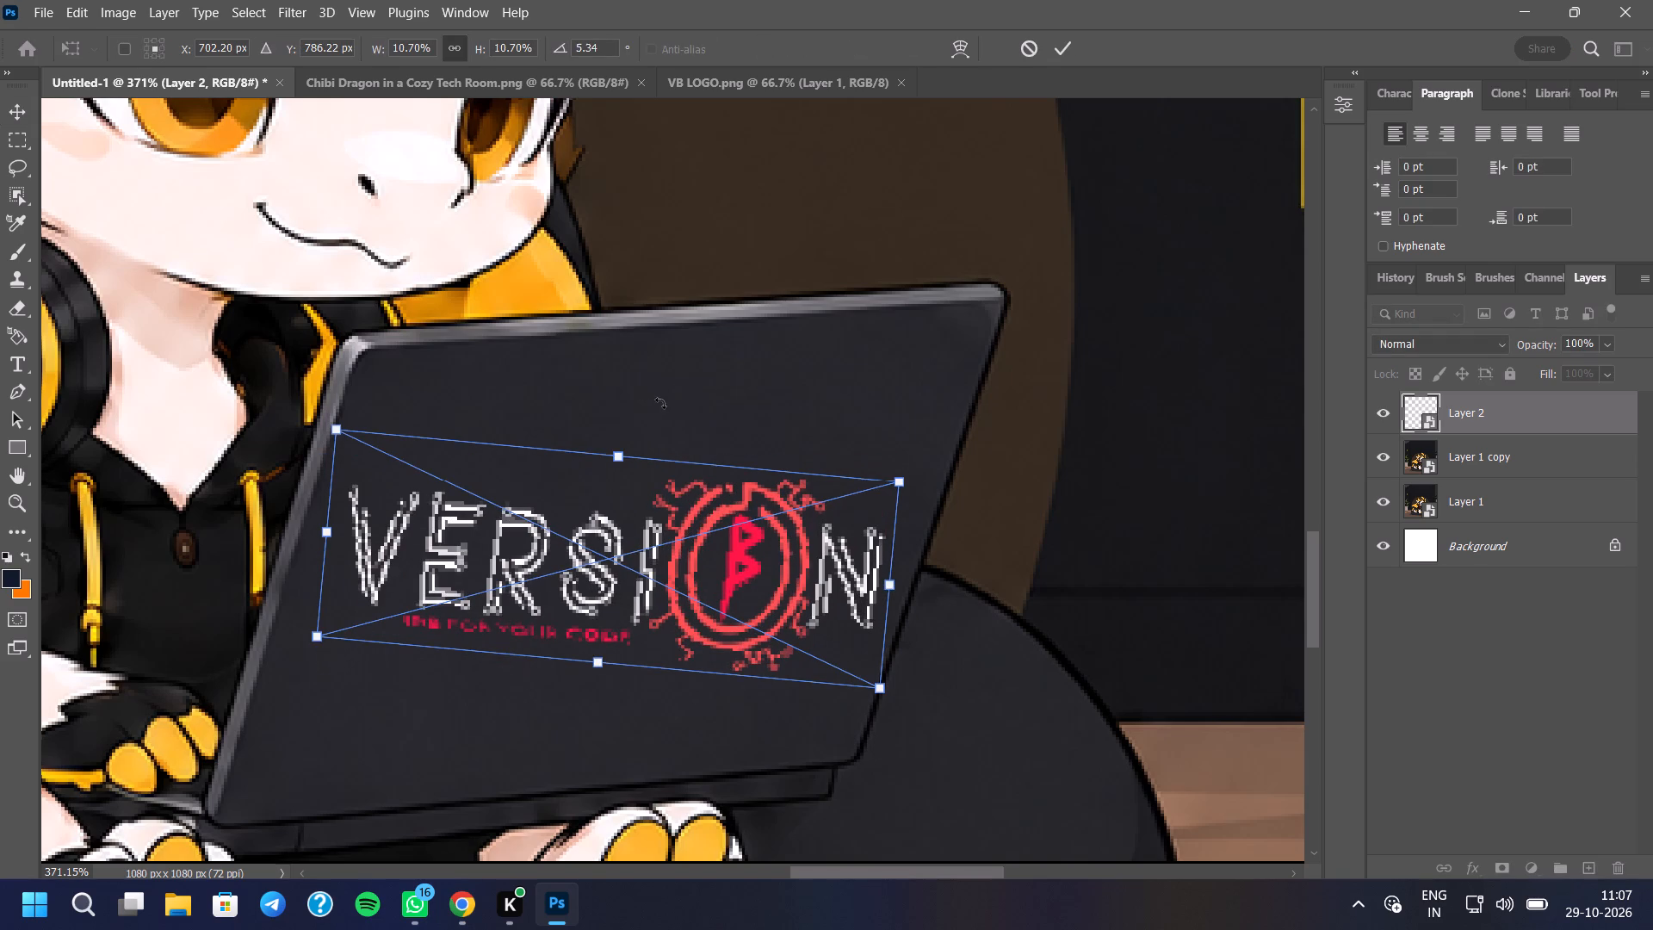
left_click_drag(638, 496, 635, 510)
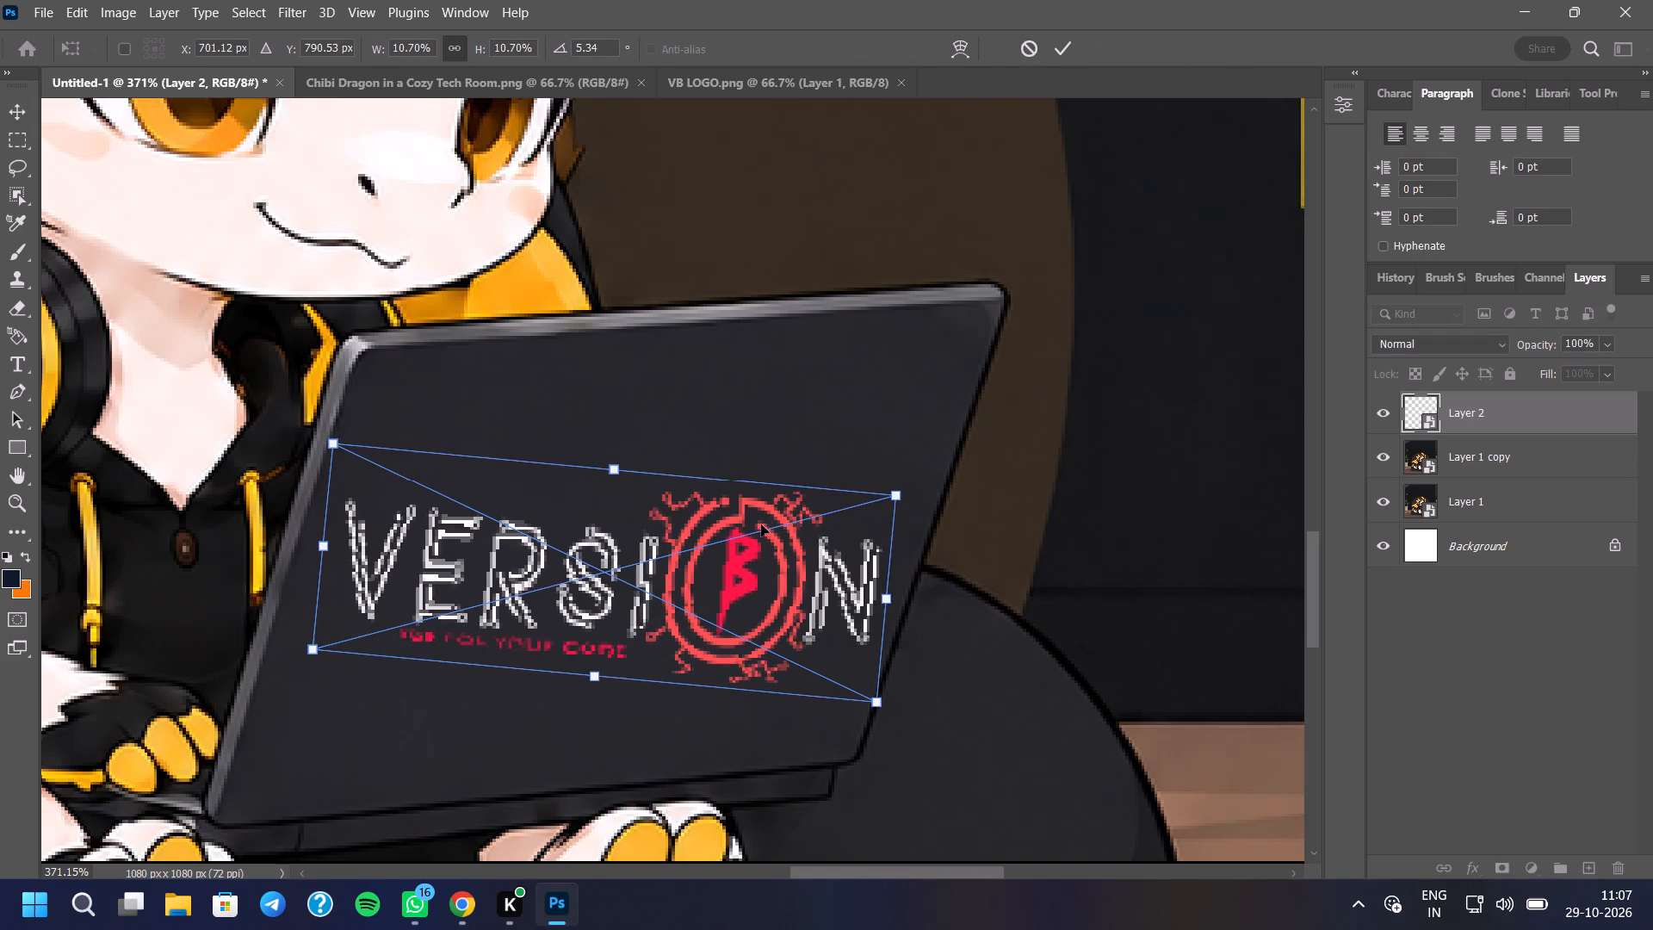
Warp the logo, lifting the round B emblem and the final N upward to counter the downward slope.
right_click(756, 524)
left_click(800, 333)
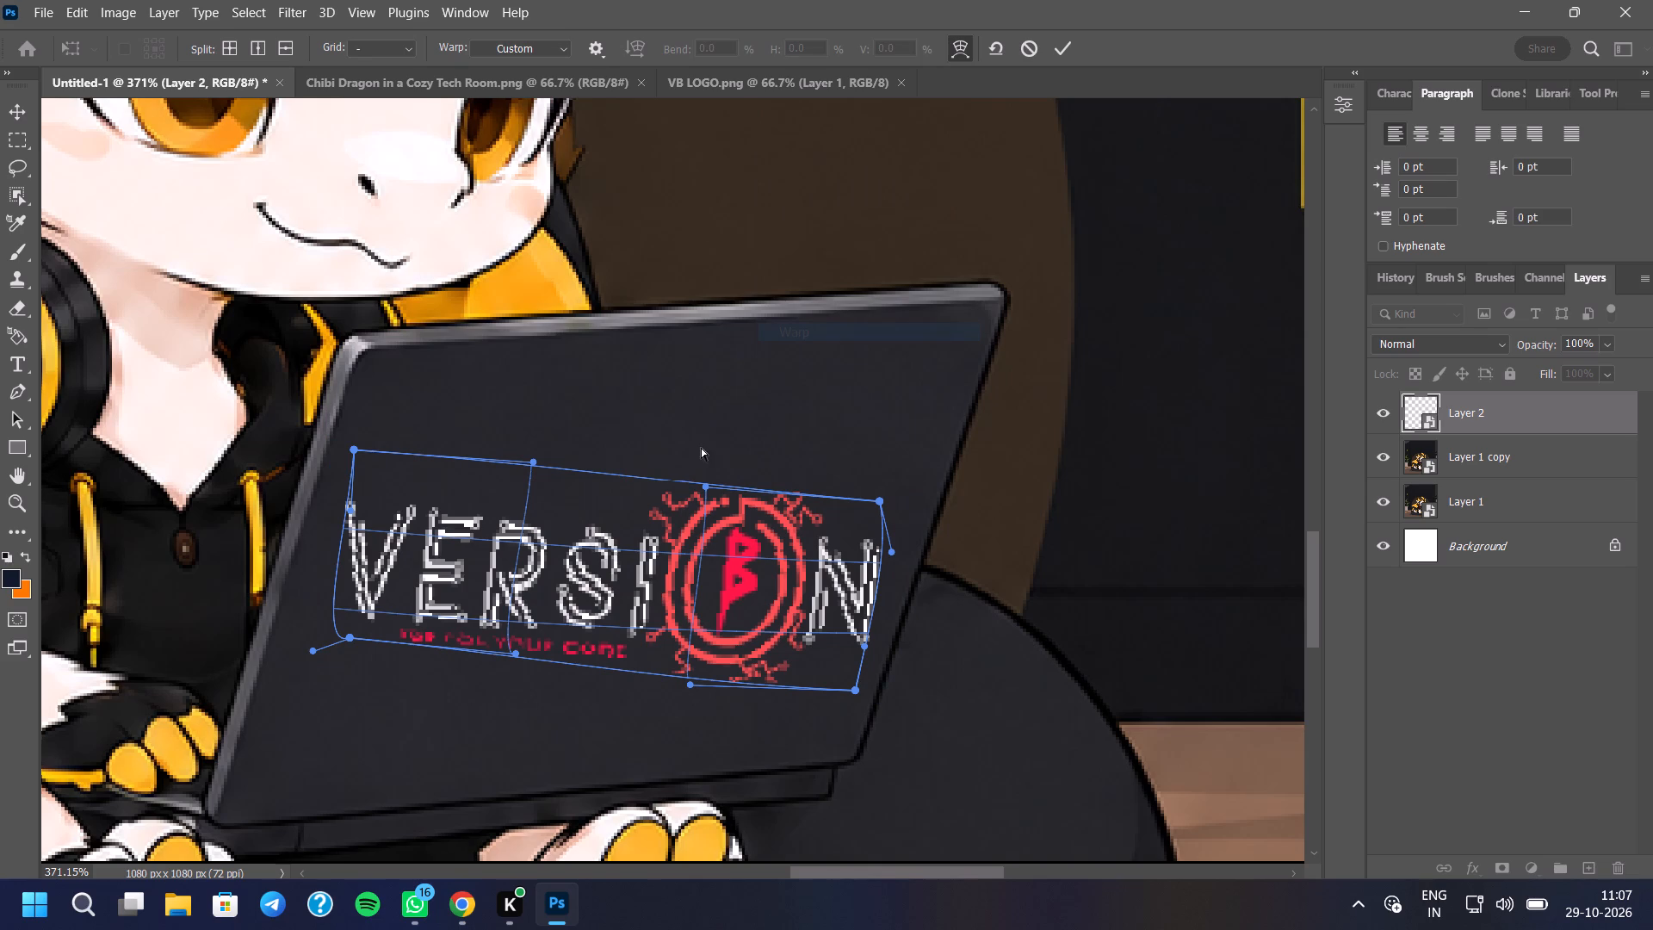
left_click_drag(719, 451, 724, 426)
left_click_drag(724, 470, 721, 448)
left_click_drag(678, 527, 679, 498)
left_click_drag(718, 669, 725, 641)
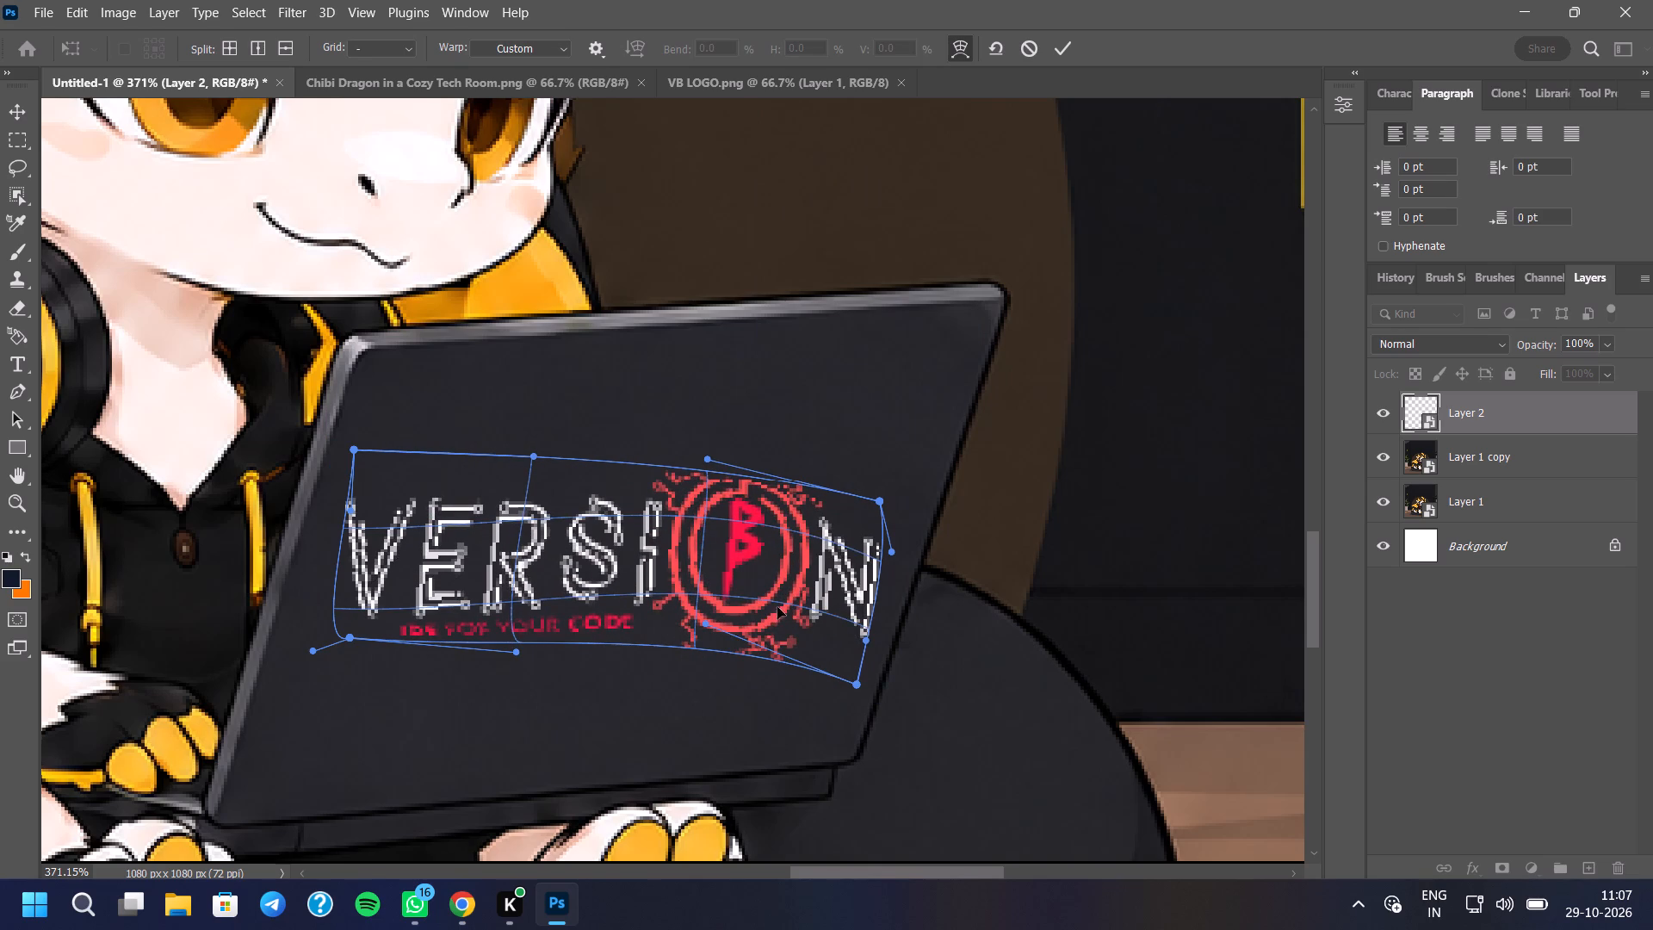
left_click_drag(845, 540, 847, 503)
left_click_drag(851, 629, 853, 584)
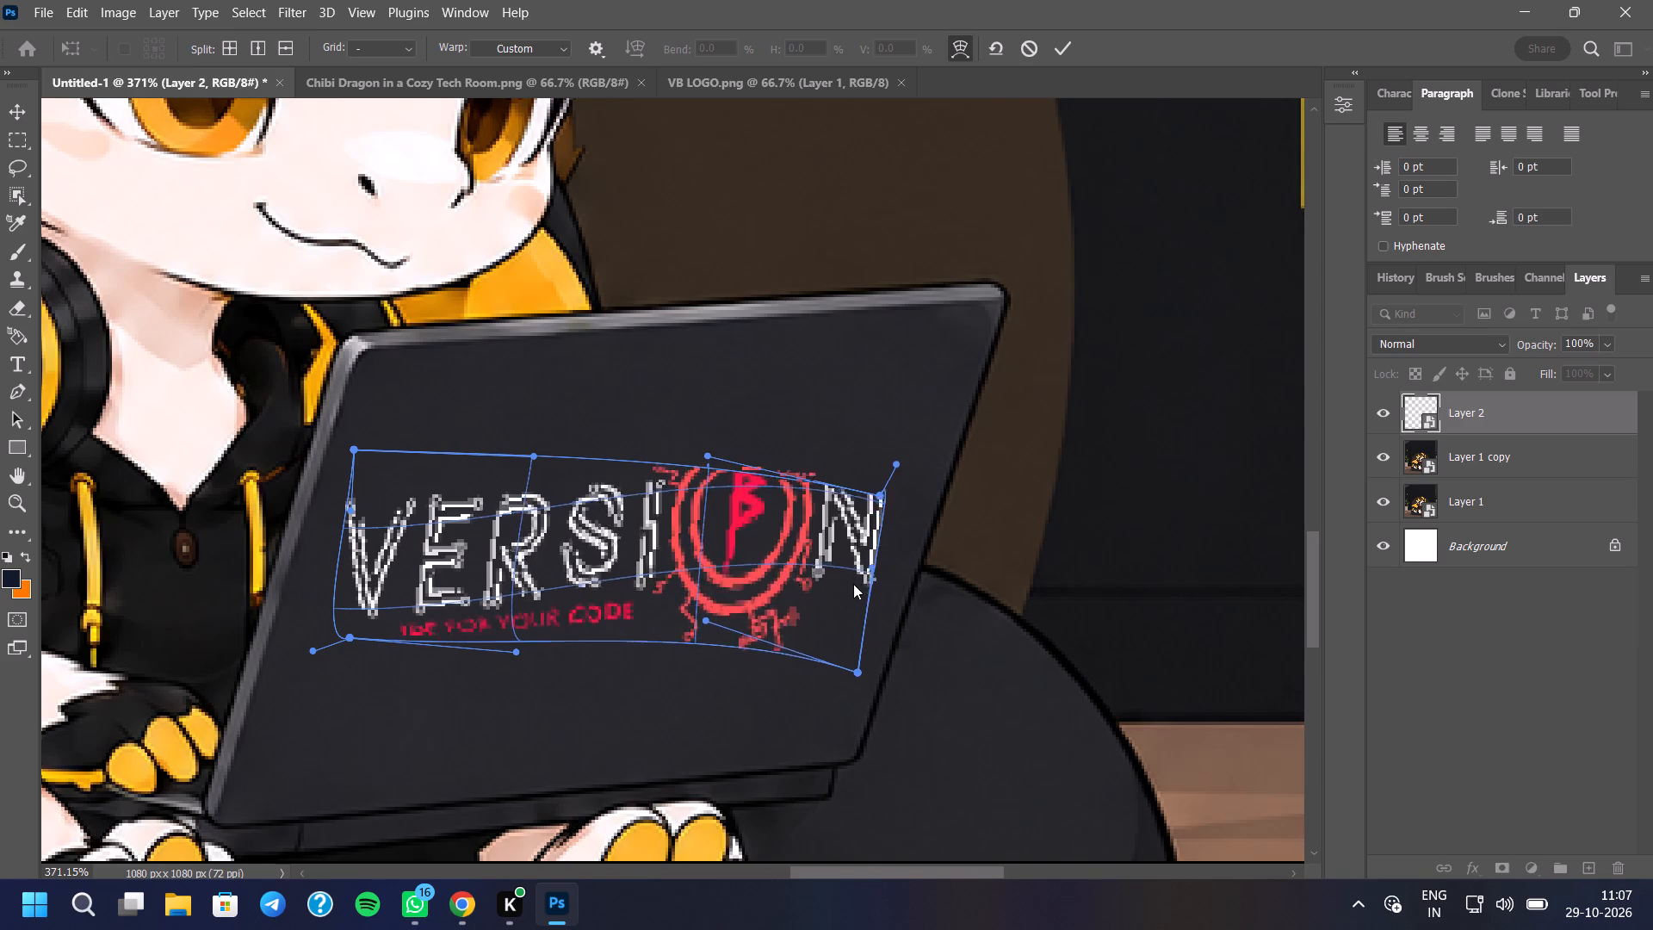
left_click_drag(853, 584, 844, 604)
left_click_drag(836, 494, 842, 485)
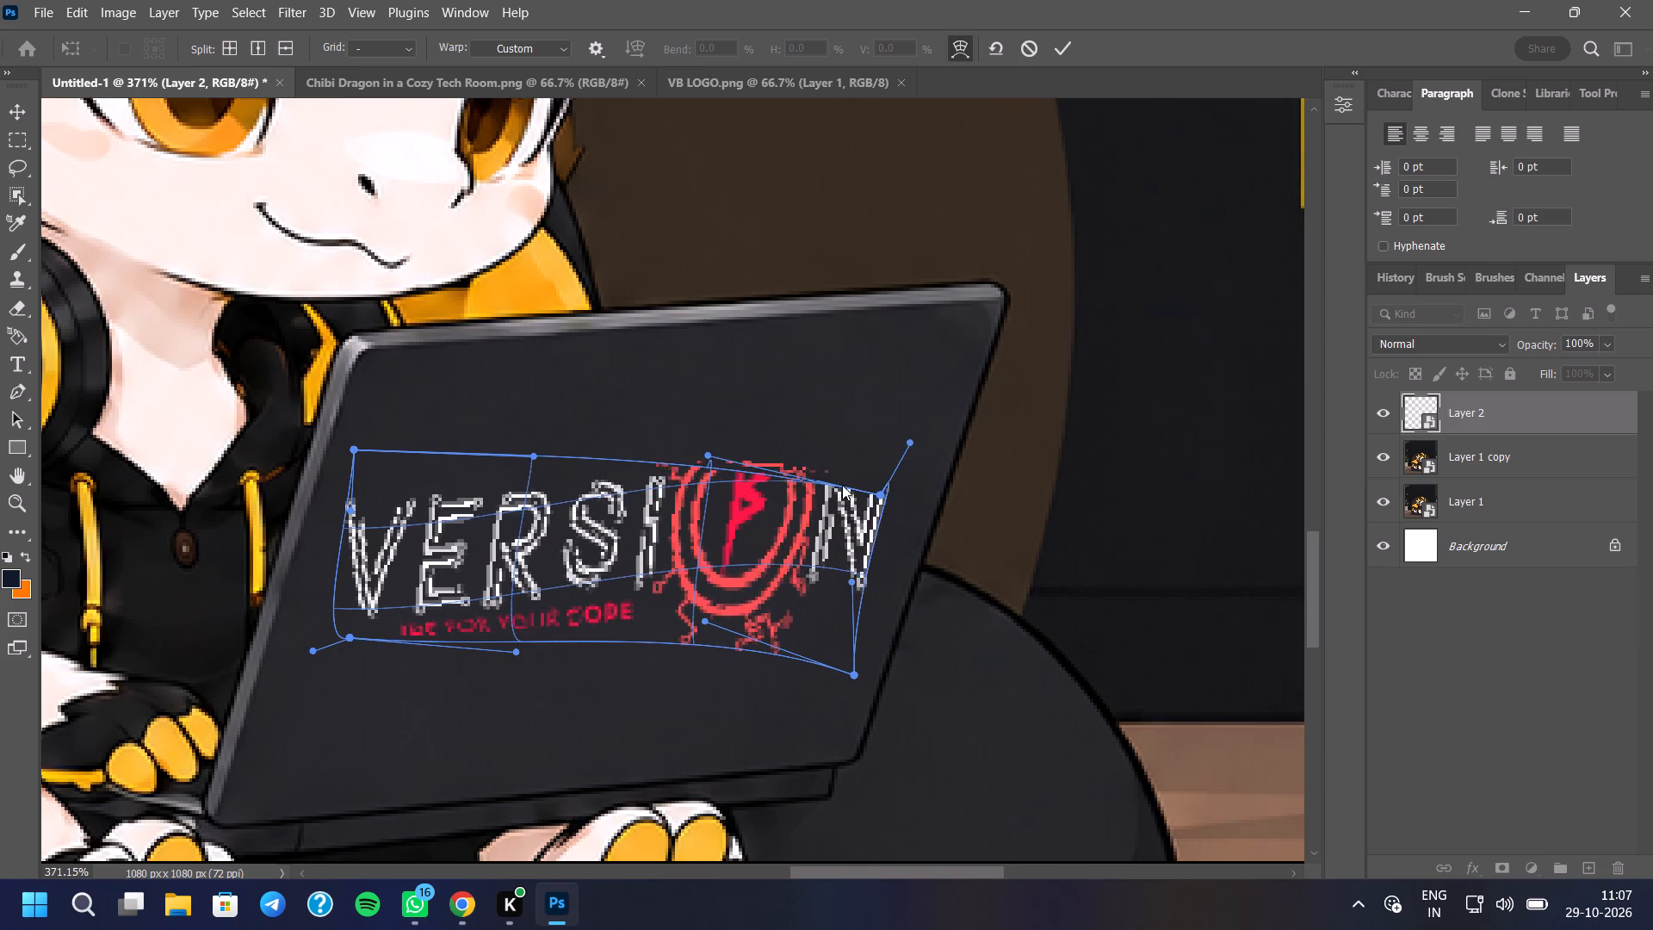
left_click_drag(842, 485, 829, 518)
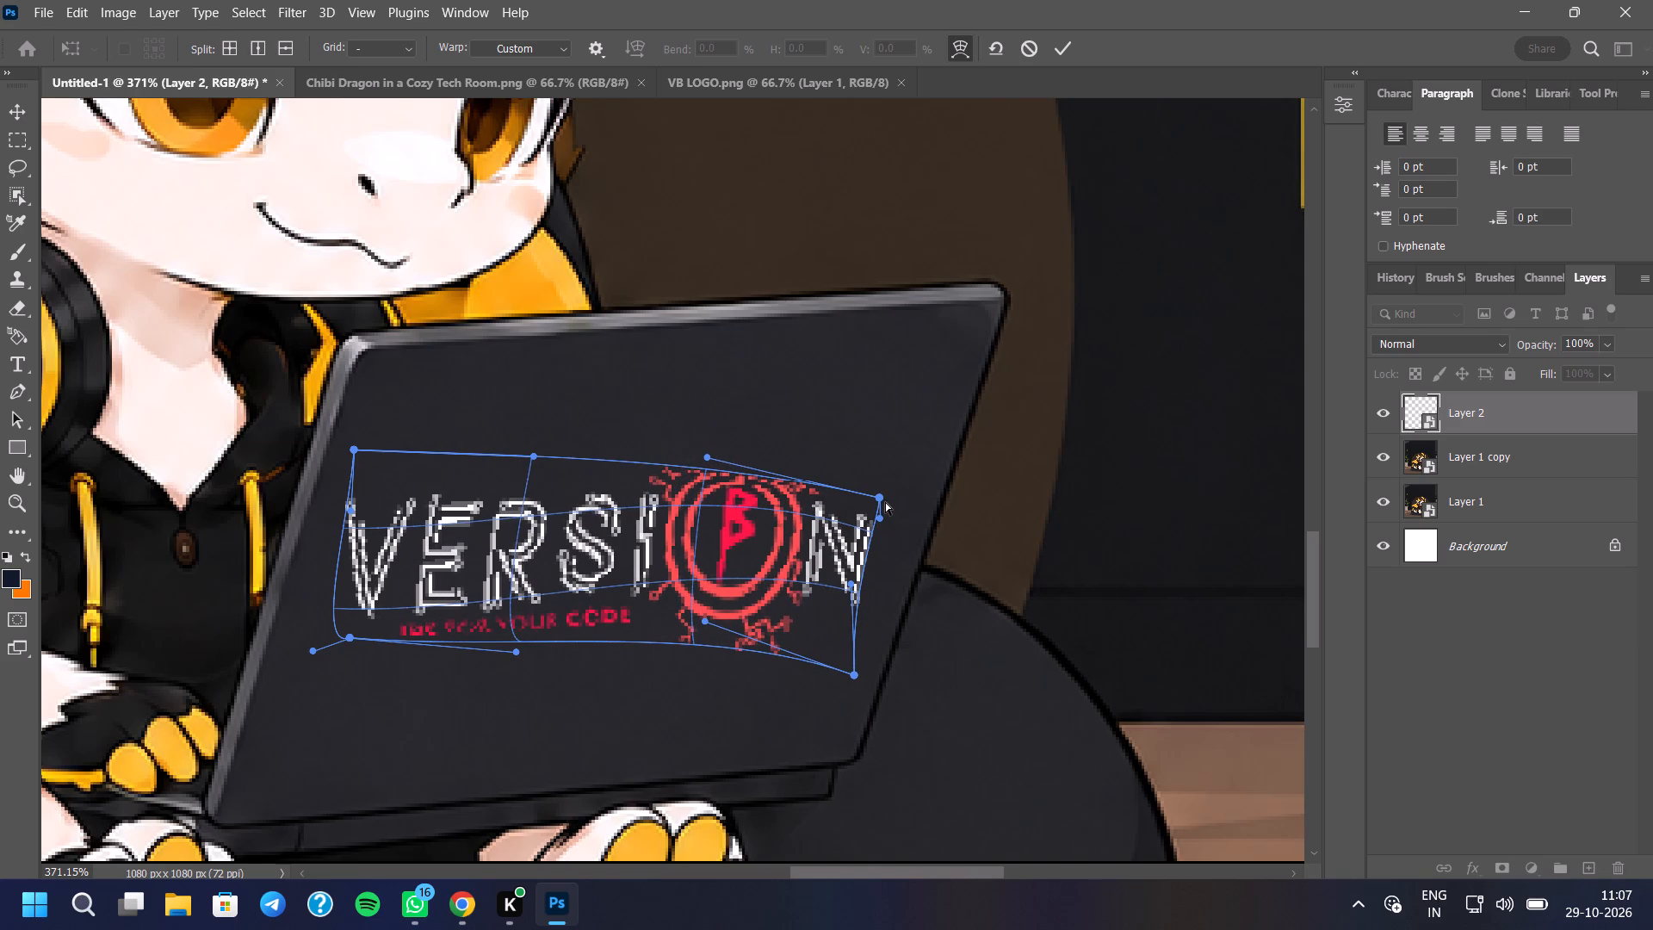
Raise the logo's upper and lower corners beside the final N so the wordmark slopes upward along the lid.
left_click_drag(885, 502, 876, 495)
left_click(875, 497)
left_click(878, 497)
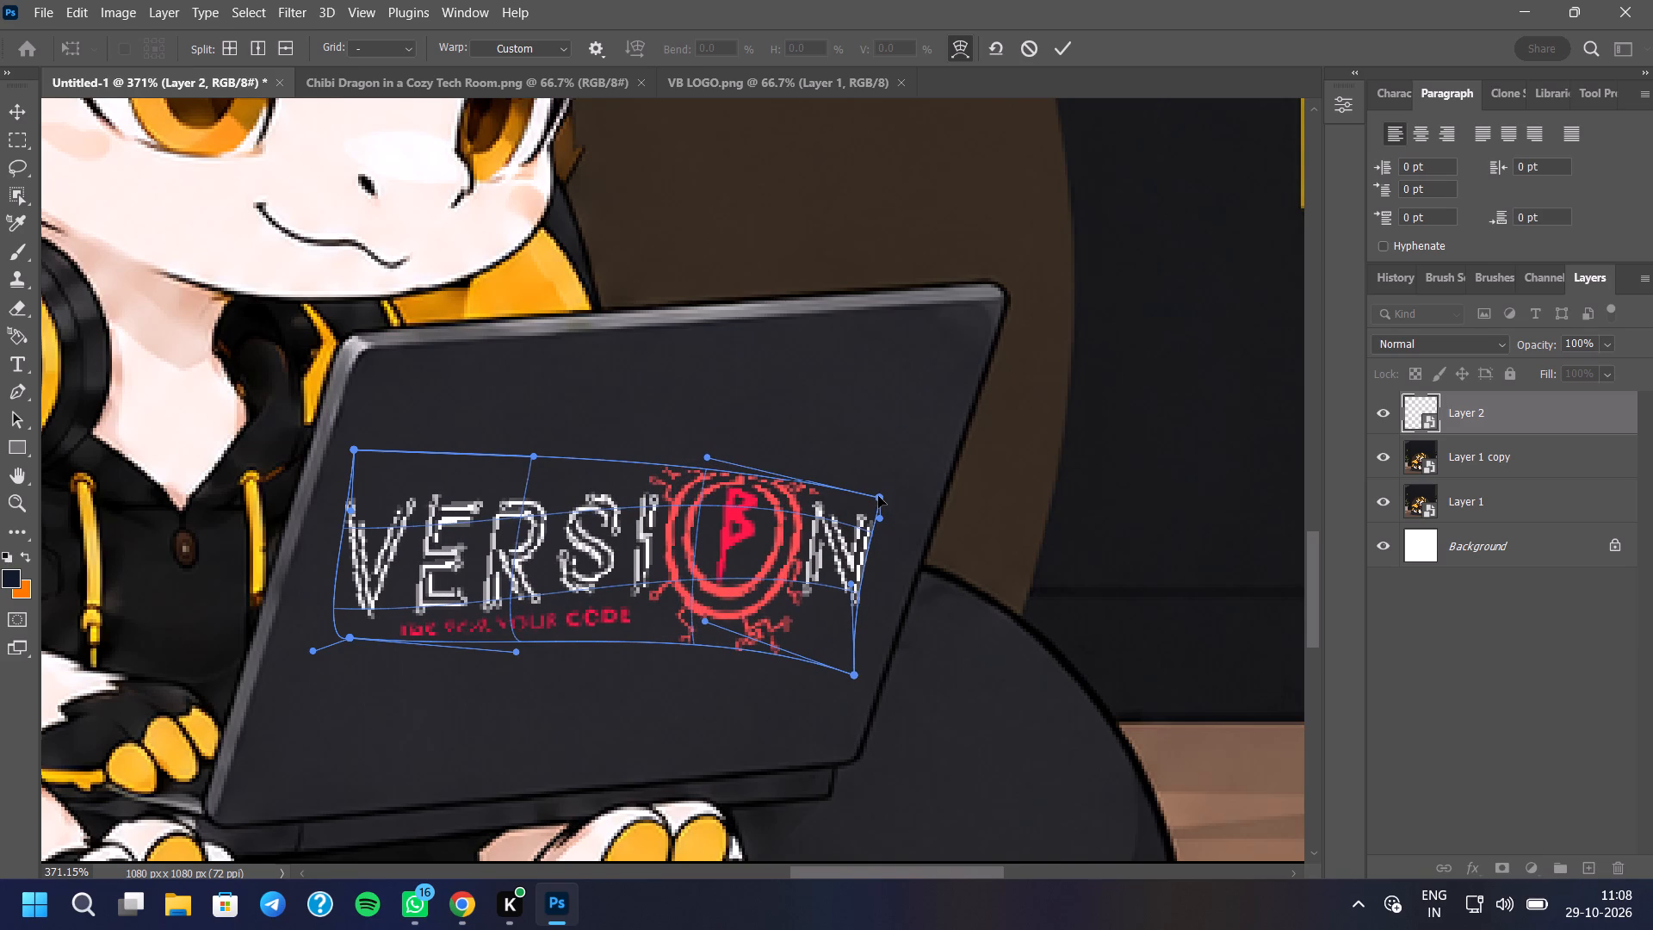
right_click(878, 496)
left_click(875, 502)
left_click_drag(841, 505, 830, 460)
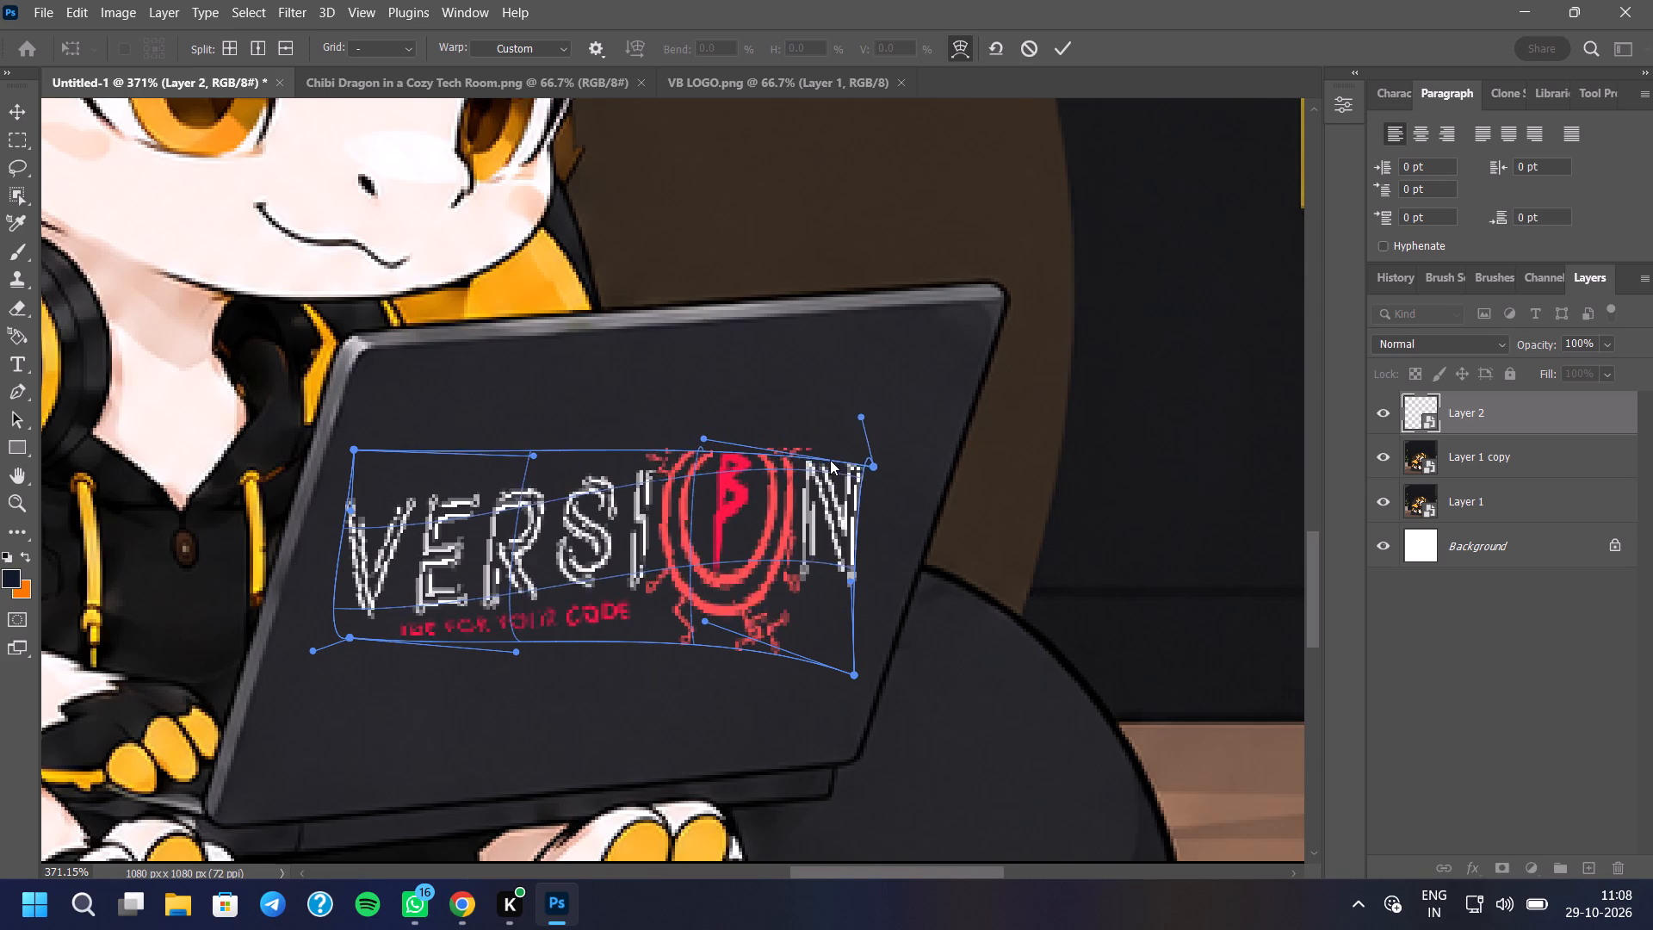
left_click_drag(830, 460, 828, 470)
left_click_drag(826, 613, 832, 595)
left_click_drag(848, 655, 842, 623)
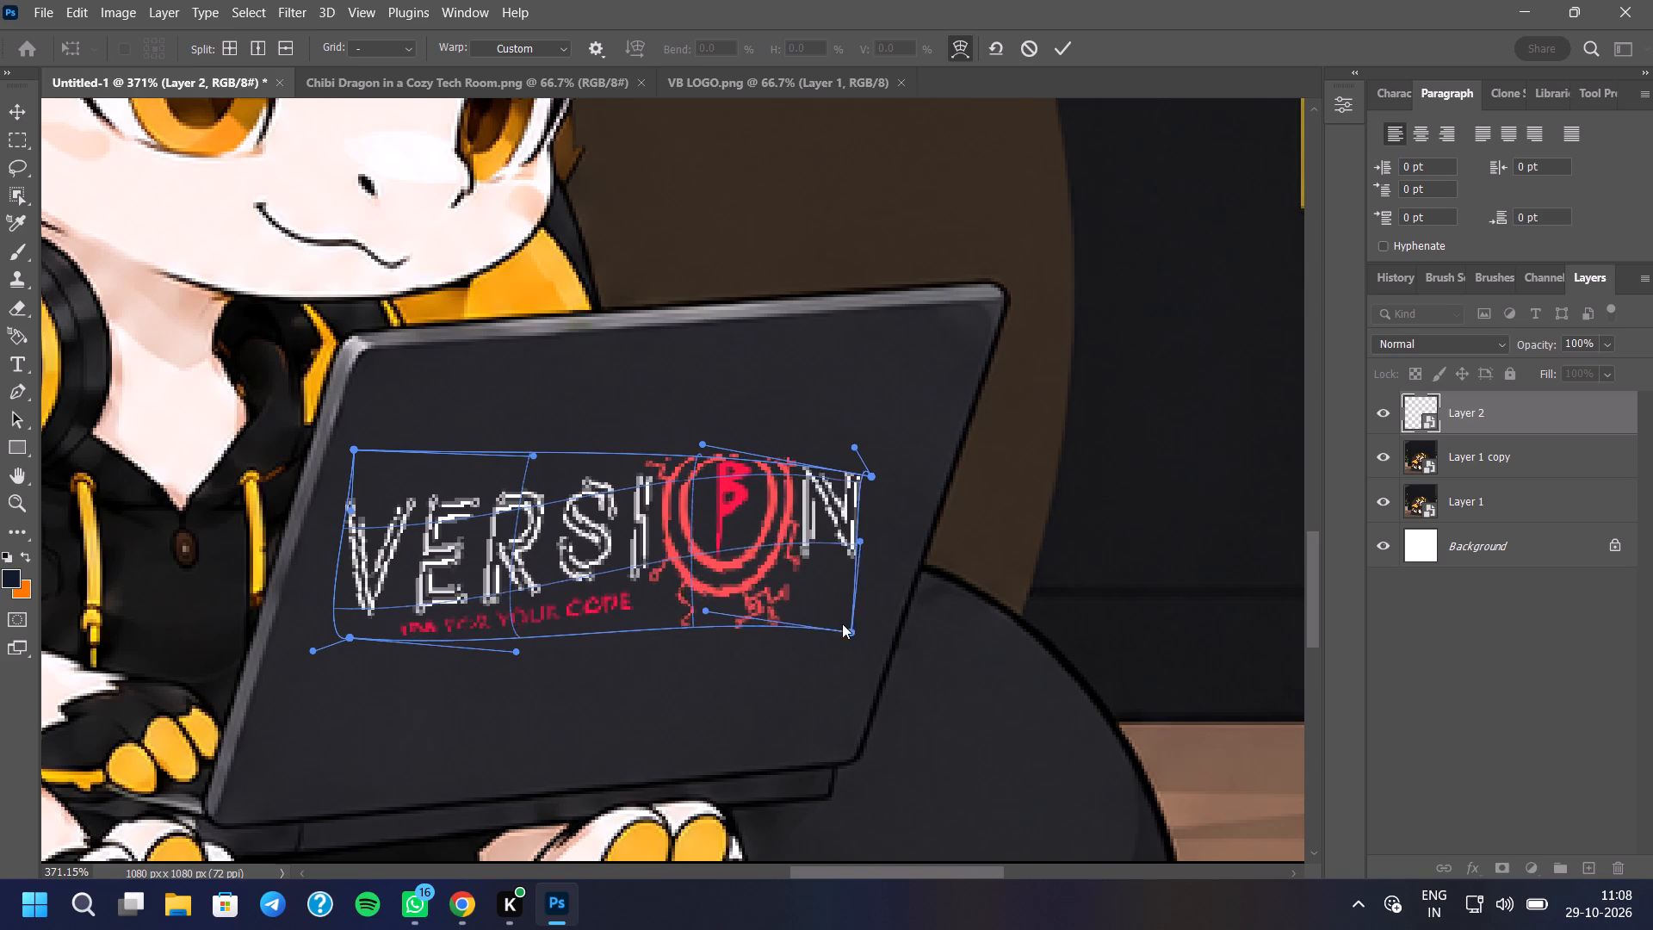
left_click_drag(842, 623, 861, 592)
left_click_drag(633, 612, 635, 602)
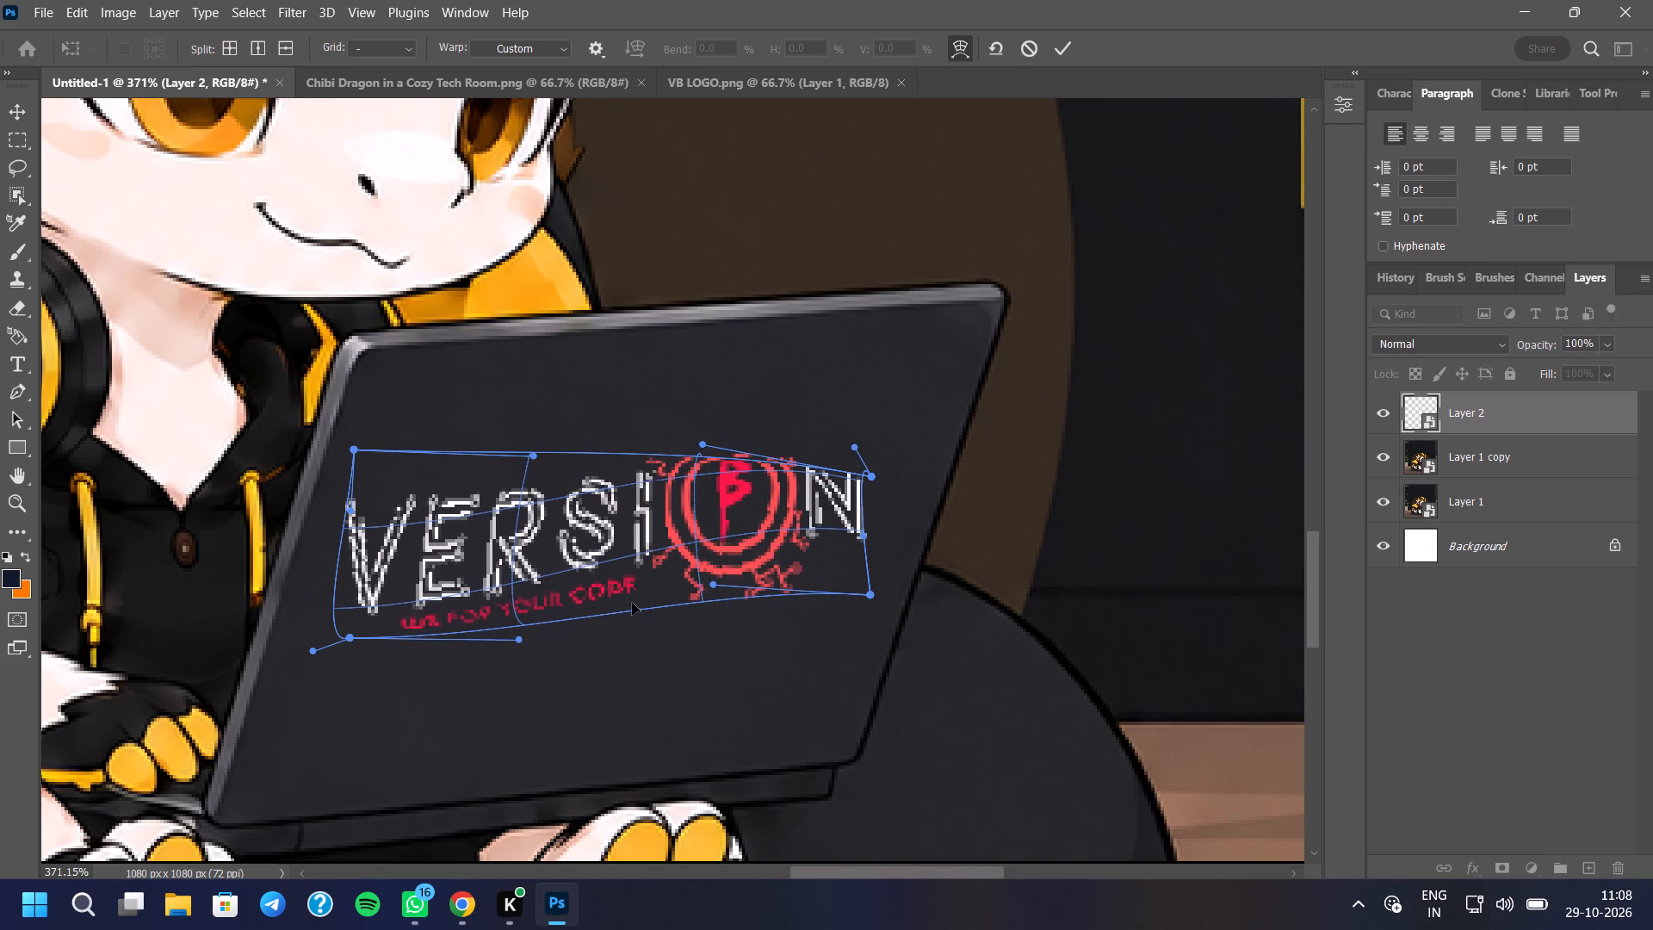
Refine the warp around the tagline and the emblem's lower half, easing that area slightly down and toward the N.
left_click_drag(507, 594, 496, 597)
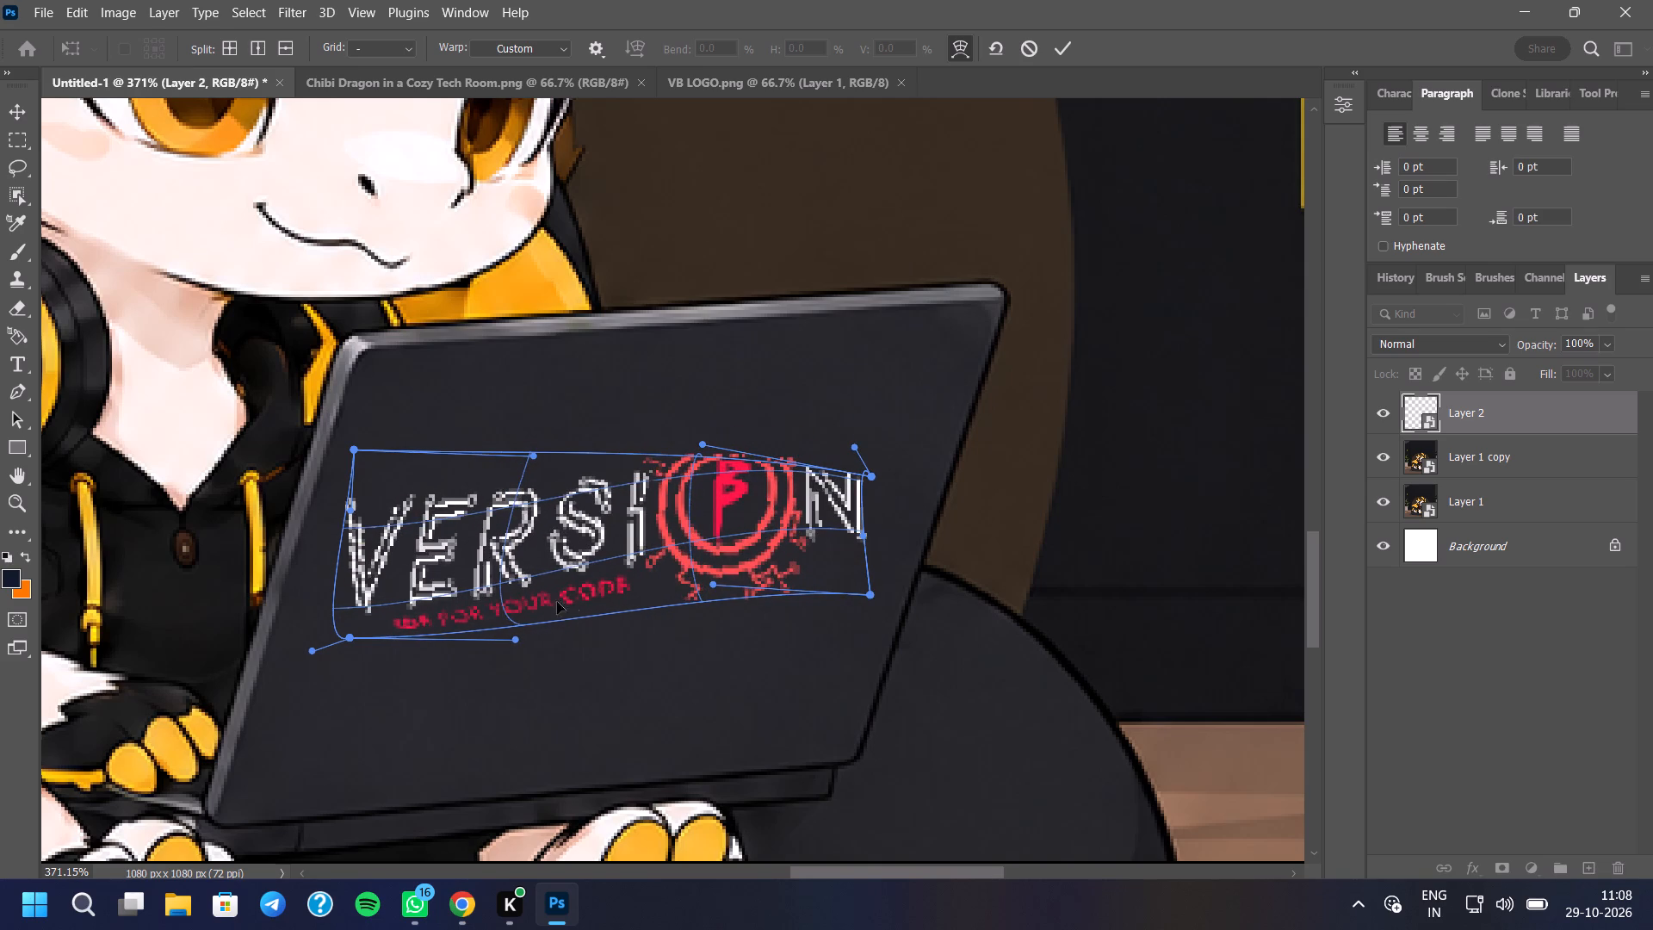
left_click_drag(601, 592, 597, 607)
left_click_drag(648, 583, 663, 595)
left_click_drag(663, 592, 668, 580)
left_click(687, 574)
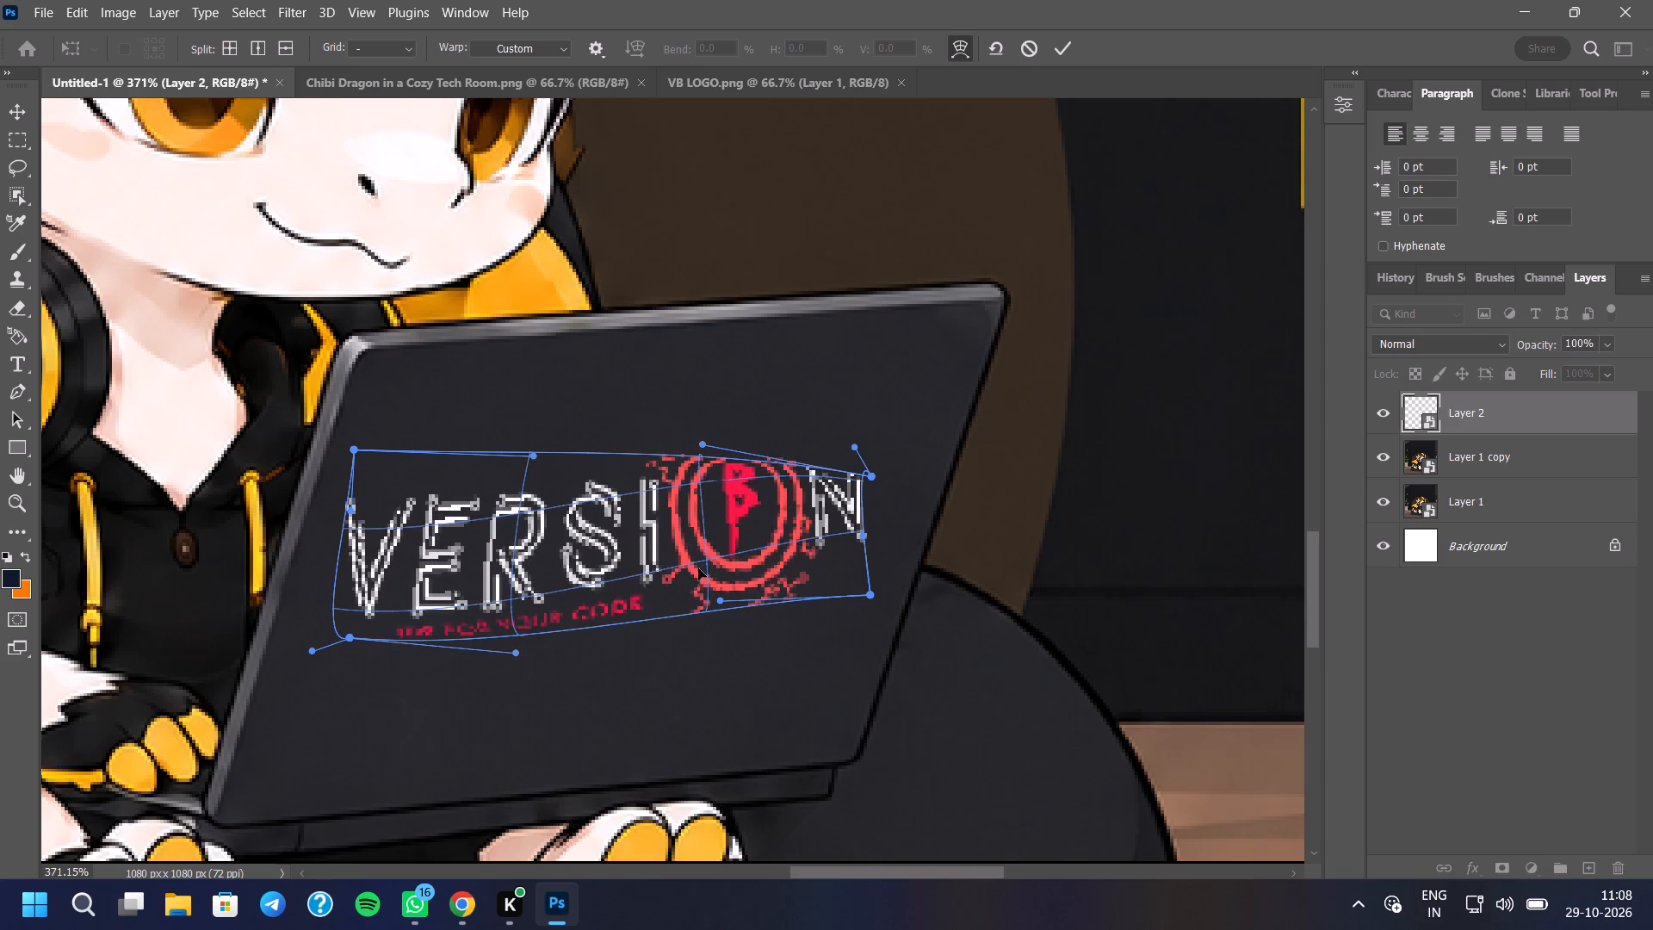
left_click_drag(698, 568, 696, 576)
left_click(744, 463)
left_click_drag(779, 464, 779, 463)
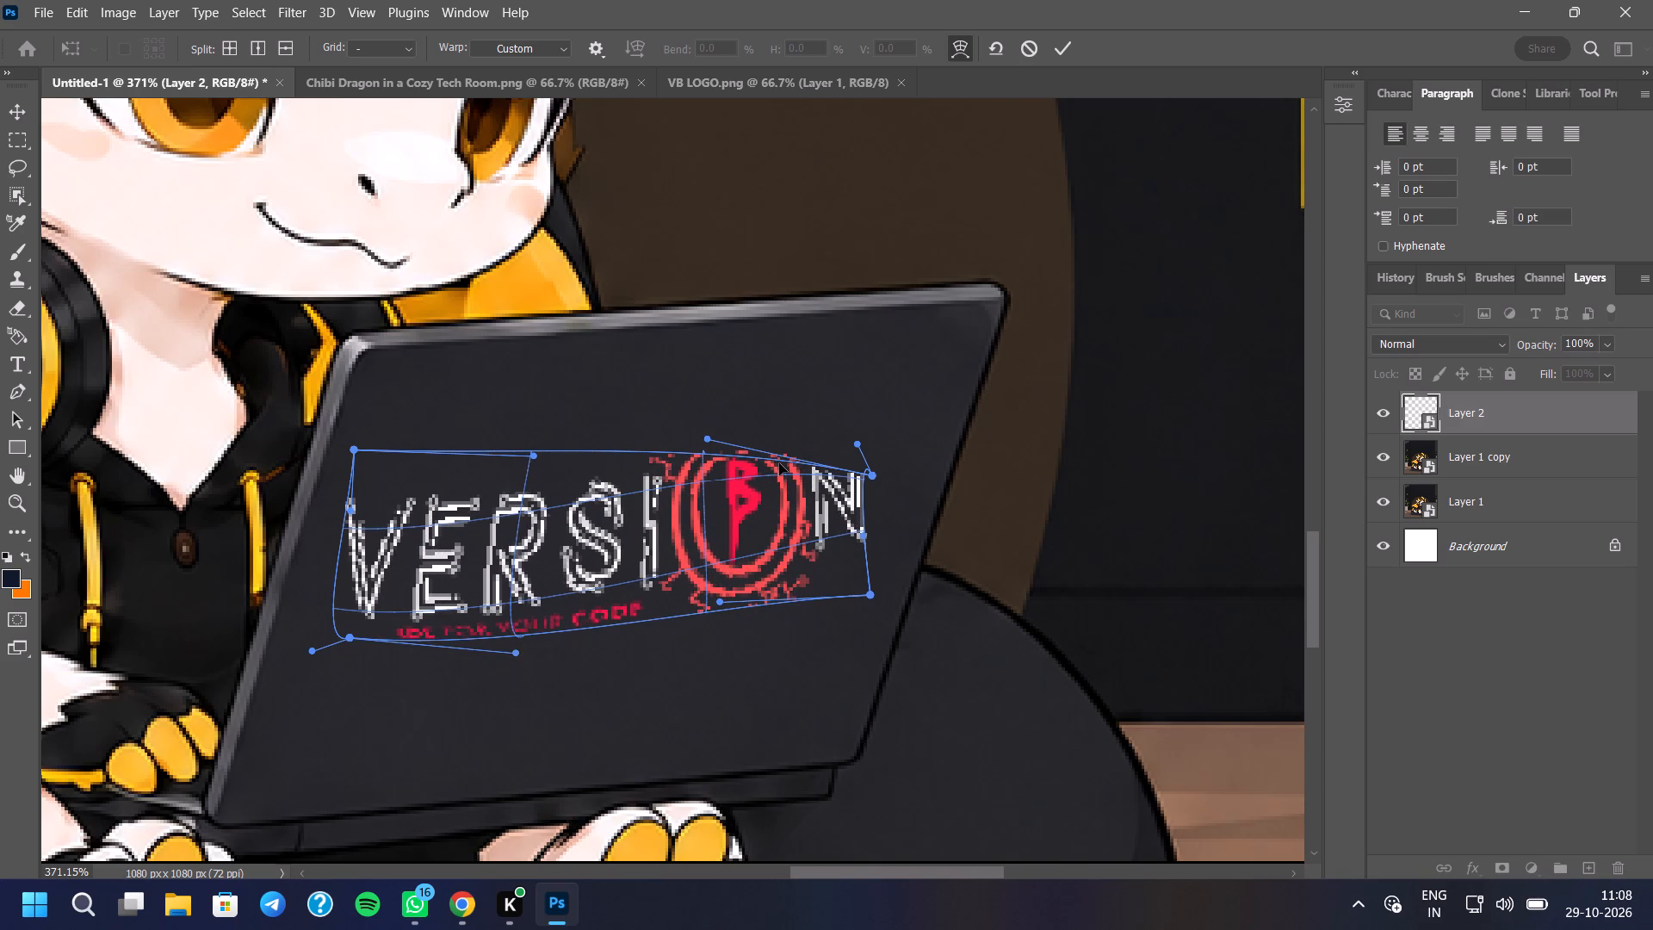
Stretch the warp's upper edge above the emblem upward, ease it back down, and shift the letters E to I toward the N.
left_click_drag(779, 463, 777, 395)
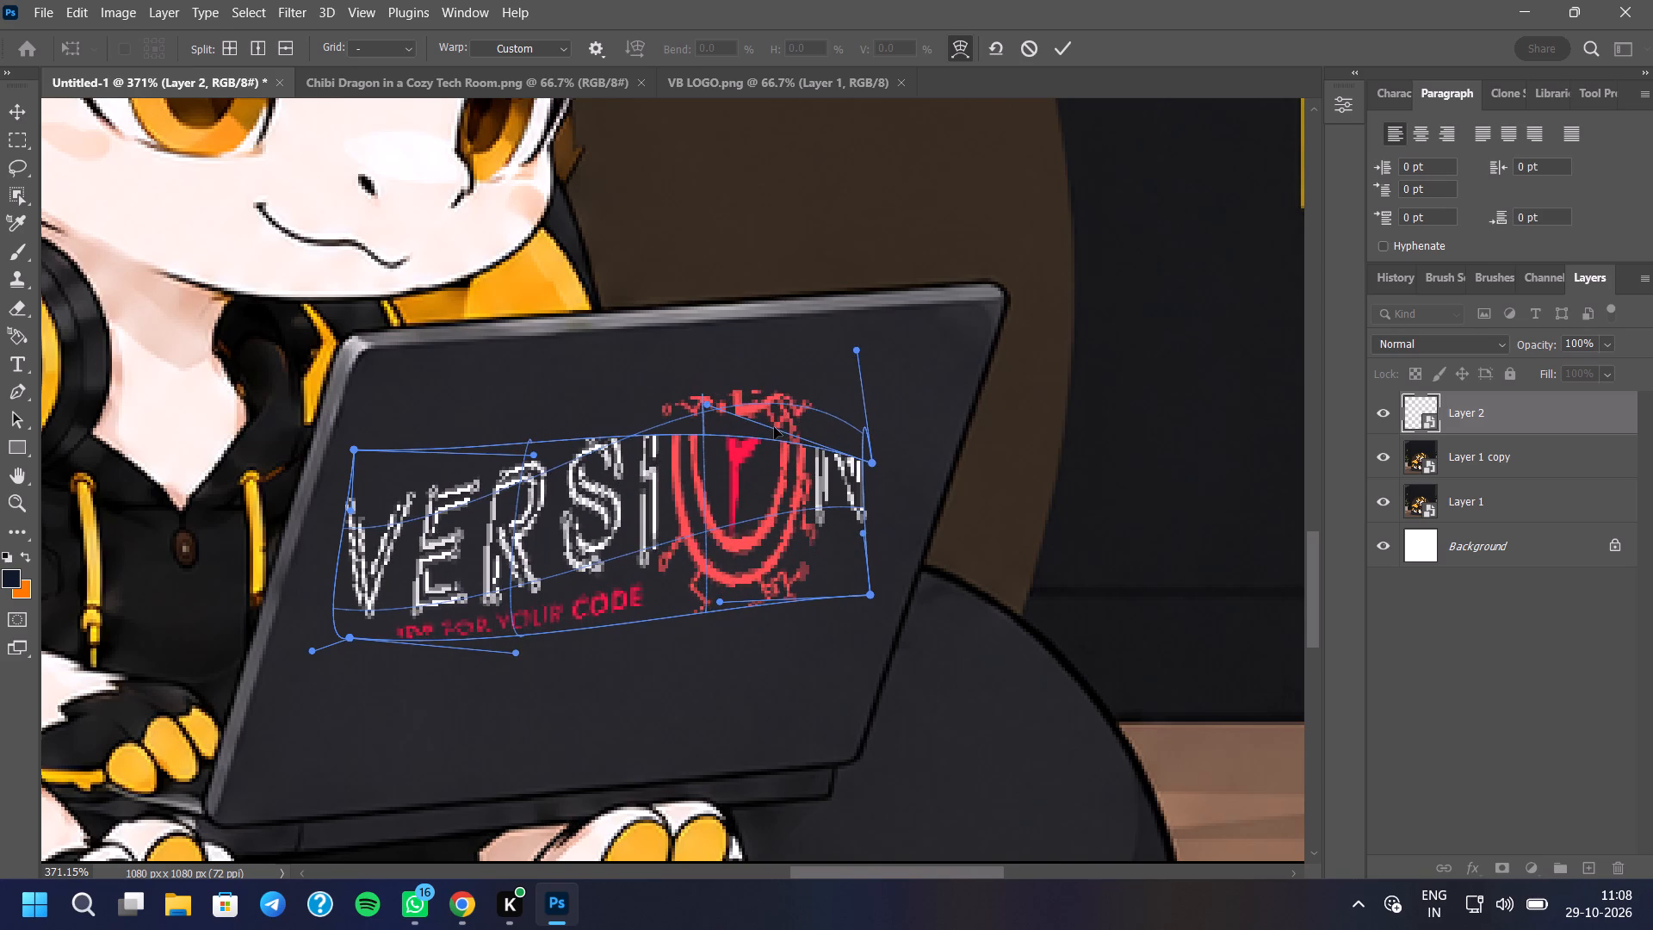
left_click_drag(772, 438, 796, 355)
left_click_drag(776, 403, 771, 486)
left_click(769, 464)
left_click_drag(568, 503, 531, 503)
left_click_drag(478, 504, 514, 496)
left_click_drag(738, 418, 734, 461)
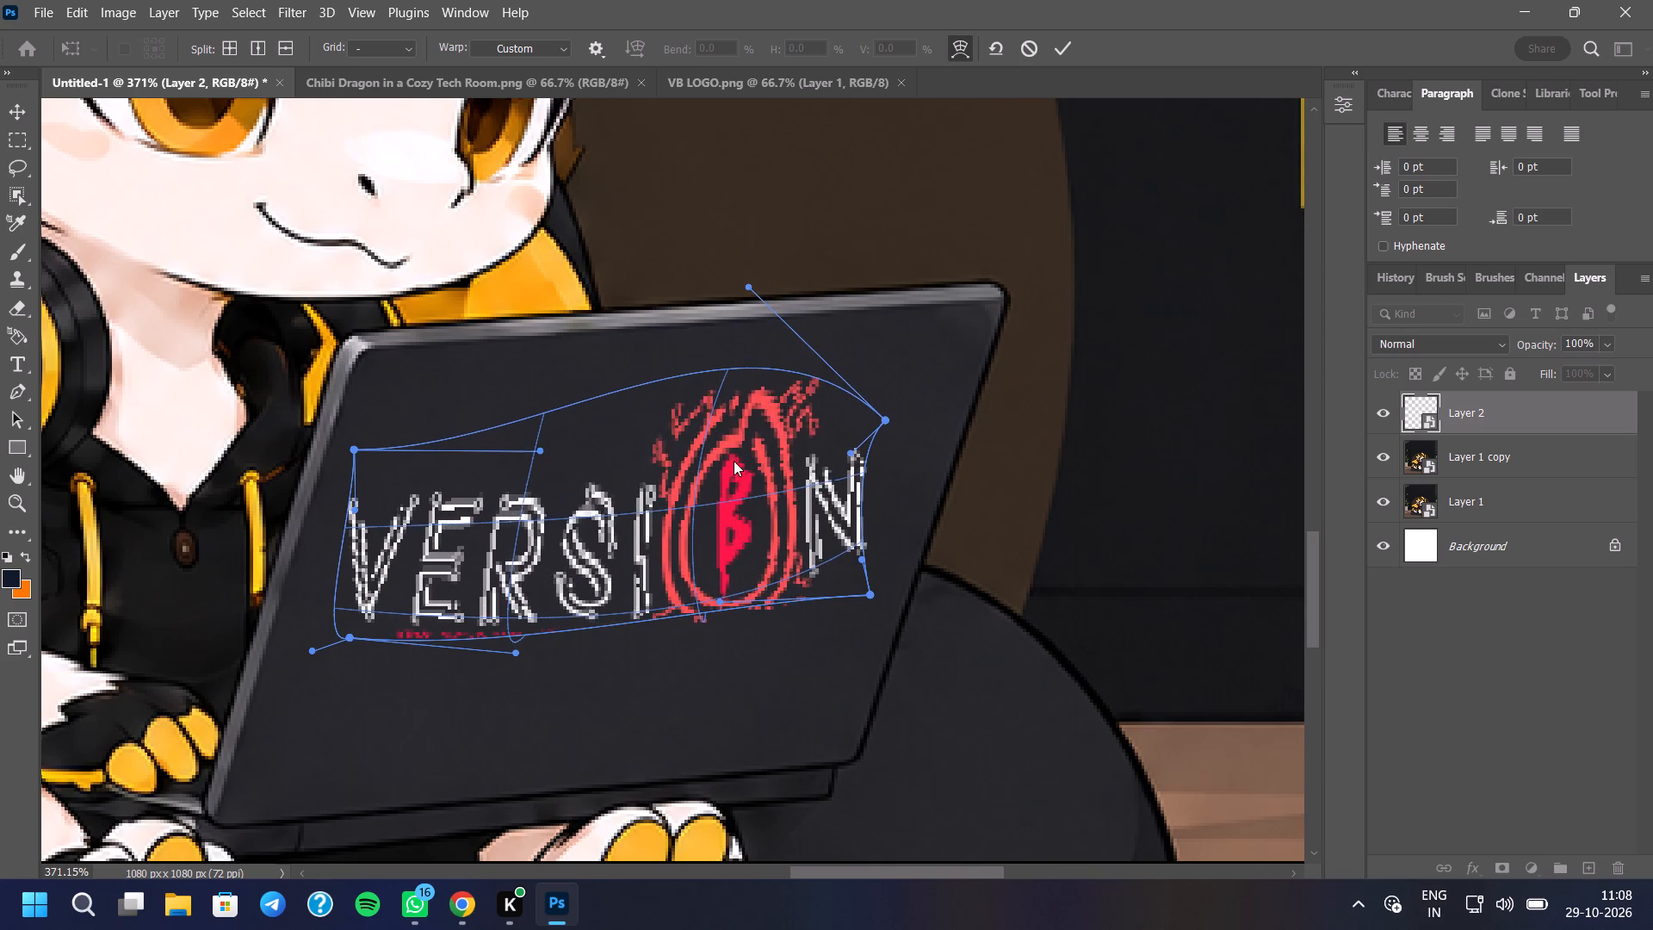
left_click_drag(734, 461, 734, 471)
left_click_drag(740, 431, 737, 472)
left_click_drag(745, 383, 741, 403)
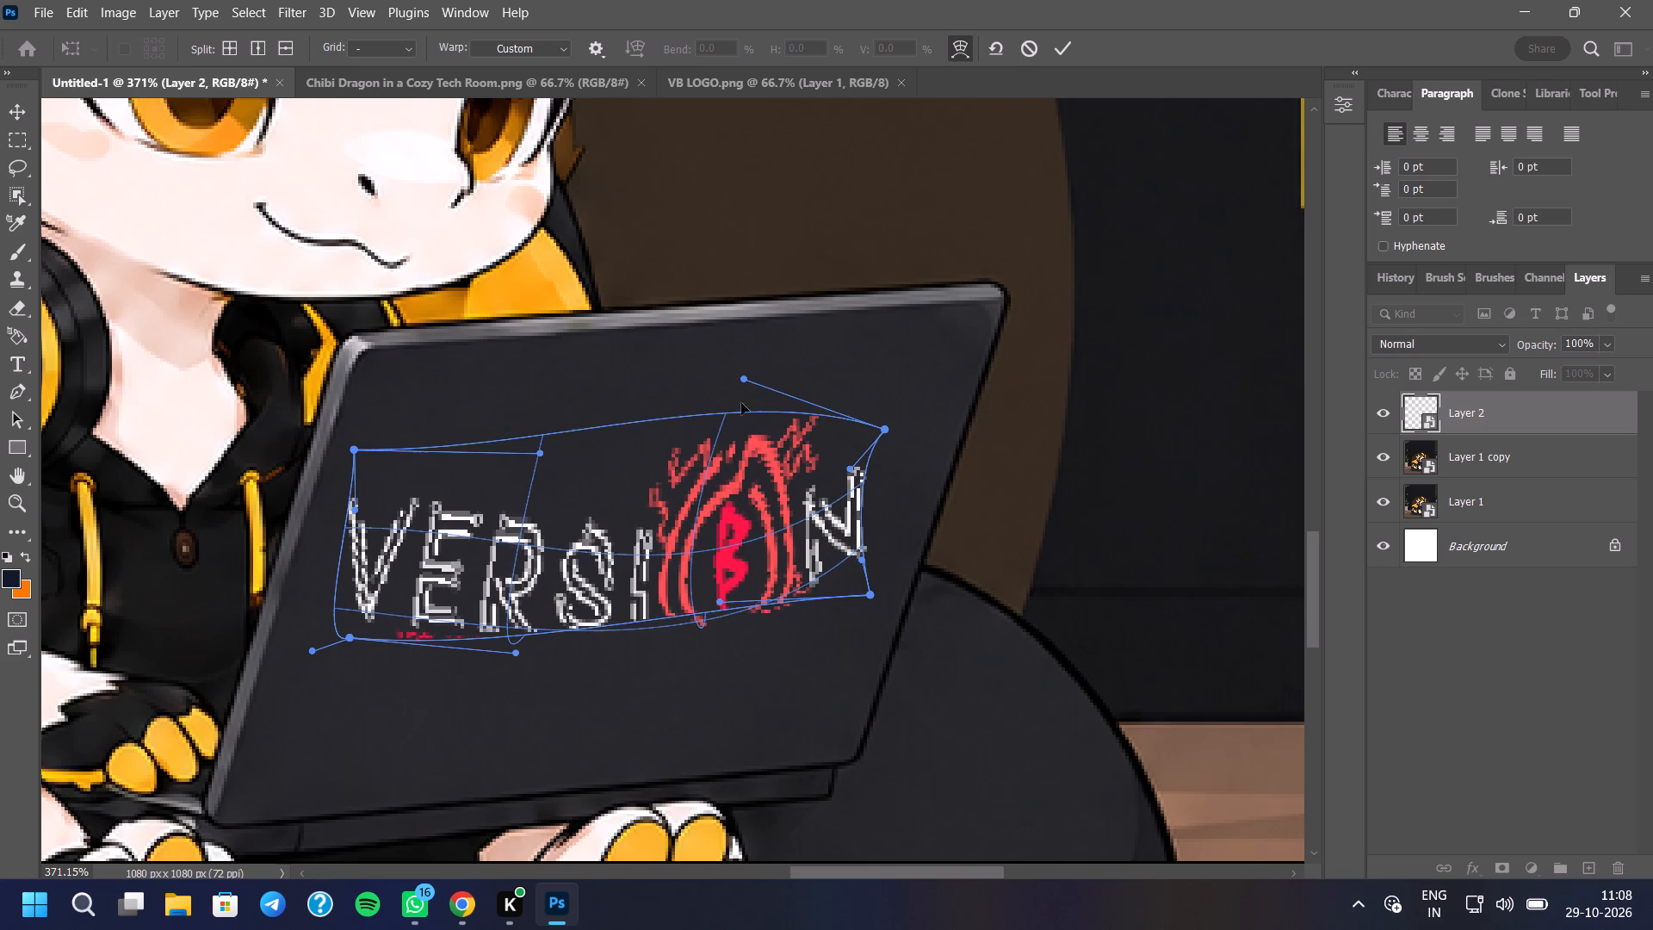
left_click_drag(741, 403, 741, 411)
left_click_drag(752, 431, 747, 476)
left_click_drag(641, 509, 641, 480)
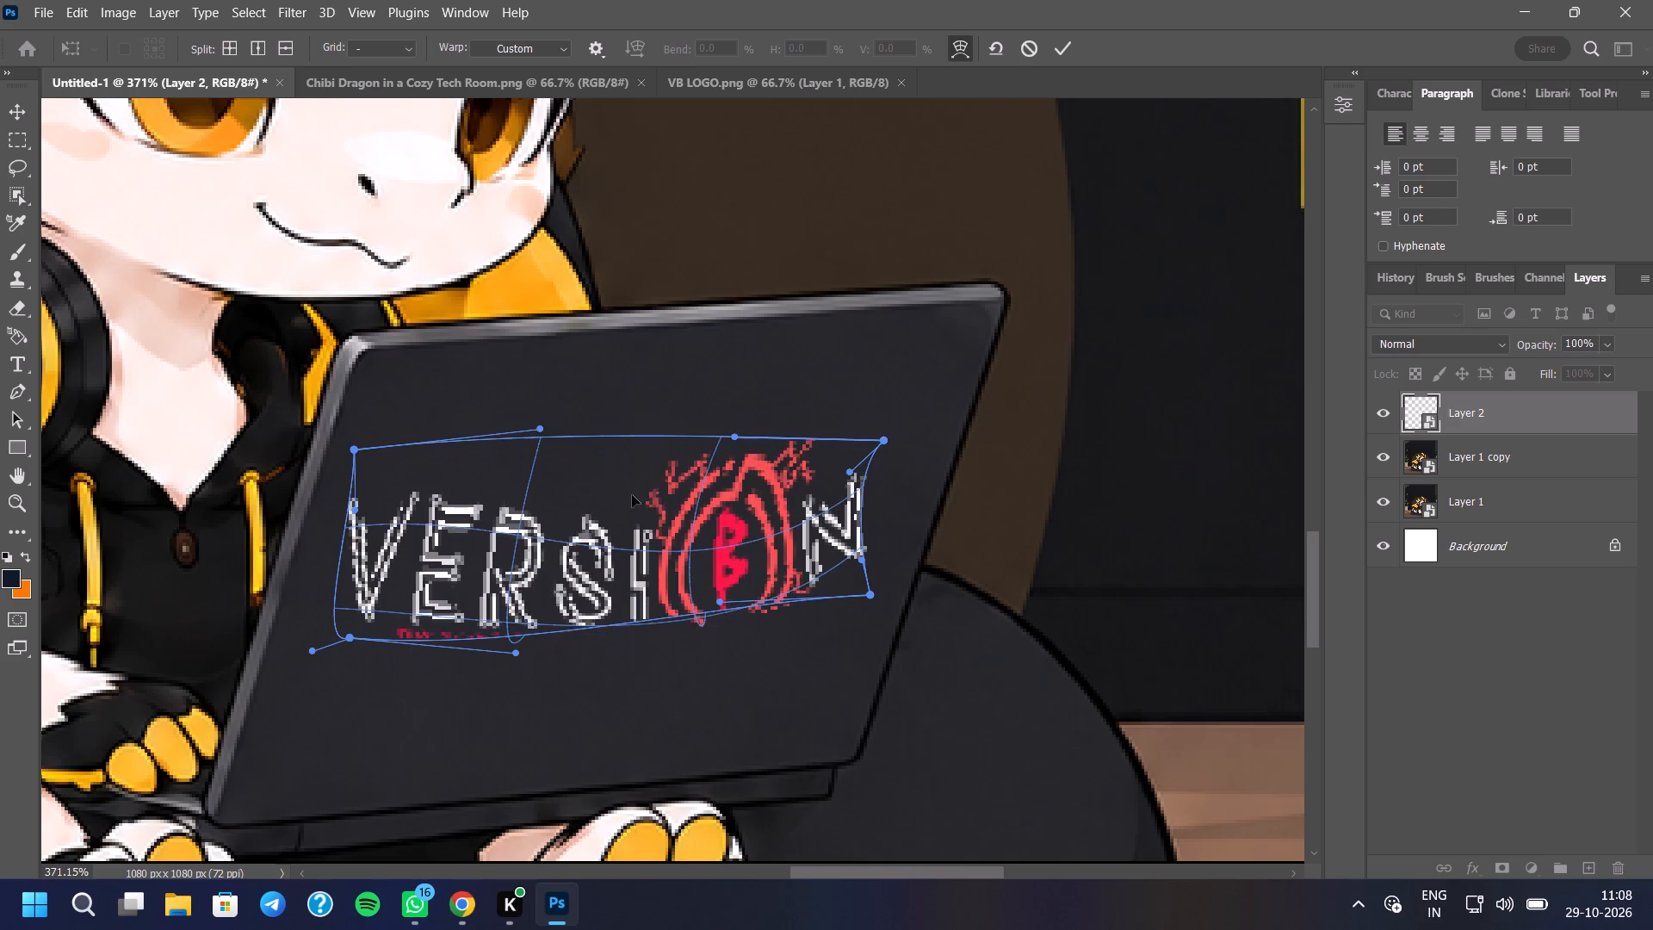
left_click_drag(624, 508, 635, 473)
left_click(628, 498)
left_click_drag(479, 521, 507, 530)
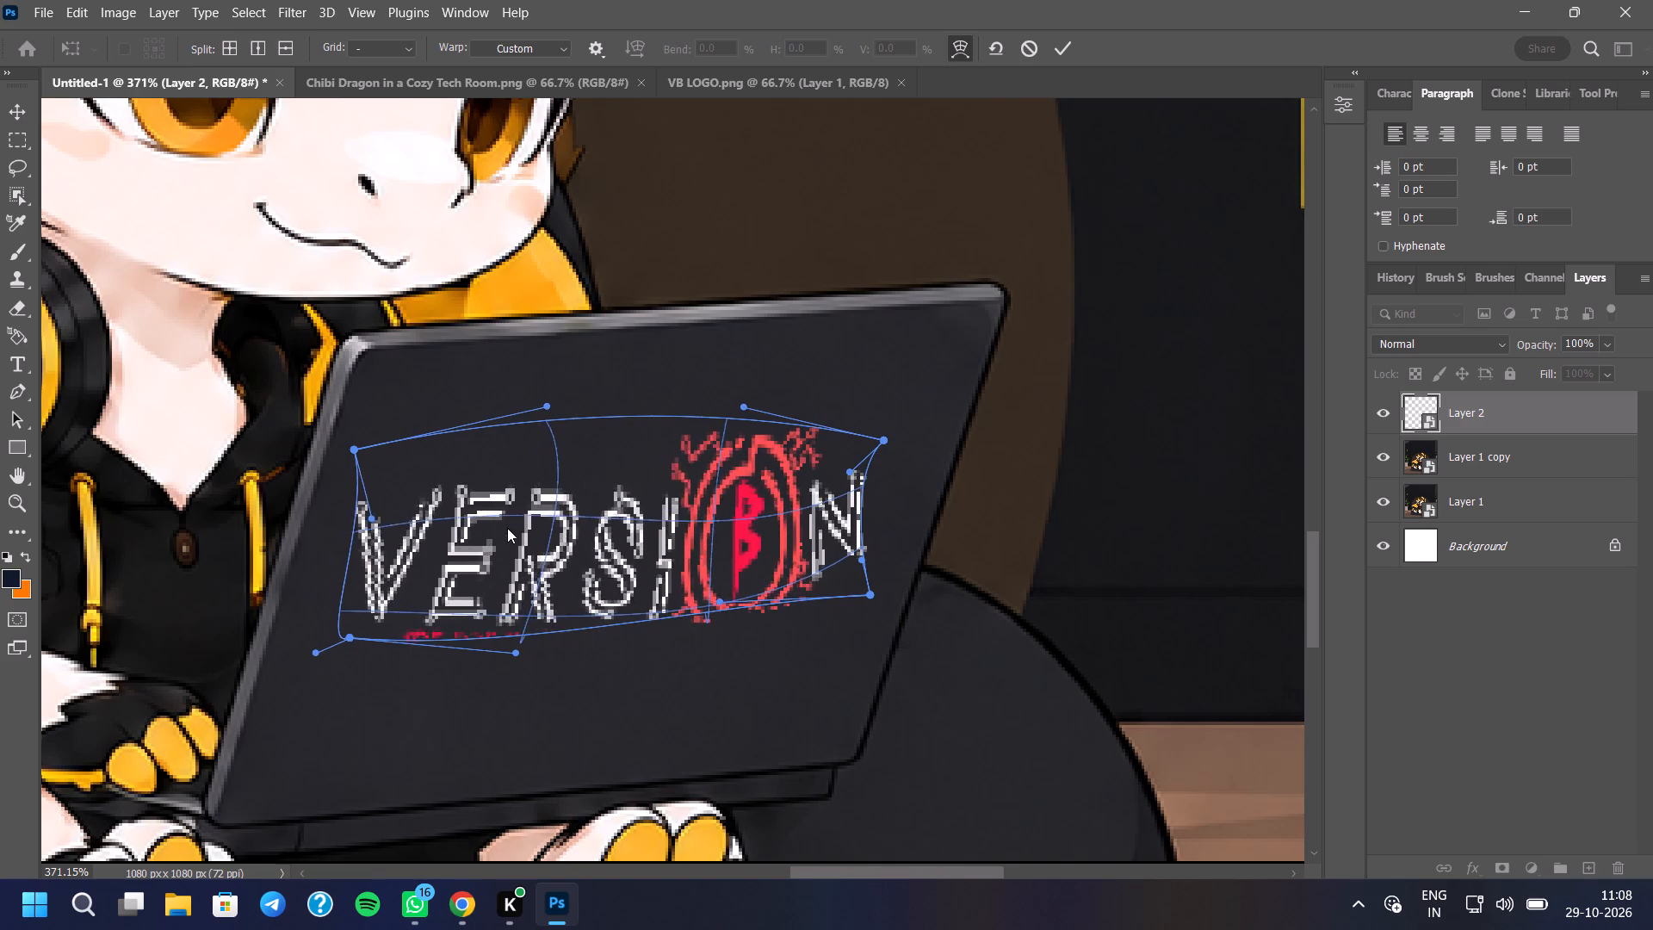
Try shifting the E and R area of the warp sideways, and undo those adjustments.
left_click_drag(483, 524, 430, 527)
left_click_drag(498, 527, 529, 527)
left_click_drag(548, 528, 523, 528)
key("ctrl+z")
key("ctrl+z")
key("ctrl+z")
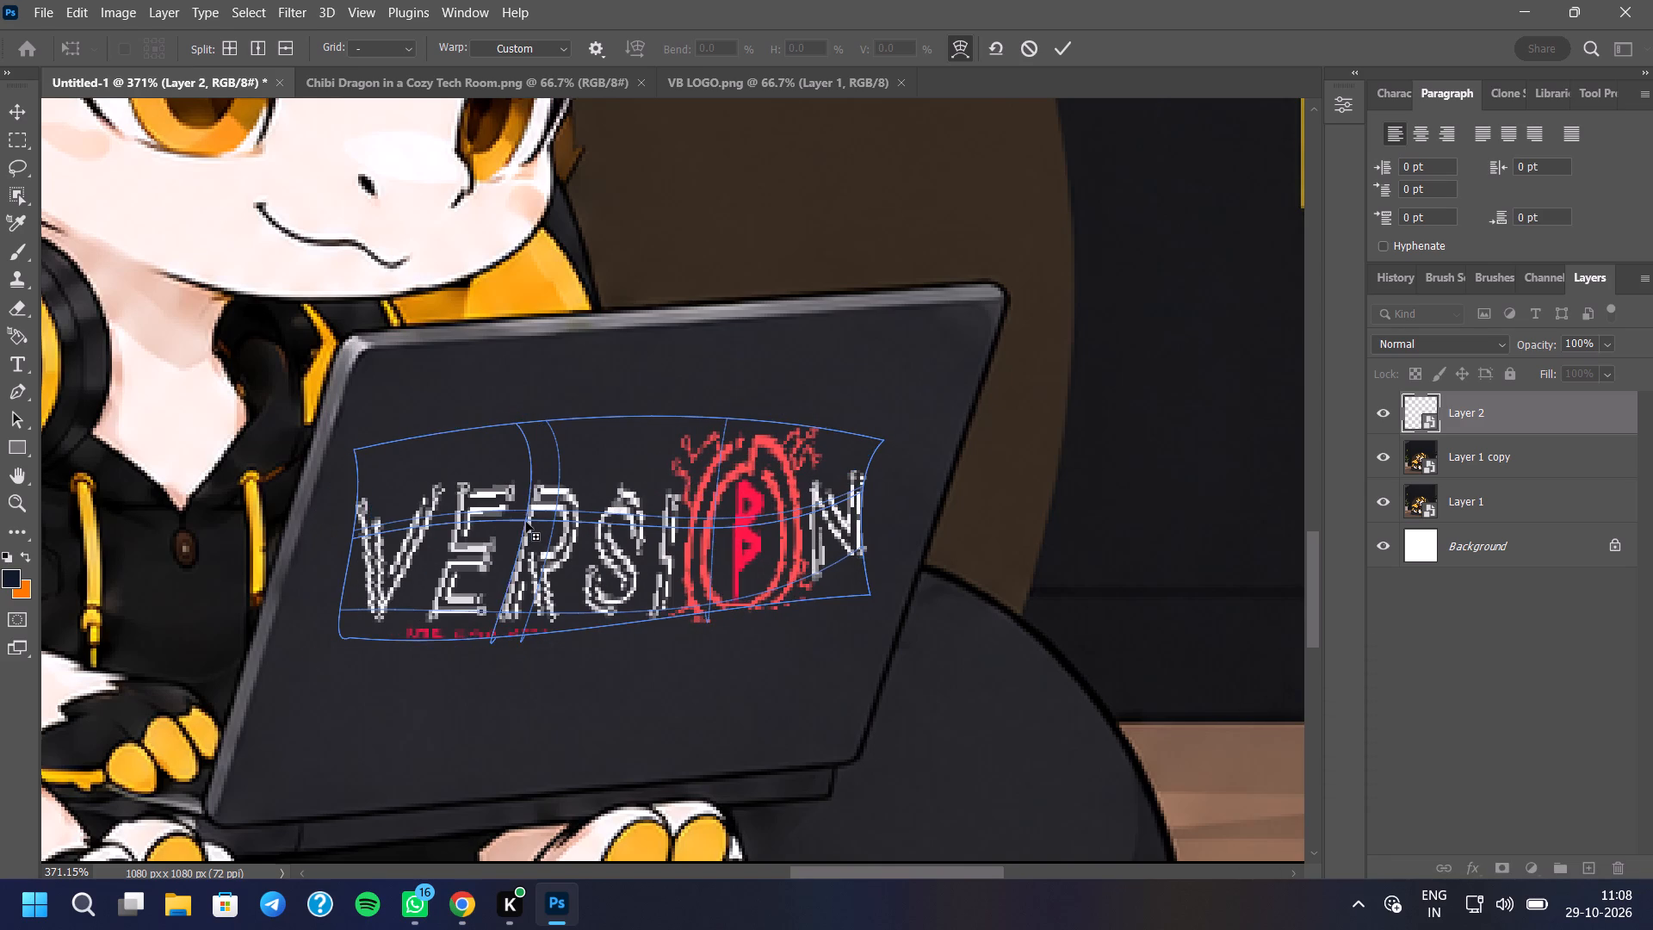
Flatten the warp's upper edge from above the R to the emblem, pulling its bulge down toward a straight line.
left_click_drag(528, 426, 510, 453)
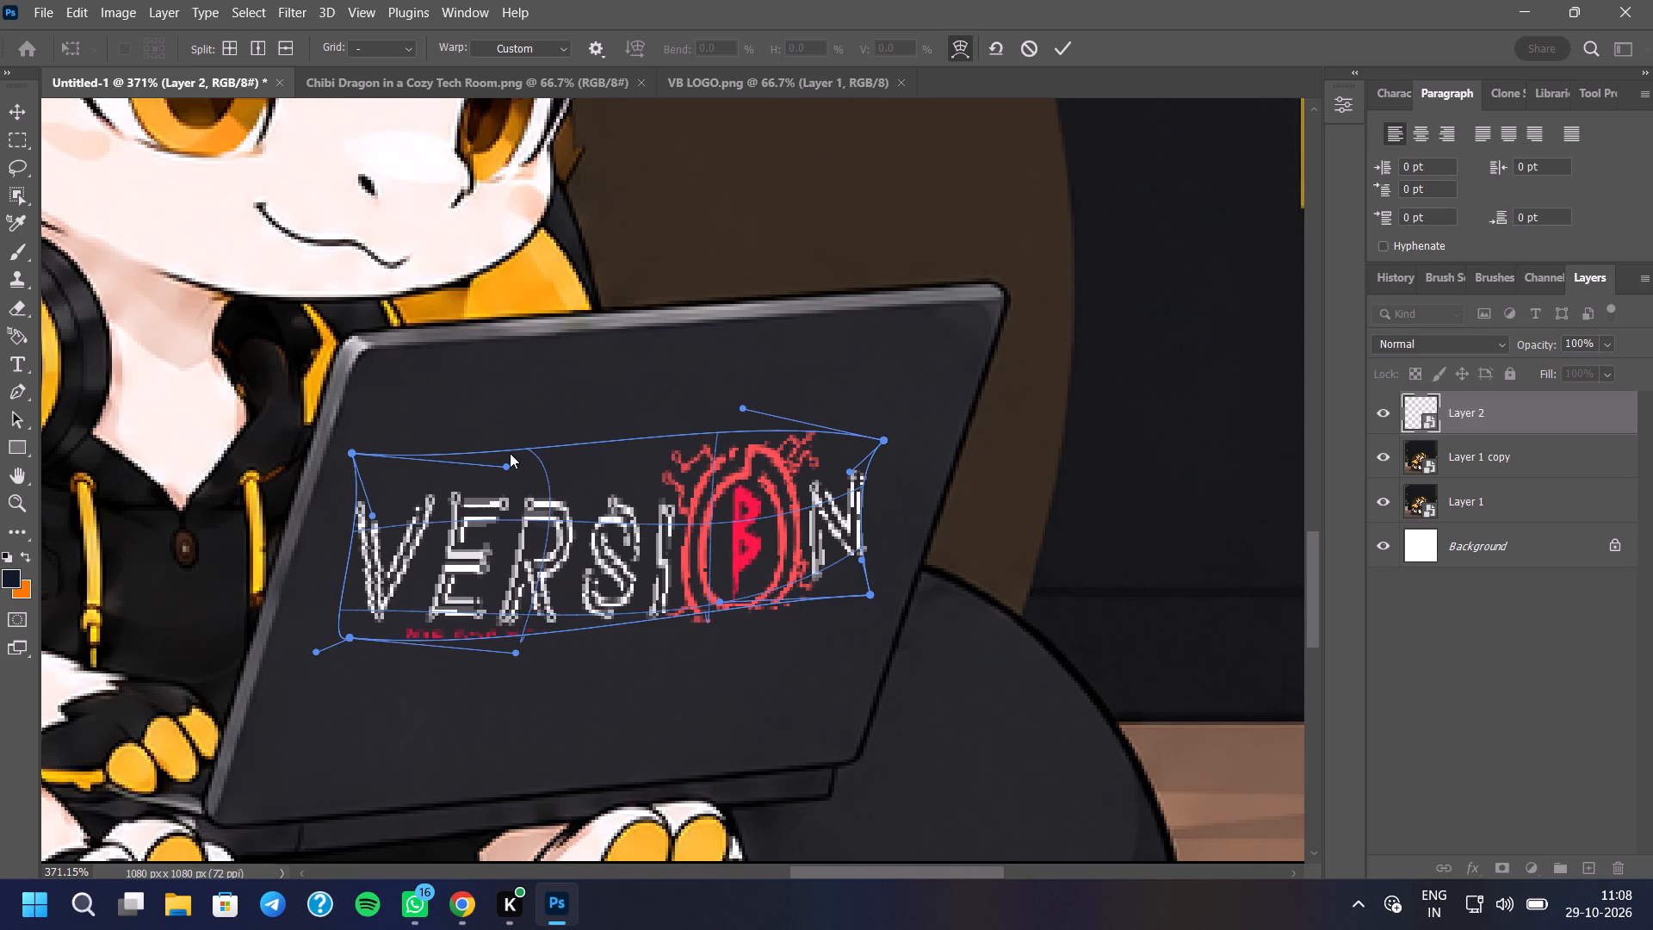
left_click_drag(510, 453, 508, 453)
left_click_drag(540, 469, 523, 474)
left_click(540, 475)
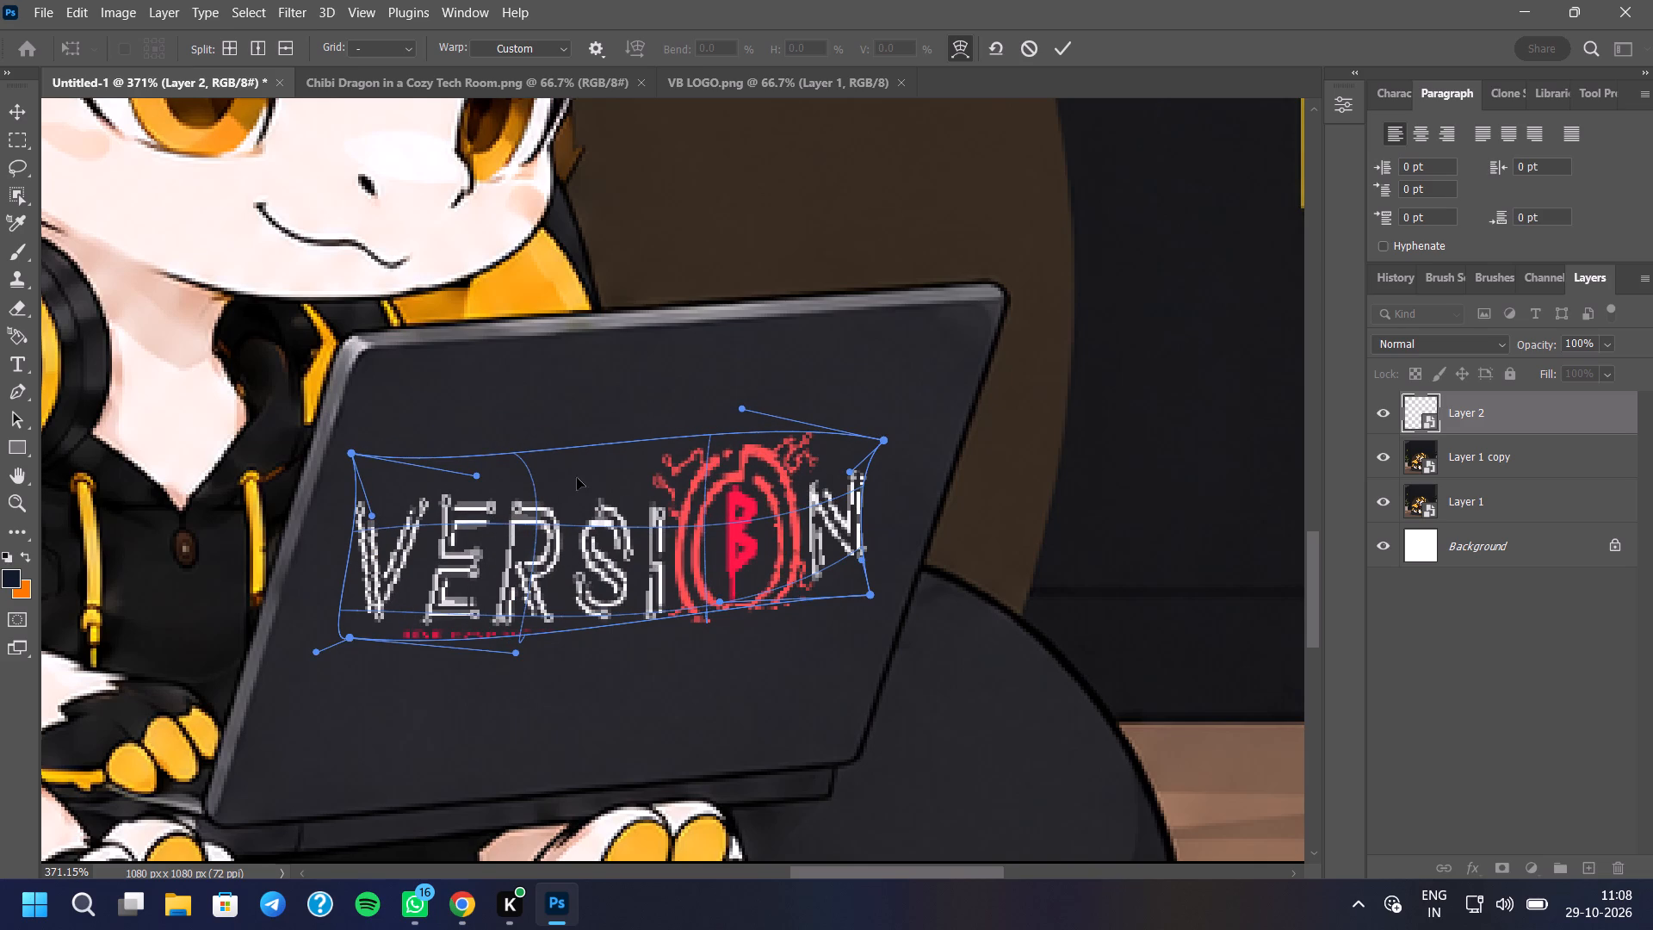
left_click_drag(609, 505, 600, 492)
left_click_drag(708, 449, 706, 457)
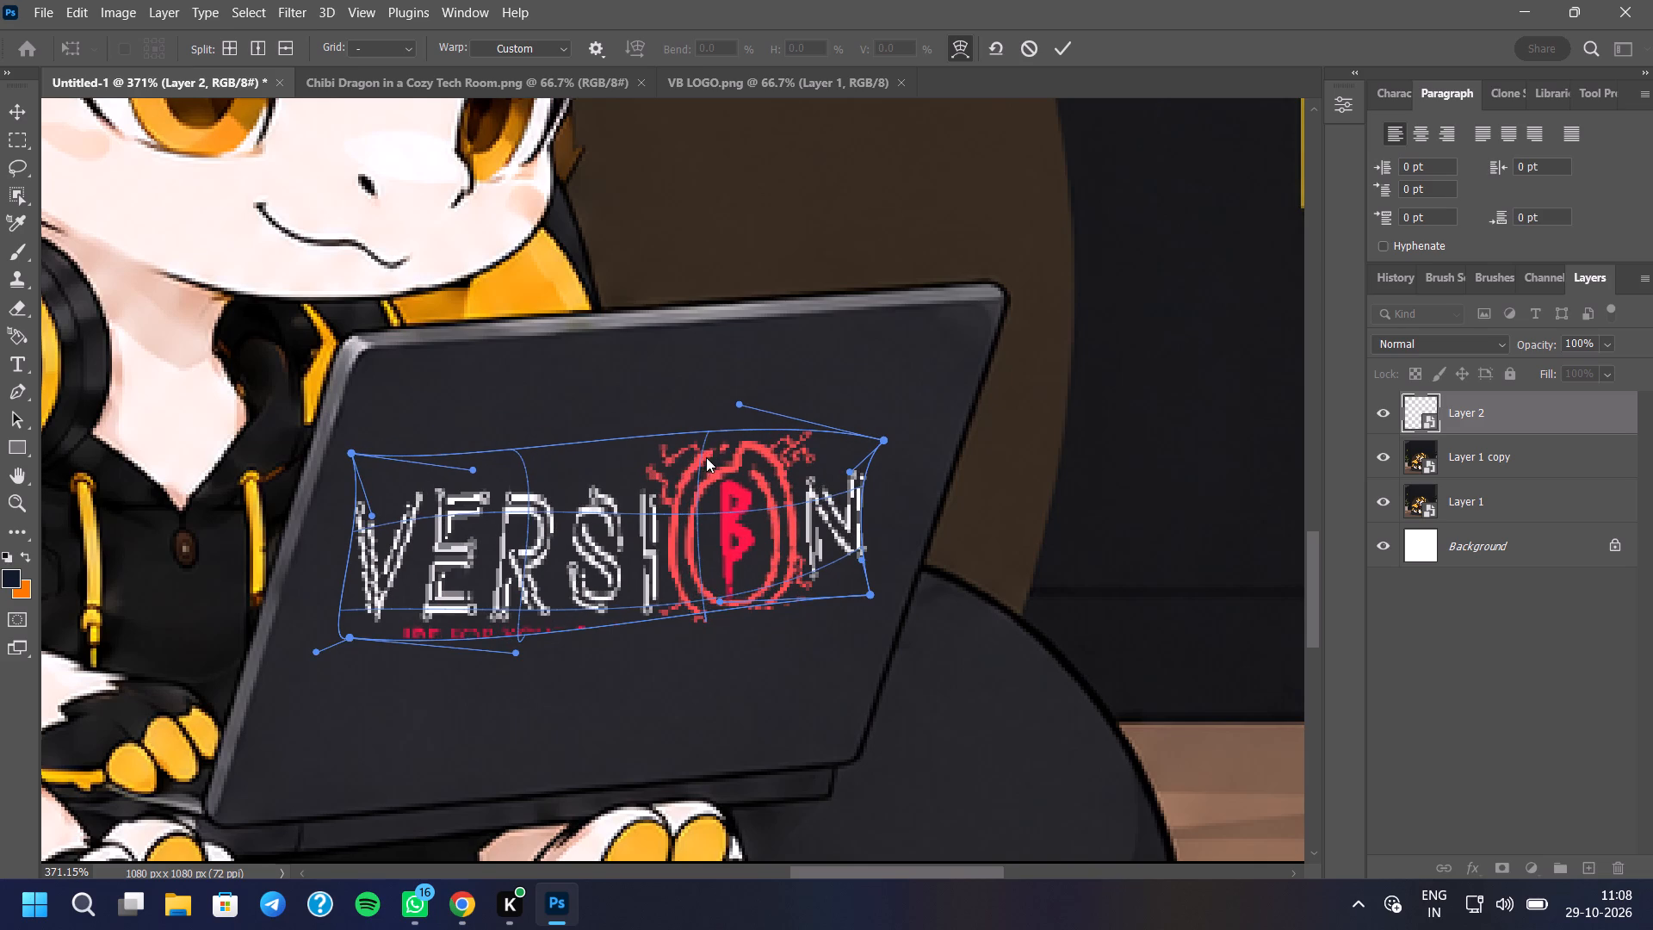
left_click_drag(706, 457, 706, 461)
left_click_drag(706, 461, 703, 470)
left_click(617, 482)
left_click(600, 490)
left_click(628, 488)
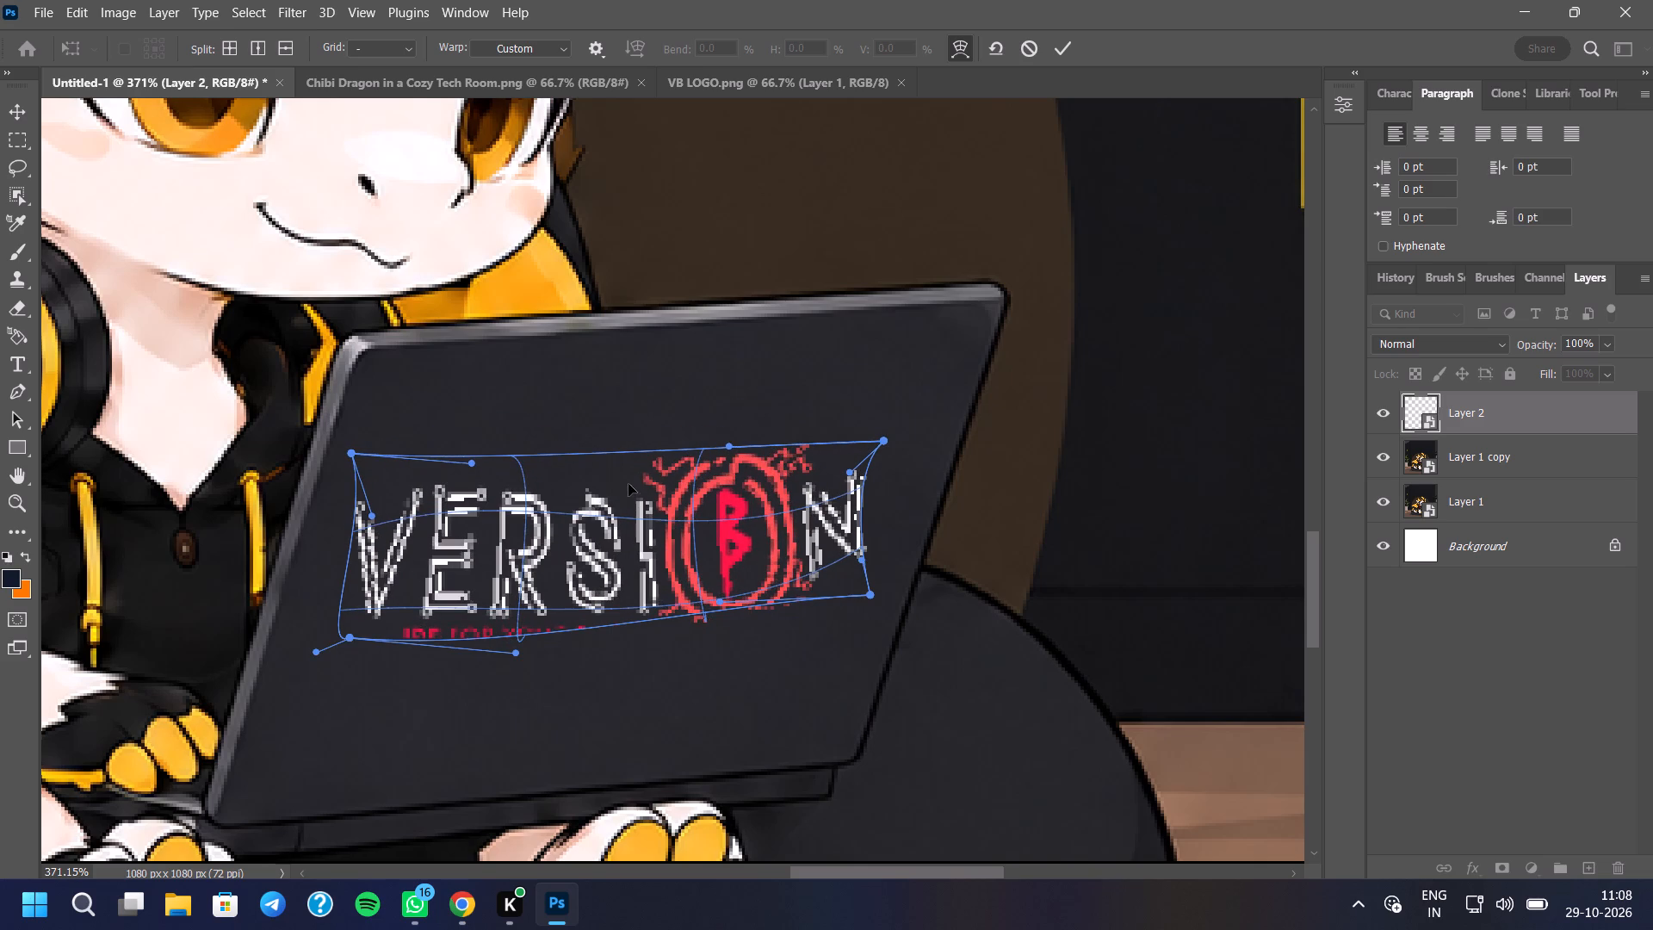
Pull the logo's upper corner by the V outward and slightly down, and lift the tops of the letters R to I.
left_click(431, 501)
left_click(435, 502)
left_click(362, 506)
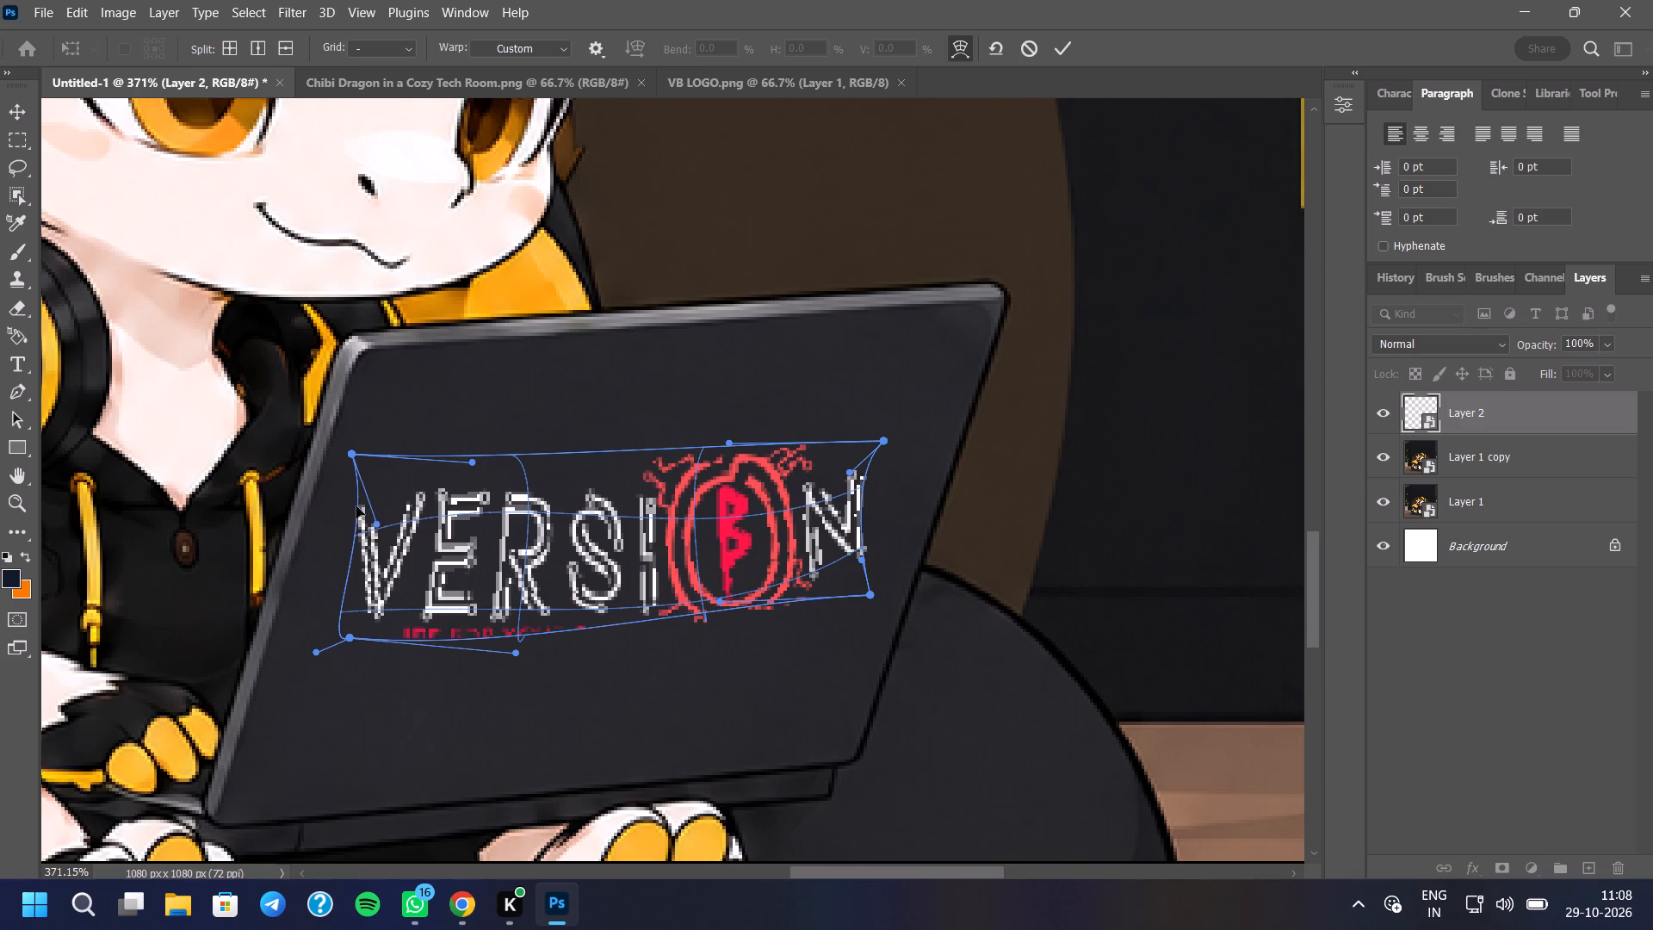
left_click_drag(356, 506, 343, 512)
left_click_drag(439, 488, 439, 499)
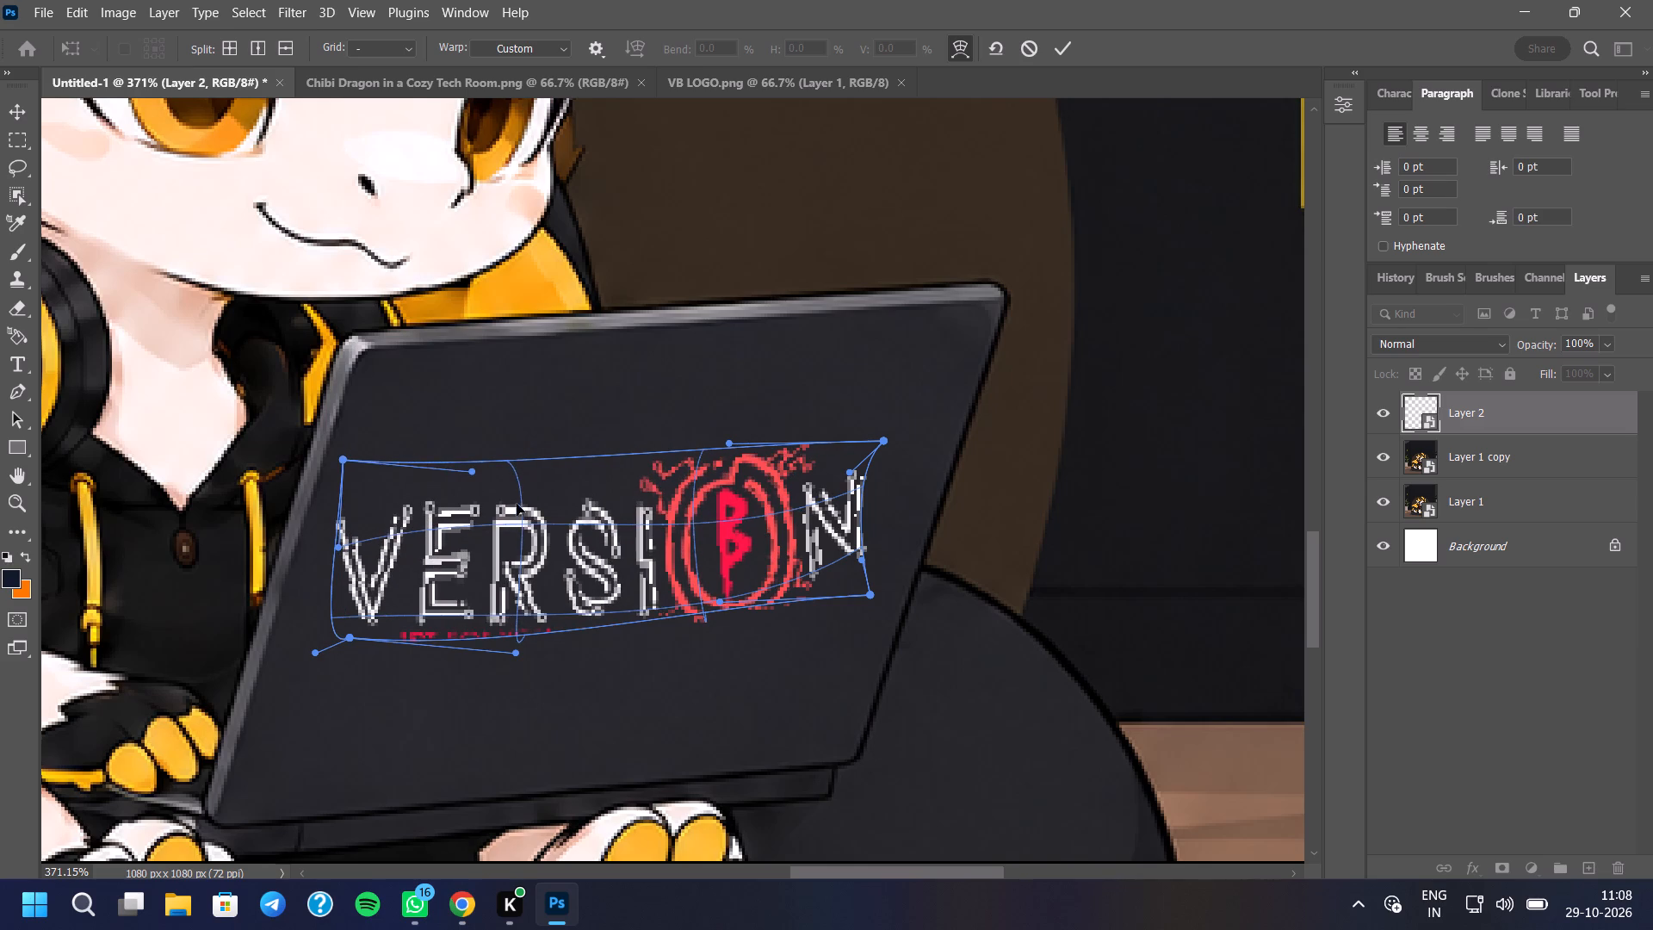
left_click_drag(542, 501, 543, 489)
left_click_drag(635, 483, 616, 474)
left_click_drag(635, 474, 653, 480)
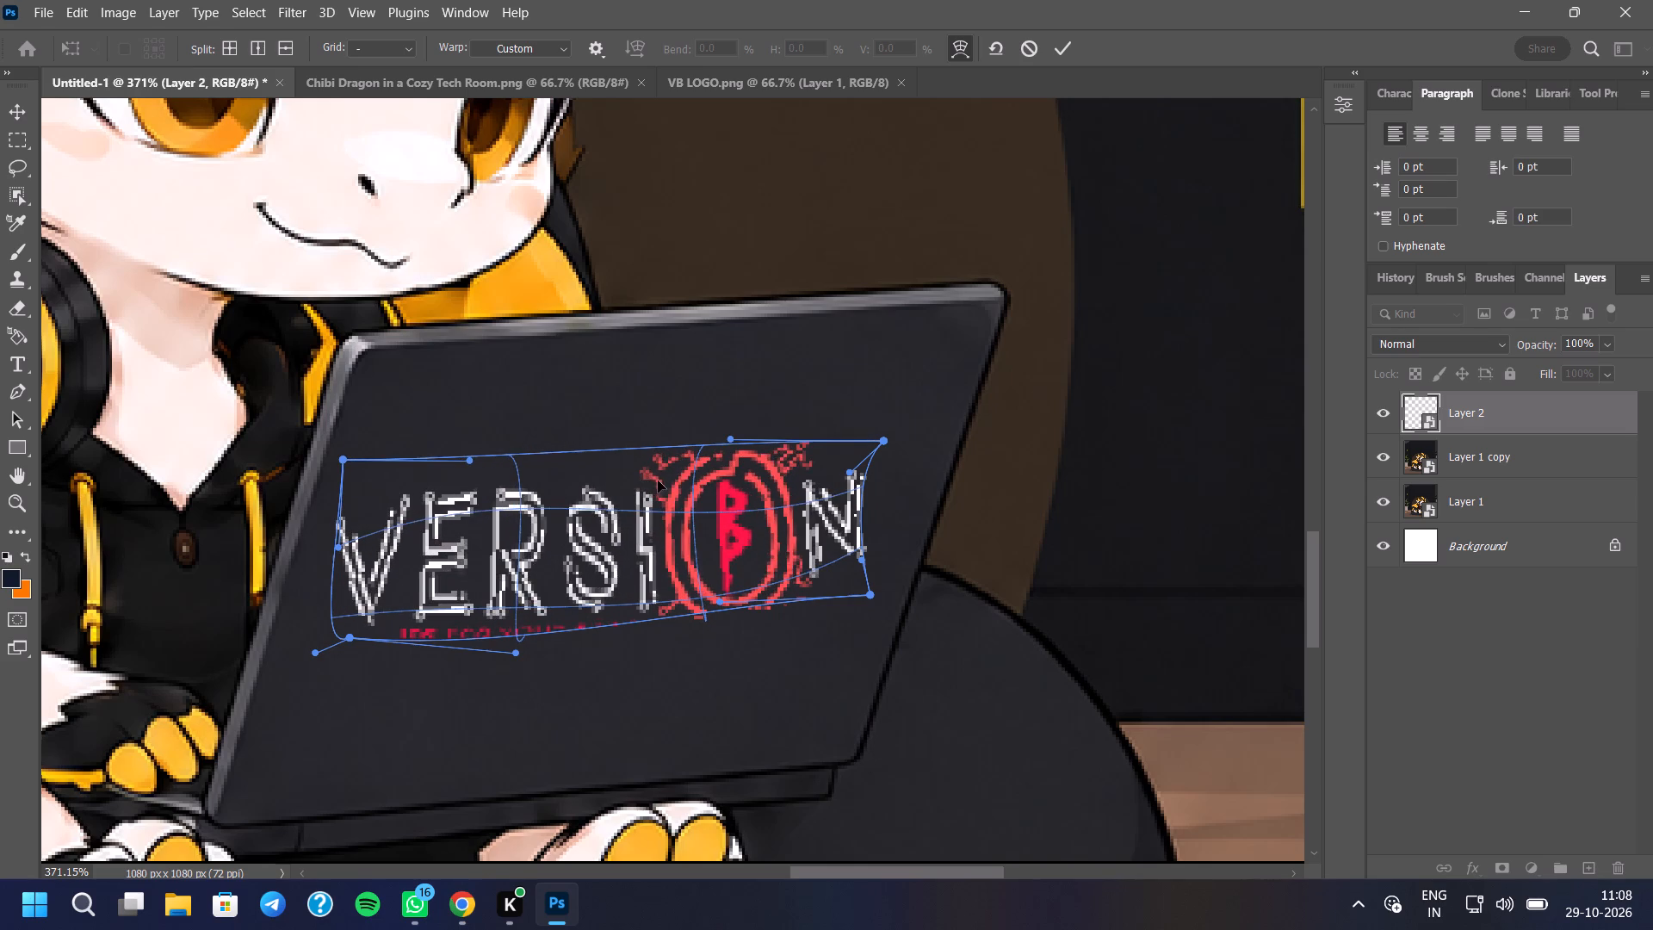
left_click_drag(651, 480, 643, 478)
left_click(647, 480)
Fine-tune the warp around the tops of the E and R and apply the warp to the logo.
left_click(519, 586)
left_click(486, 494)
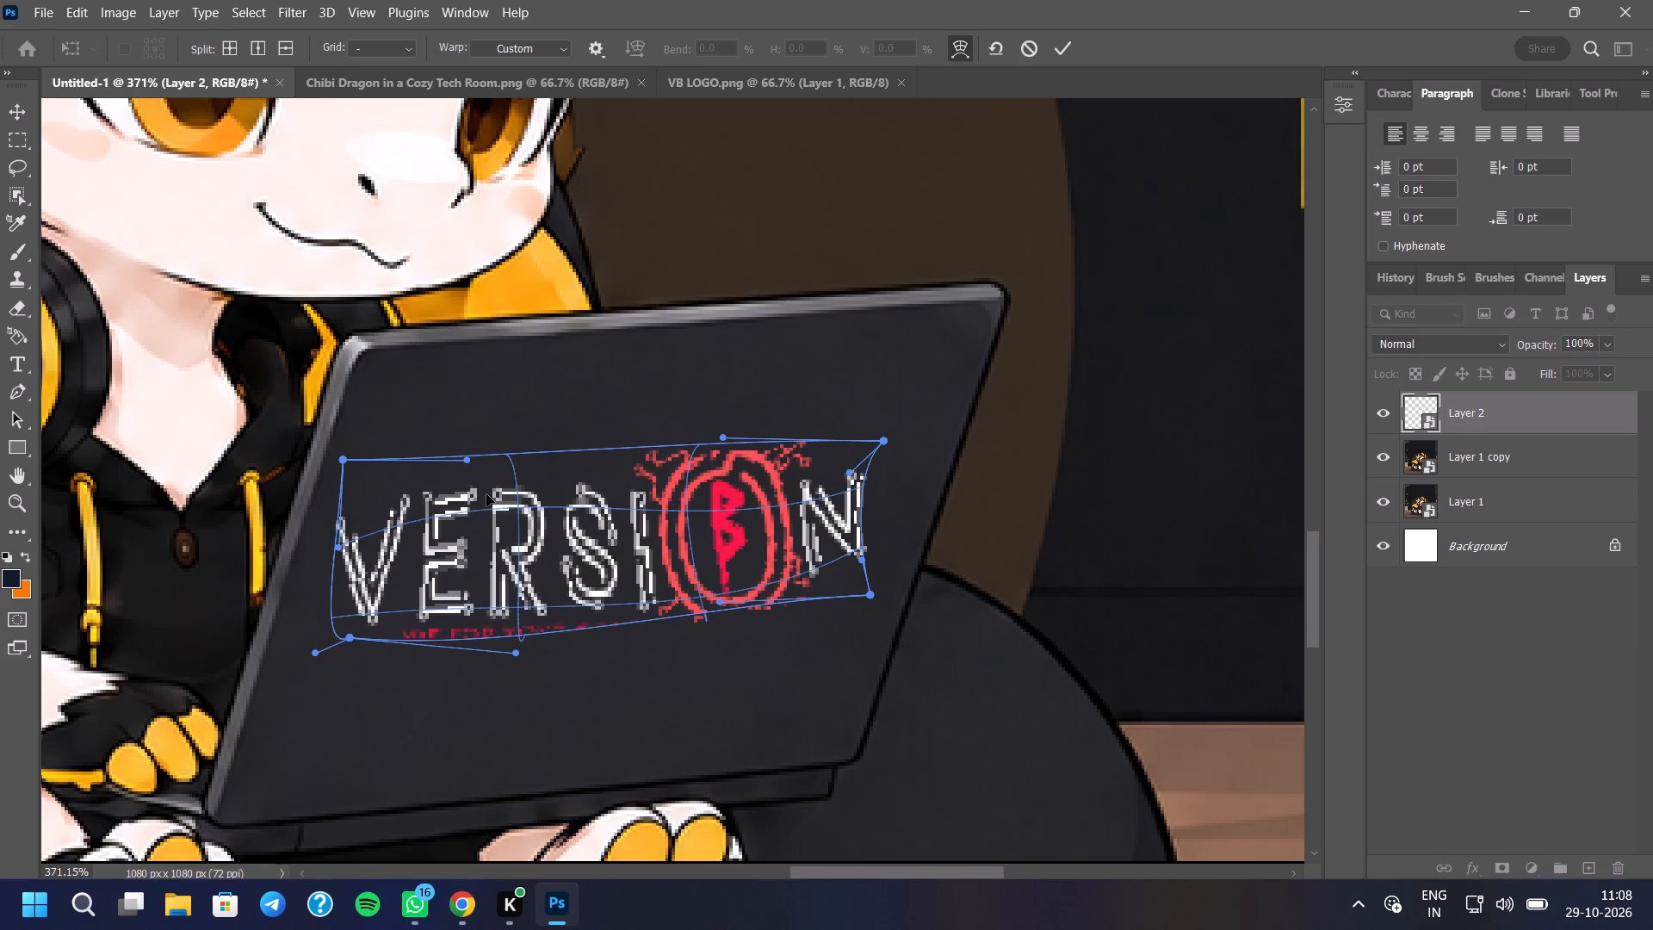
left_click_drag(487, 496, 498, 503)
left_click_drag(495, 495, 486, 493)
left_click(474, 493)
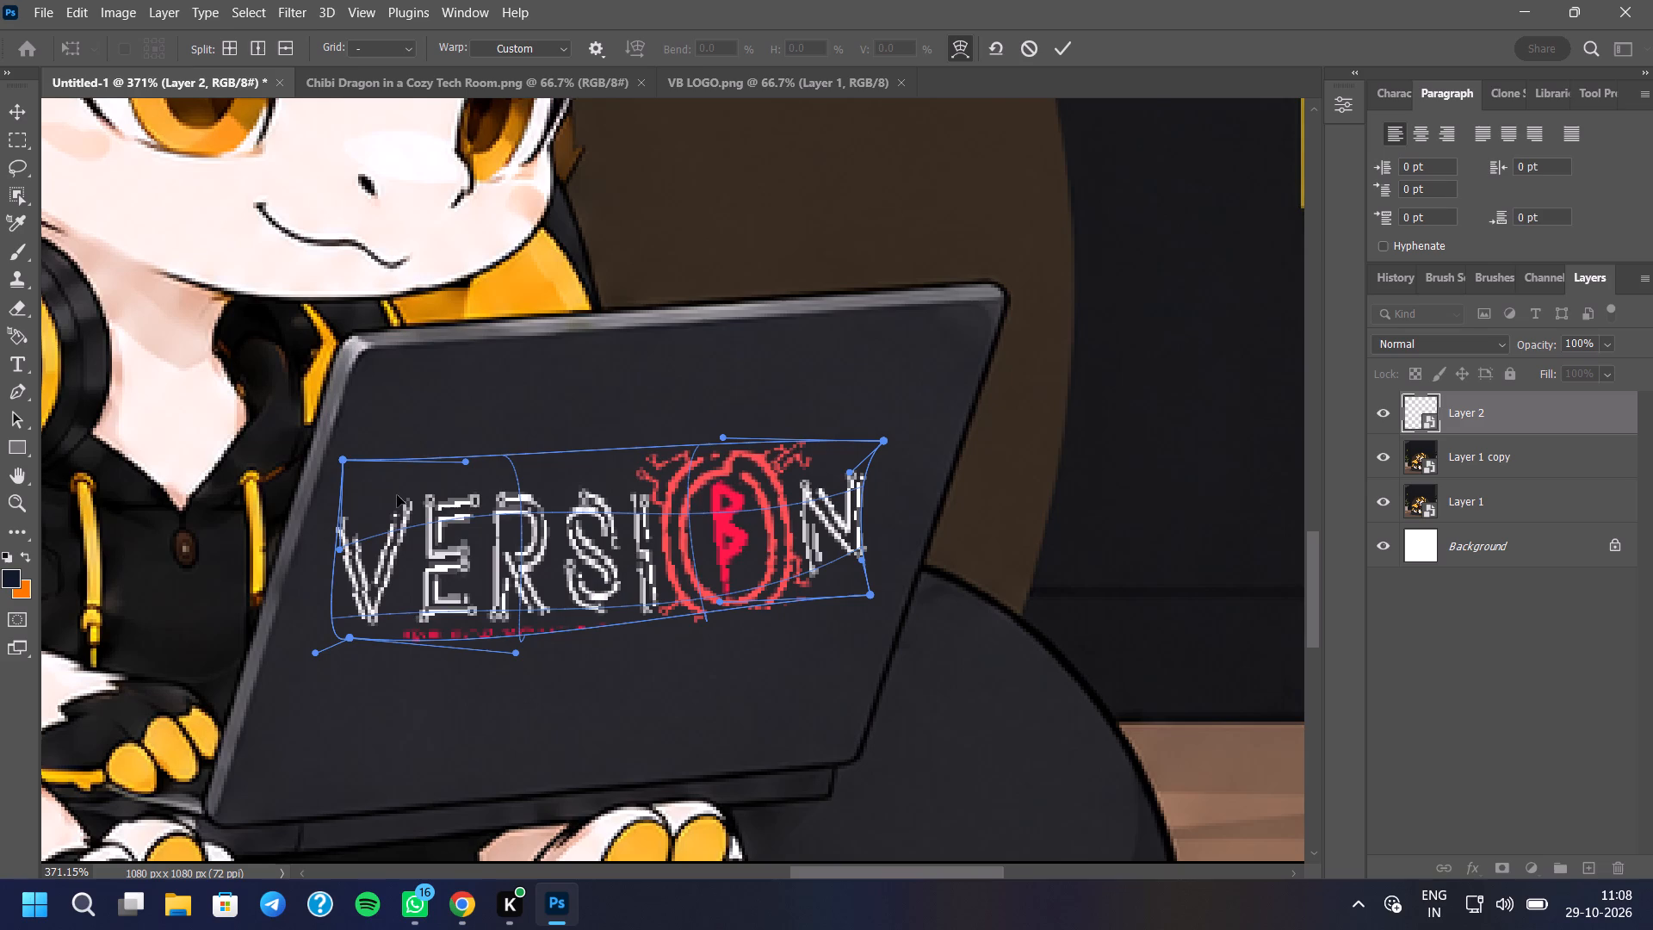
left_click(368, 498)
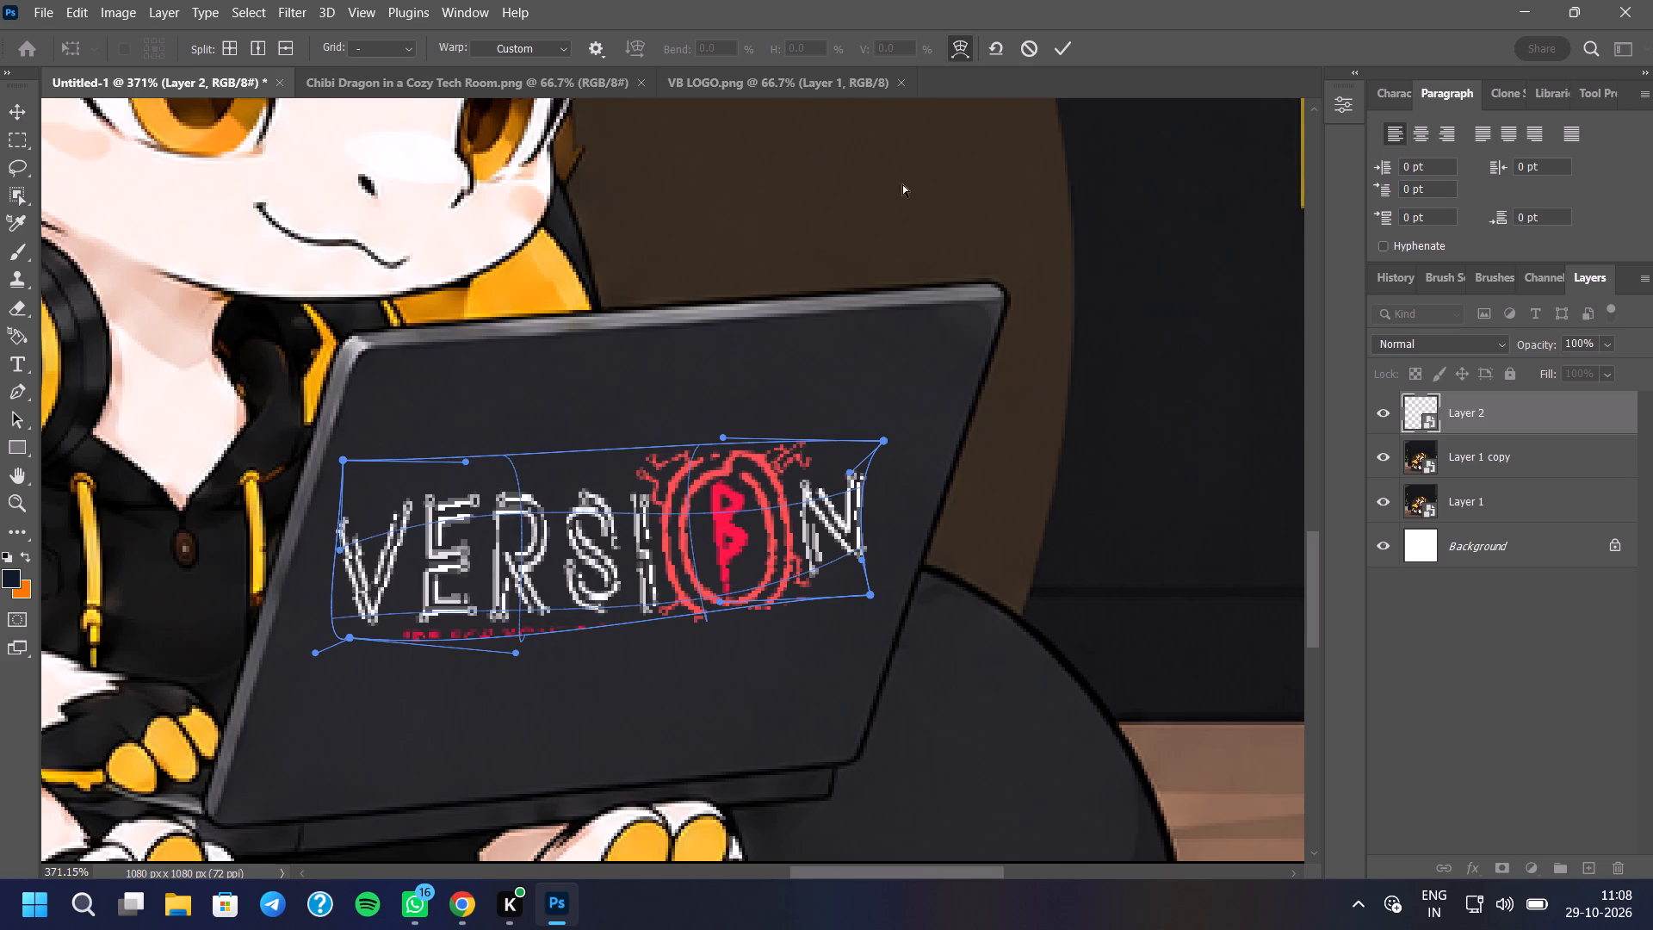
left_click(1074, 56)
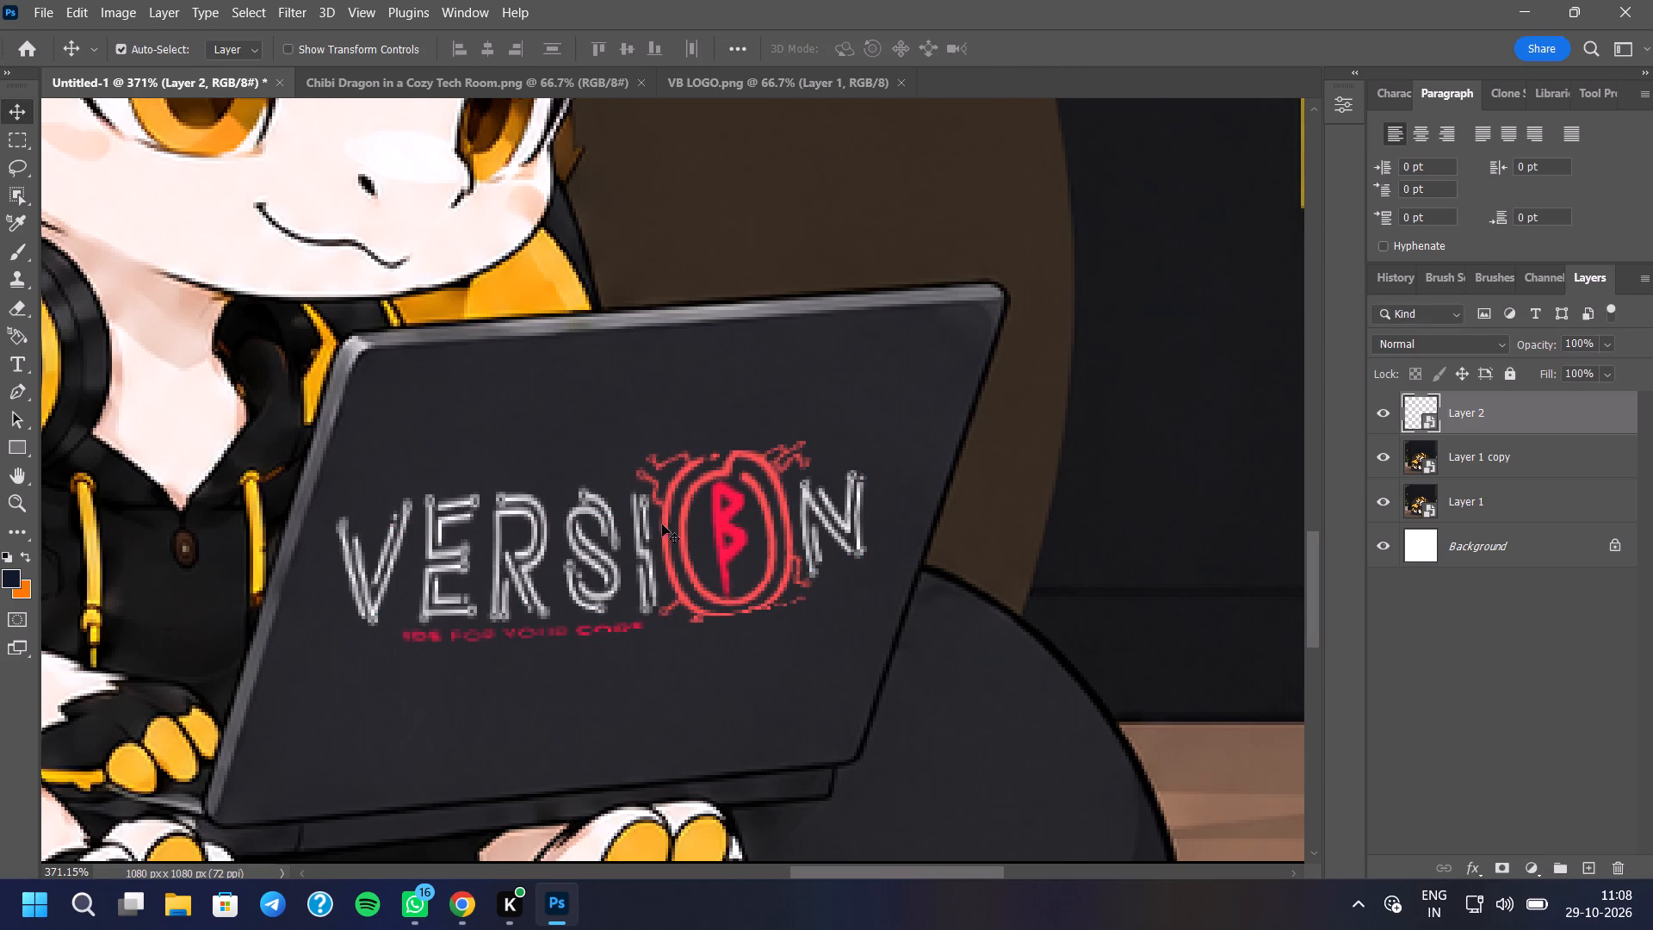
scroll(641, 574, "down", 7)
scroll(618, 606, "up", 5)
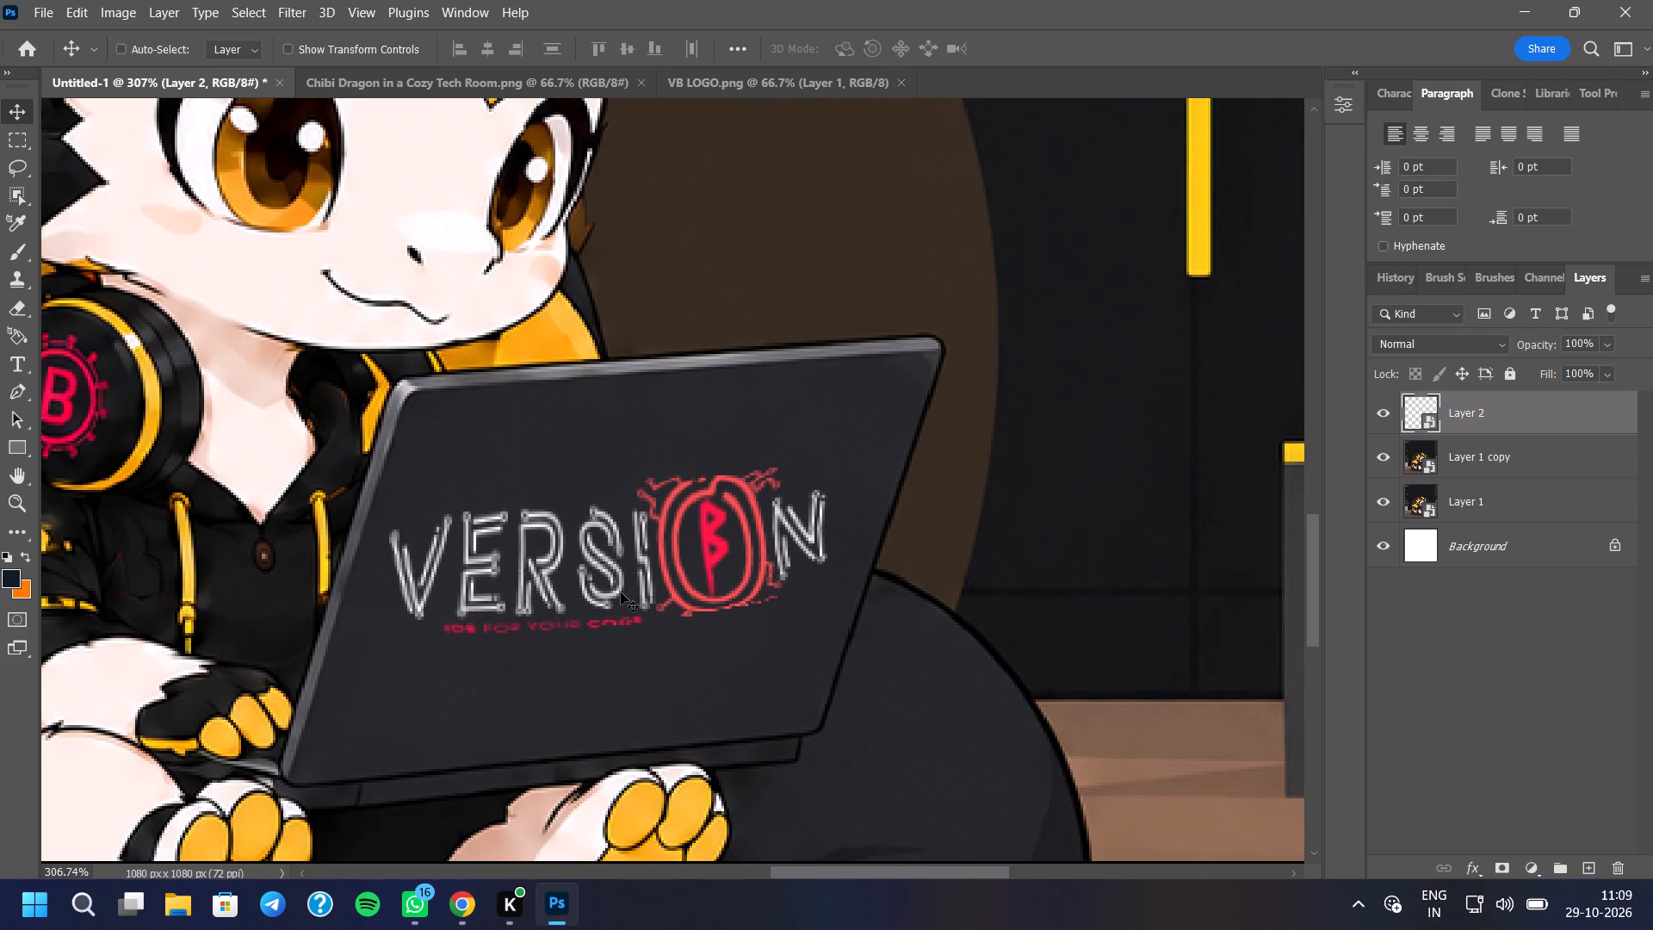
Undo the warp just applied to the logo on the laptop lid.
key("ctrl+z")
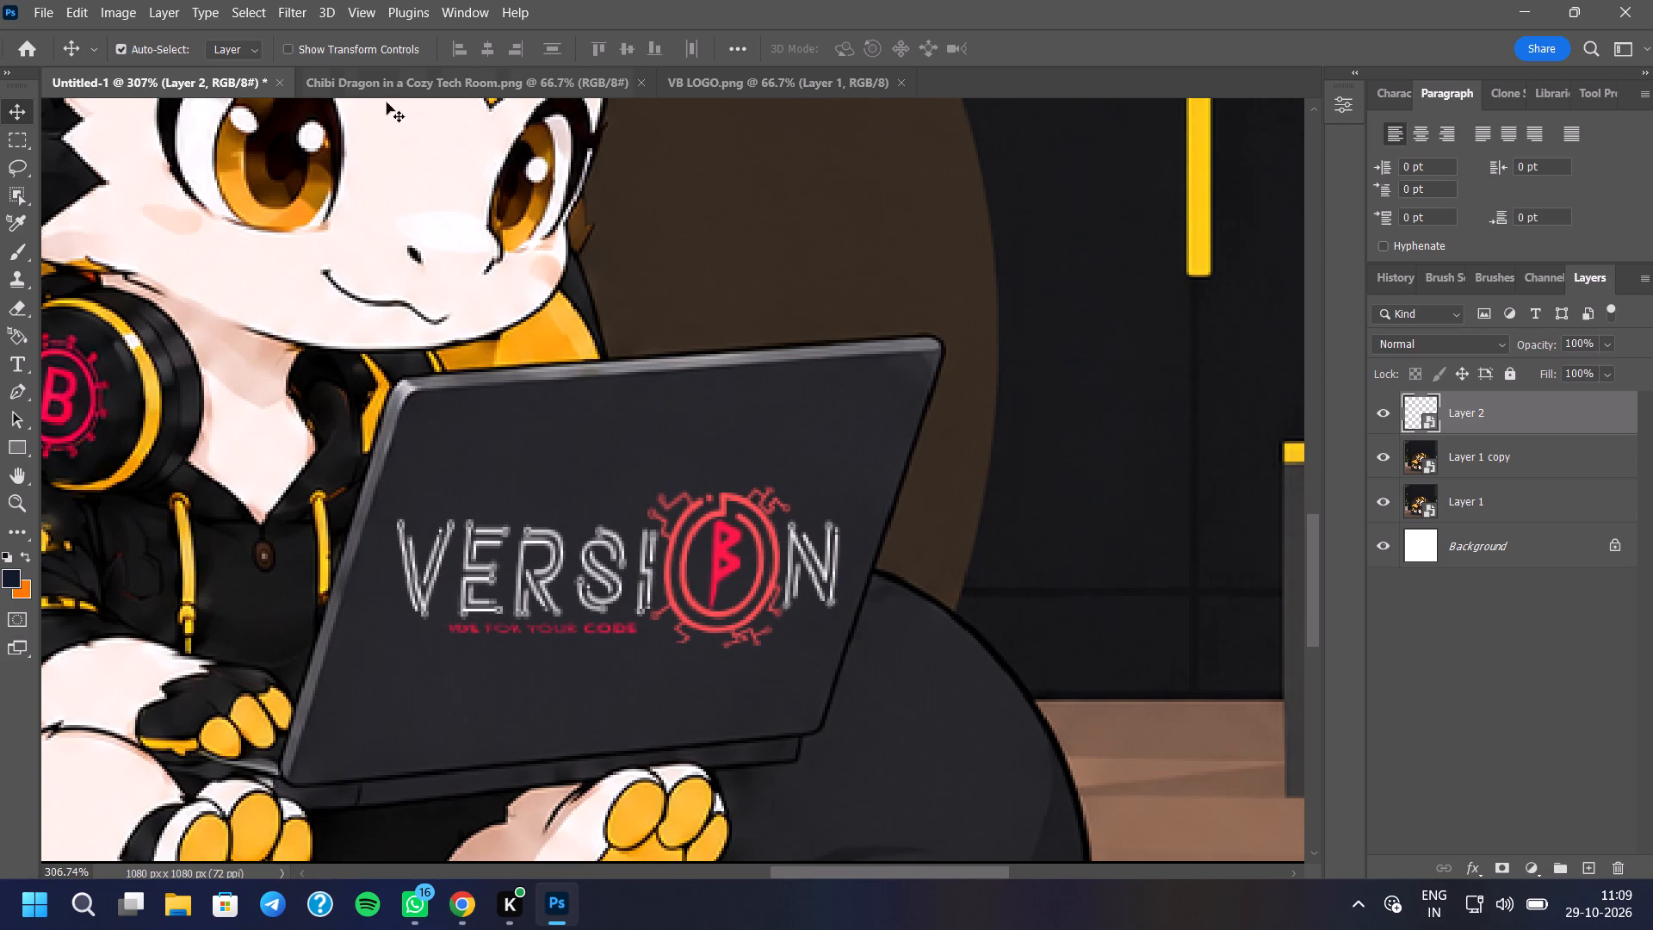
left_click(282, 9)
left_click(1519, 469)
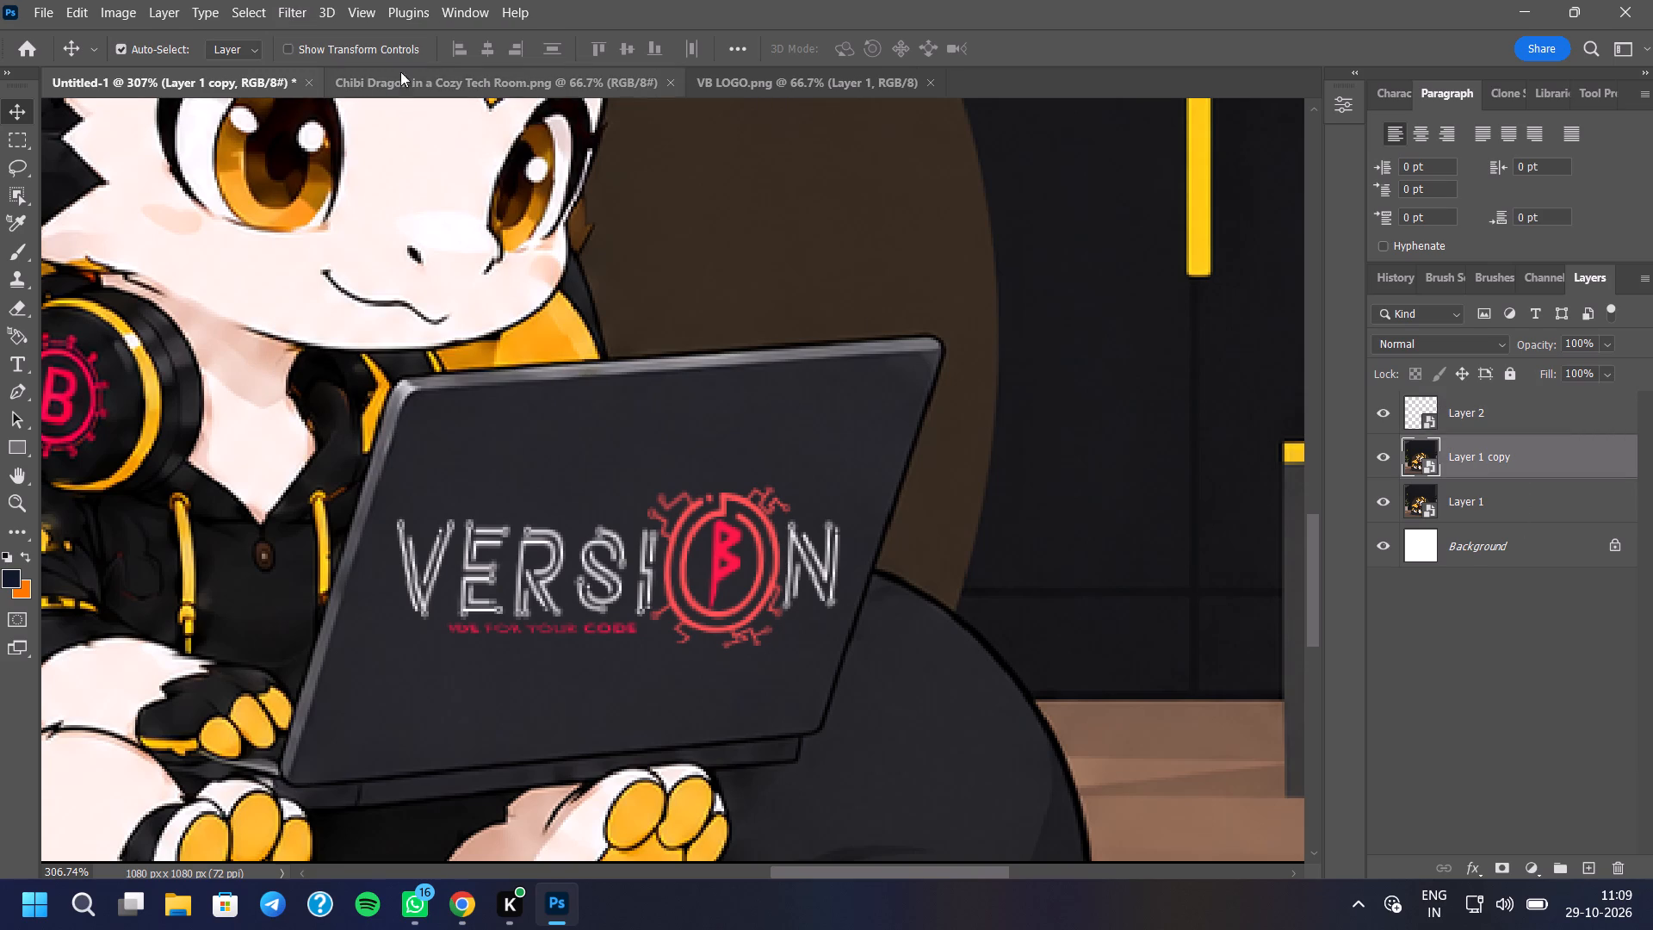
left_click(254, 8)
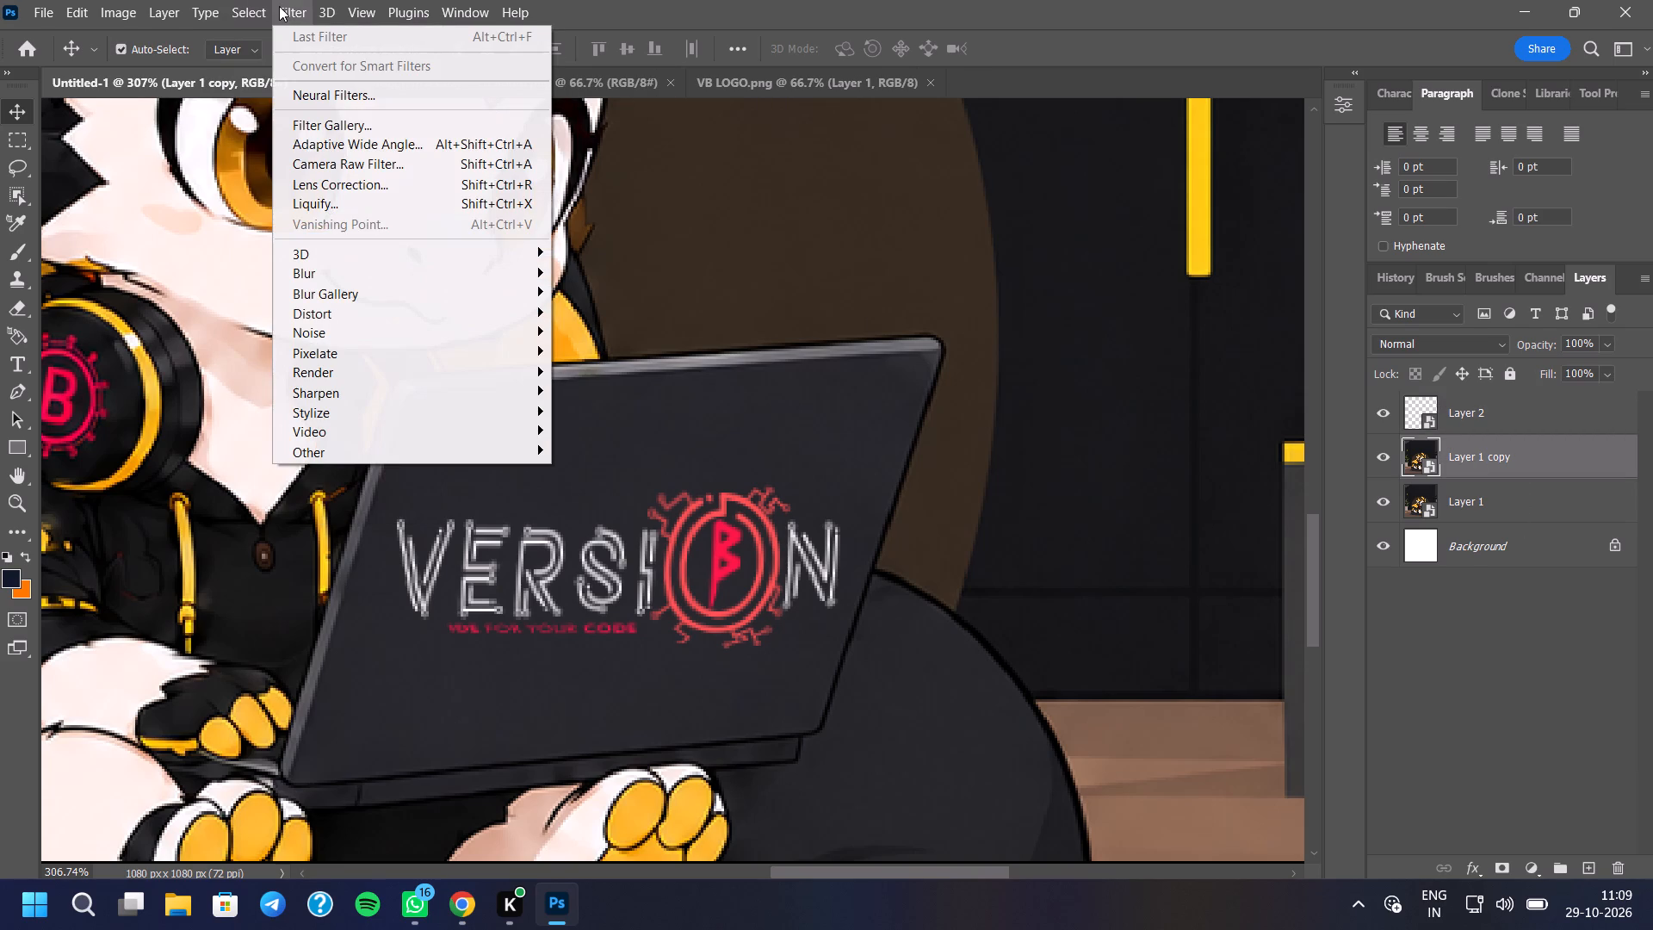
Load the logo on Layer 2 as a selection and copy it.
left_click(1477, 416)
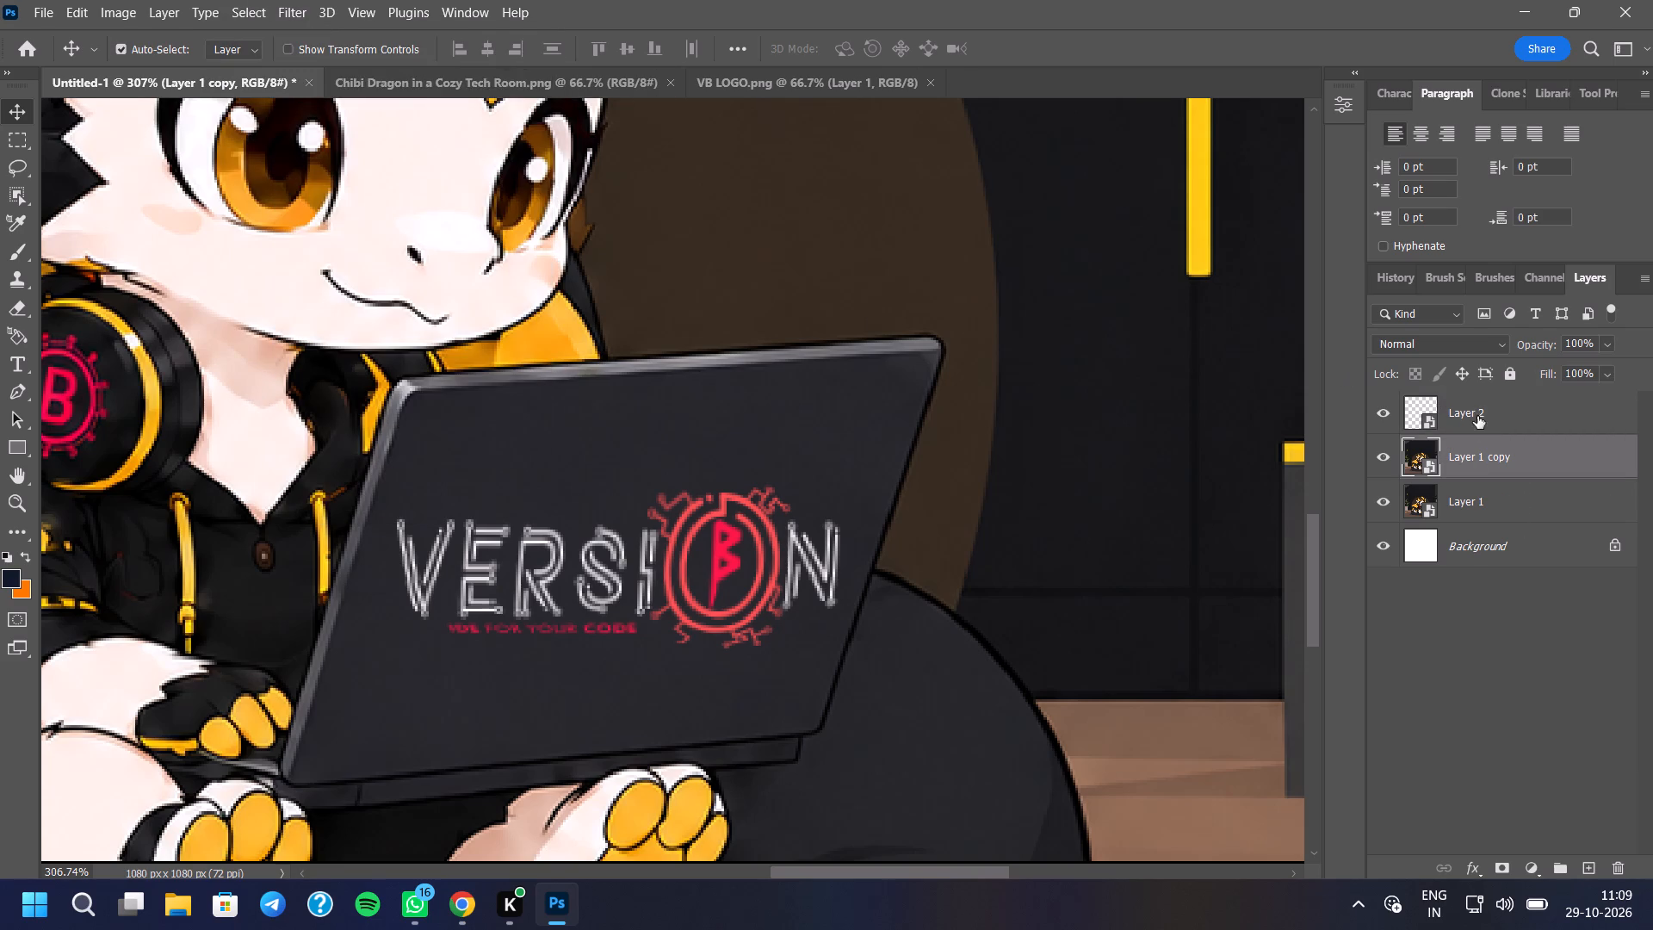
right_click(1409, 400)
left_click(1435, 454)
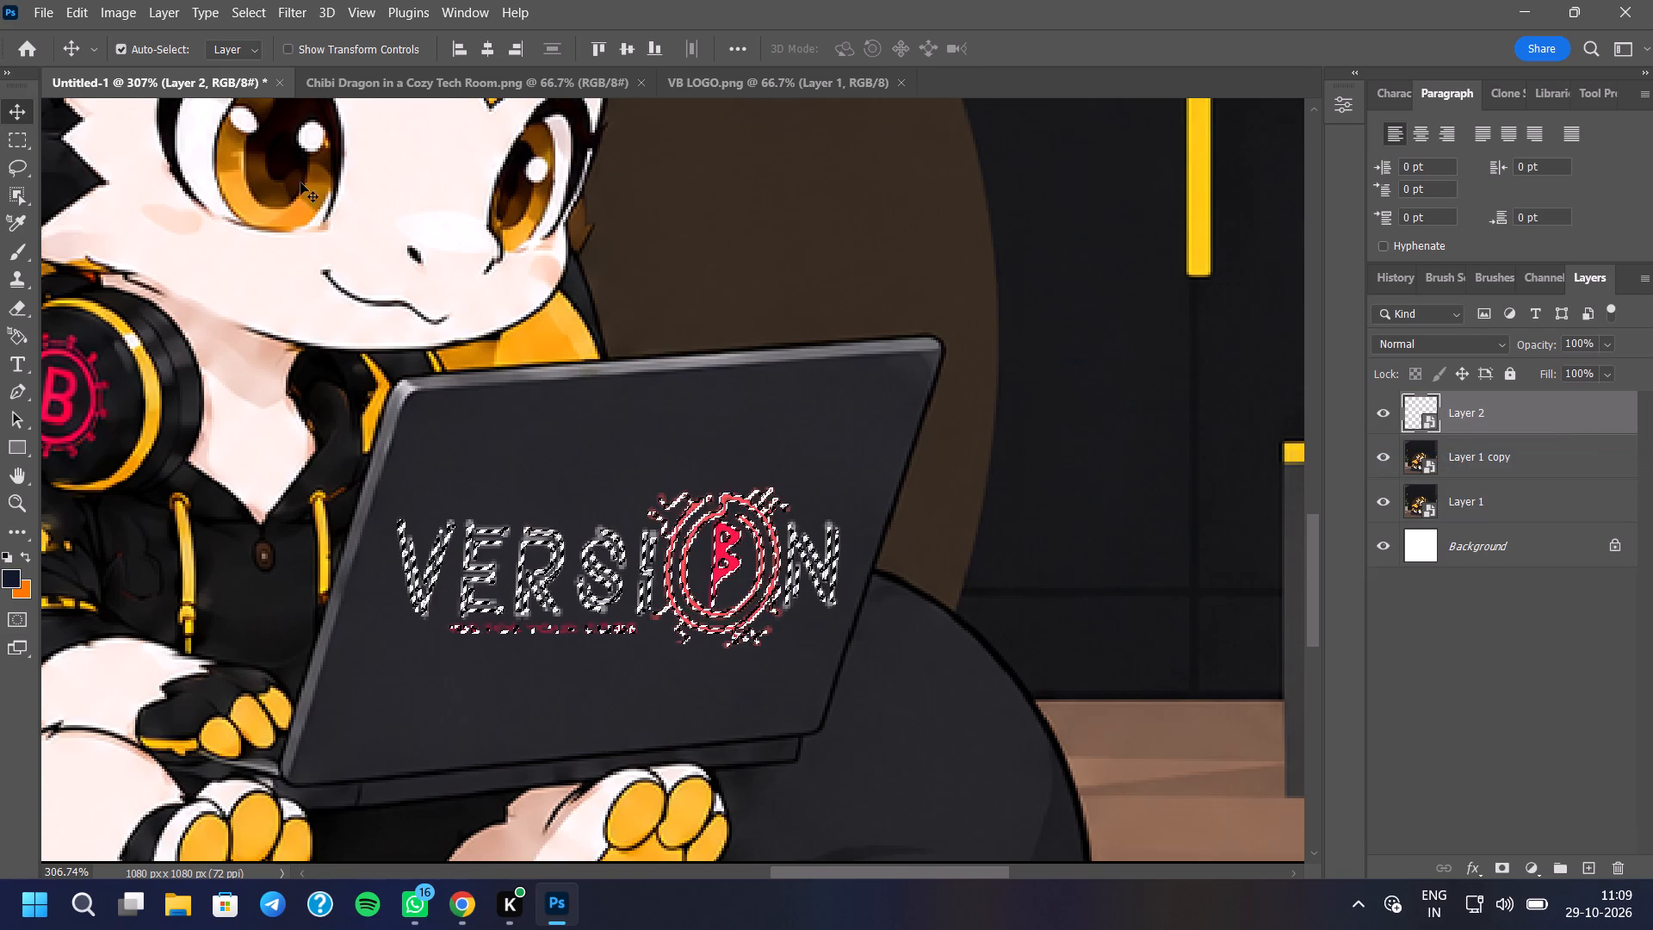
left_click(90, 21)
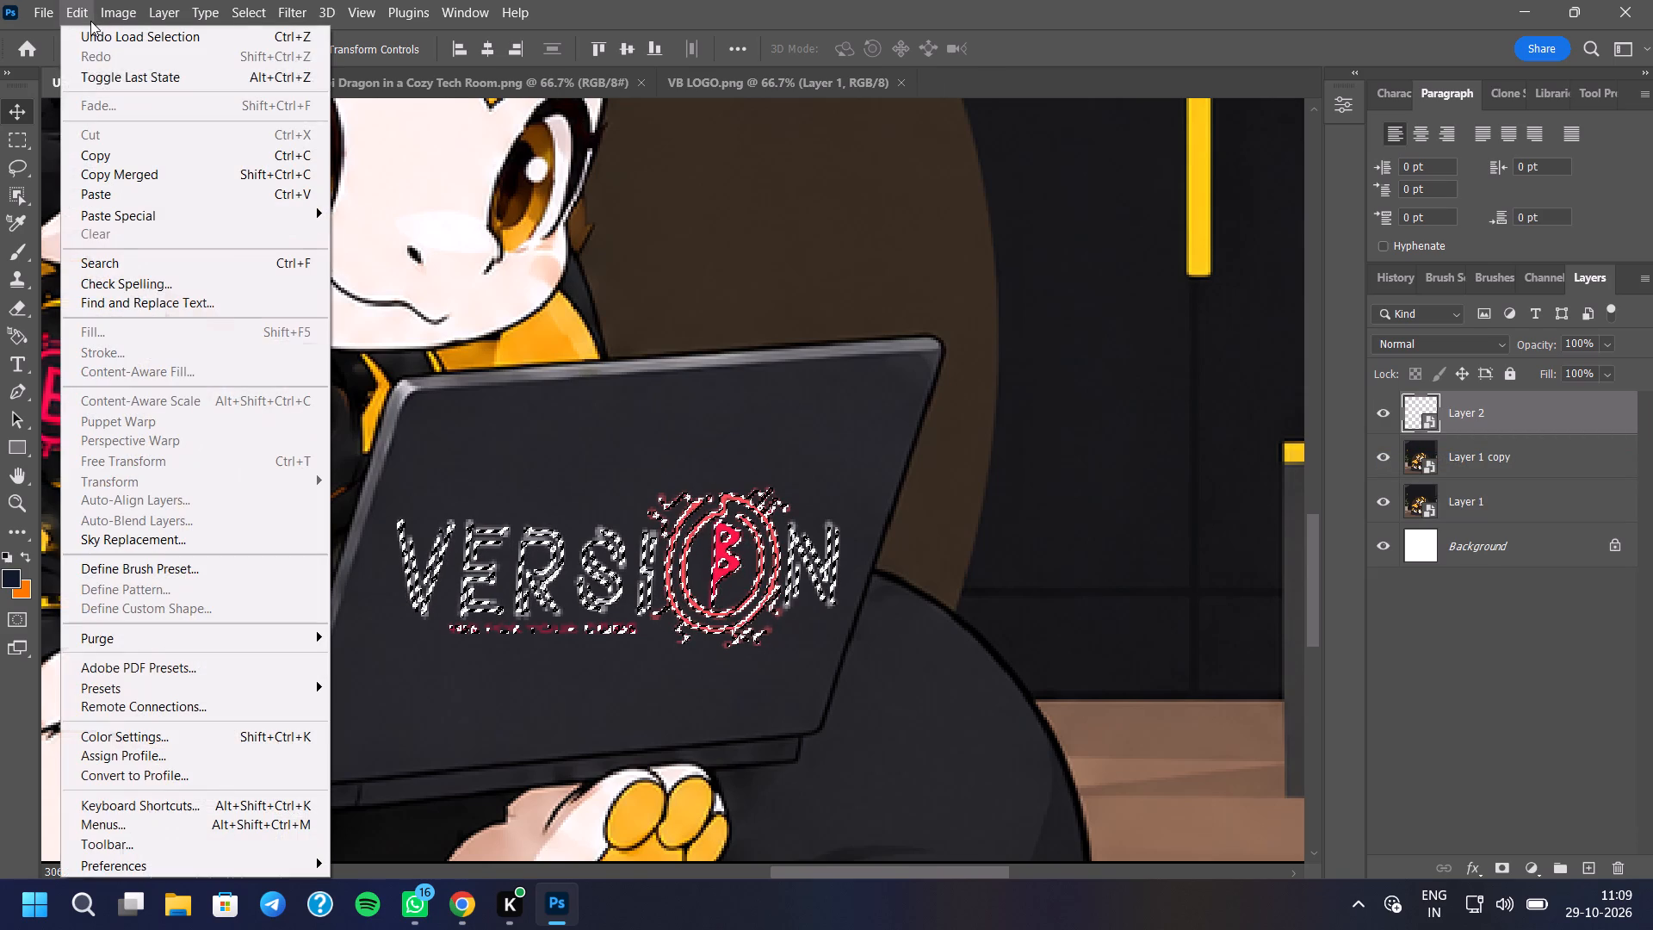
left_click(129, 156)
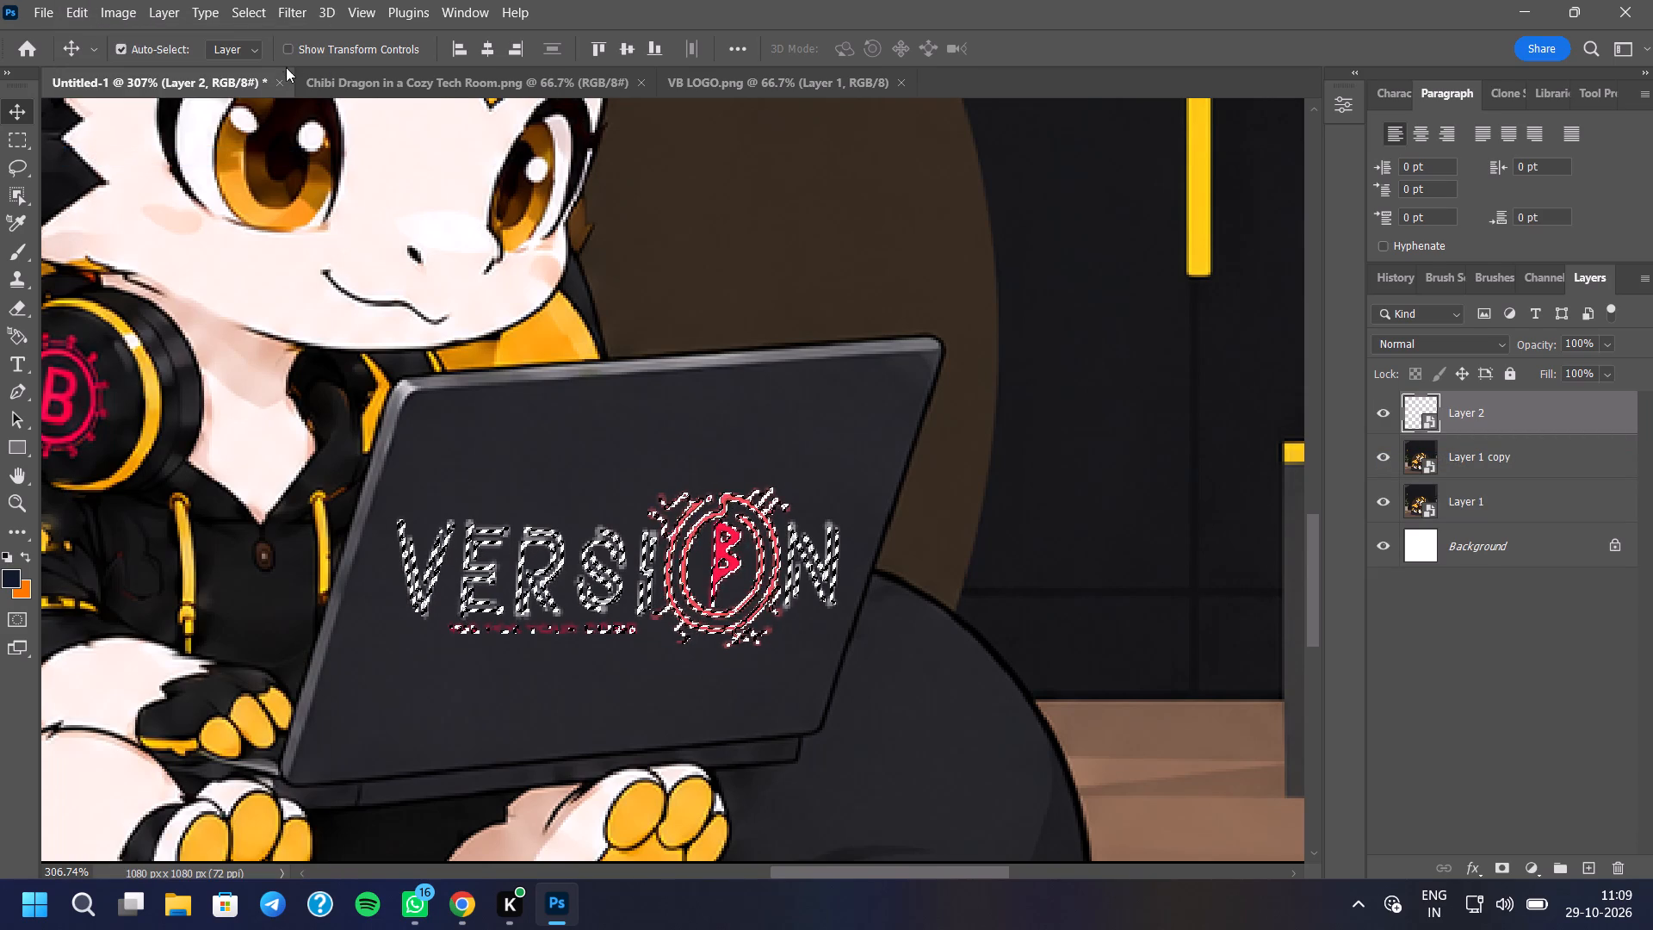
left_click(300, 19)
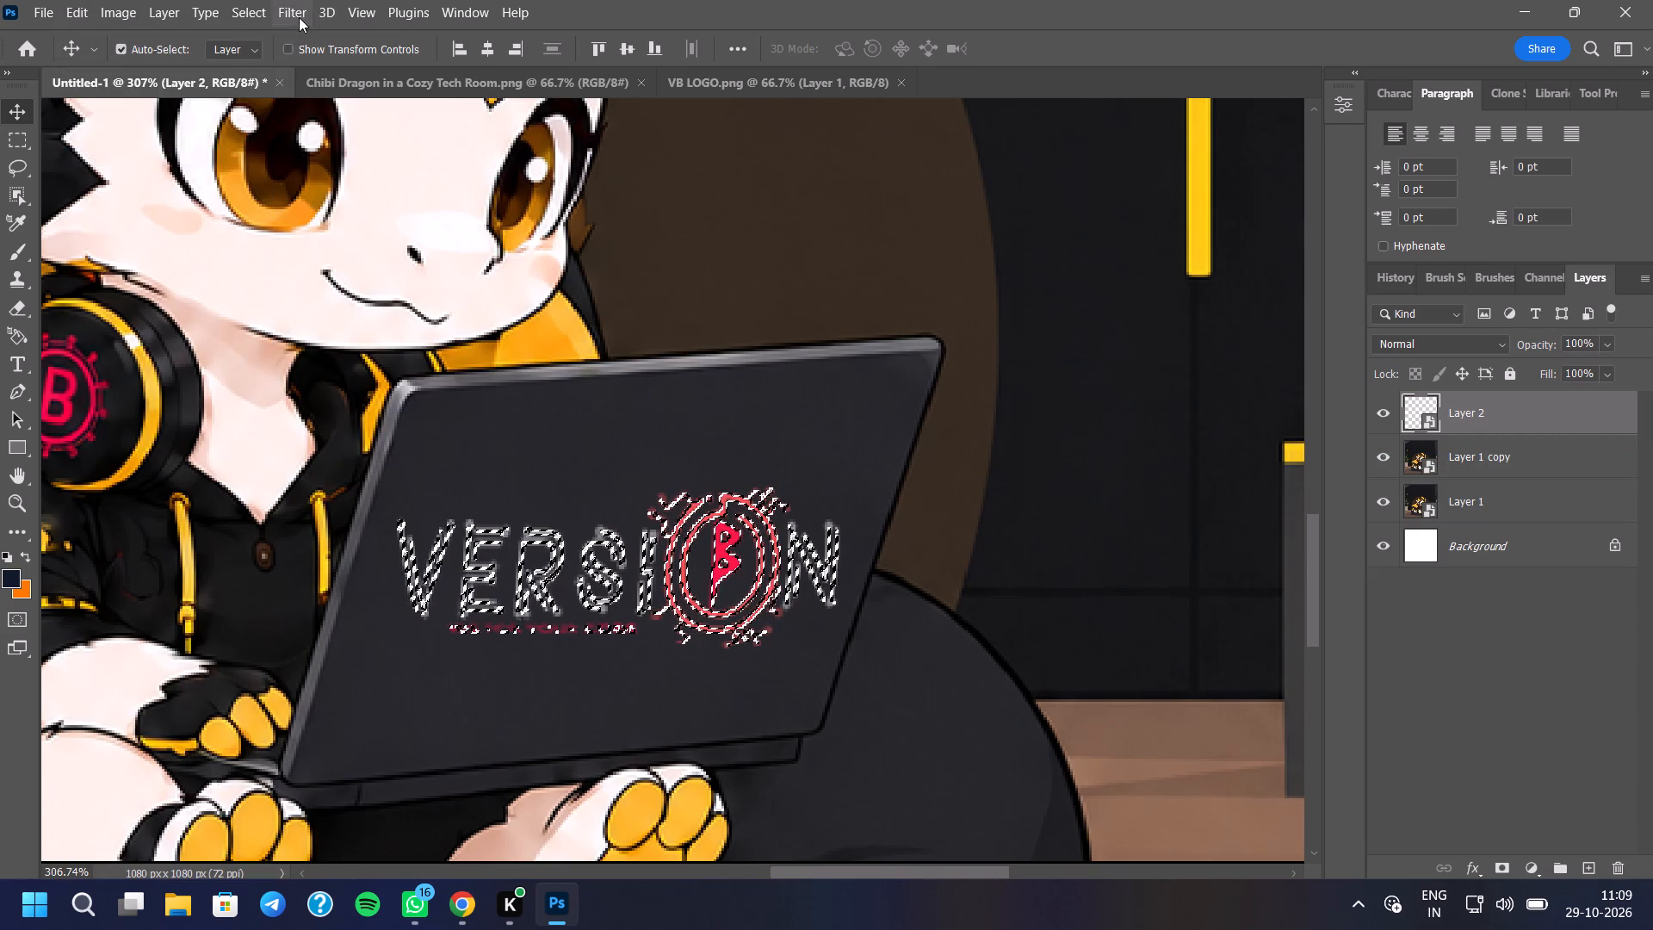
Hide the logo layer, Layer 2, and clear the selection.
left_click(1393, 413)
left_click(249, 21)
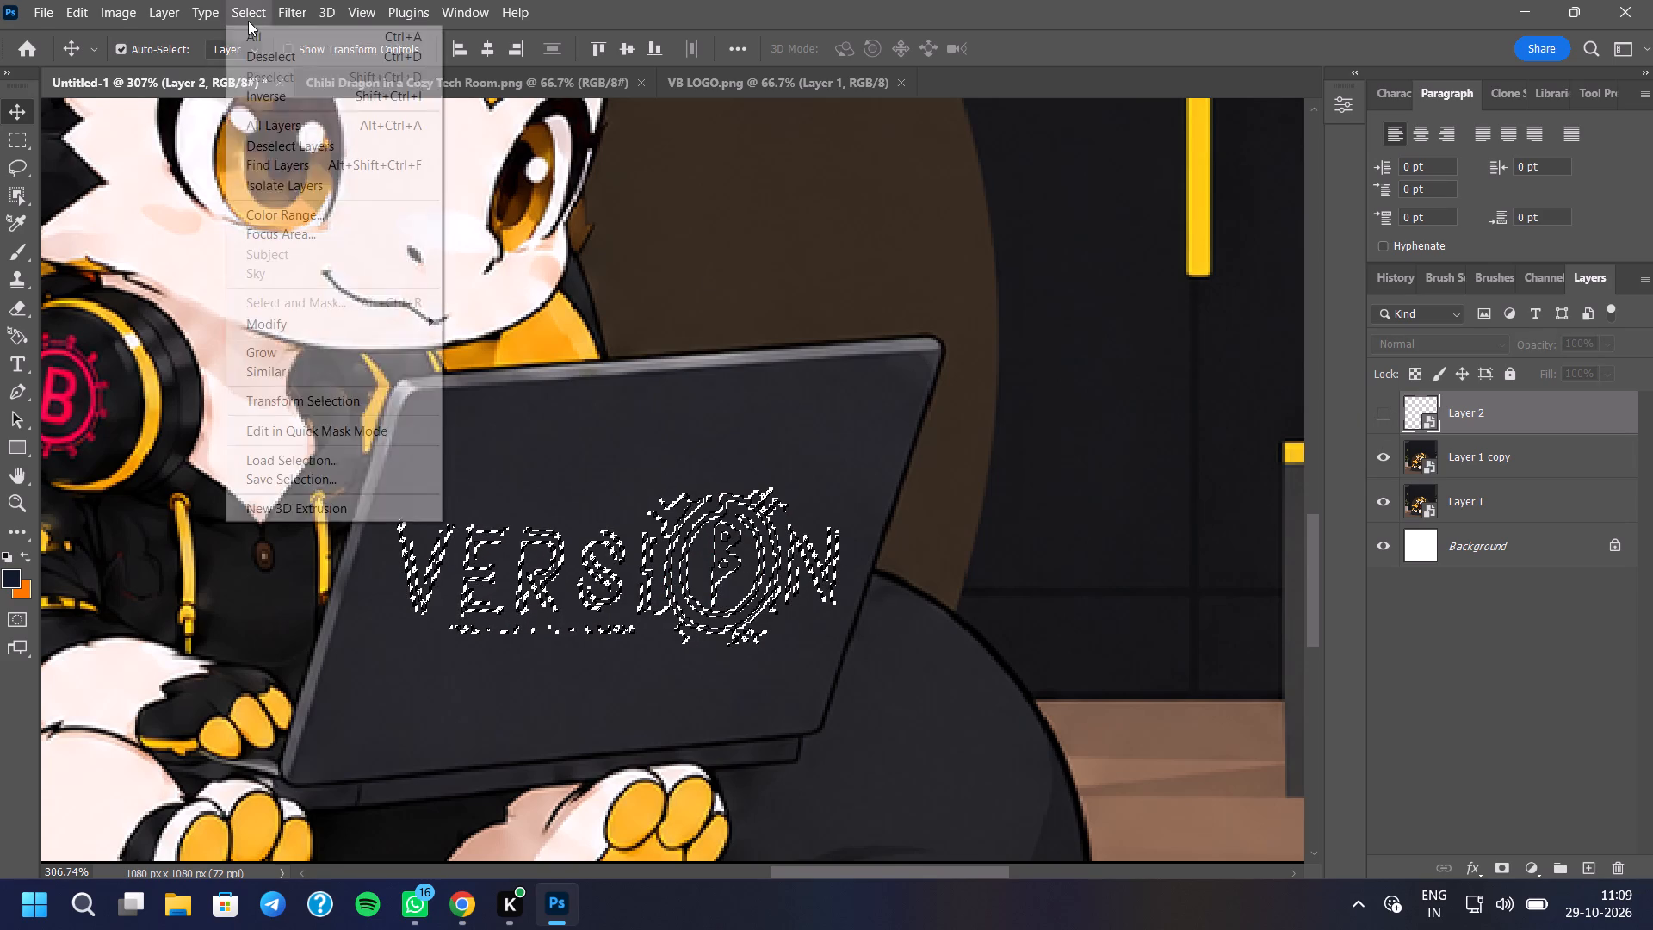
left_click(286, 58)
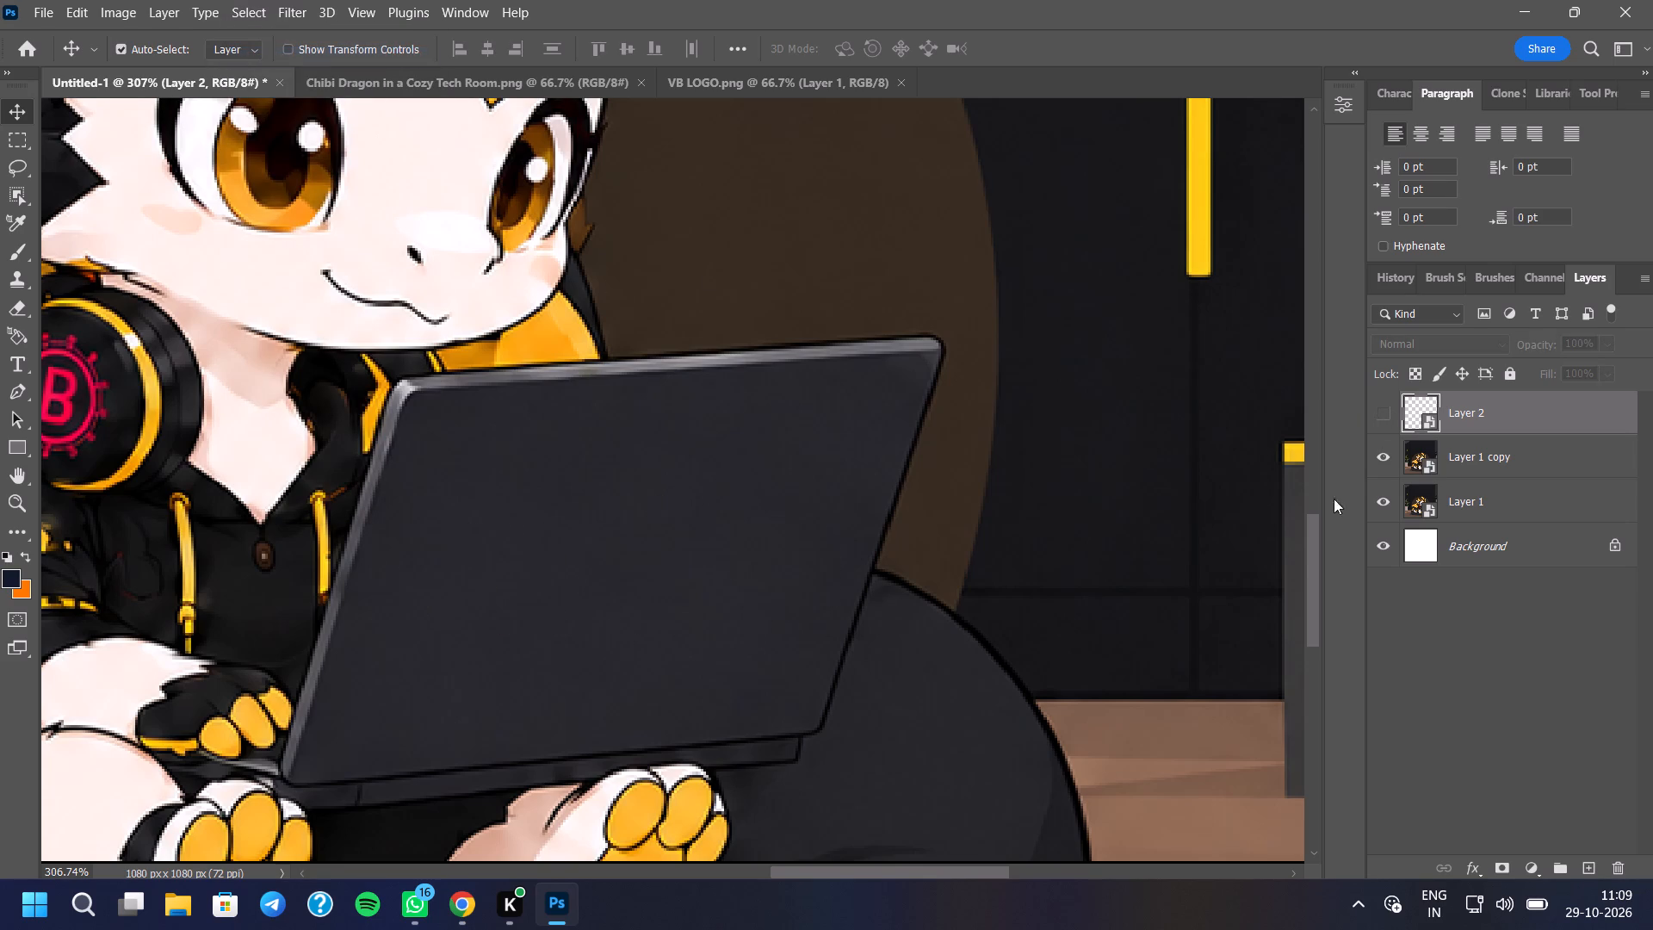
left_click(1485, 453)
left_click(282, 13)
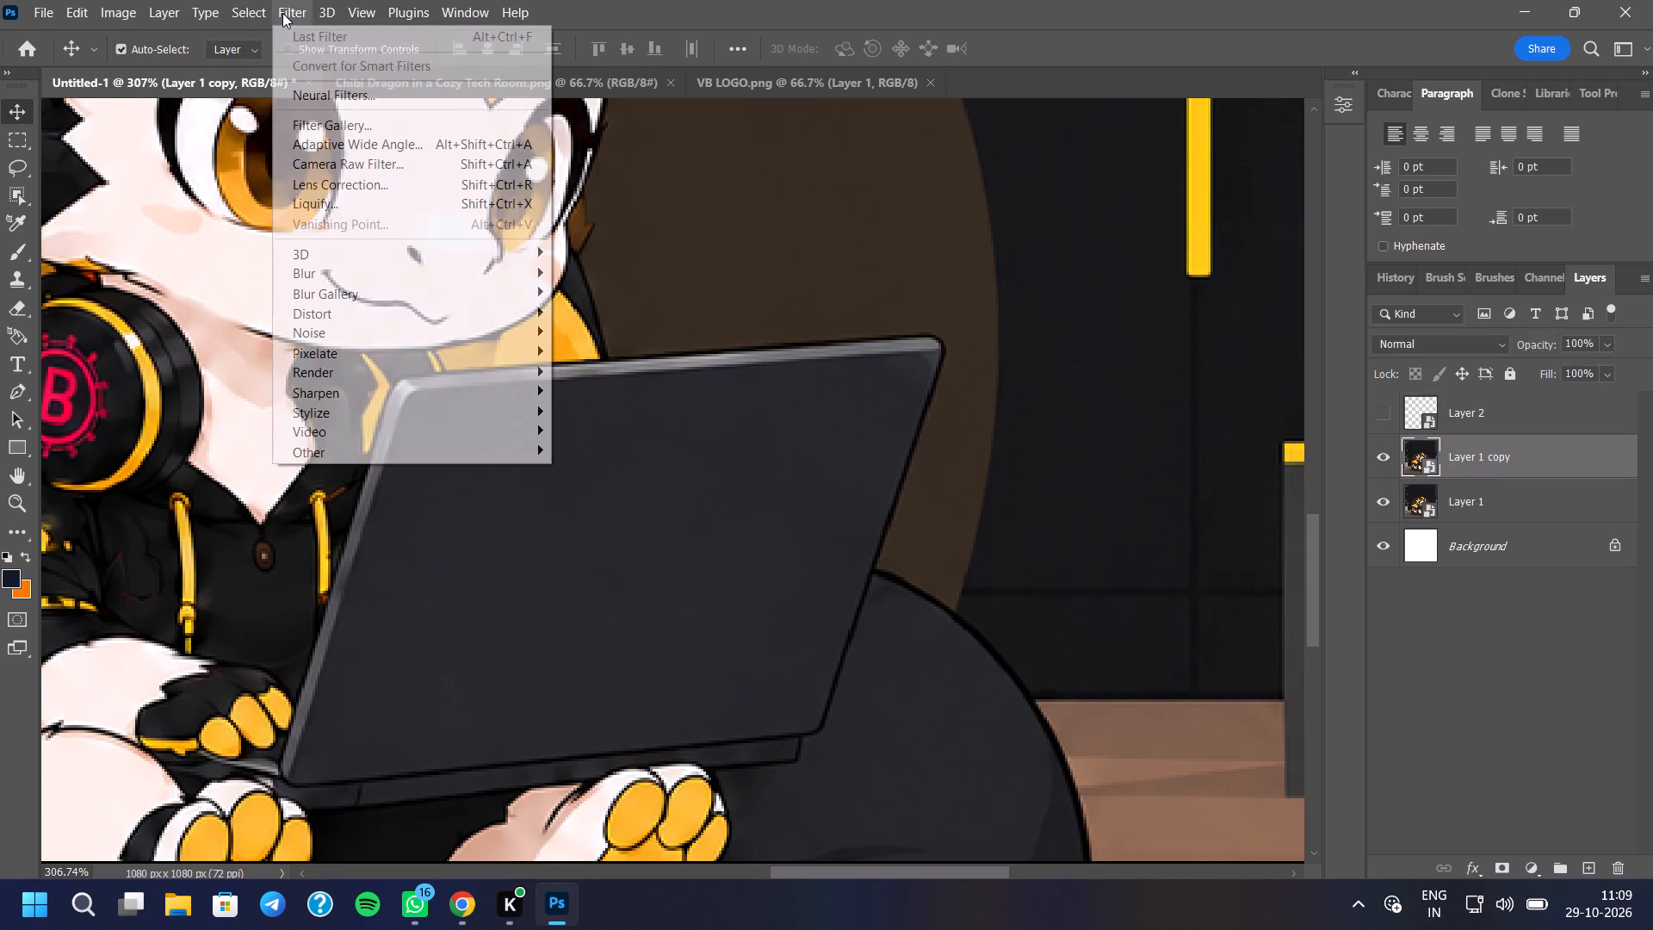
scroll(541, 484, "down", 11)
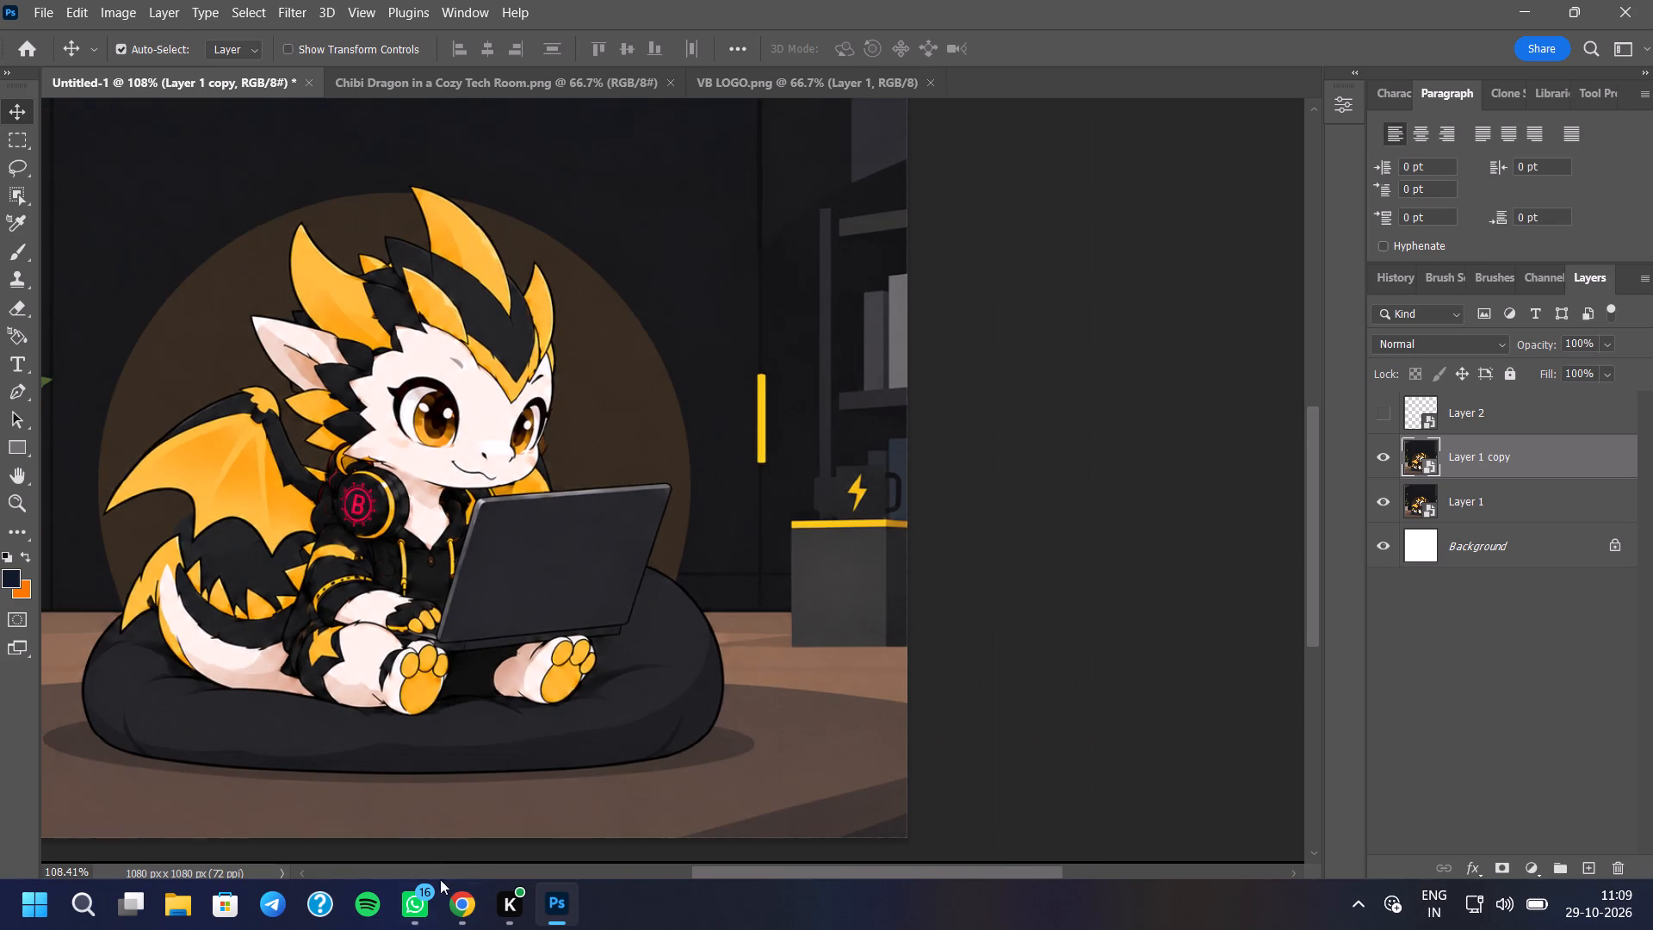
Switch to Chrome, open YouTube in a new tab and search for "perfect image wrap photoshop".
left_click(453, 902)
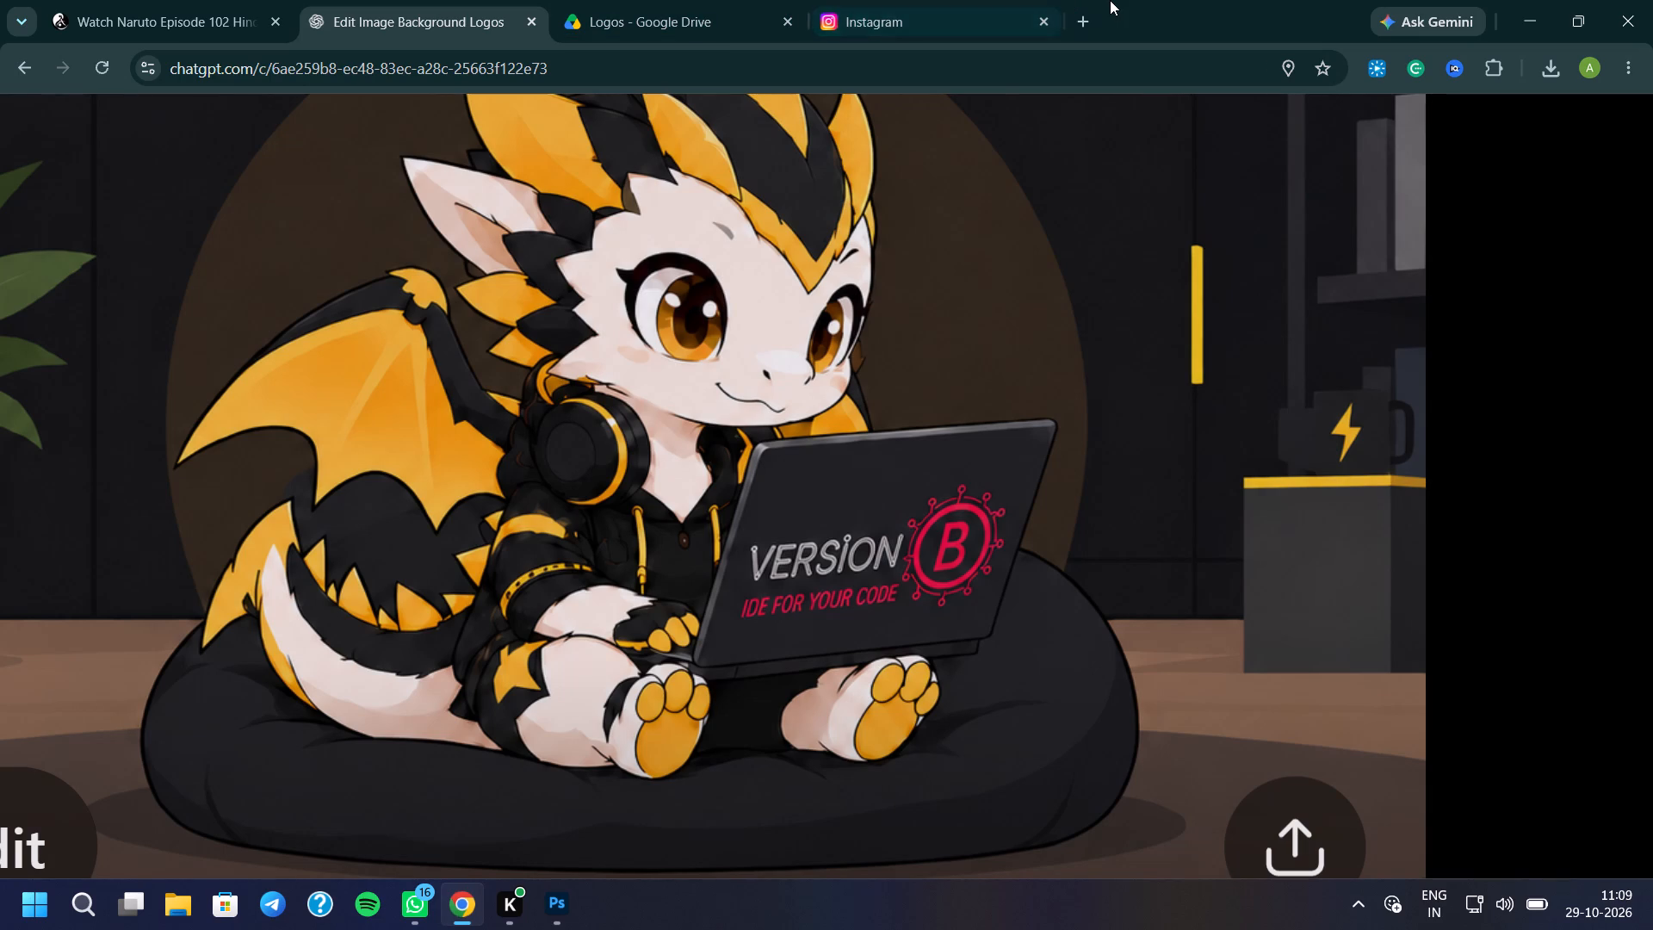
left_click(1099, 0)
left_click(1080, 11)
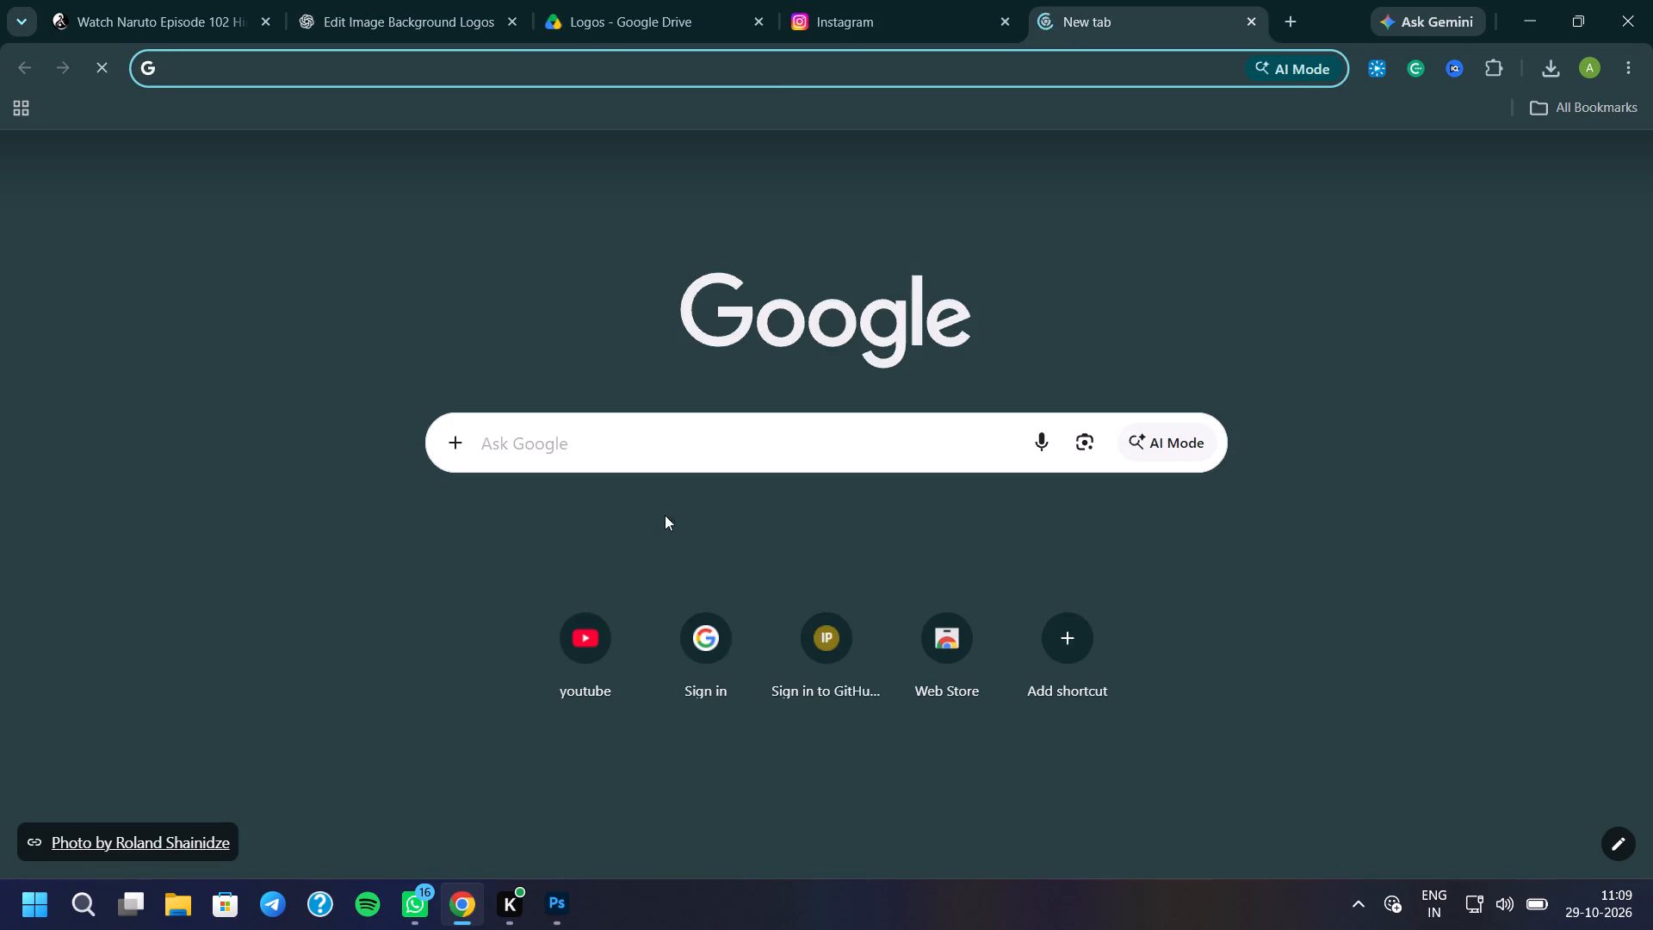
left_click(583, 635)
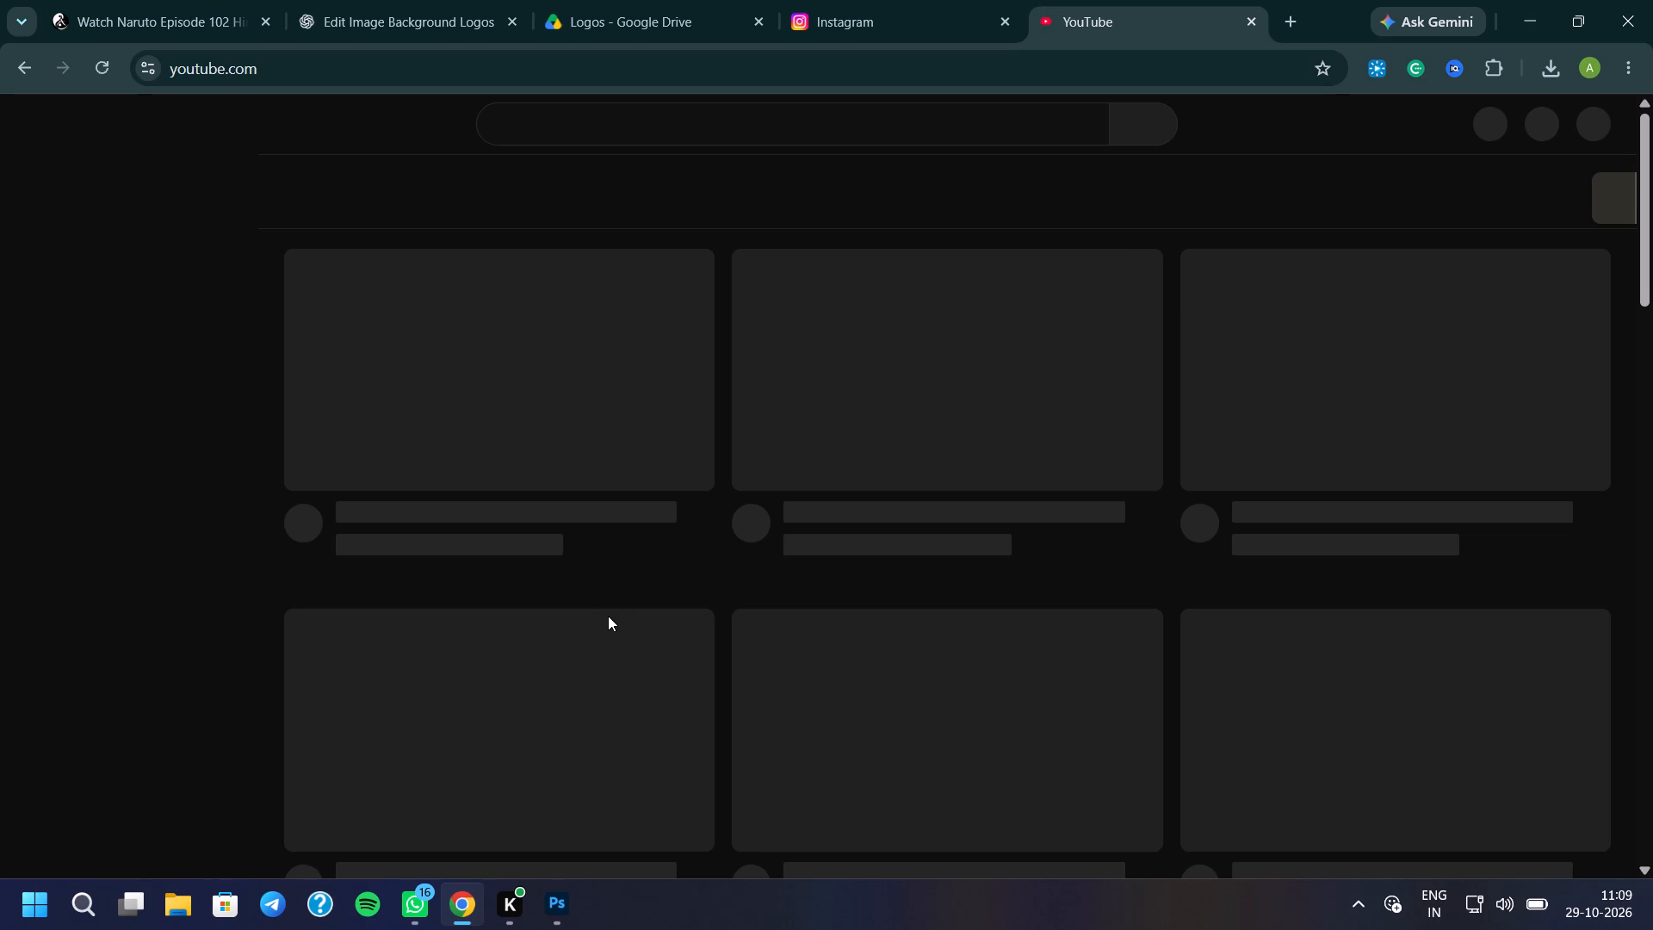
left_click(731, 132)
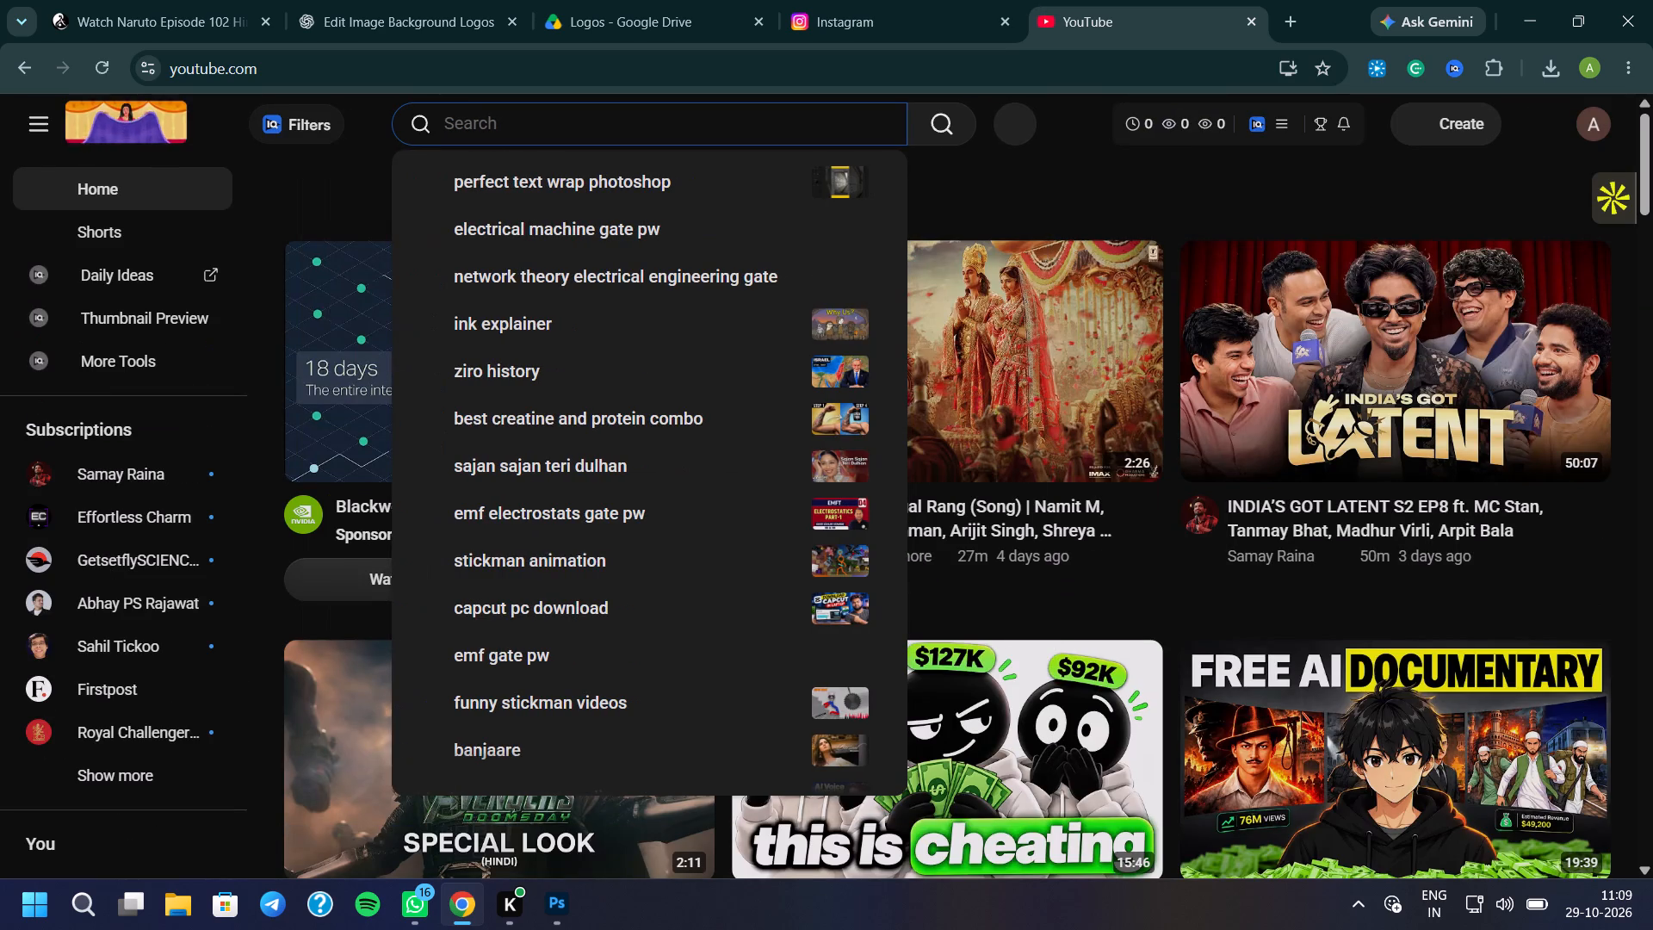
type("pe")
type("rfect image wrap")
key("space")
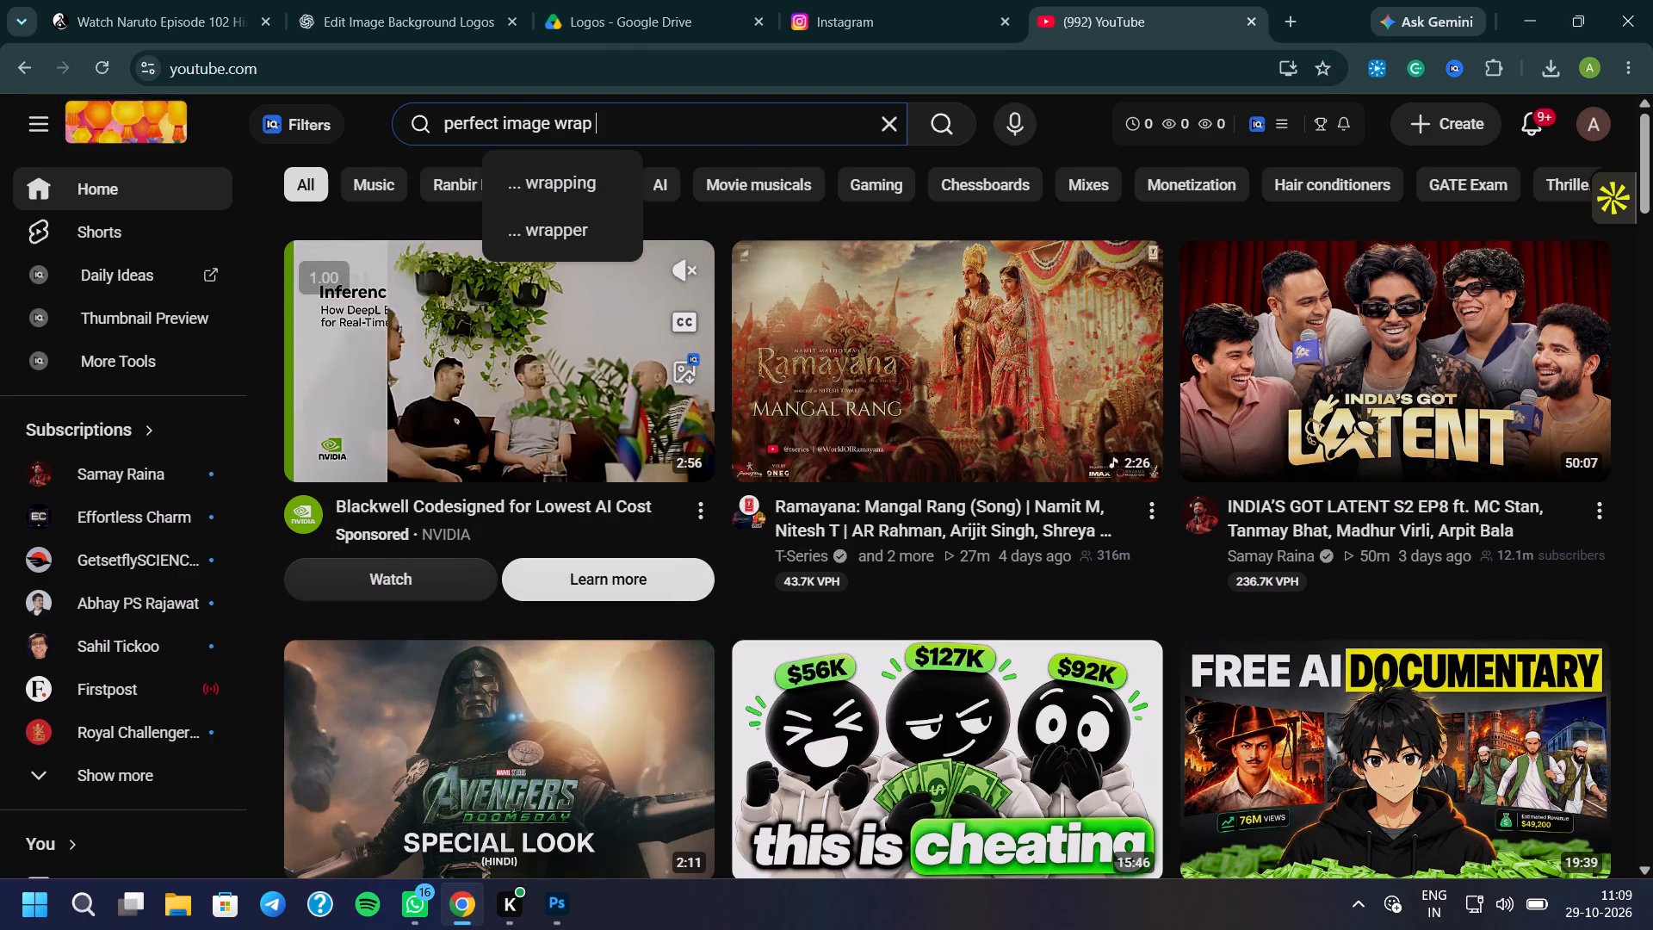
type("photoshop")
key("Return")
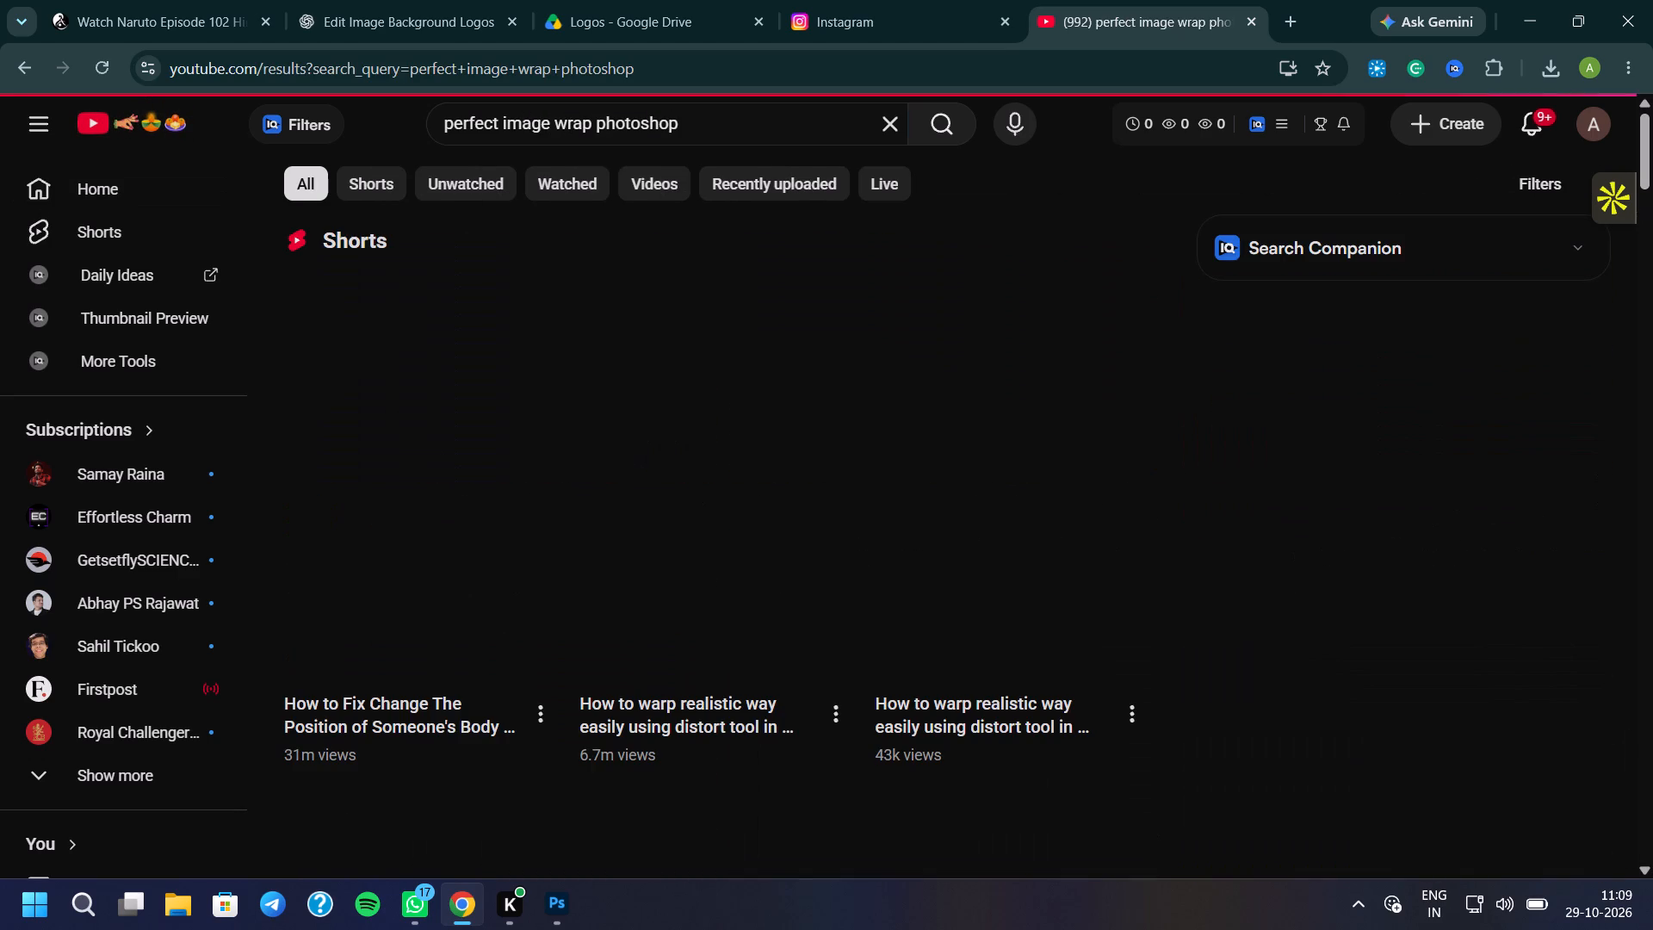
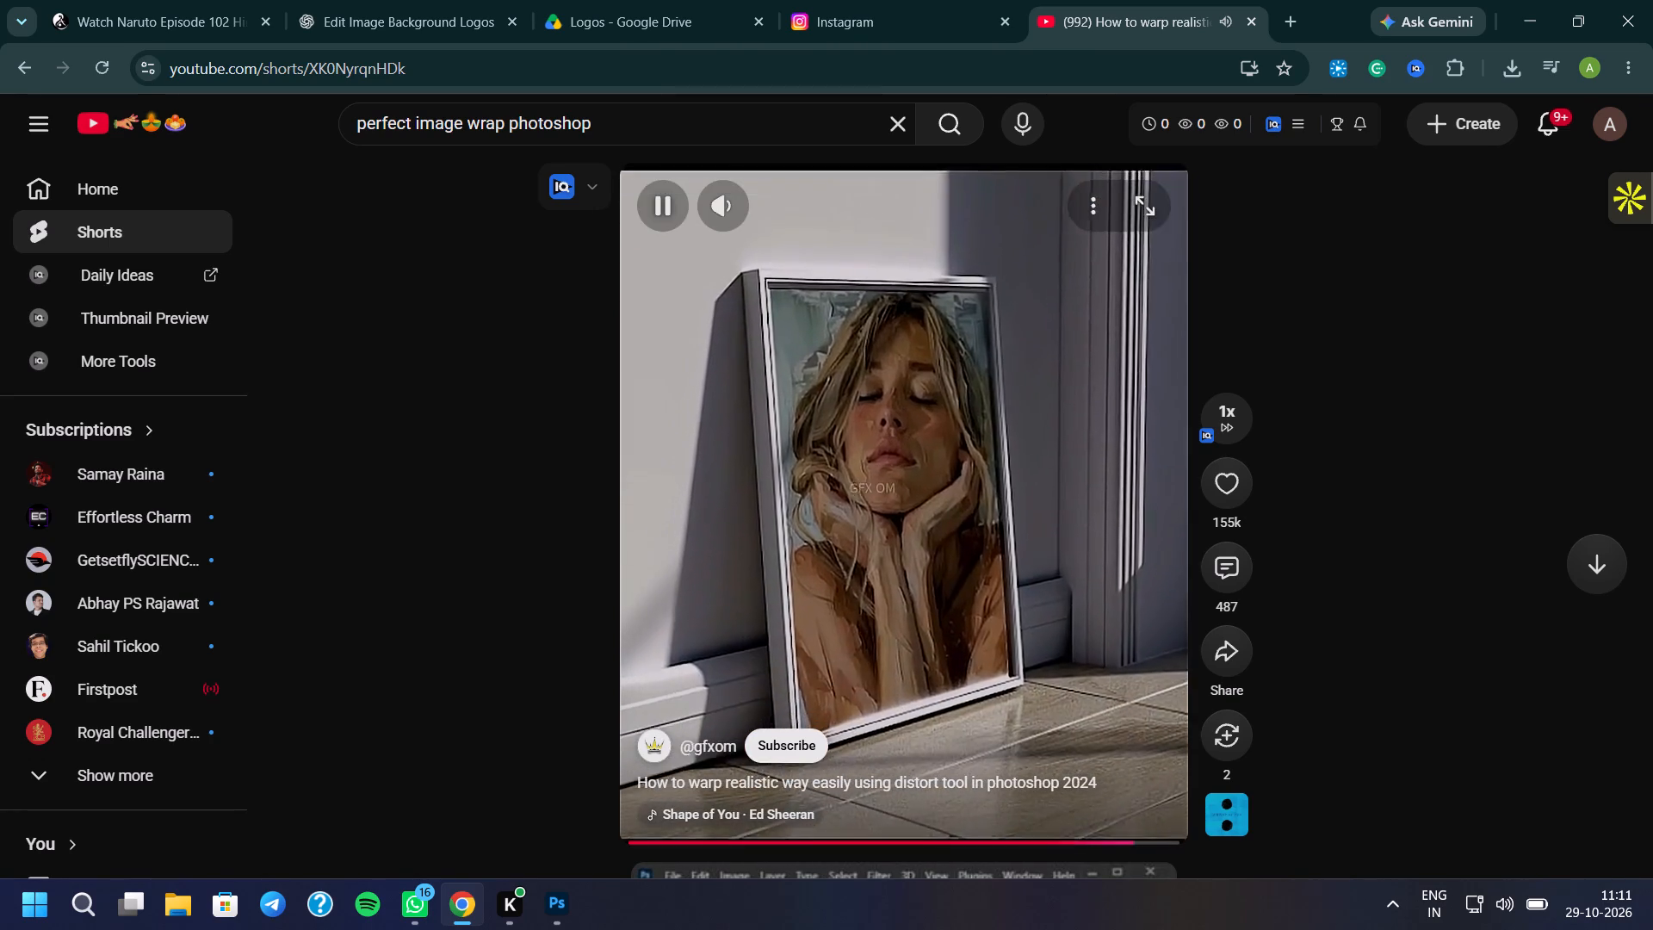
Pause the distort tutorial video and switch back to Photoshop.
key("space")
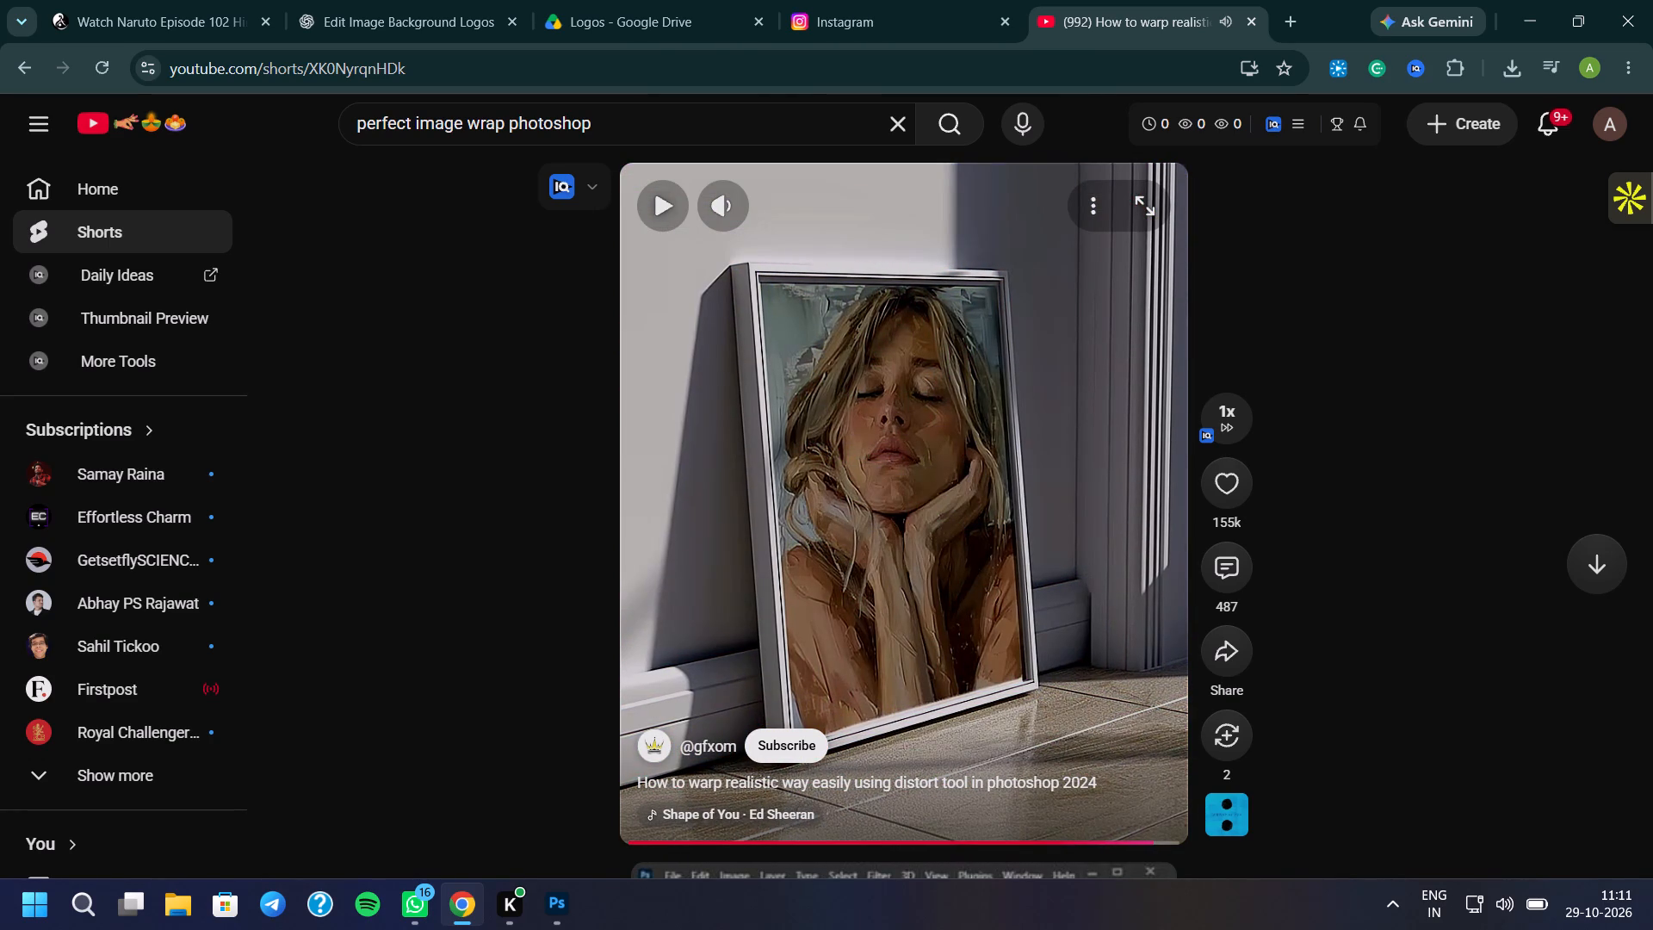
left_click(560, 902)
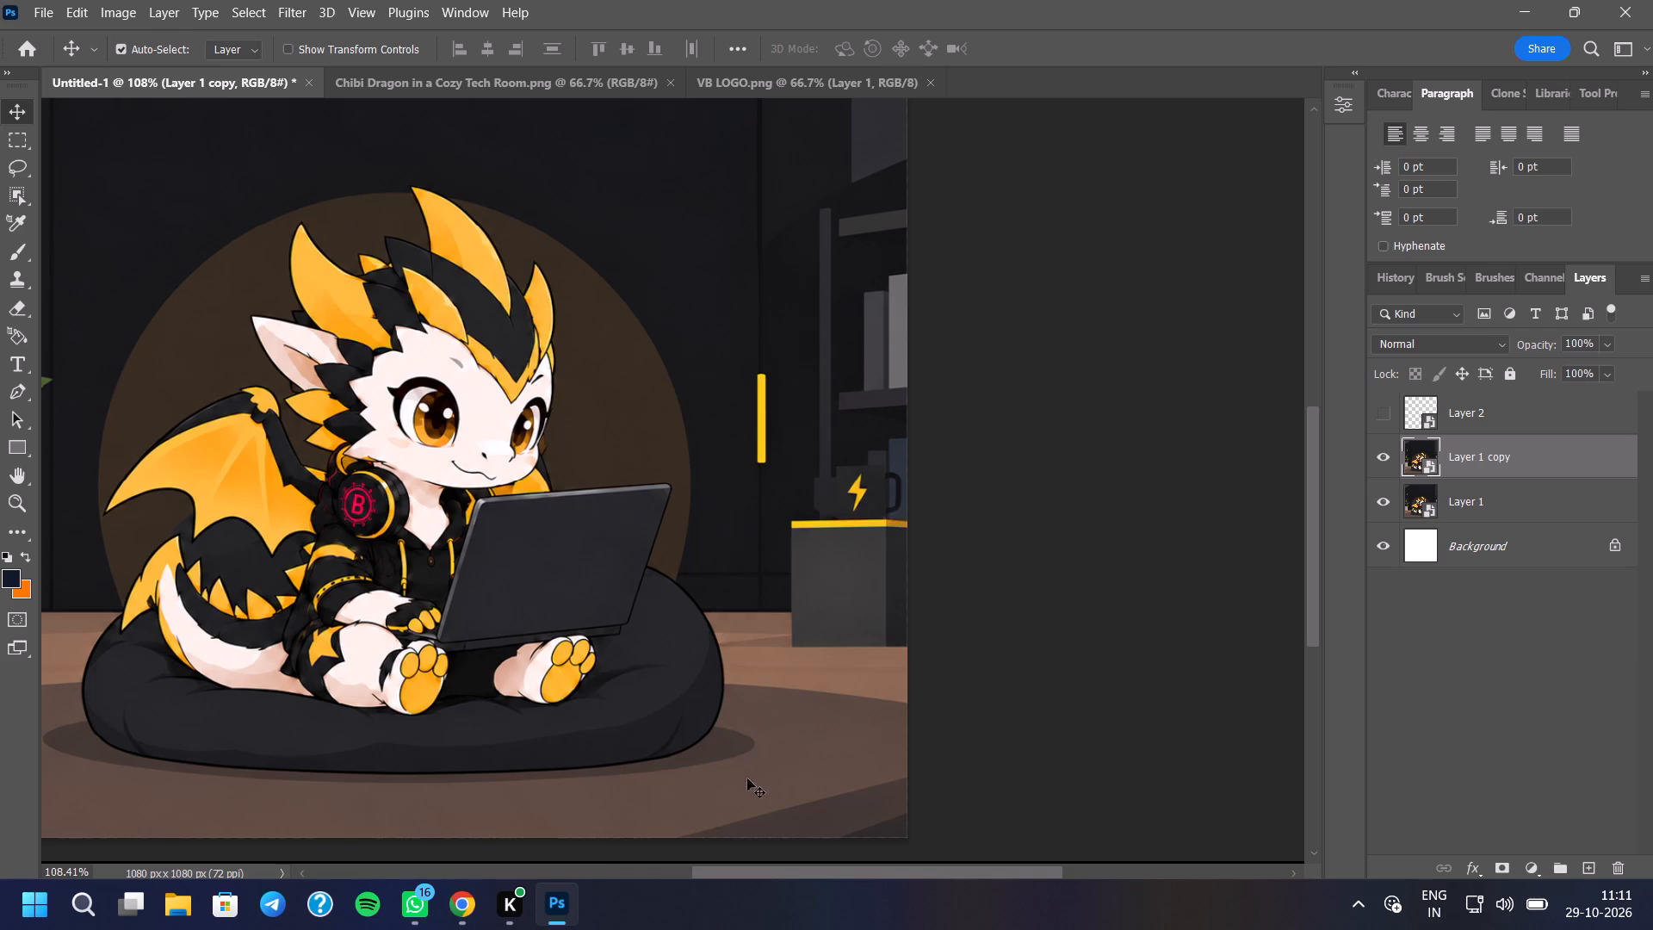
Show the logo on Layer 2 again in the Untitled-1 document and delete that layer.
left_click(1389, 418)
left_click(1448, 407)
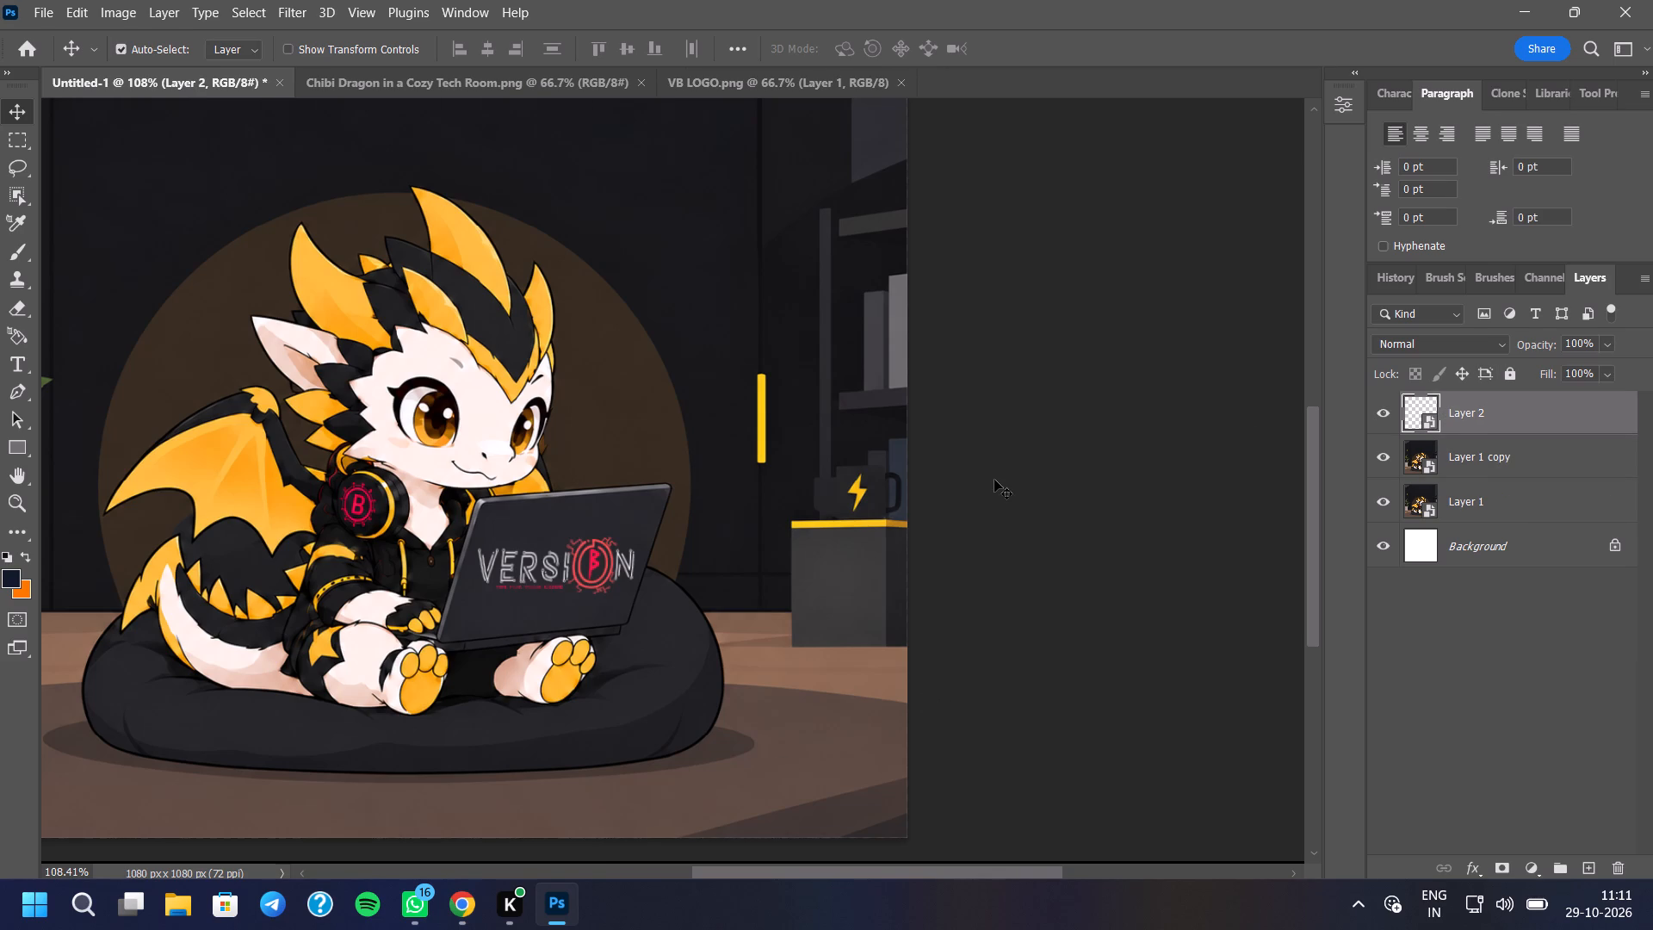
scroll(994, 480, "down", 6, "ctrl")
scroll(802, 424, "up", 1)
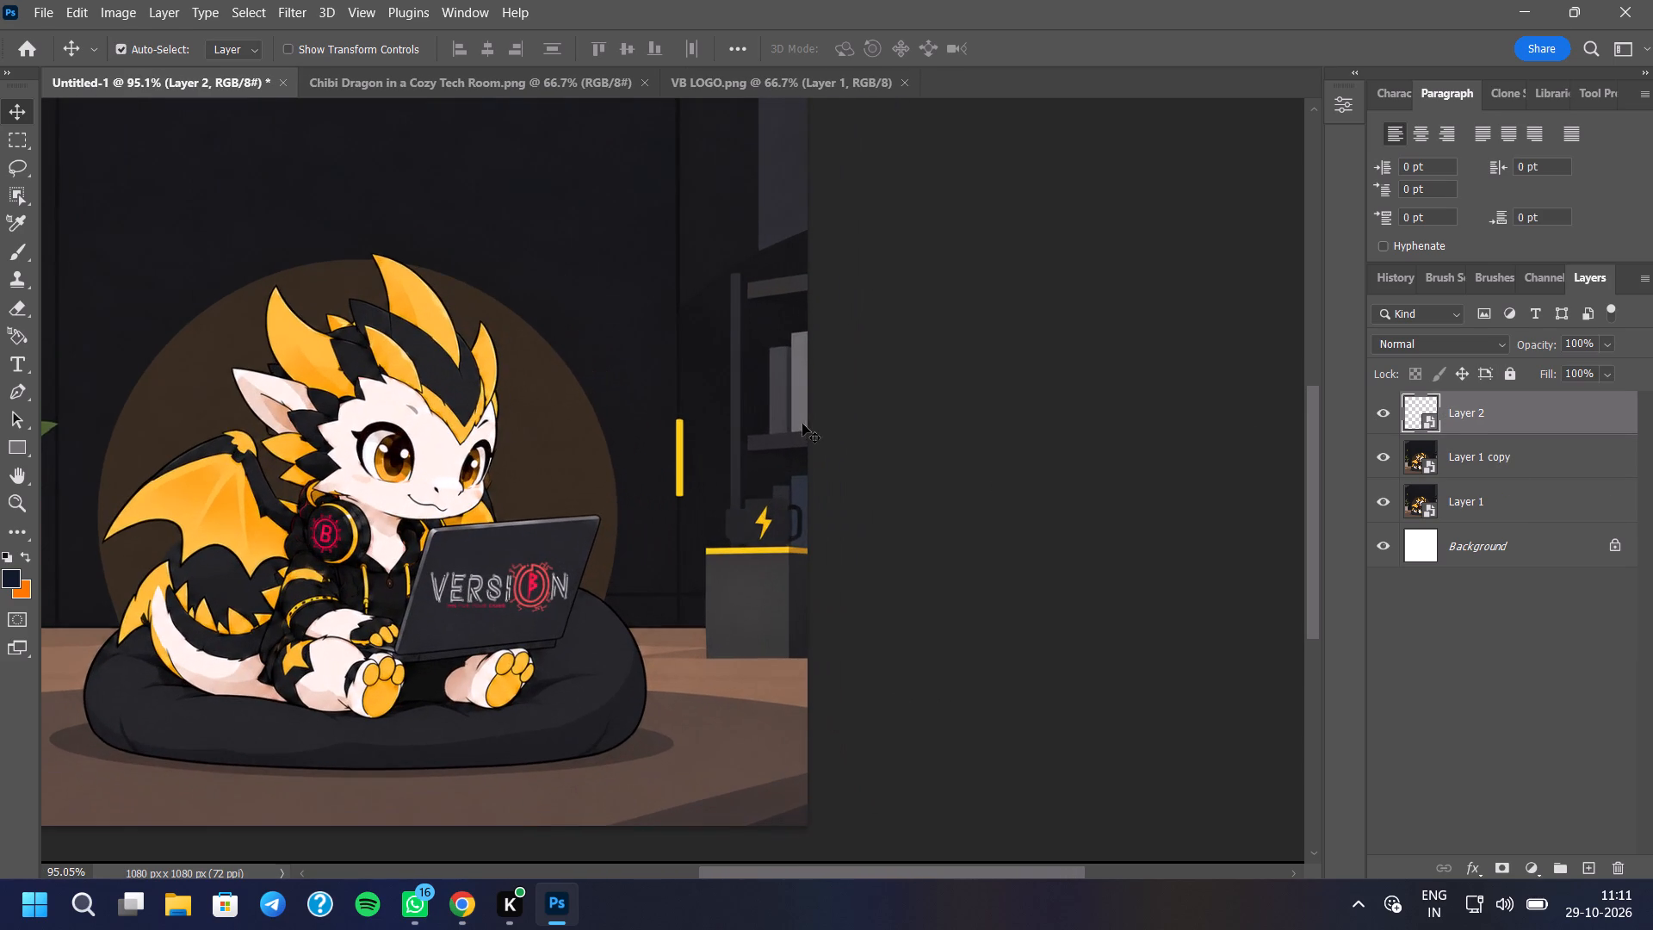
left_click(1625, 859)
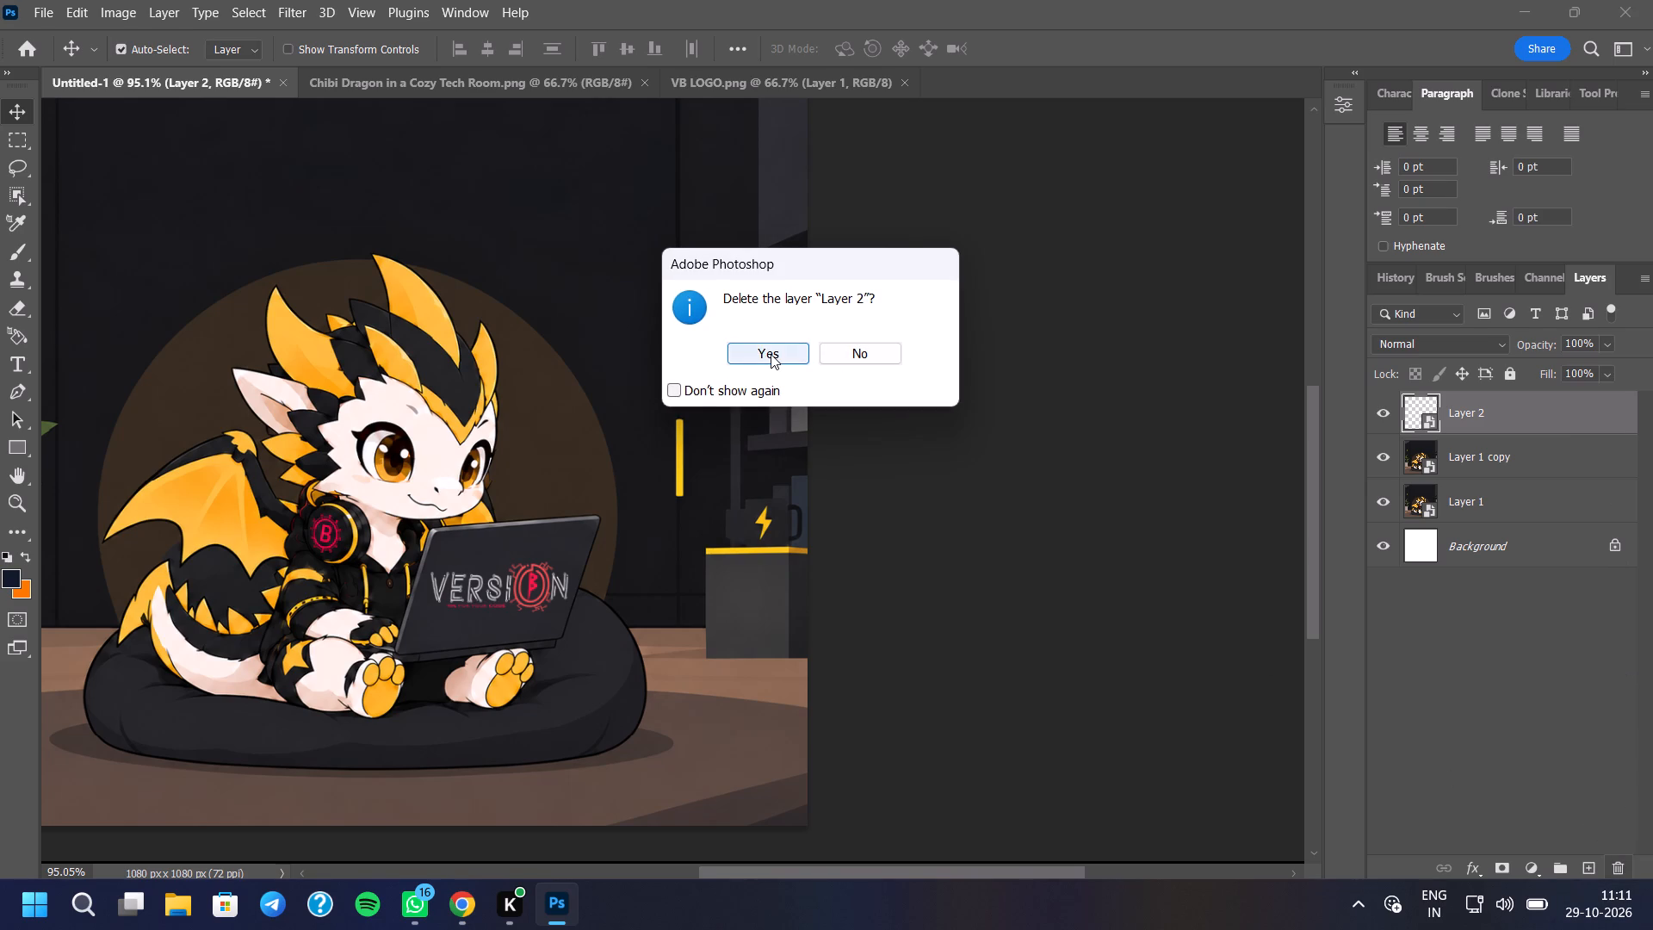
left_click(771, 354)
Copy the logo layer from VB LOGO.png into the Chibi Dragon in a Cozy Tech Room document.
left_click(591, 87)
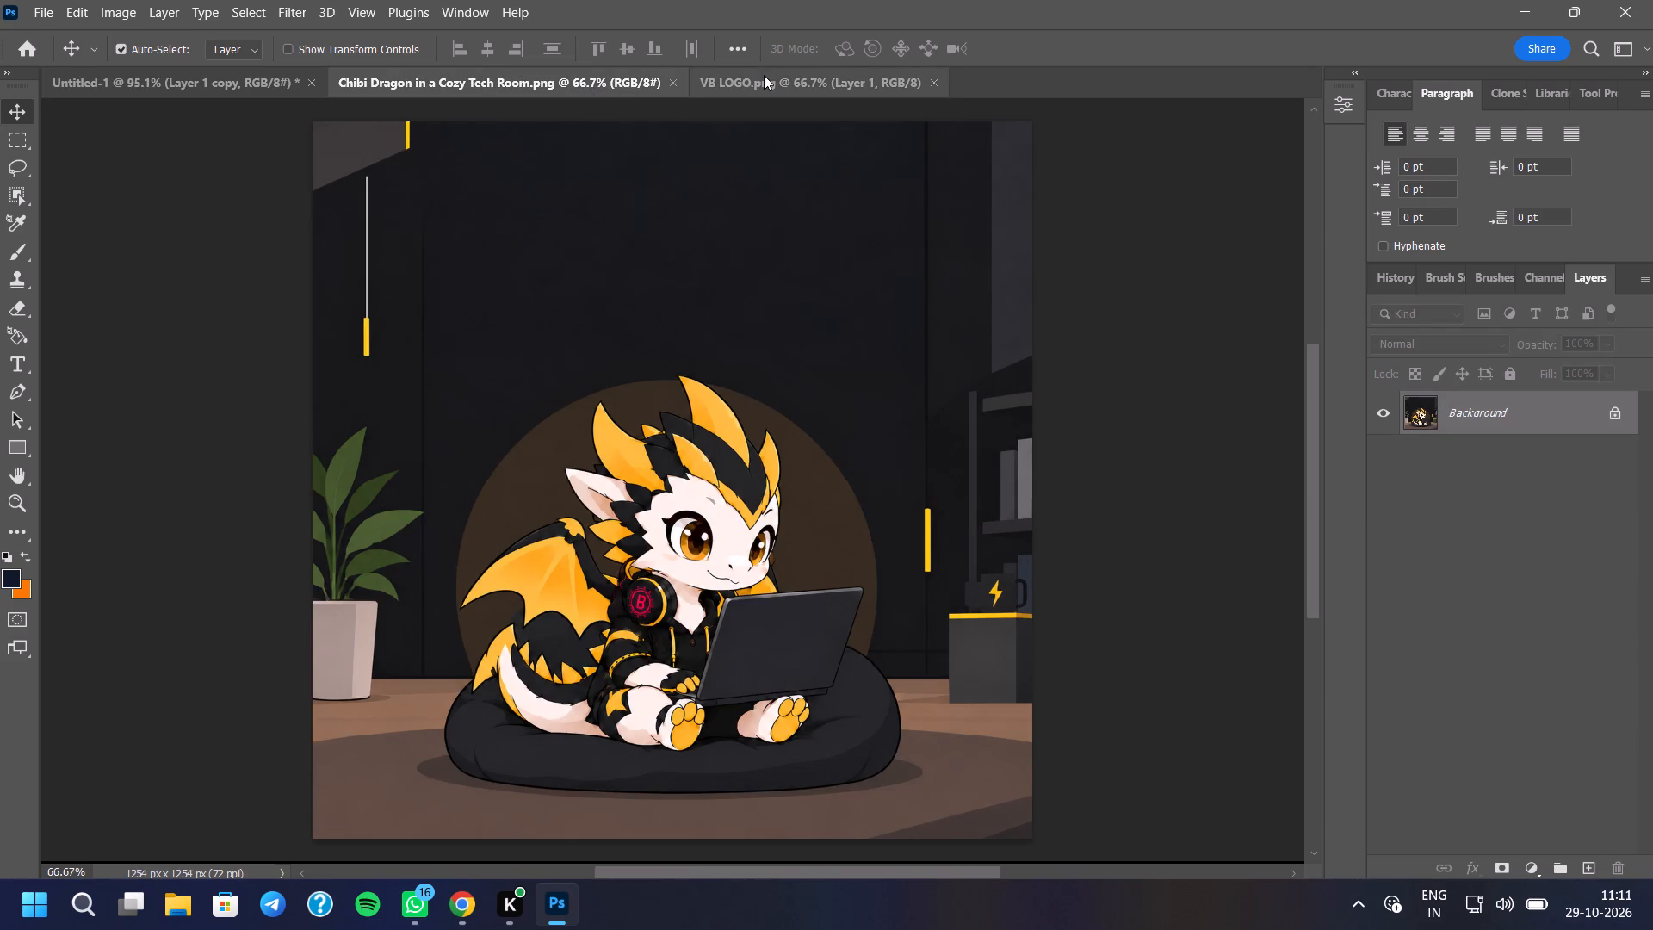
left_click(764, 75)
left_click(585, 84)
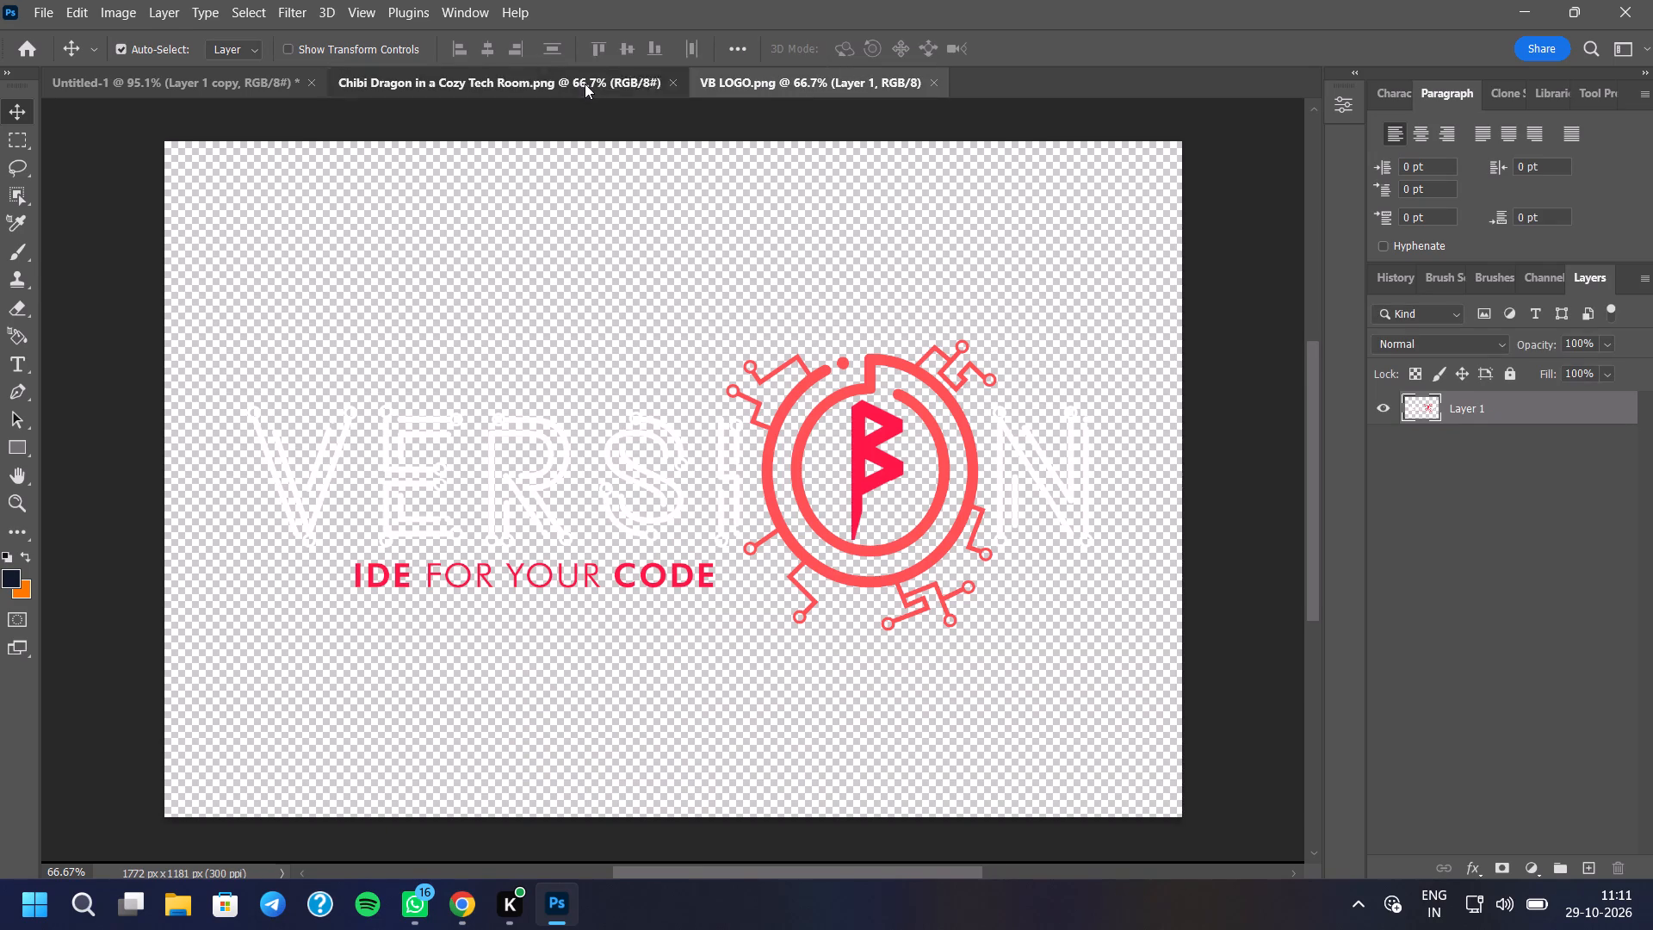
left_click(845, 90)
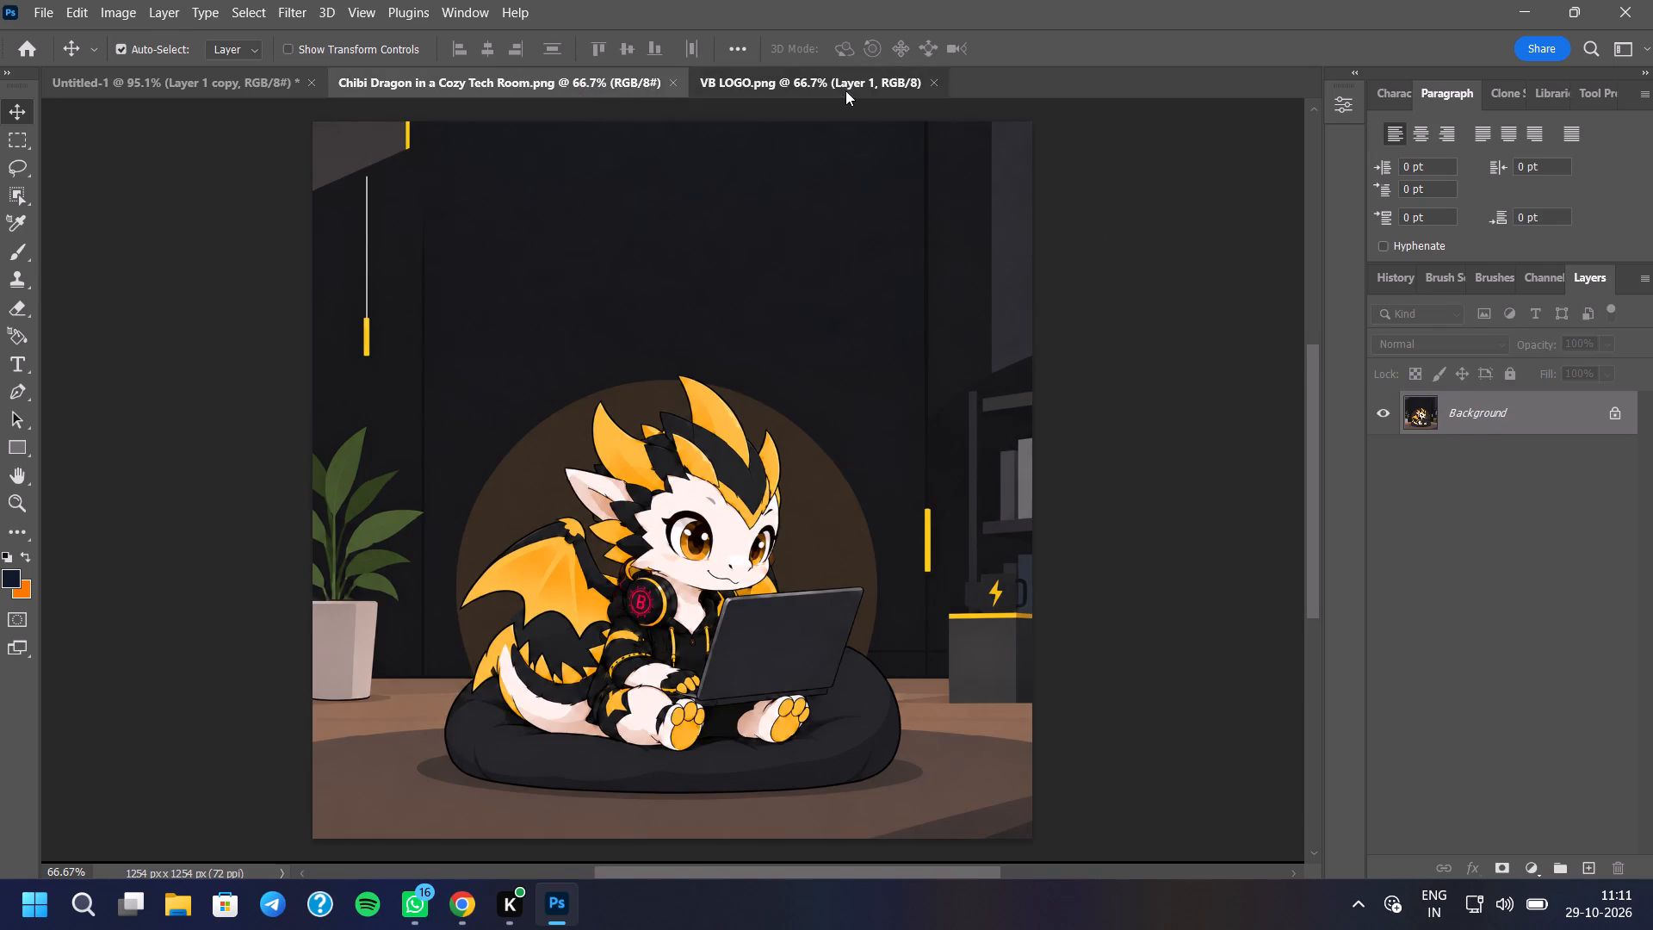
left_click_drag(1507, 425, 1488, 412)
left_click(1488, 412)
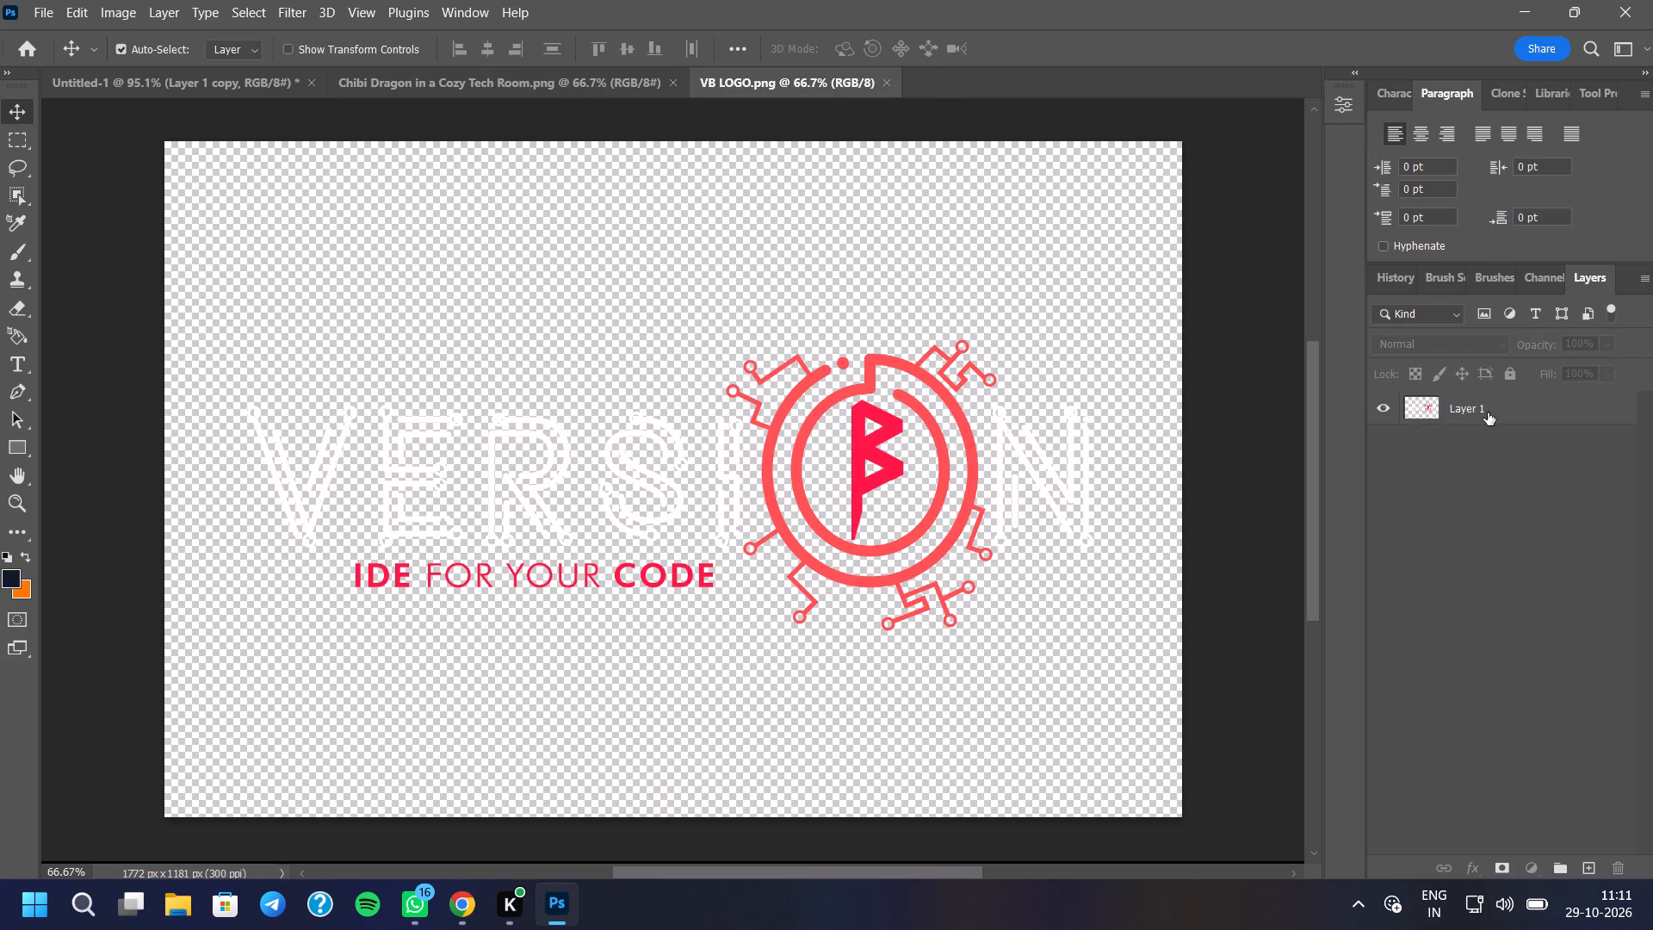
left_click_drag(1488, 412, 672, 114)
scroll(1140, 303, "left", 1)
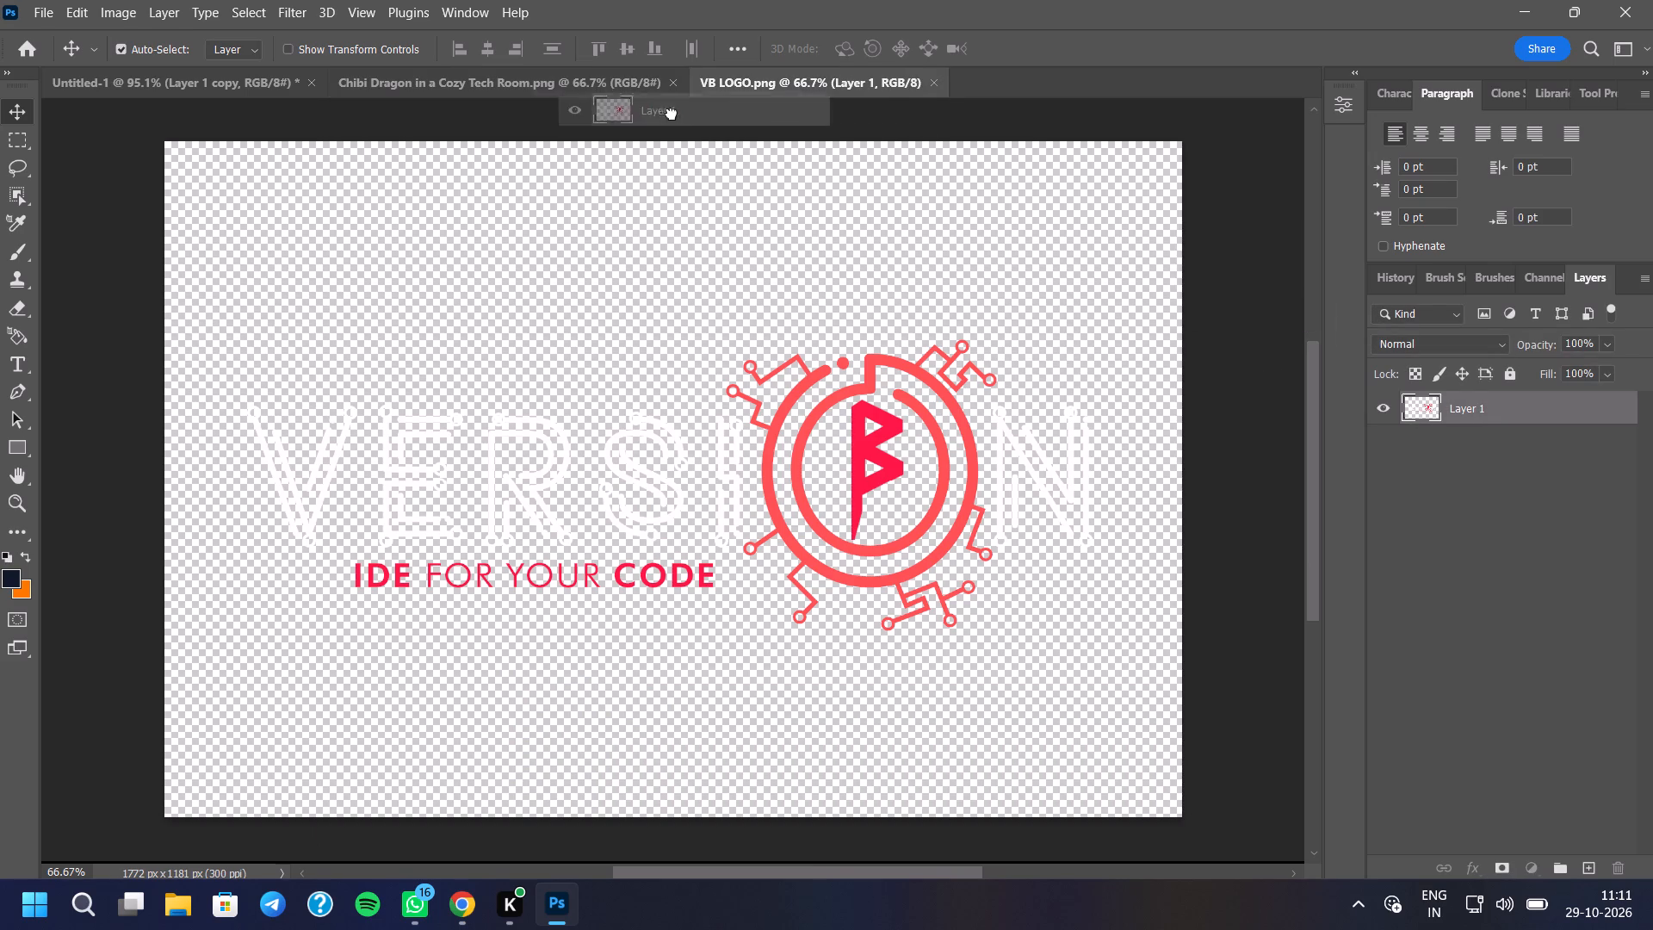
scroll(672, 114, "left", 1)
left_click_drag(672, 114, 700, 439)
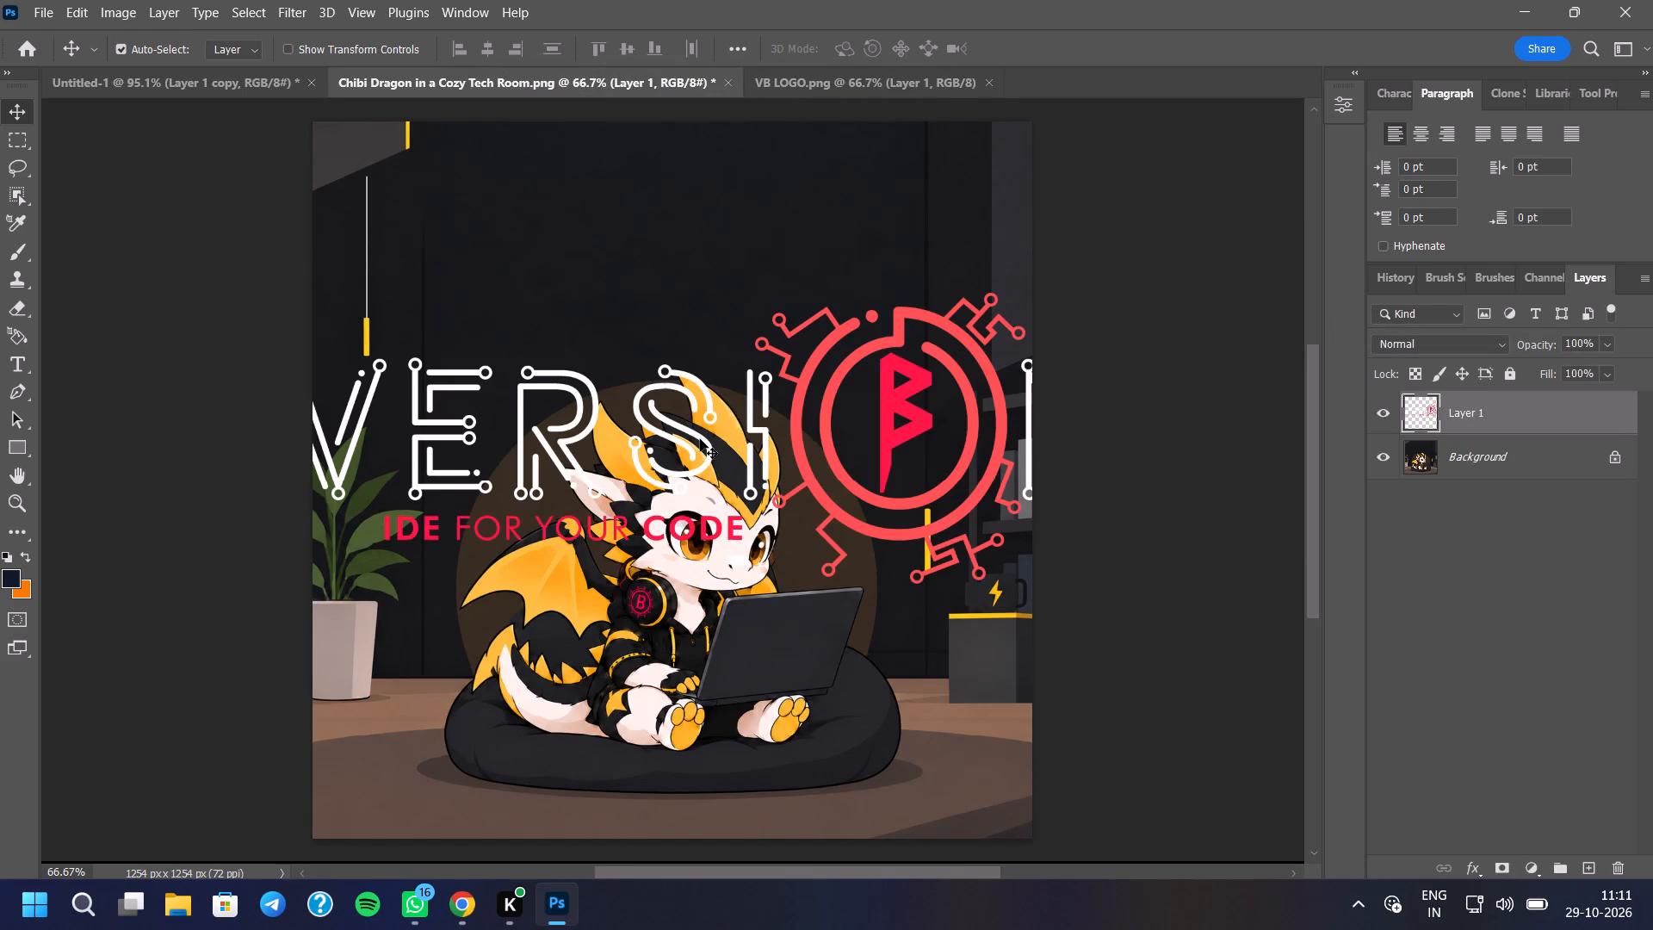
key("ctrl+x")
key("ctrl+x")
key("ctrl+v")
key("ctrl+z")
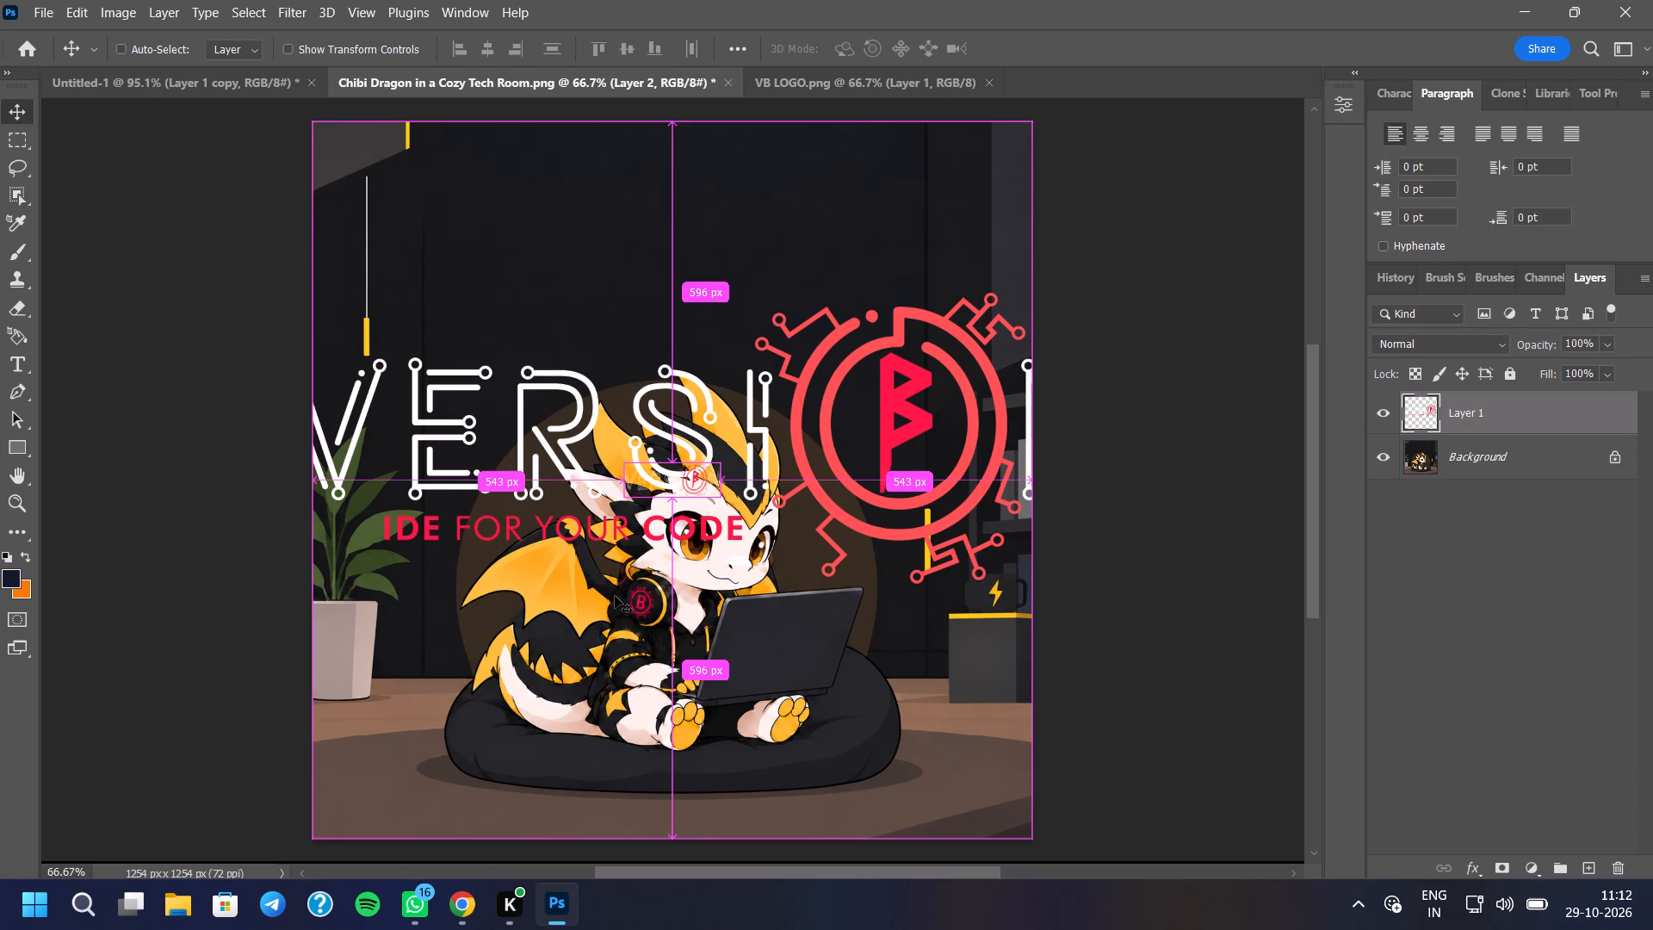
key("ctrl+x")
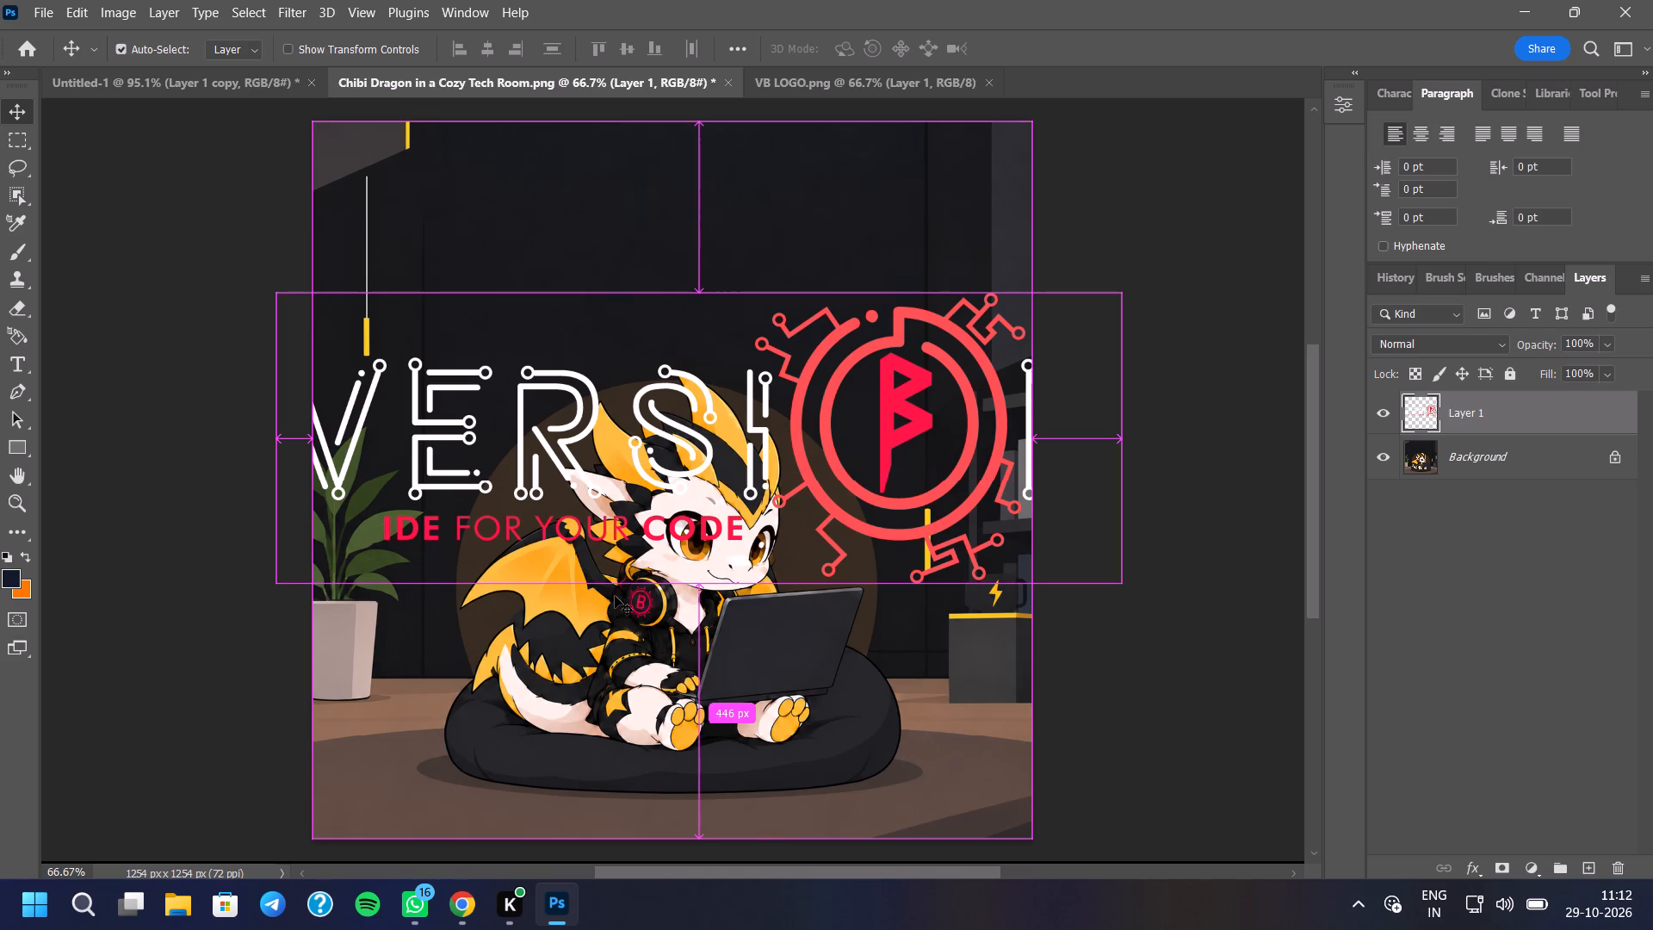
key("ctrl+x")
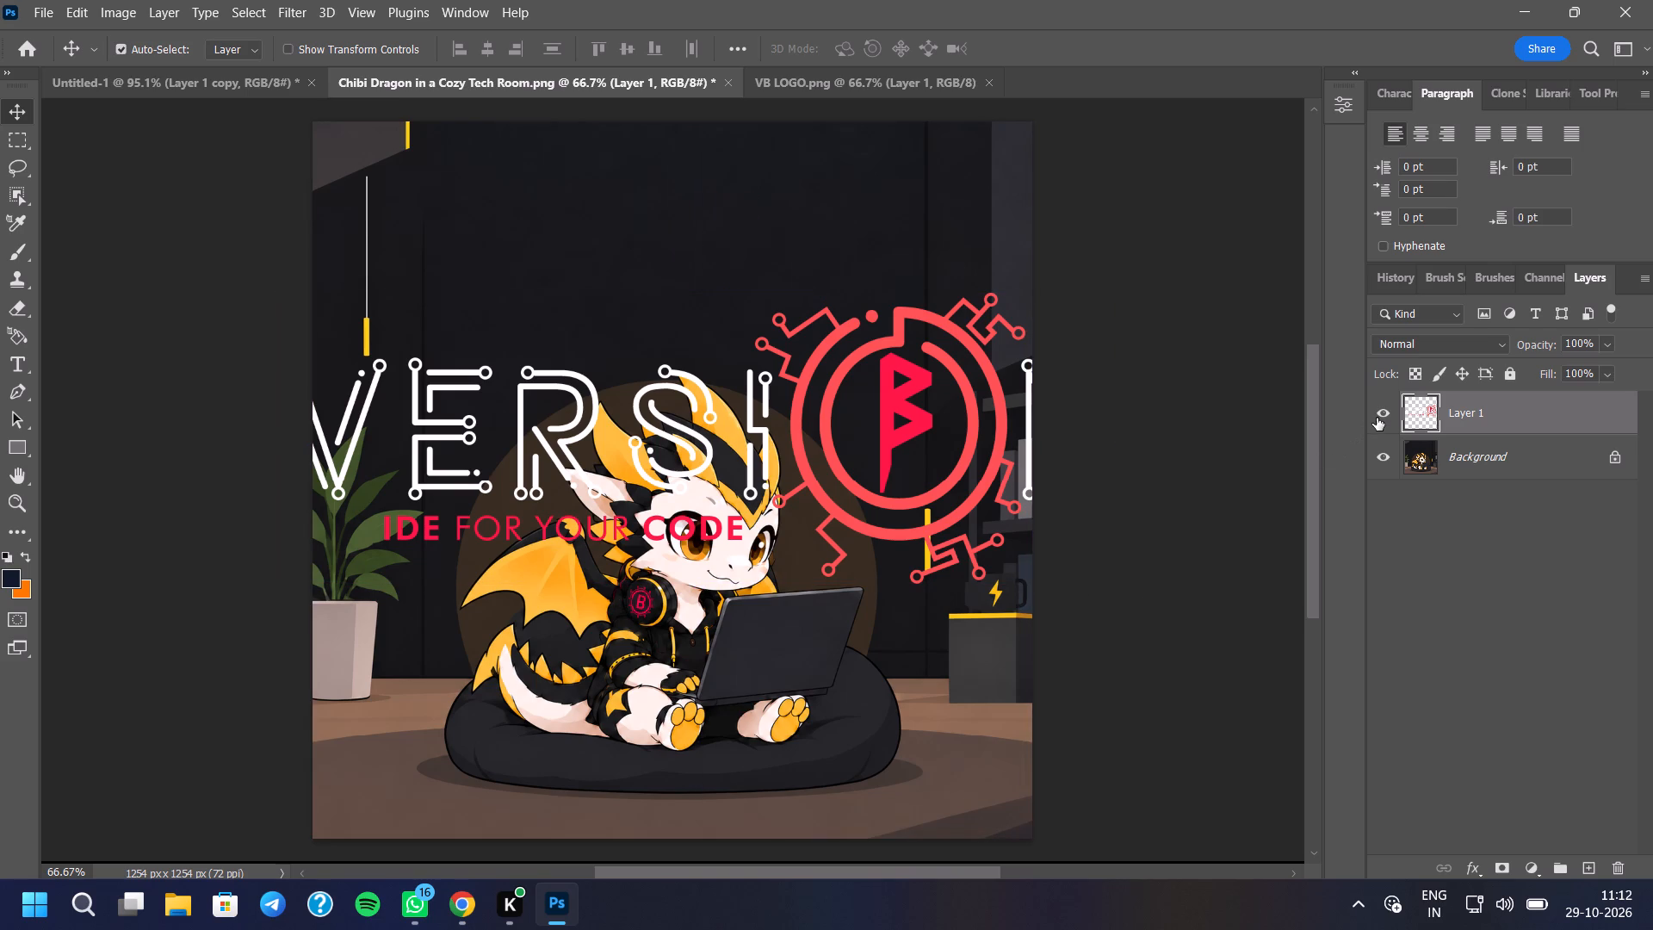
Hide the logo layer, Layer 1, in the dragon document.
left_click(1377, 418)
Swap the foreground and background colours and draw an orange rectangle about 168 × 60 px on the laptop lid.
scroll(824, 671, "up", 9, "ctrl")
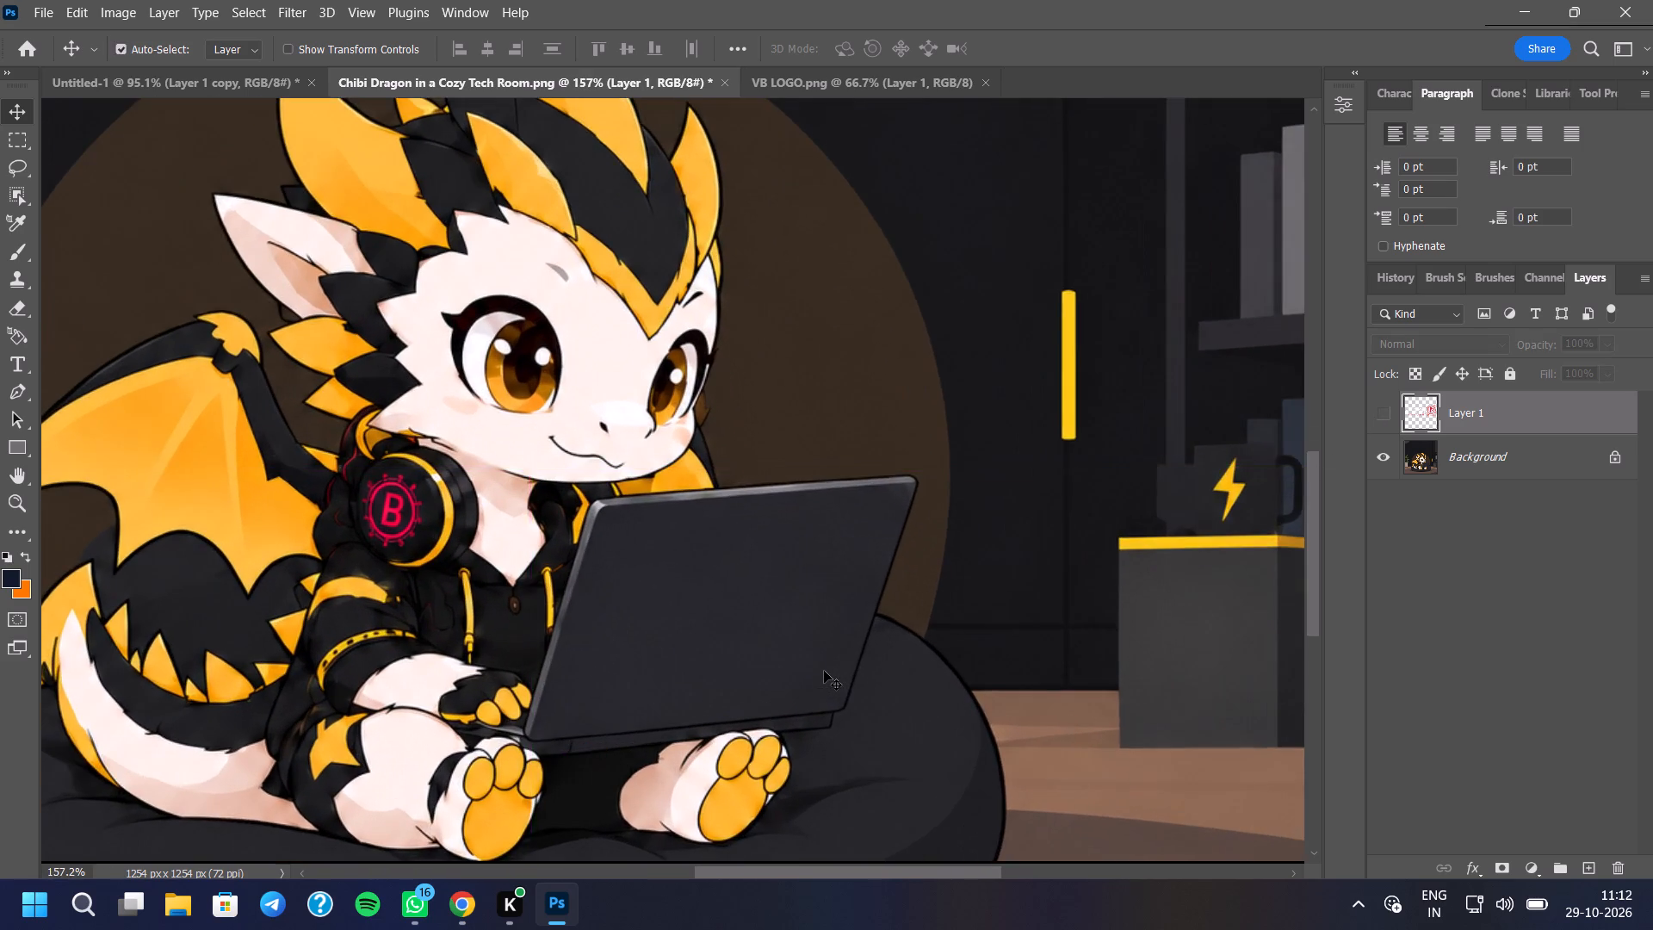
scroll(824, 671, "up", 3, "ctrl")
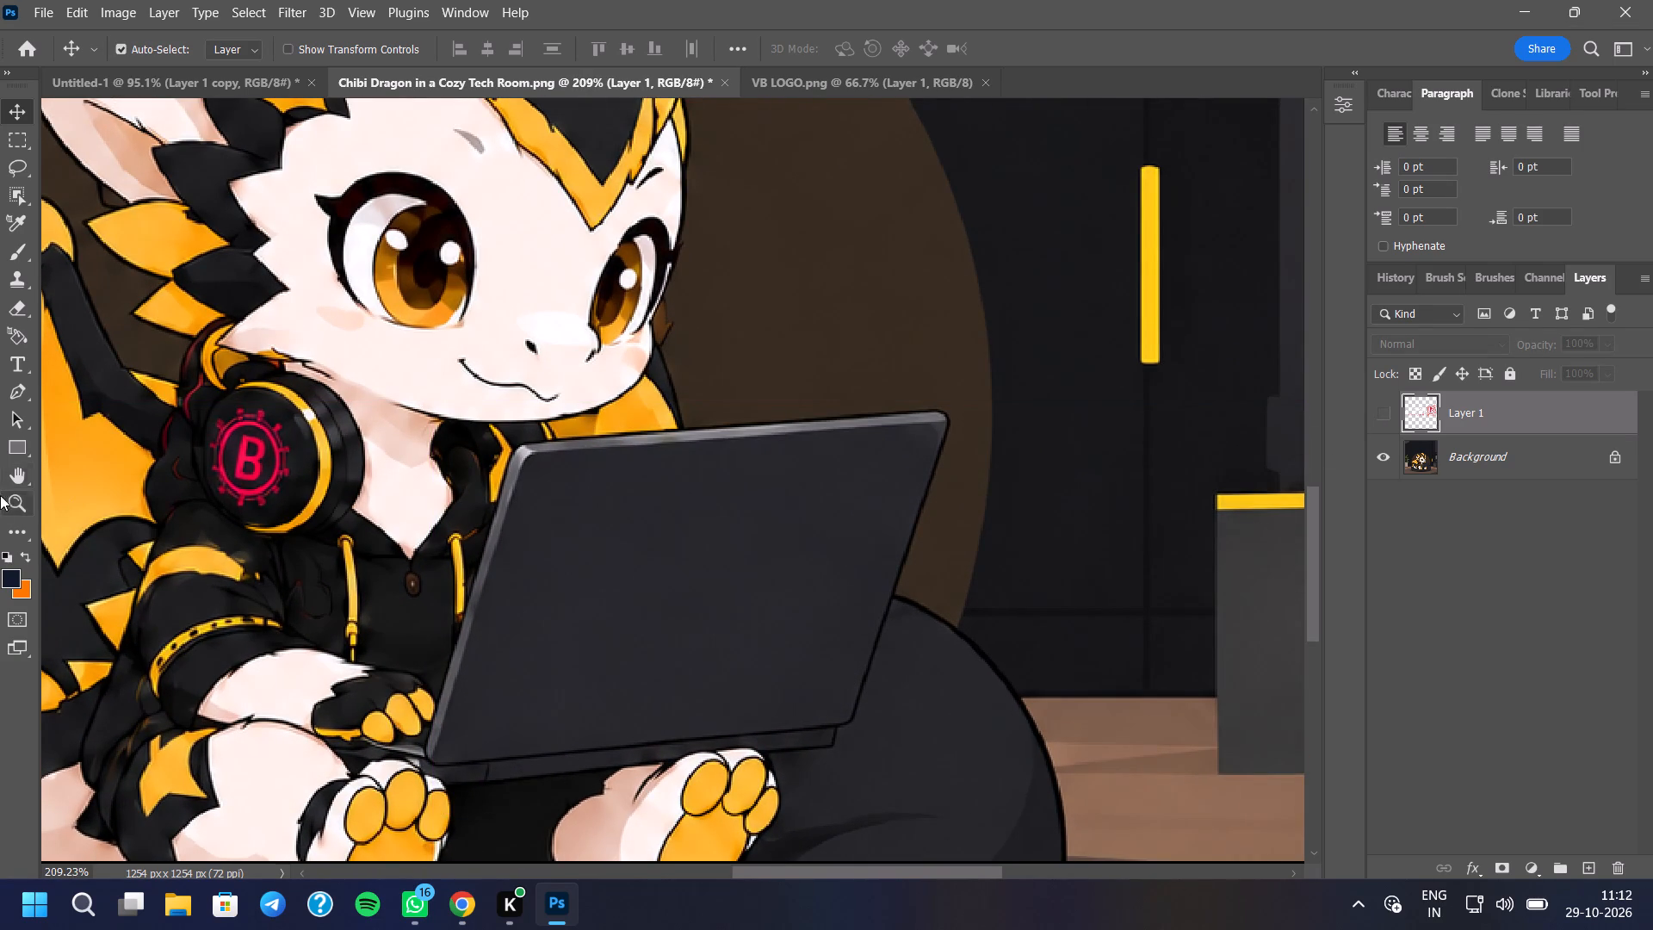
left_click(9, 453)
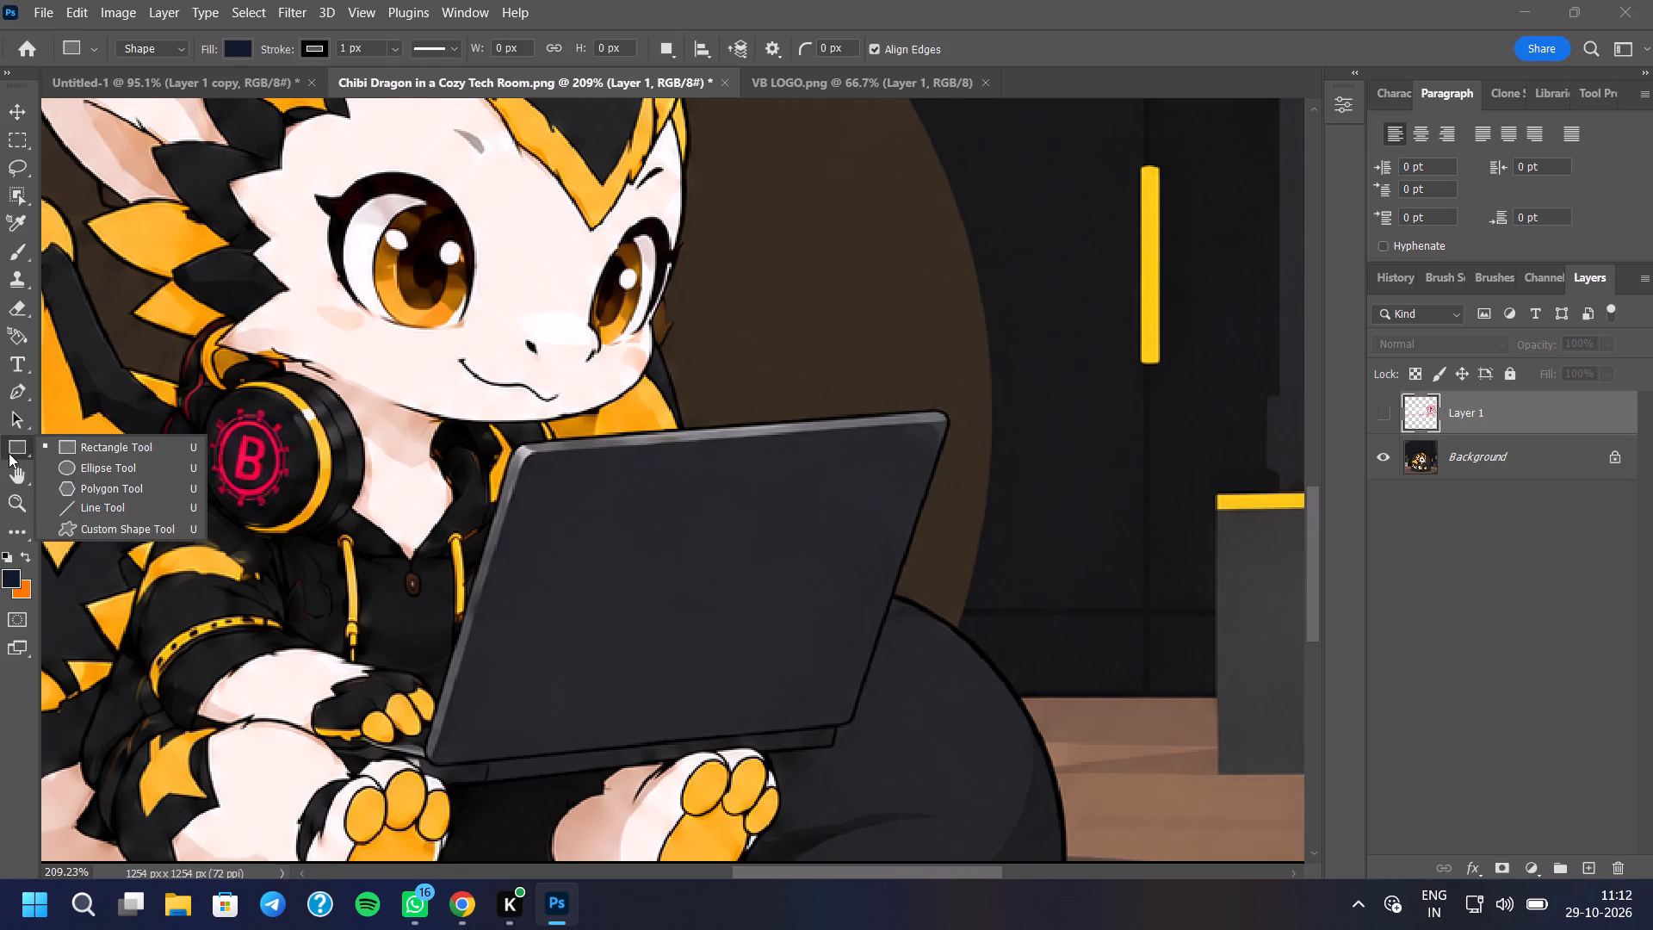
left_click(112, 452)
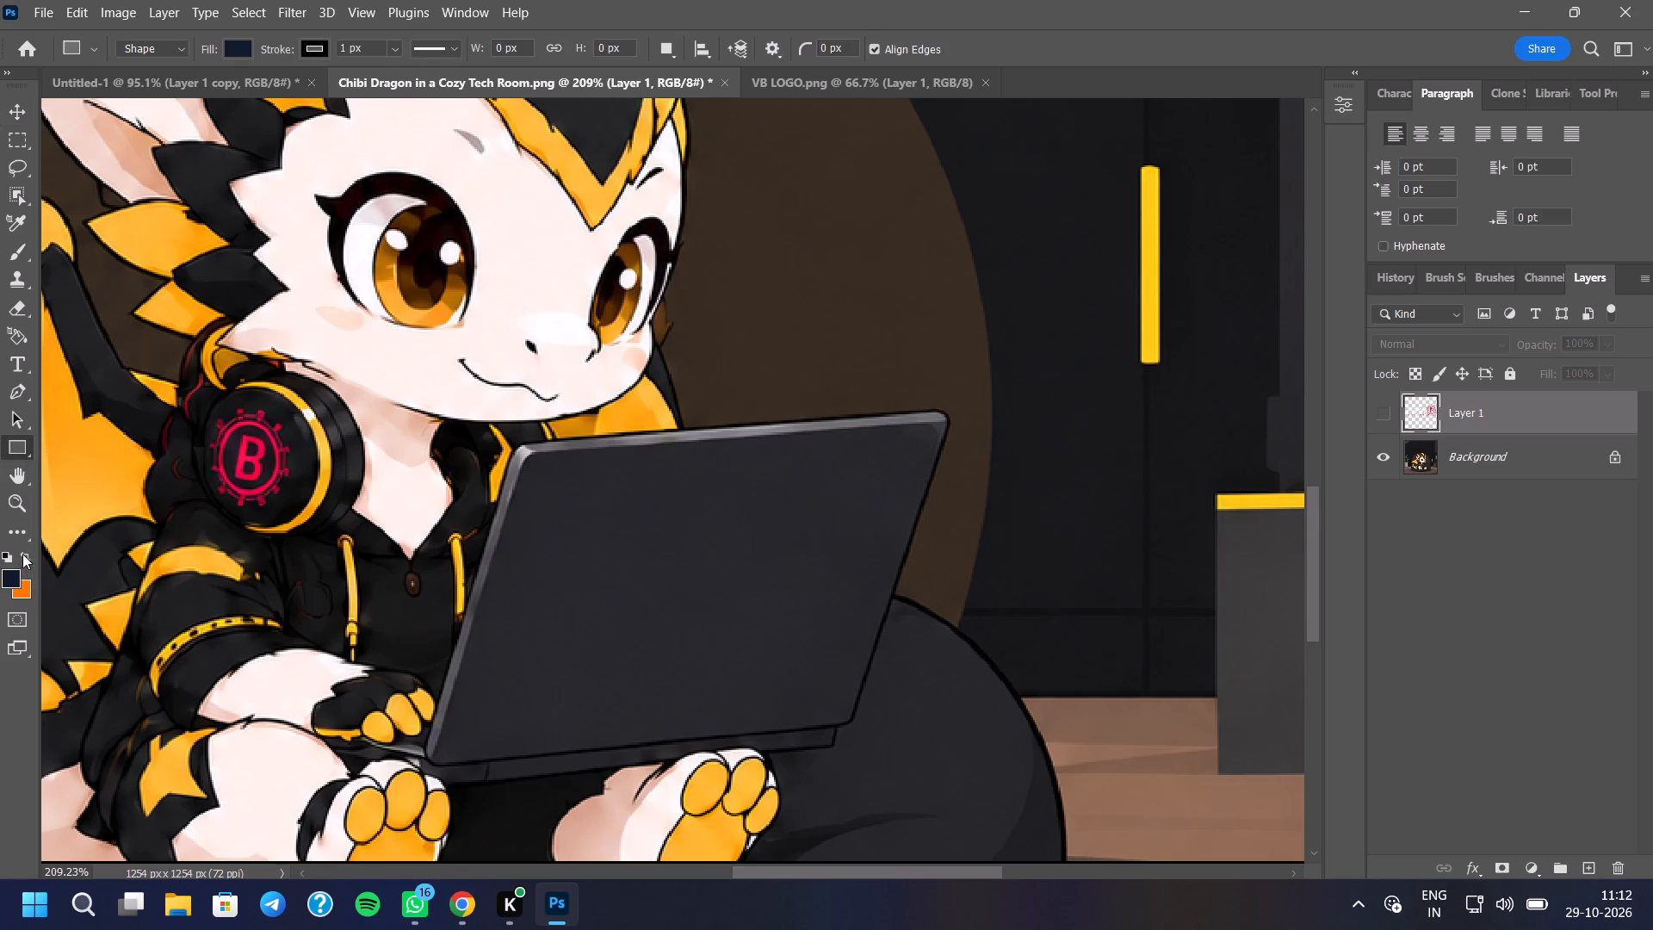
left_click(22, 554)
left_click_drag(546, 555, 523, 625)
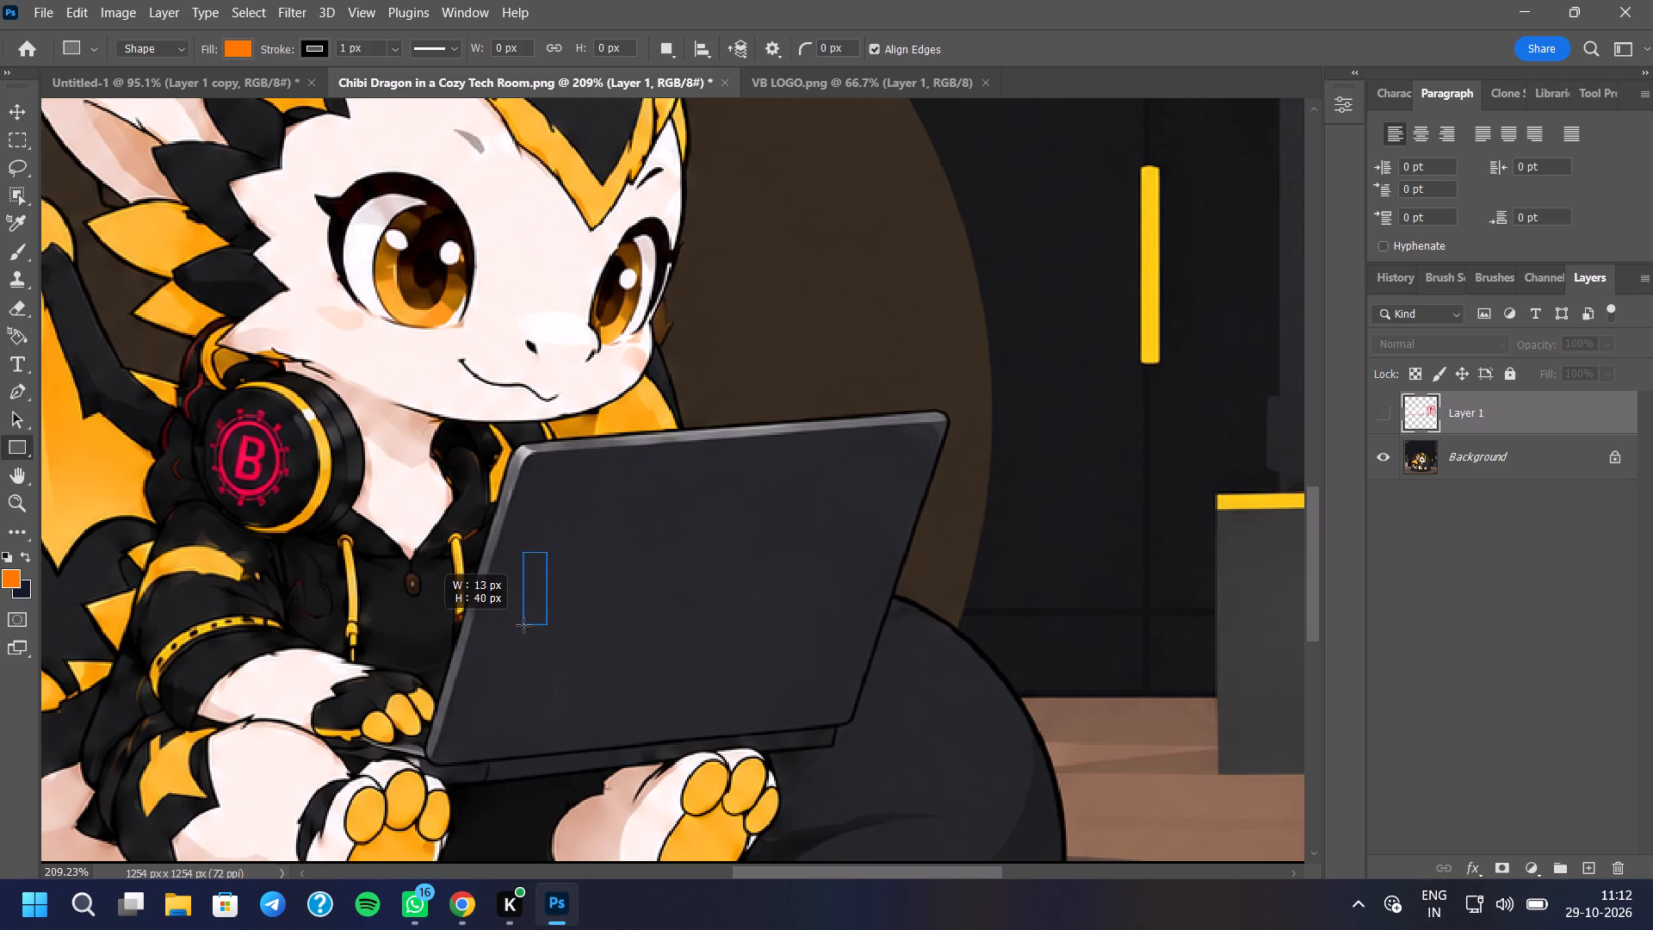
left_click_drag(523, 625, 837, 648)
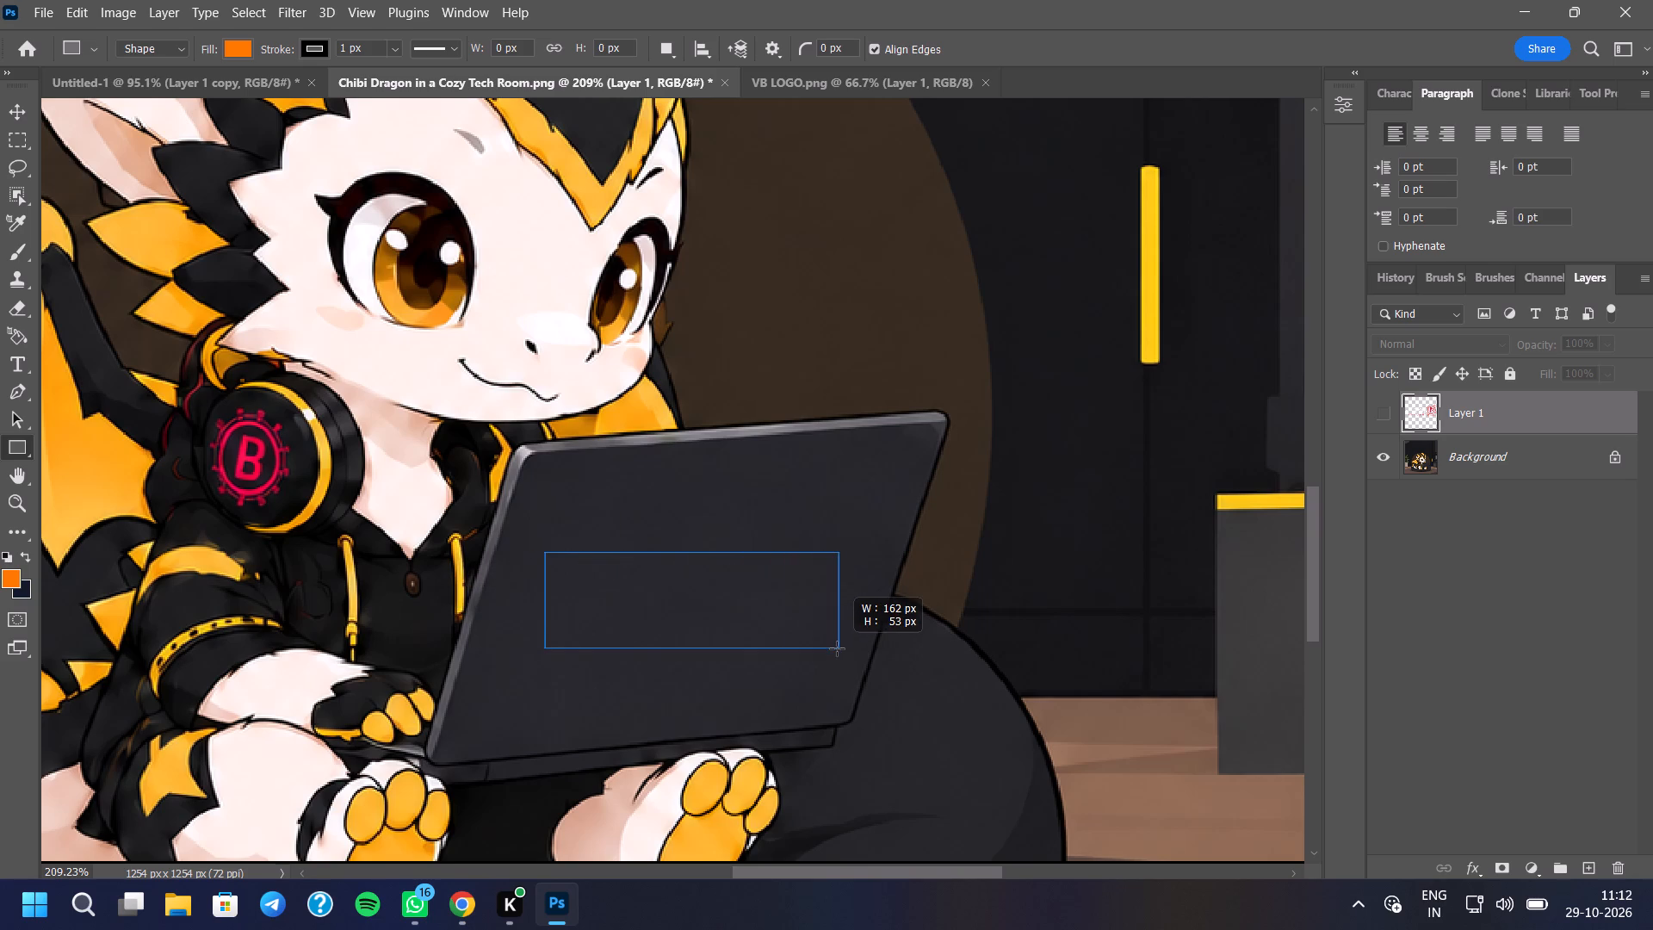
left_click_drag(837, 648, 845, 660)
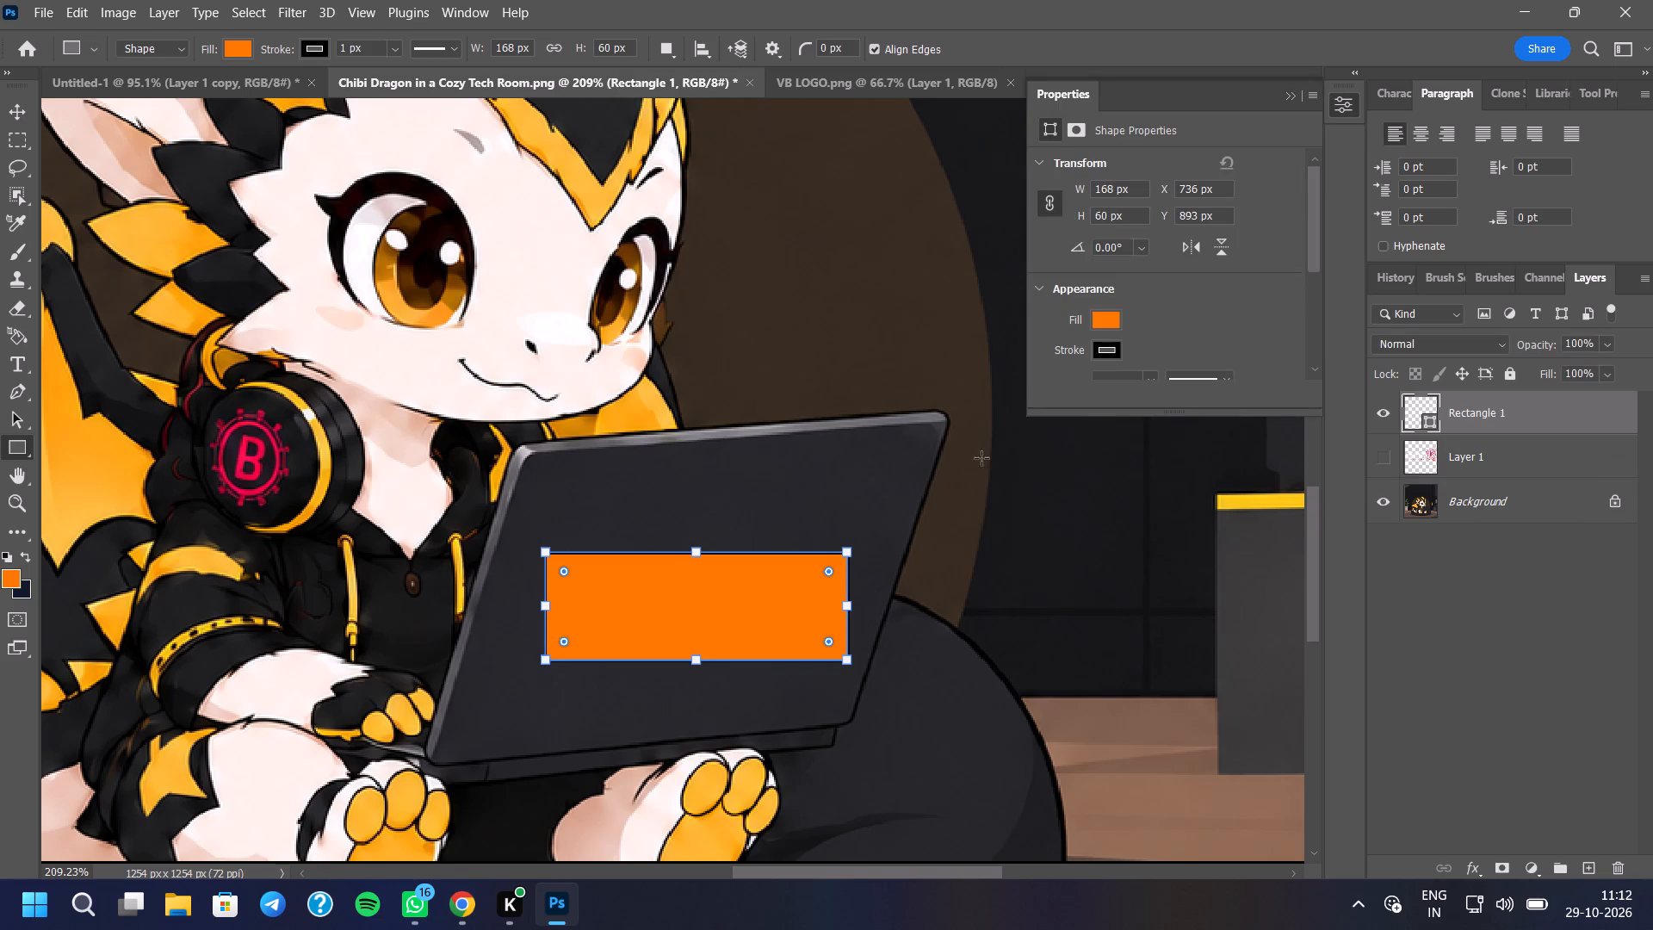
left_click(1293, 94)
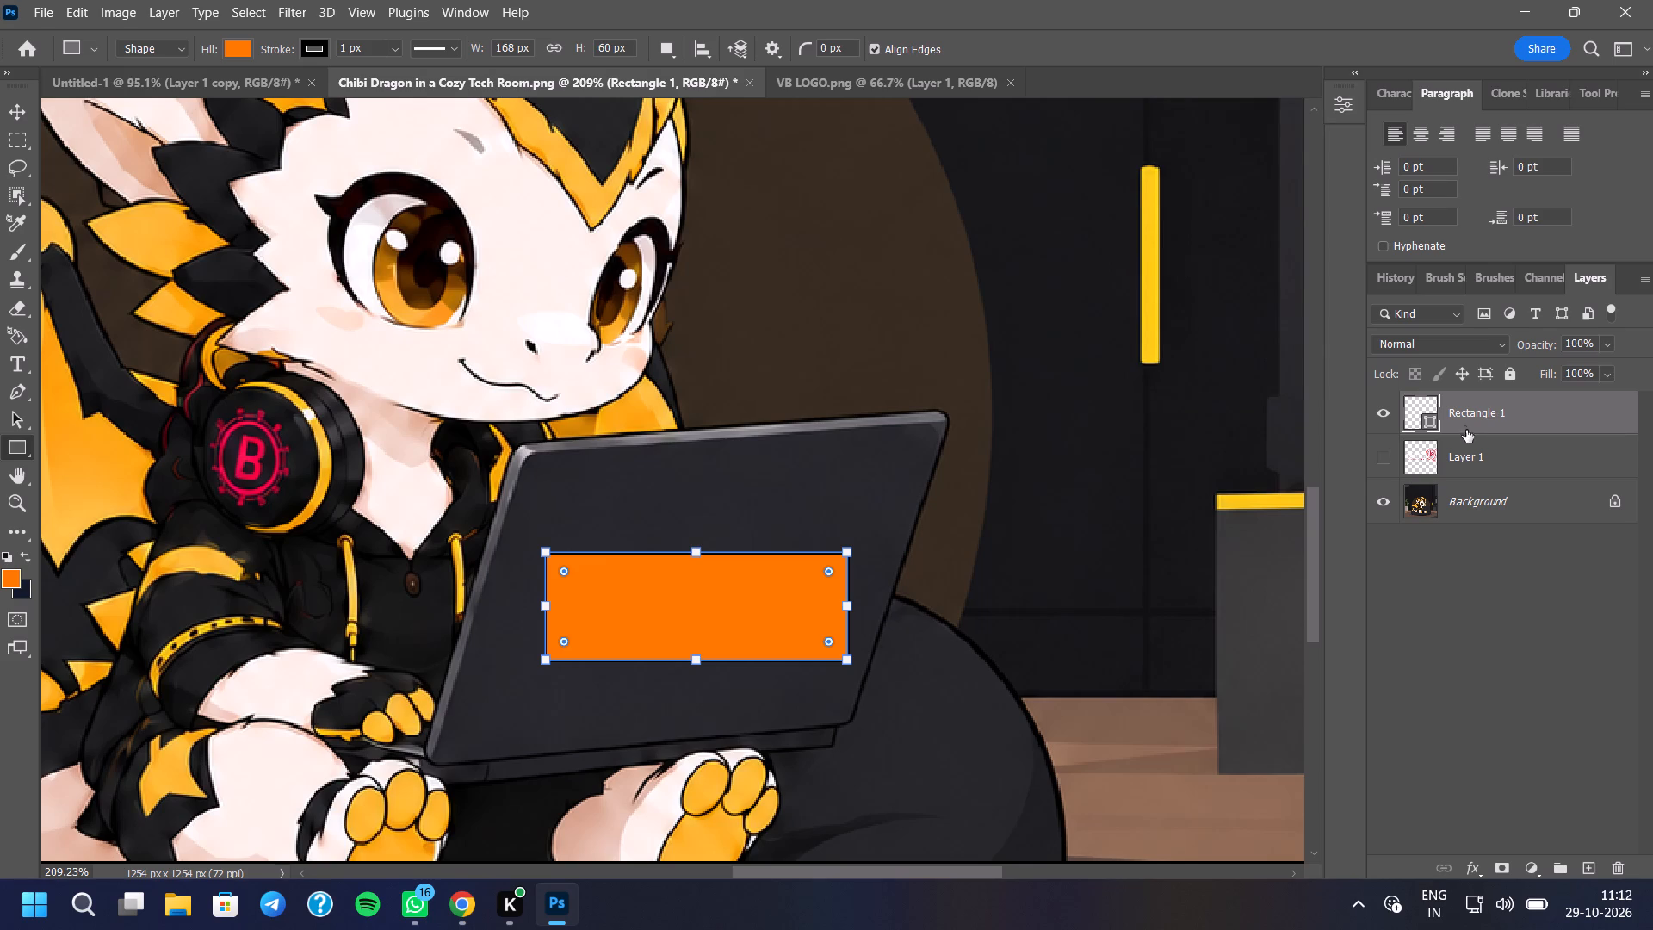
Distort the orange Rectangle 1 by pulling its bottom corners and upper far corner to follow the slanted laptop lid.
left_click(1494, 469)
left_click(1502, 411)
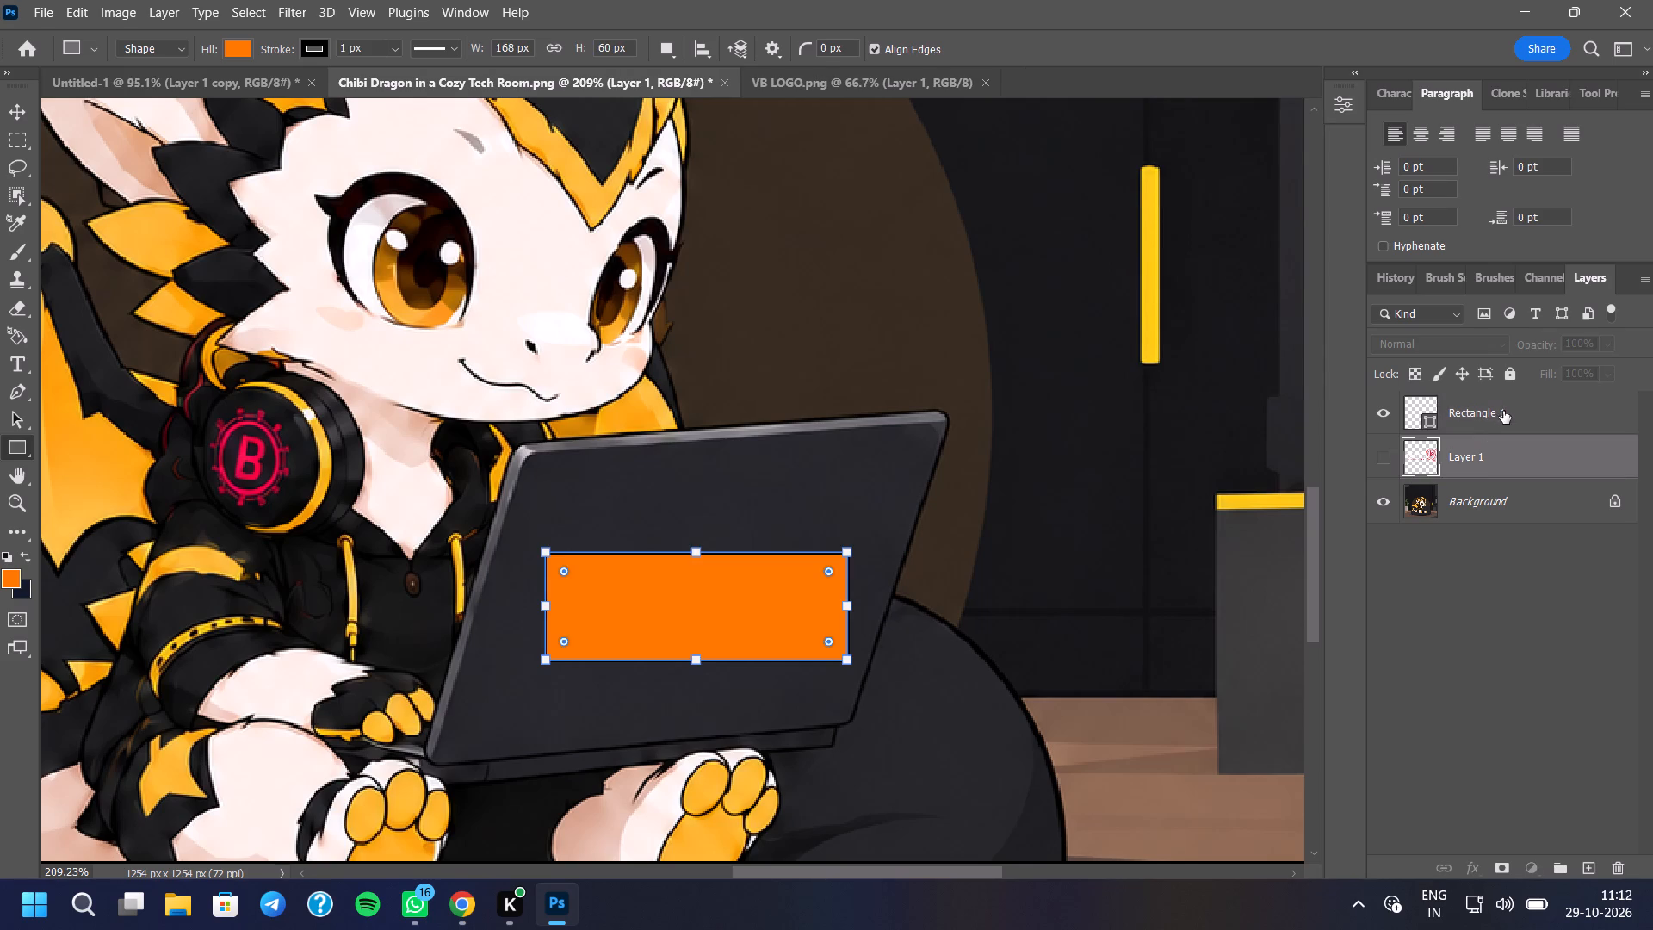
key("ctrl+t")
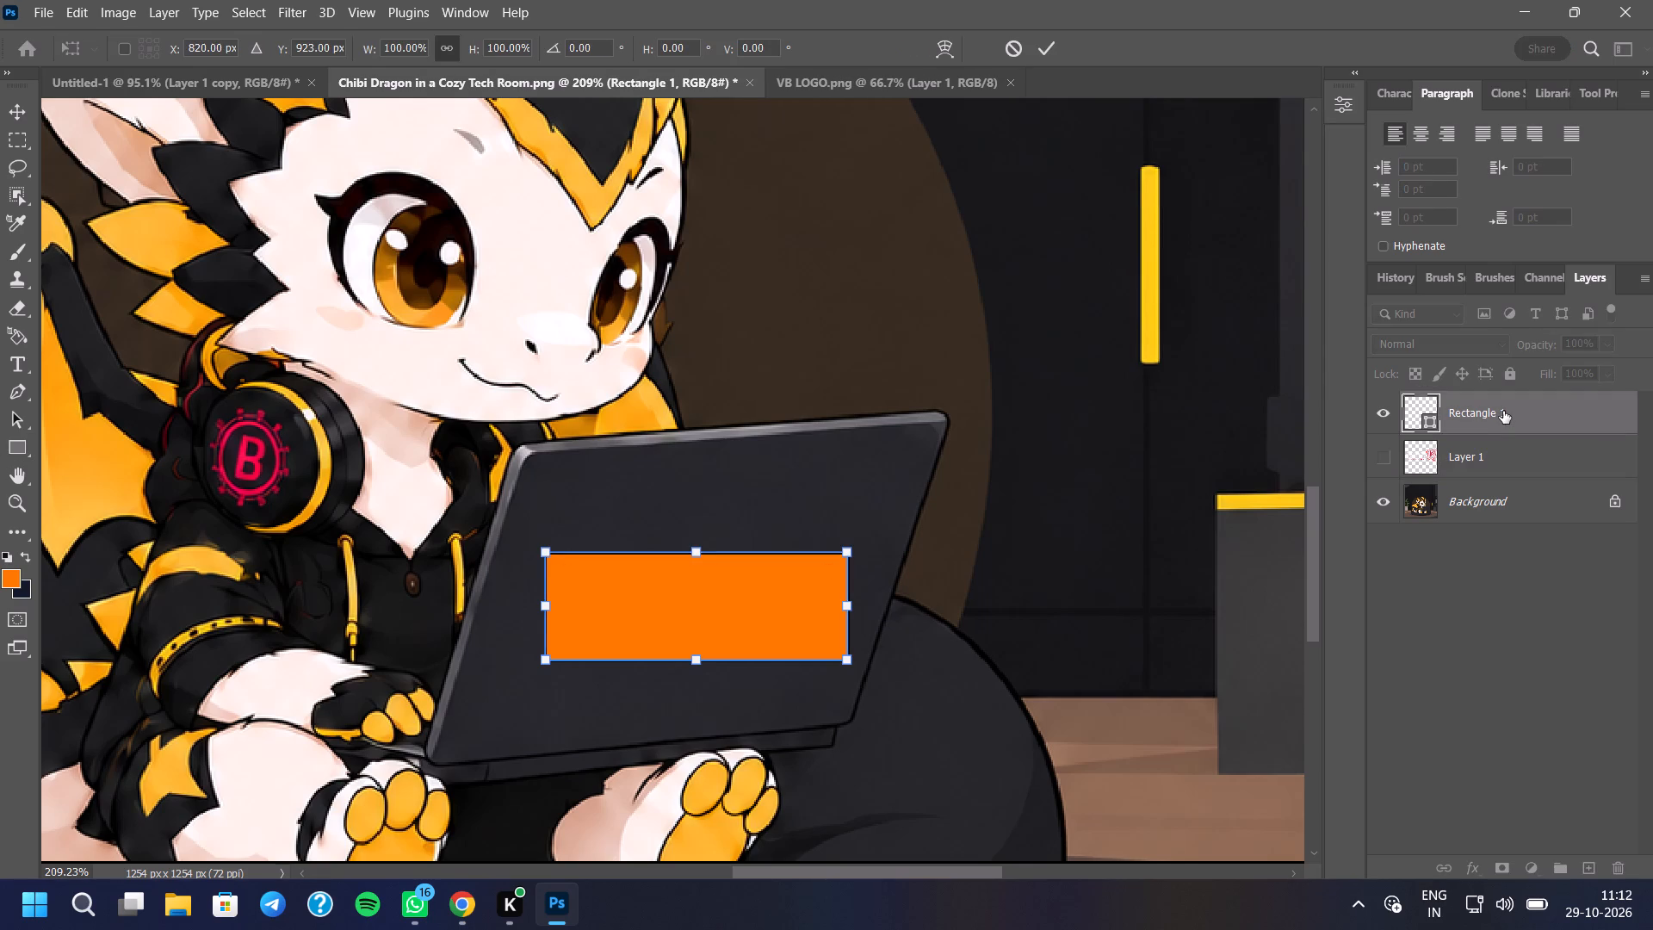
right_click(755, 594)
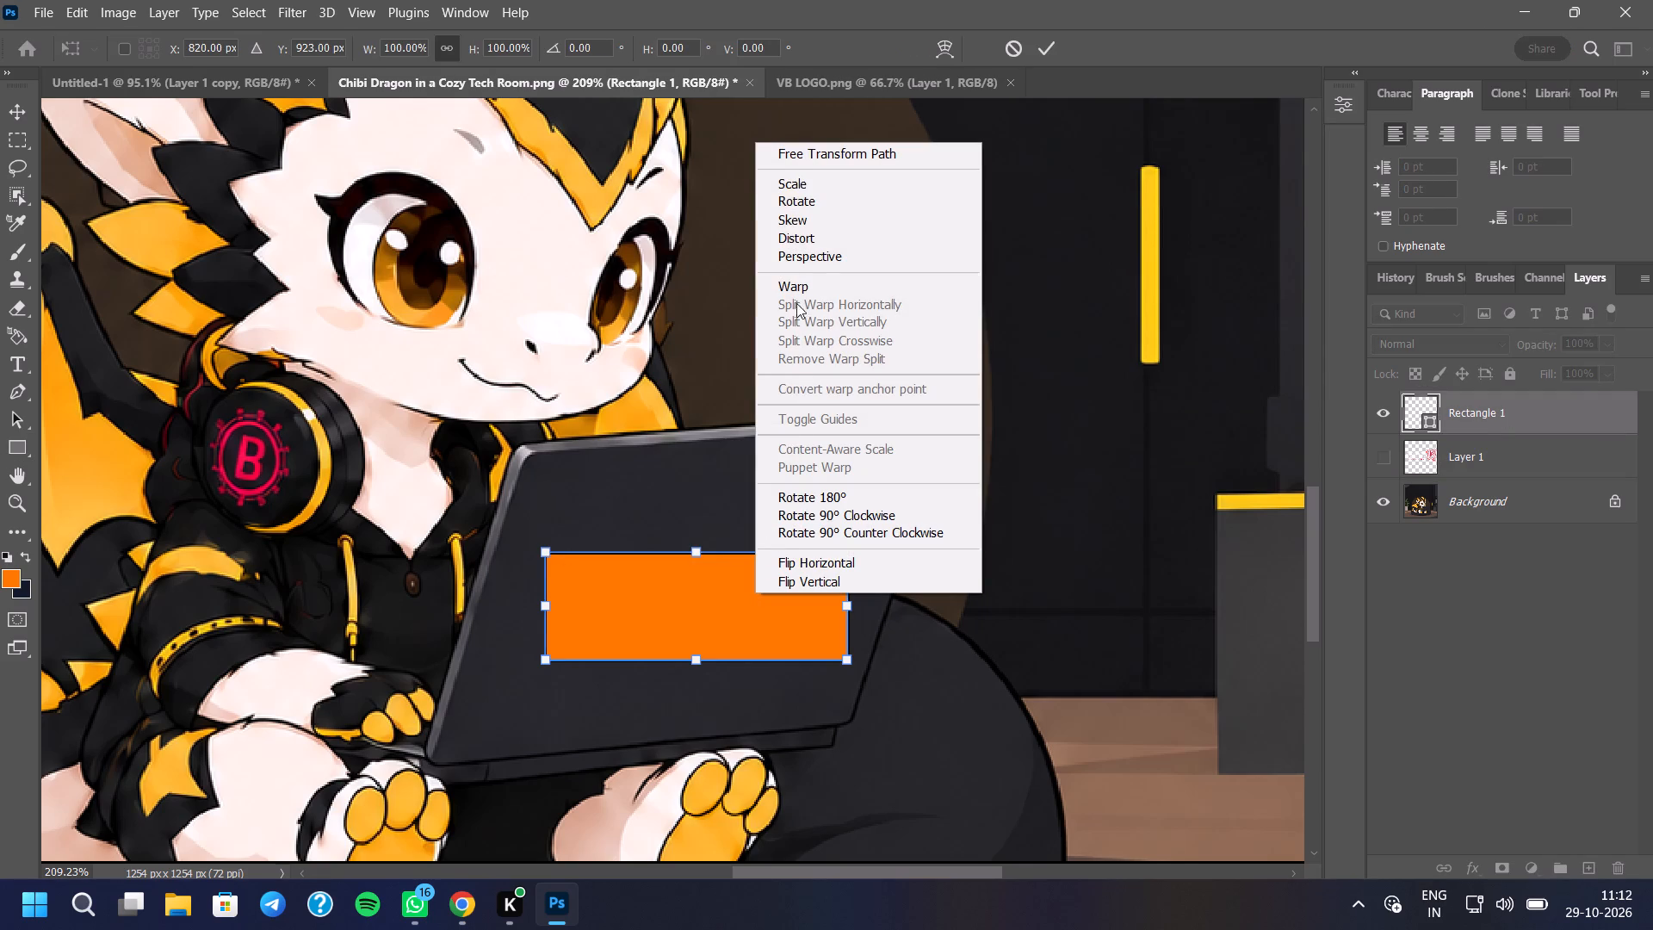
left_click(807, 244)
left_click_drag(542, 656, 533, 662)
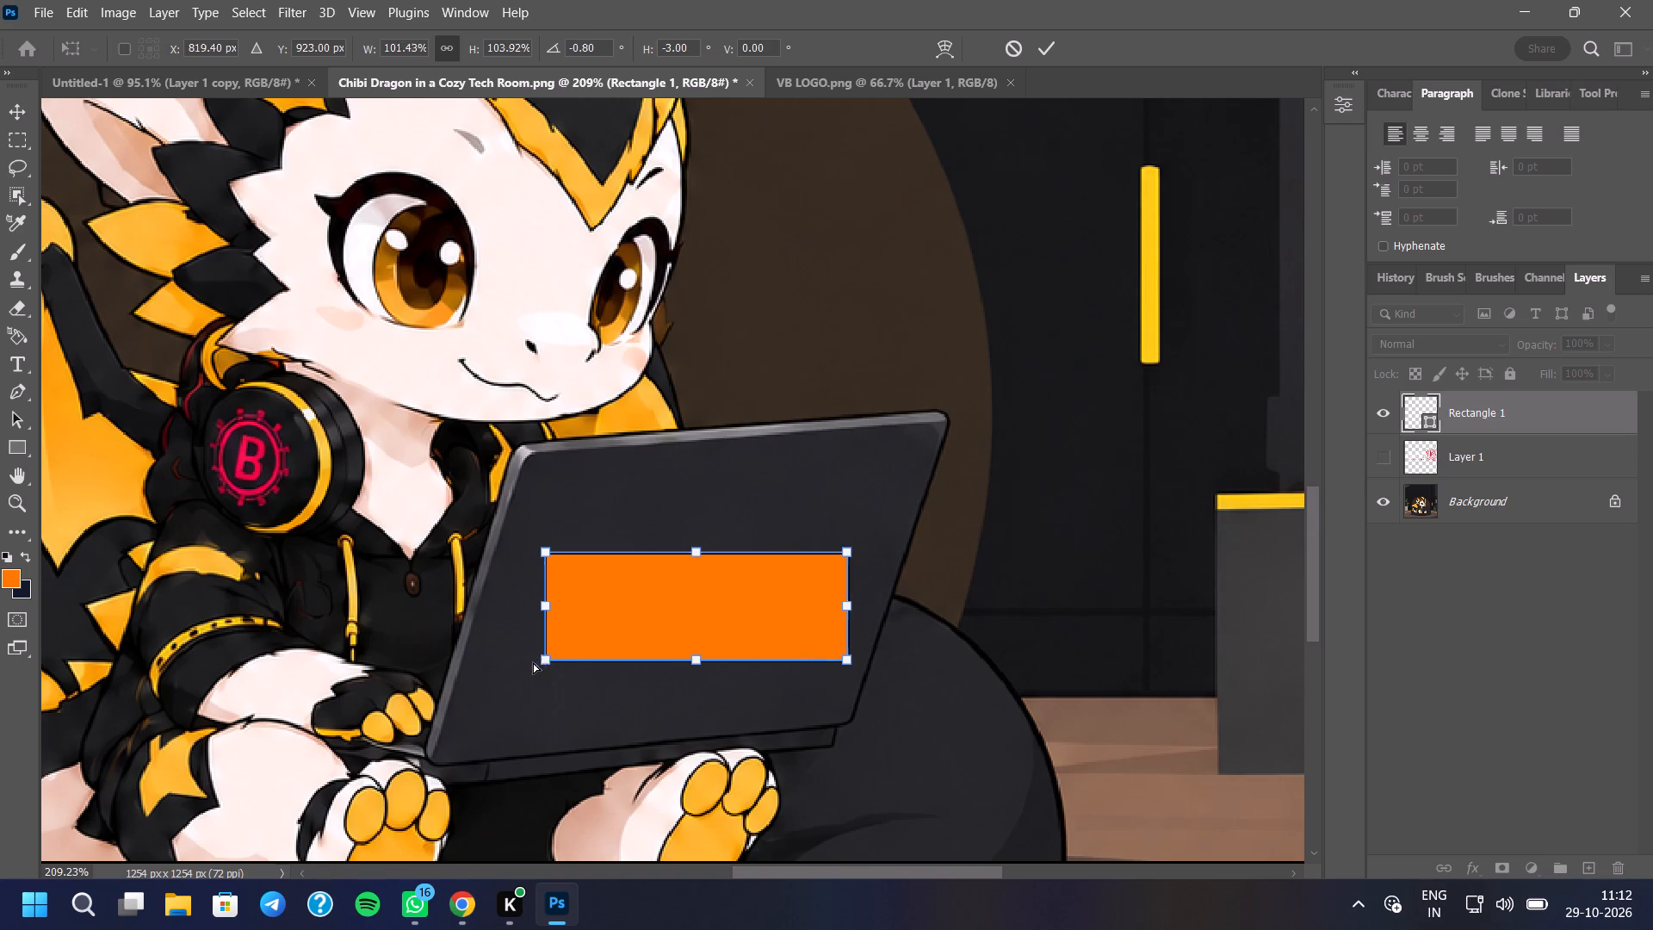
left_click_drag(533, 662, 520, 669)
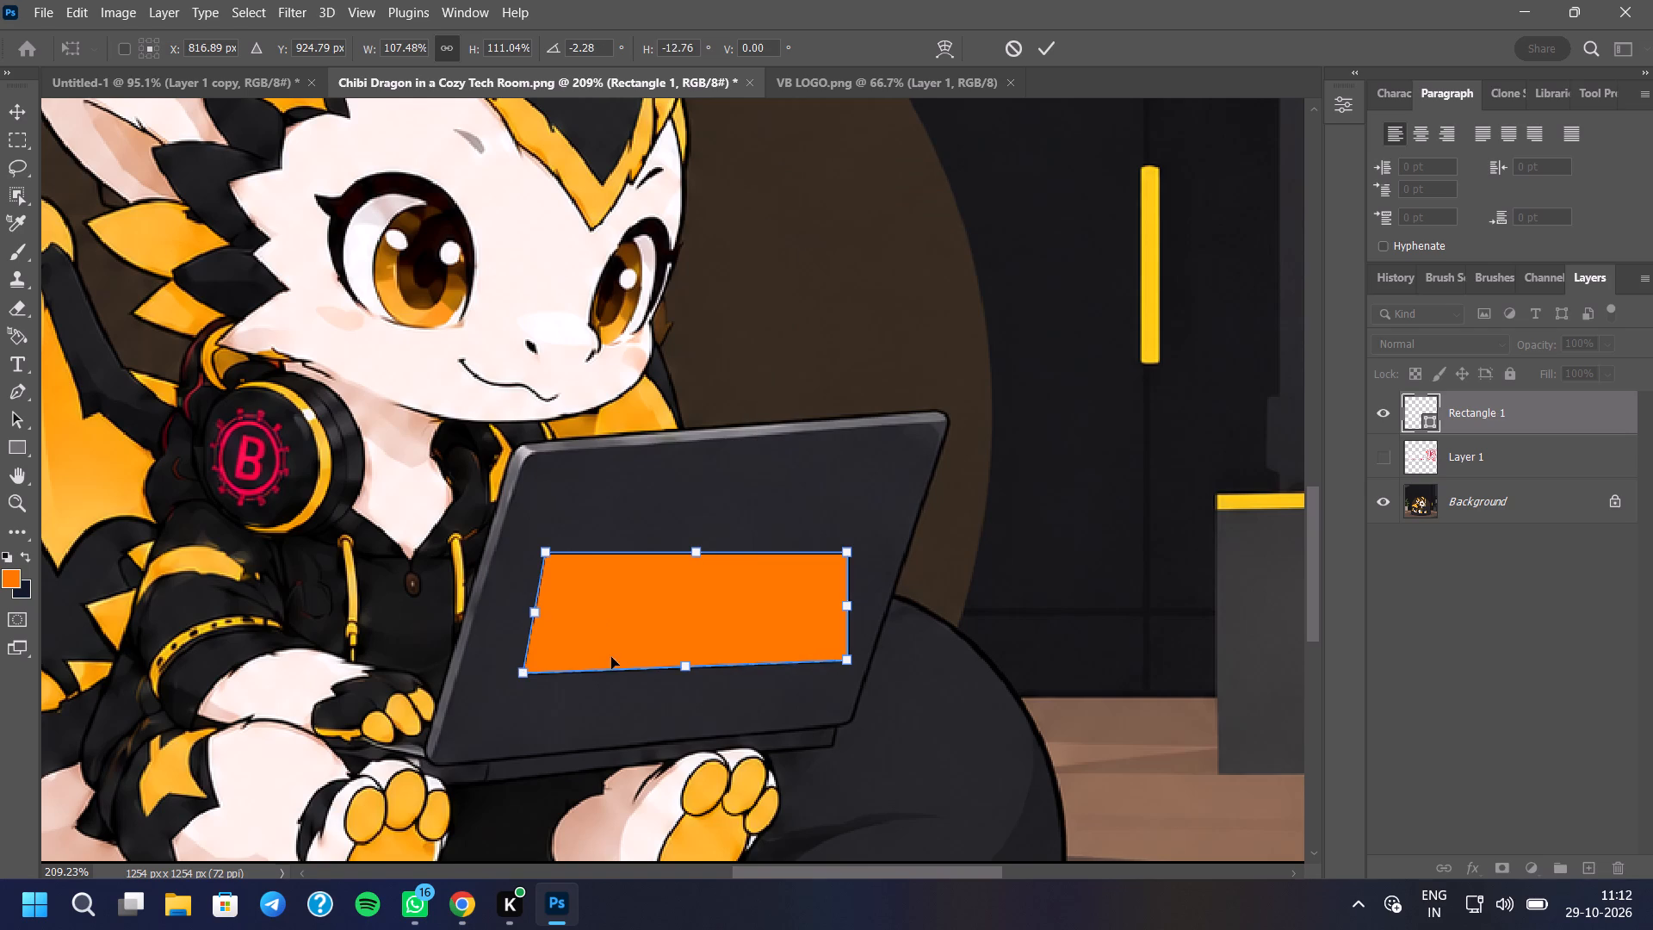
left_click_drag(853, 663, 834, 667)
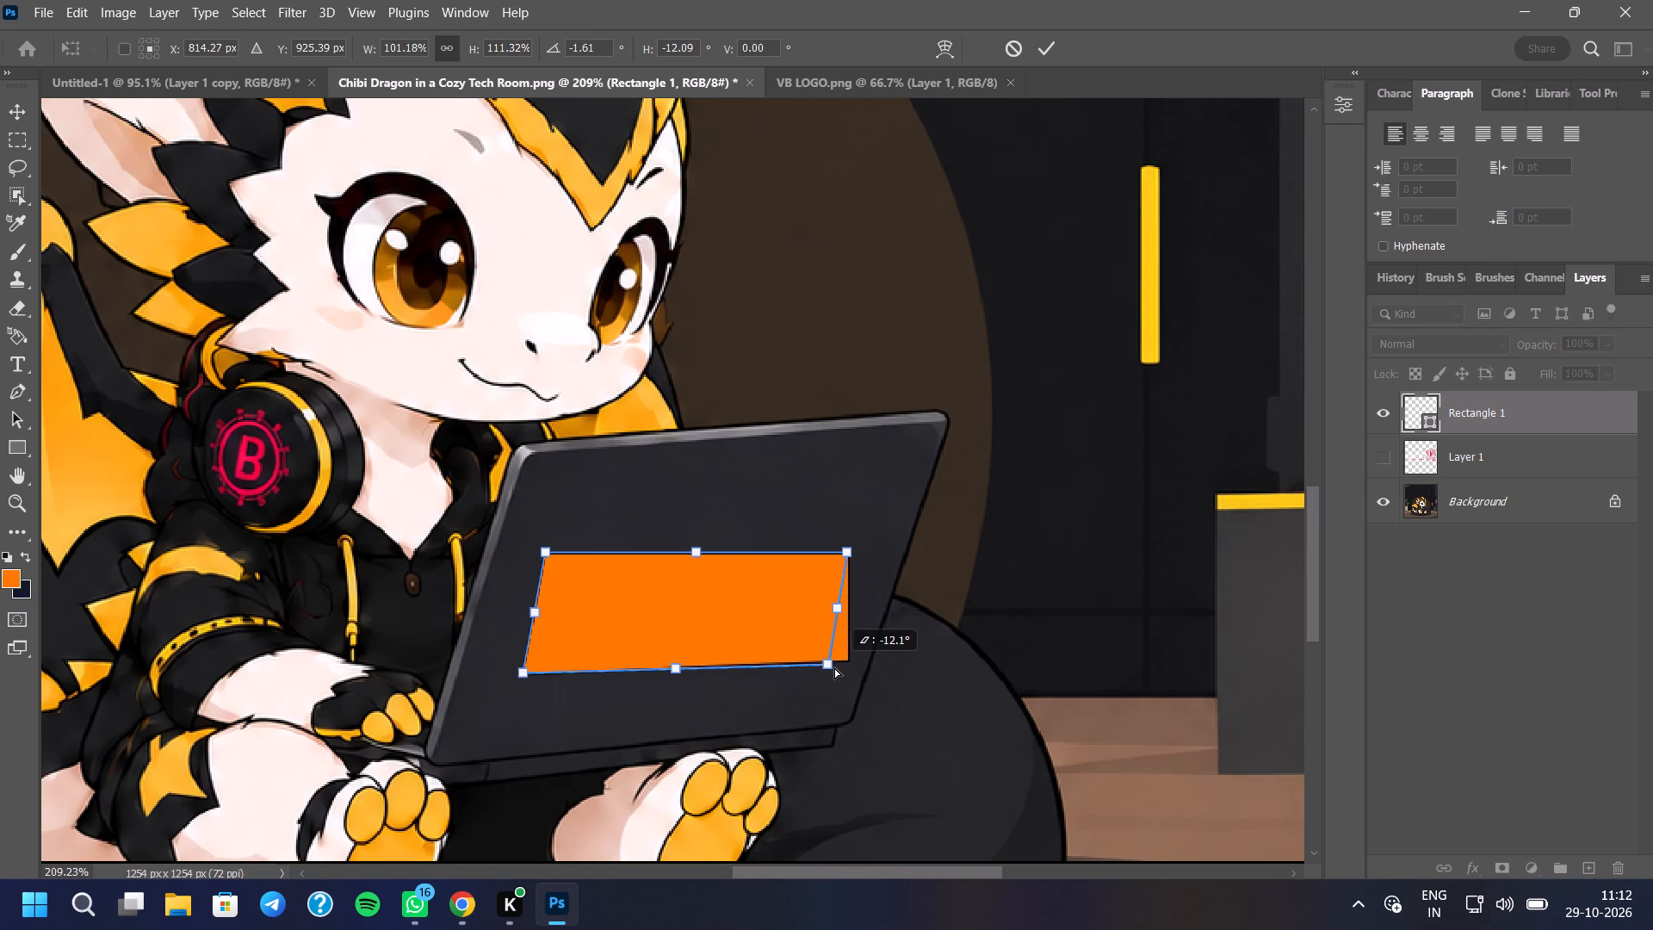
left_click_drag(848, 552, 848, 542)
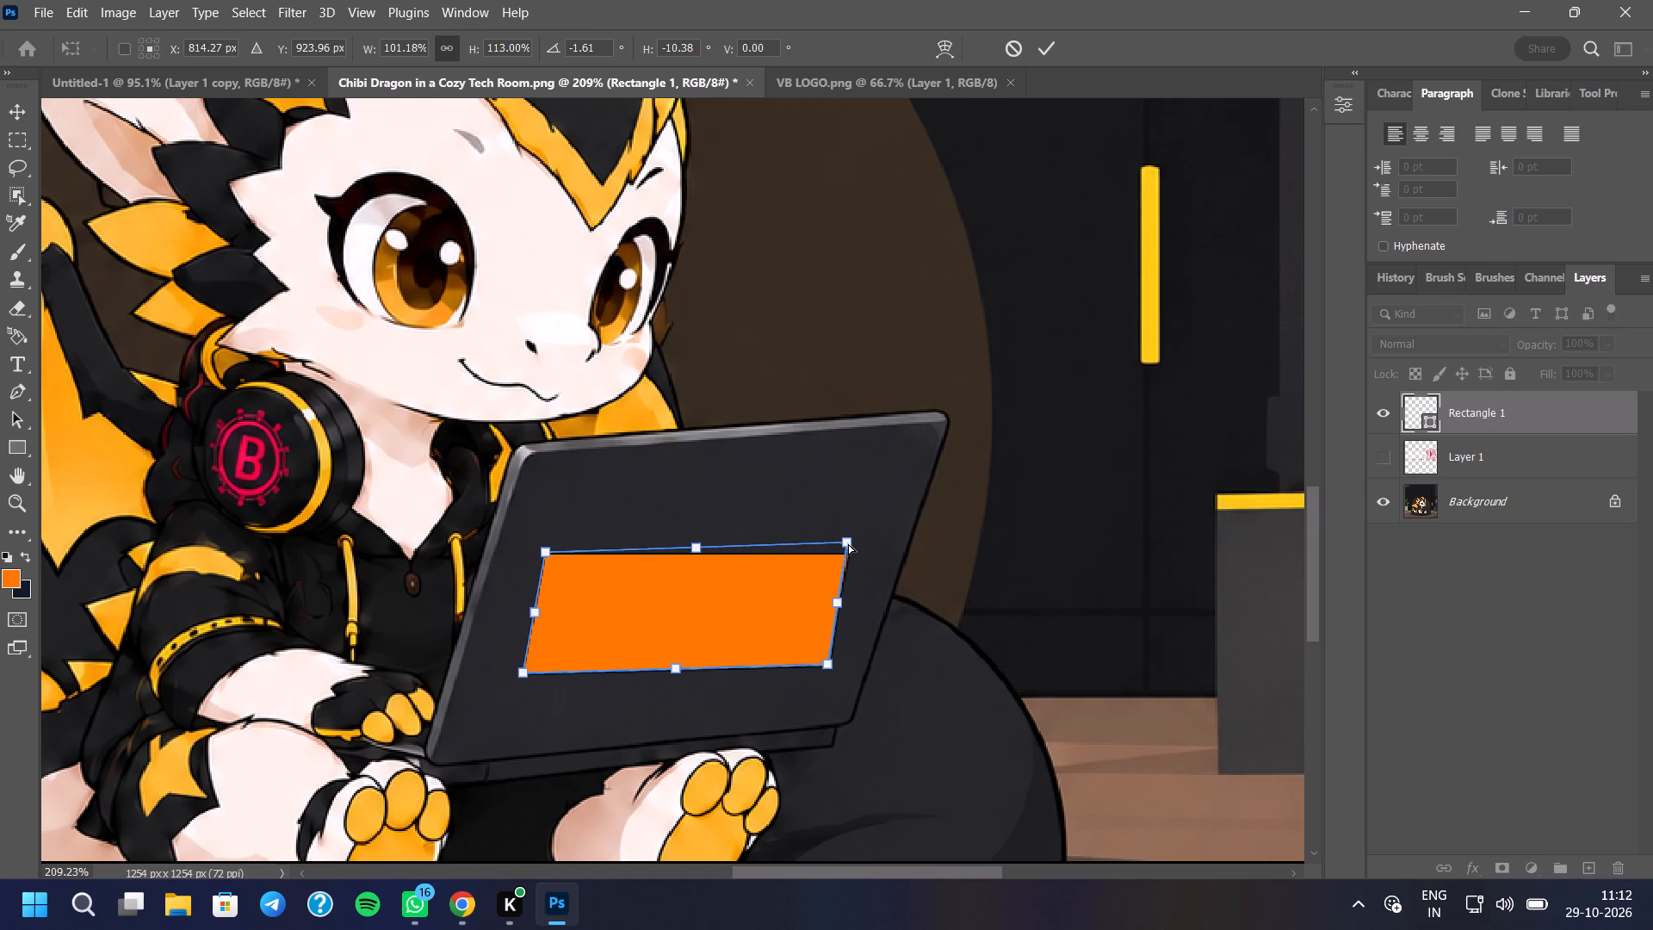
left_click_drag(826, 667, 826, 653)
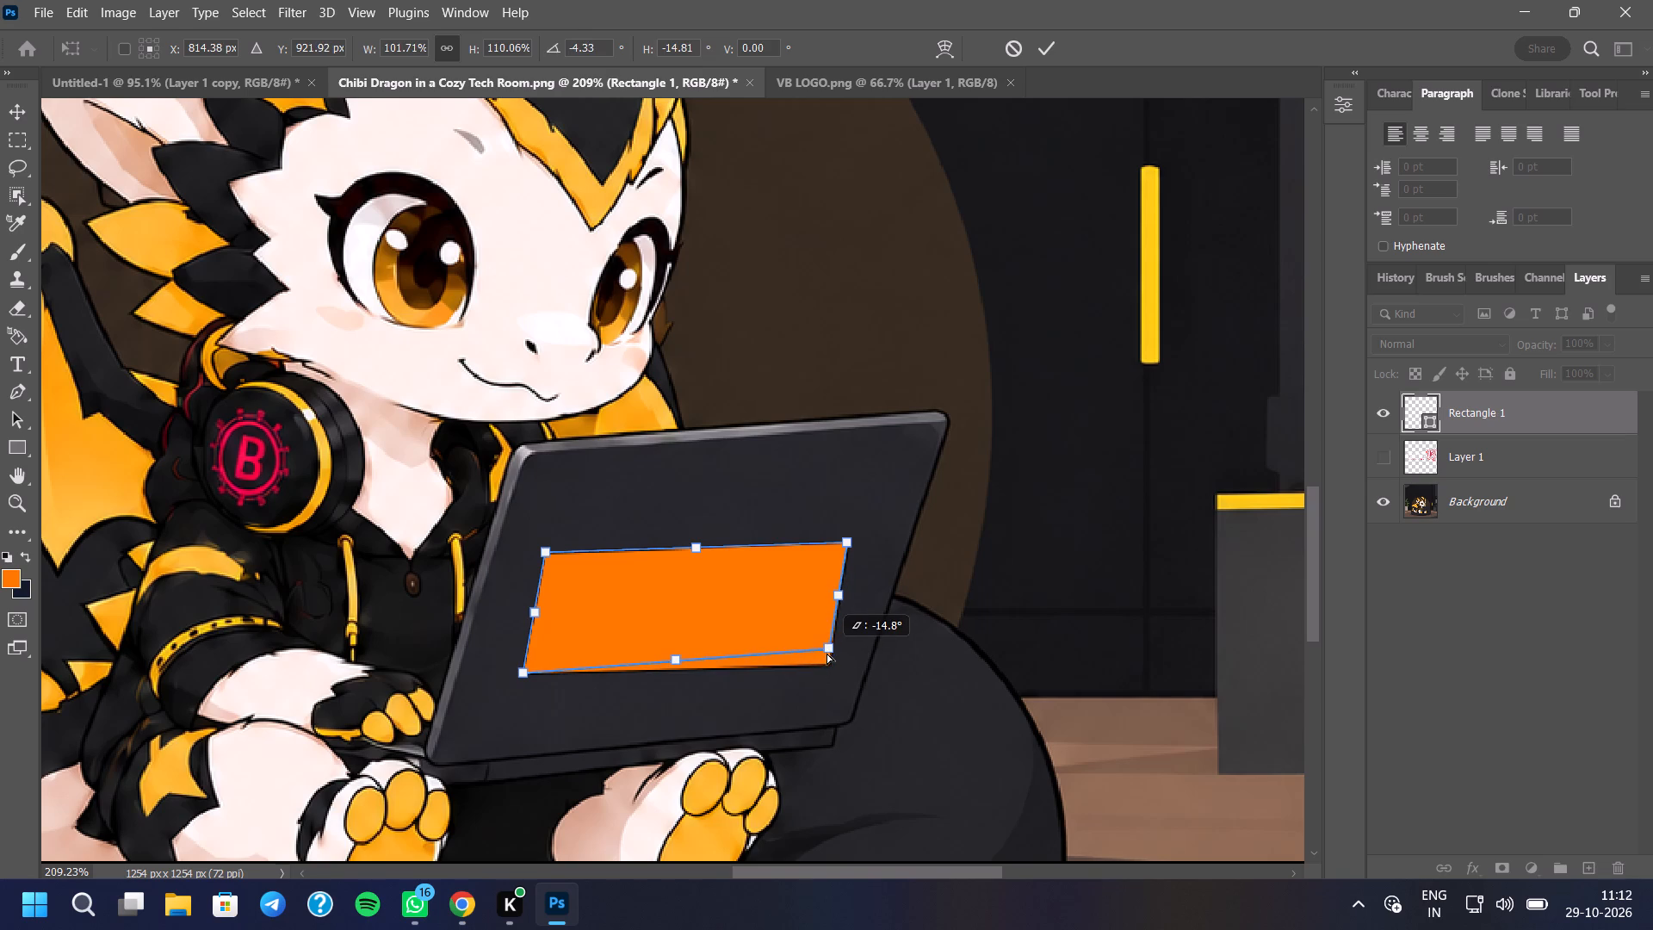
left_click_drag(826, 653, 826, 656)
left_click(820, 664)
left_click(826, 655)
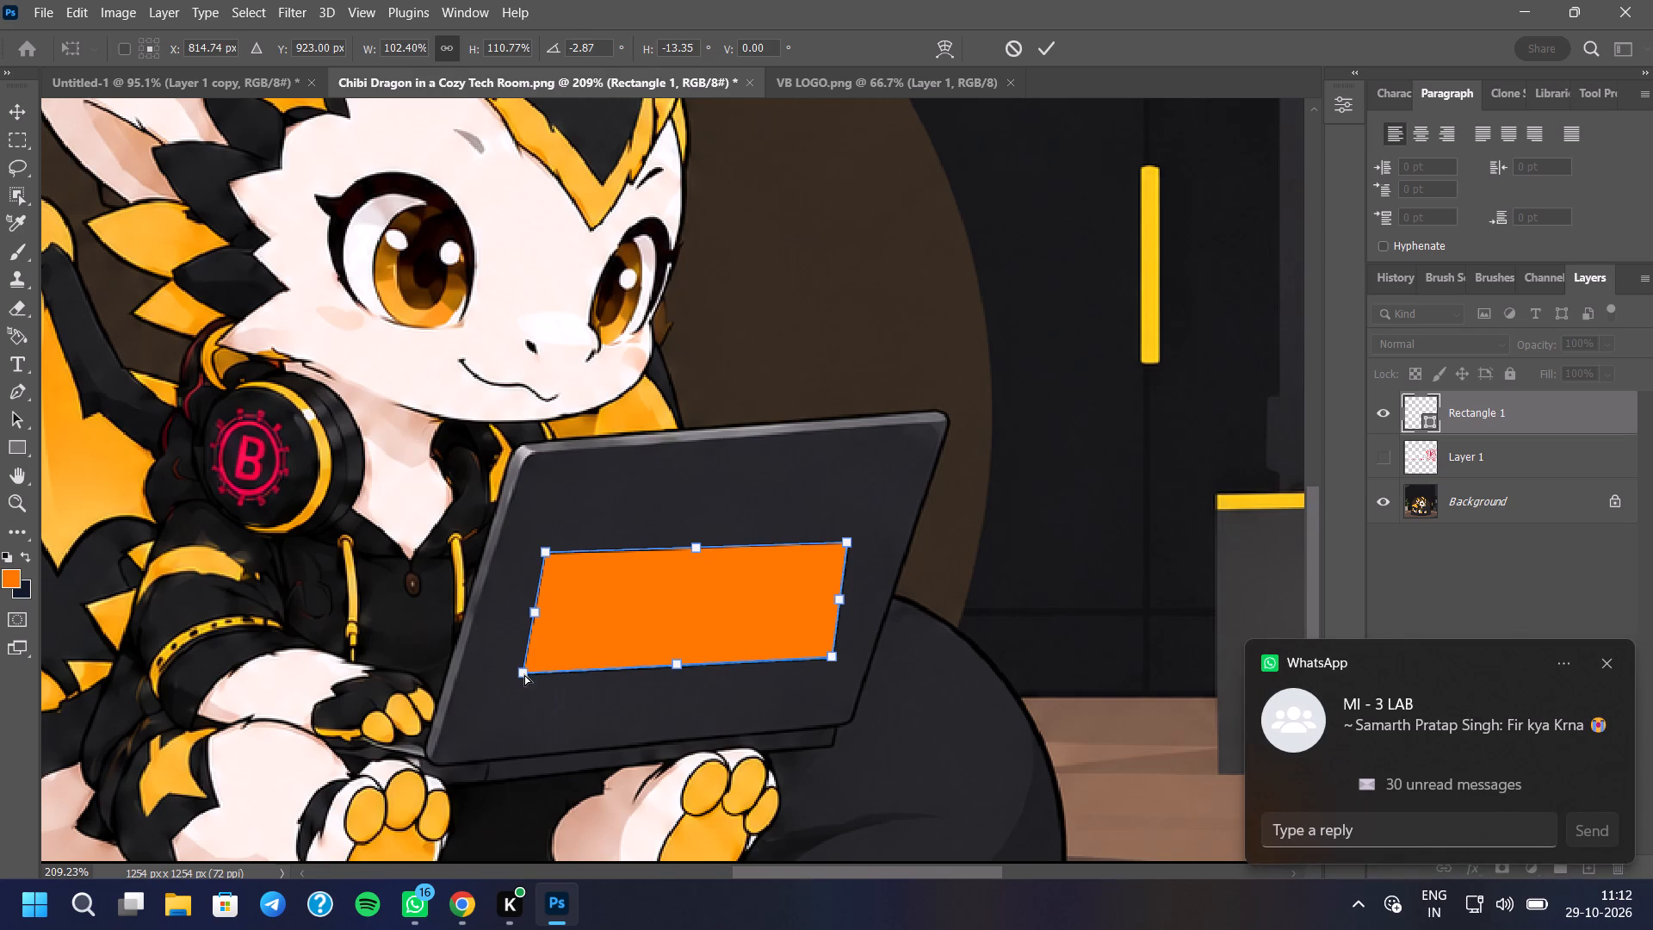
Raise the rectangle's bottom edge, refine its lower corners to match the lid's perspective, and apply the distortion at about 176 × 61 px.
left_click_drag(672, 667, 672, 654)
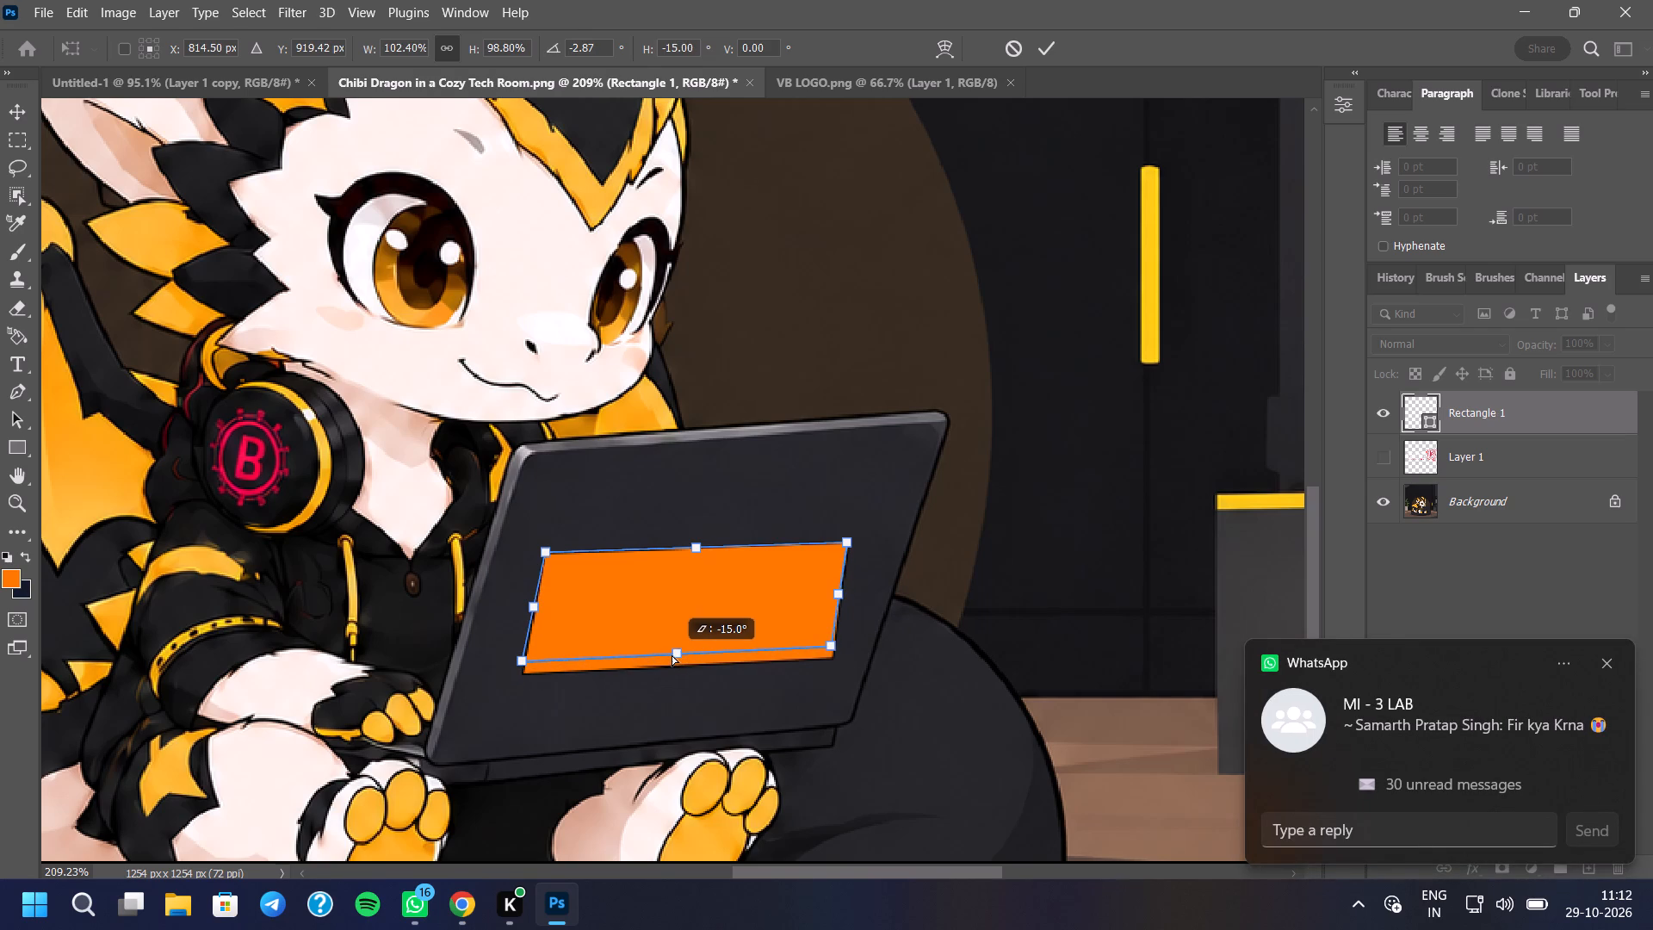
left_click_drag(672, 654, 672, 654)
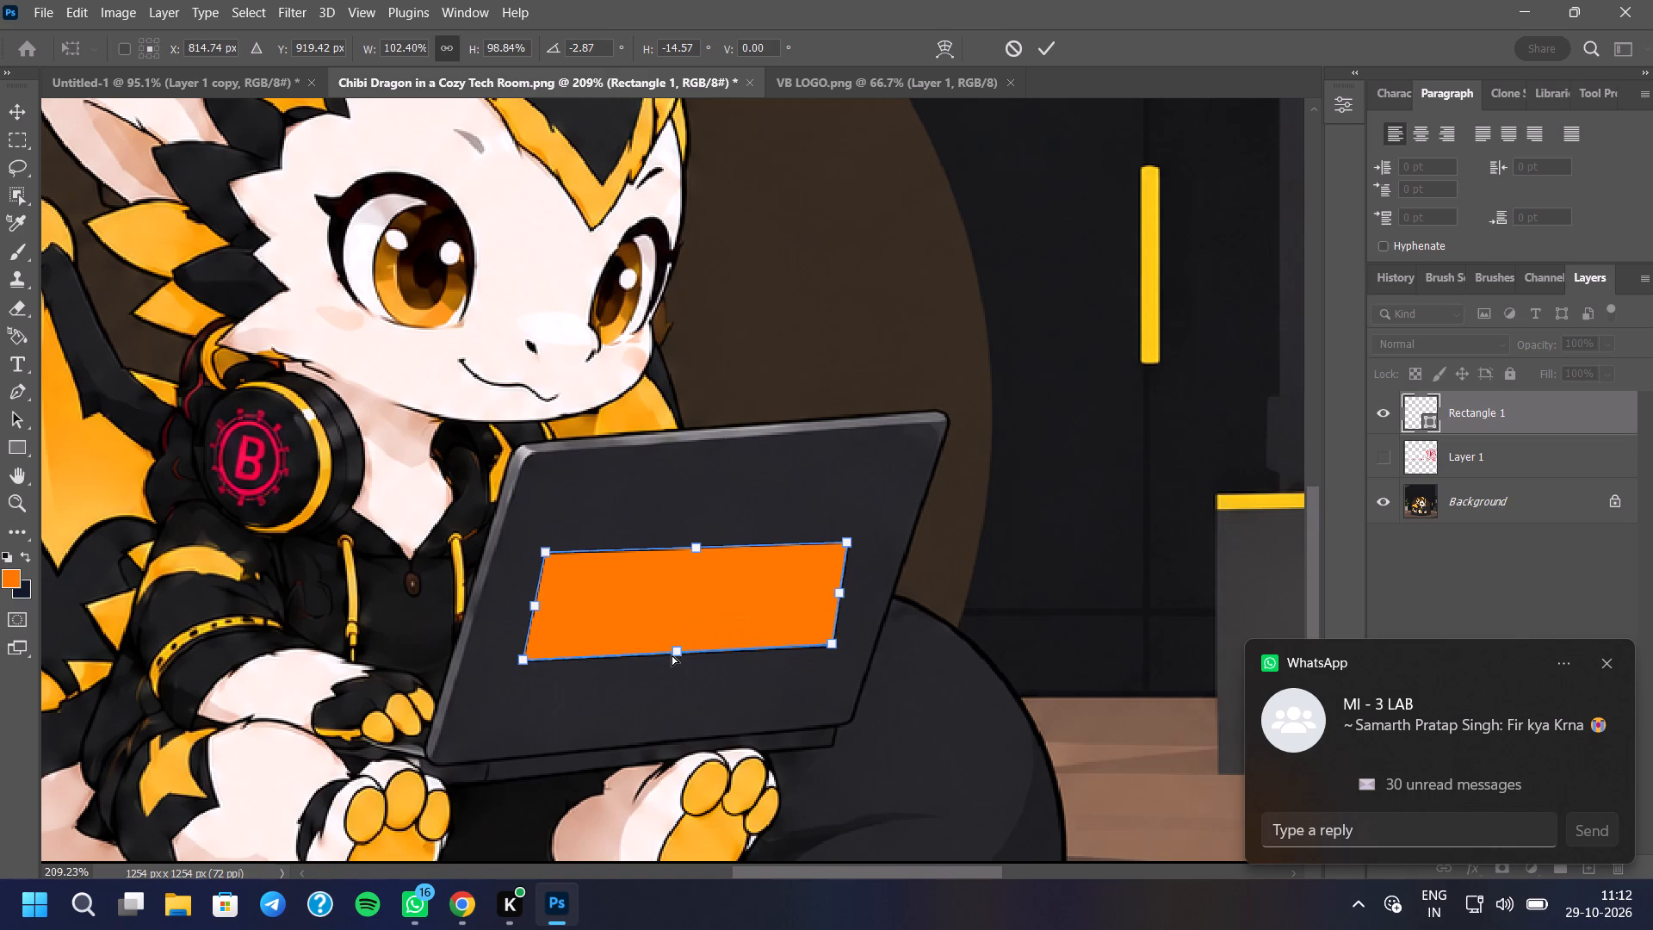
left_click(672, 654)
left_click(681, 646)
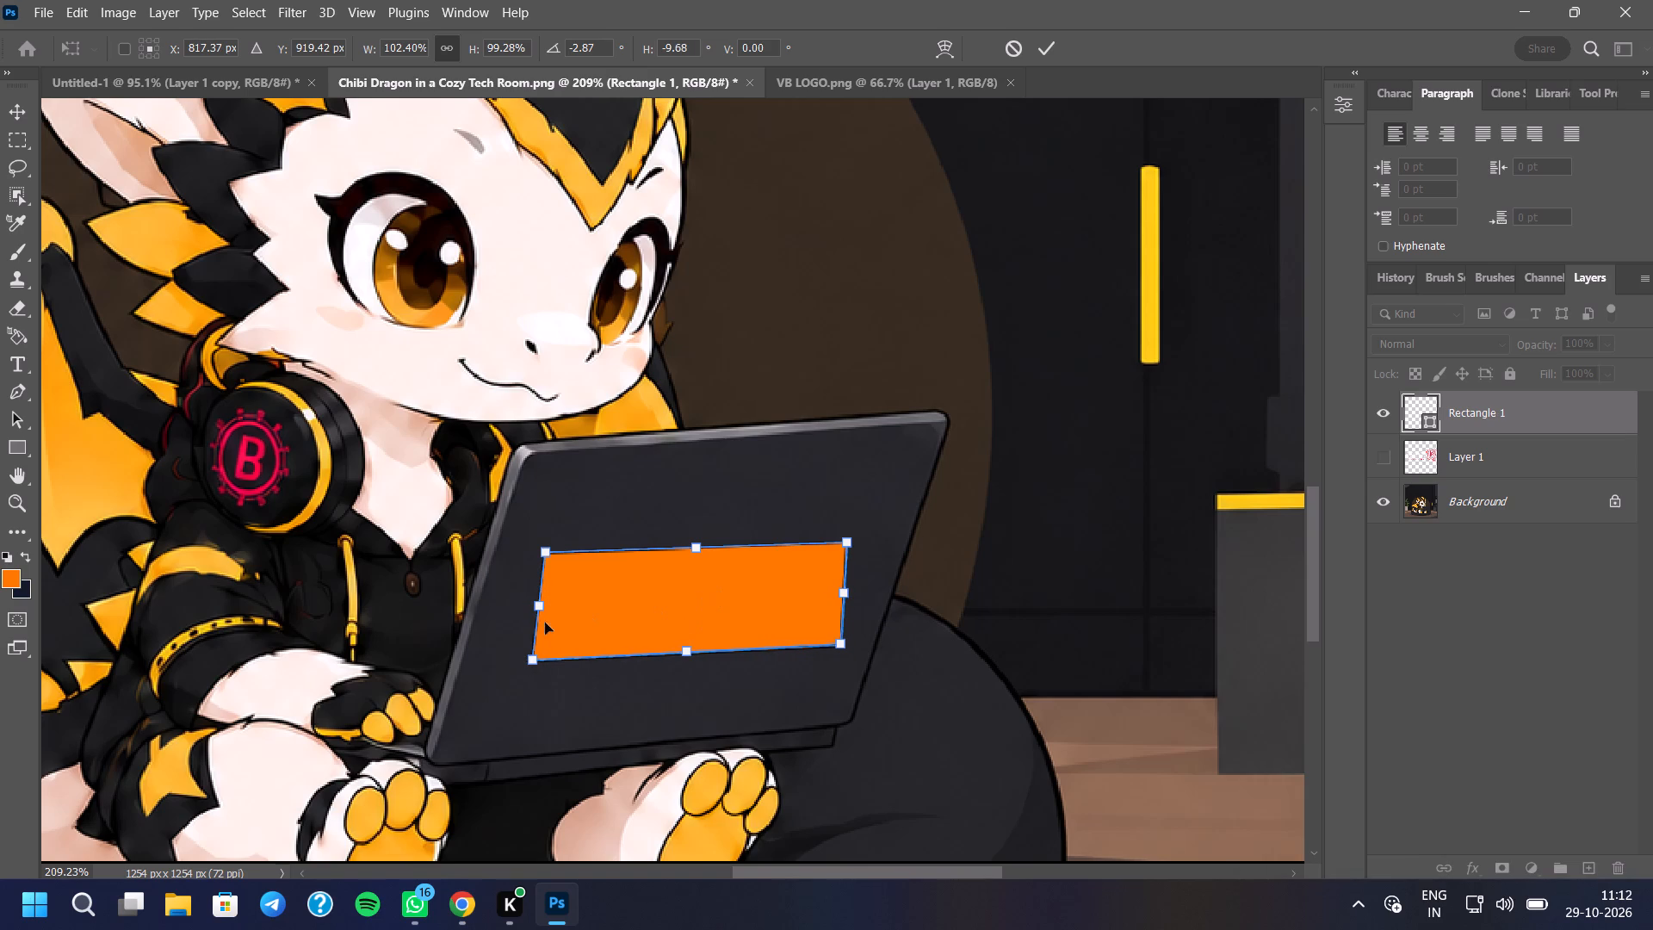
left_click_drag(535, 658, 530, 649)
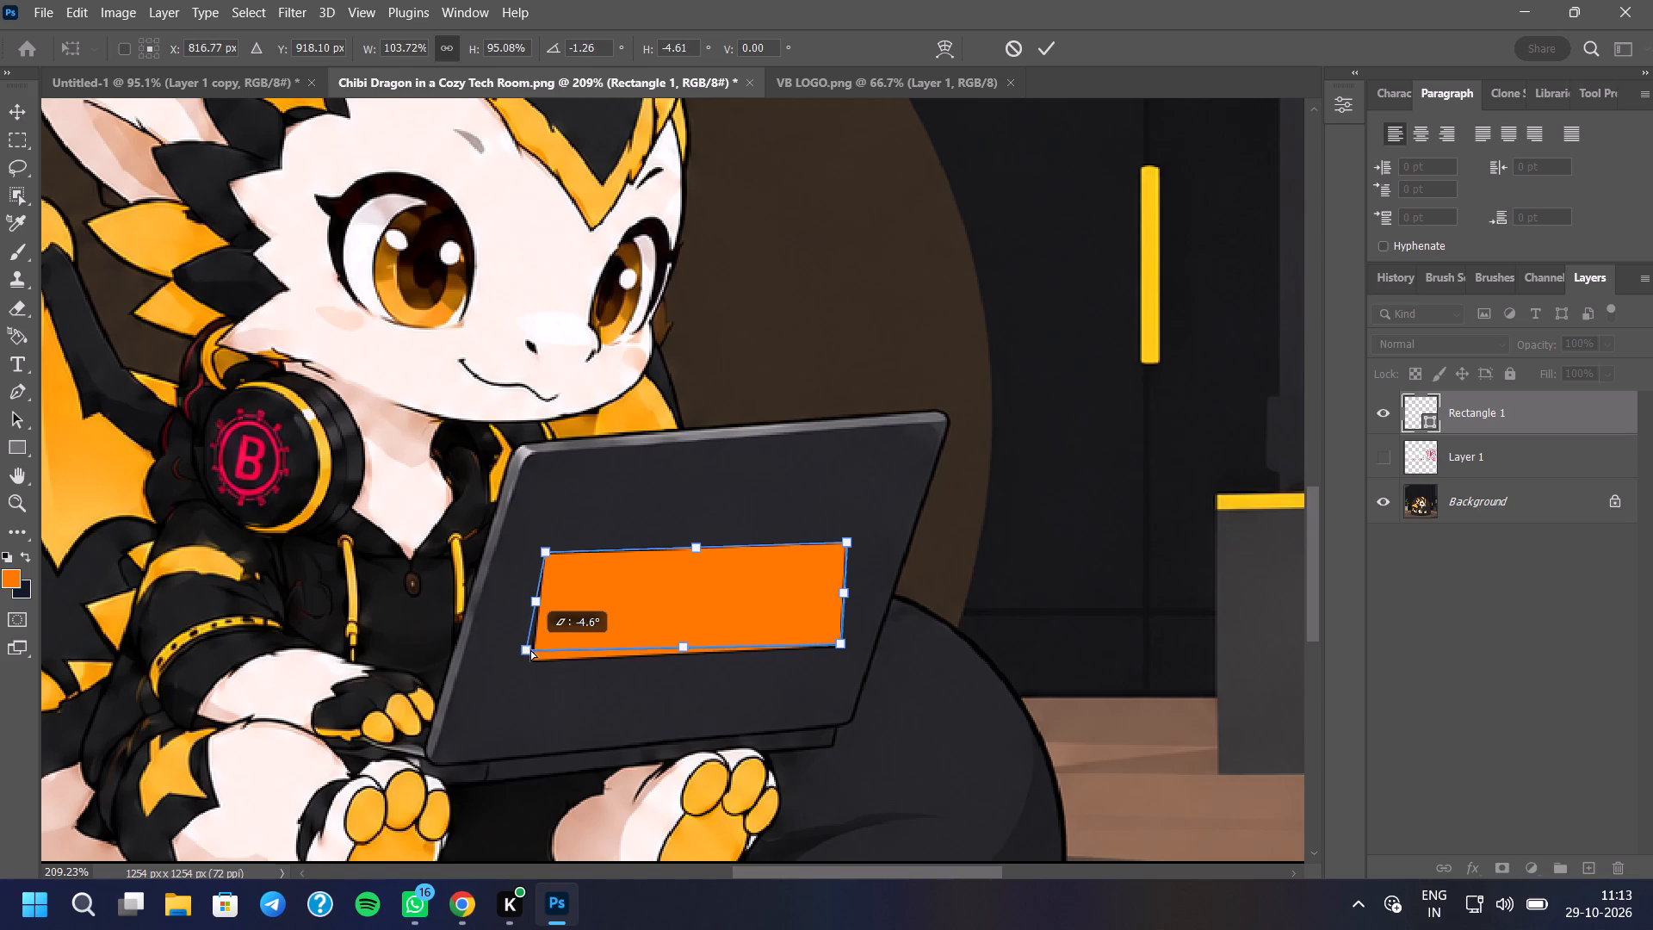
left_click_drag(530, 649, 534, 649)
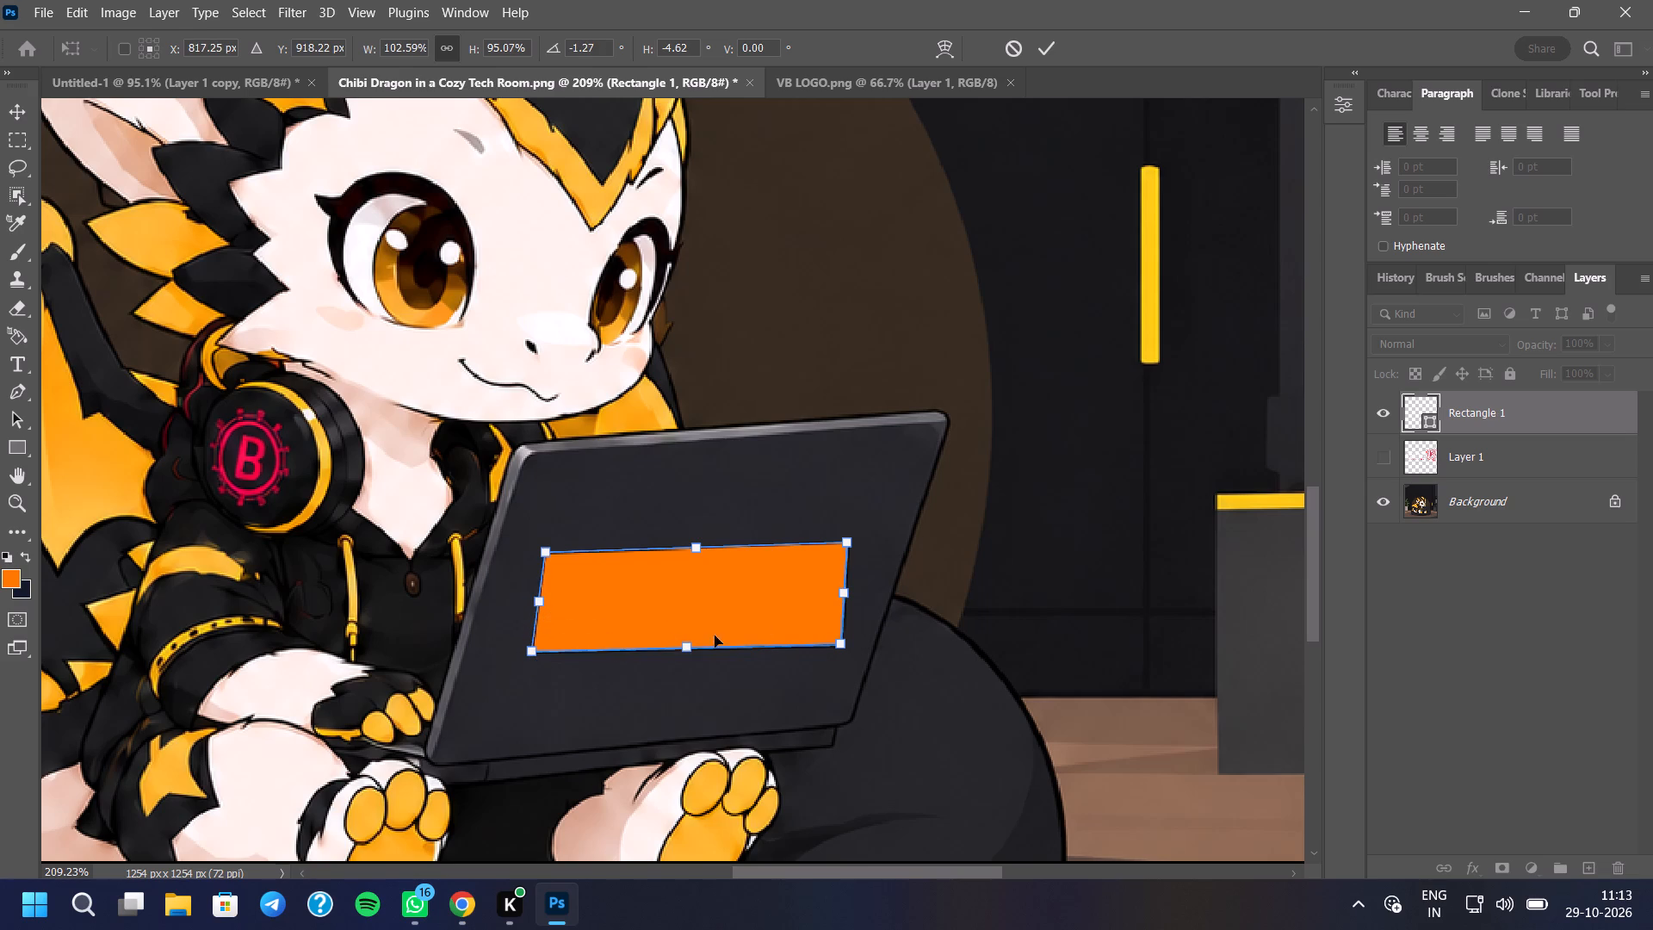
left_click(847, 647)
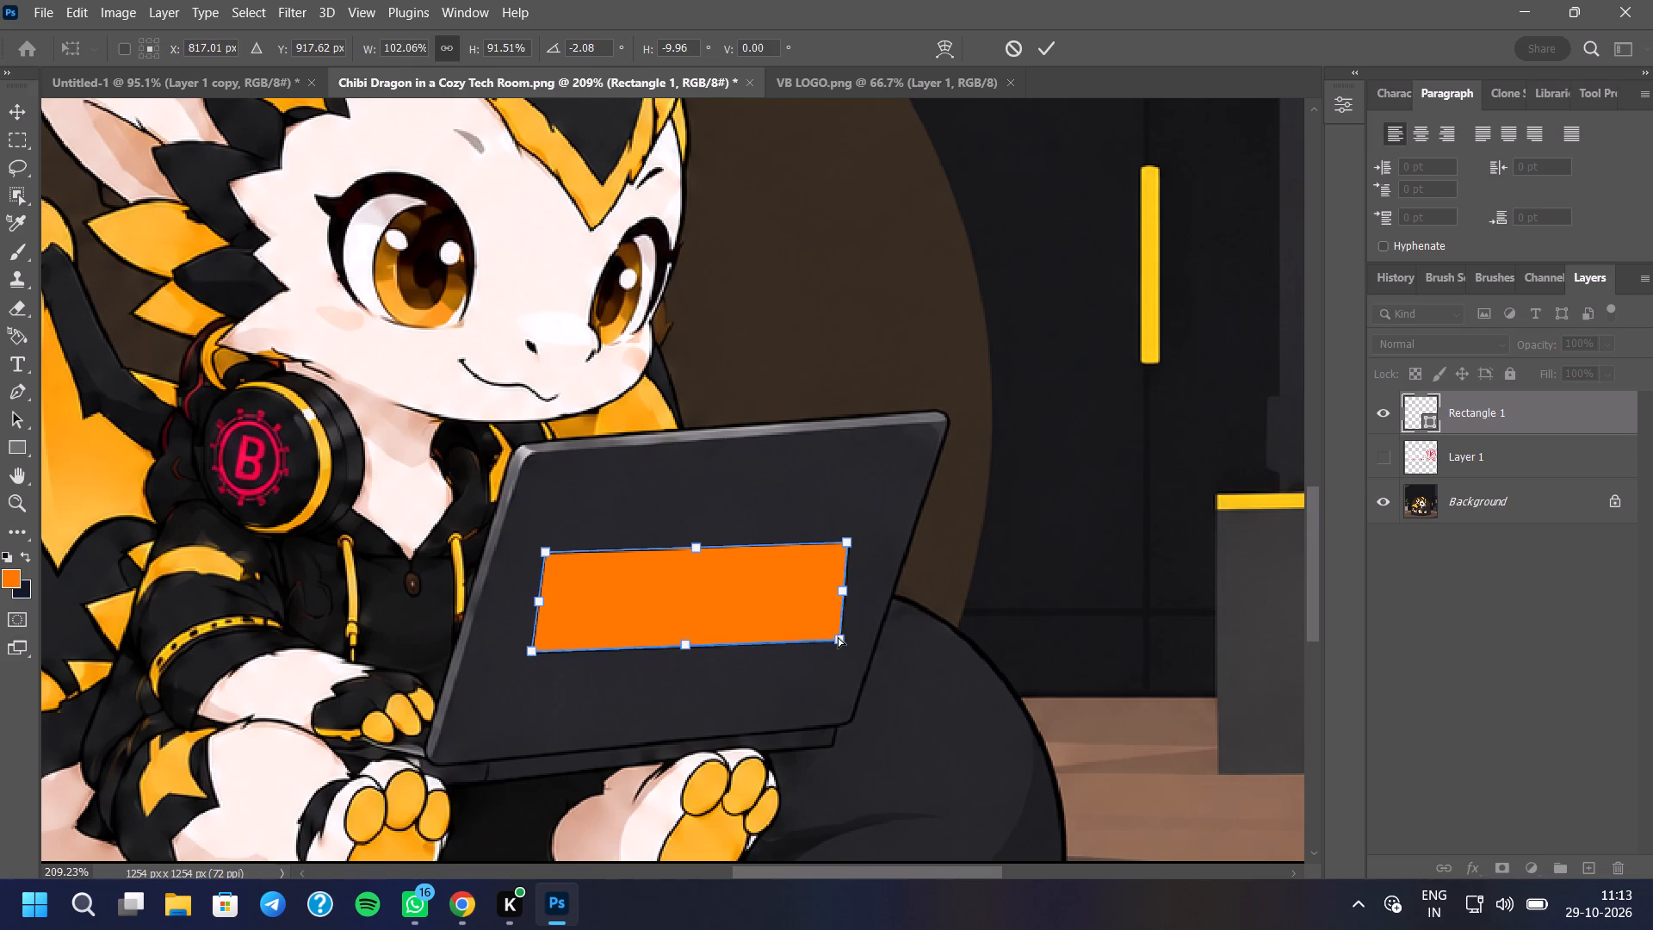
left_click(838, 635)
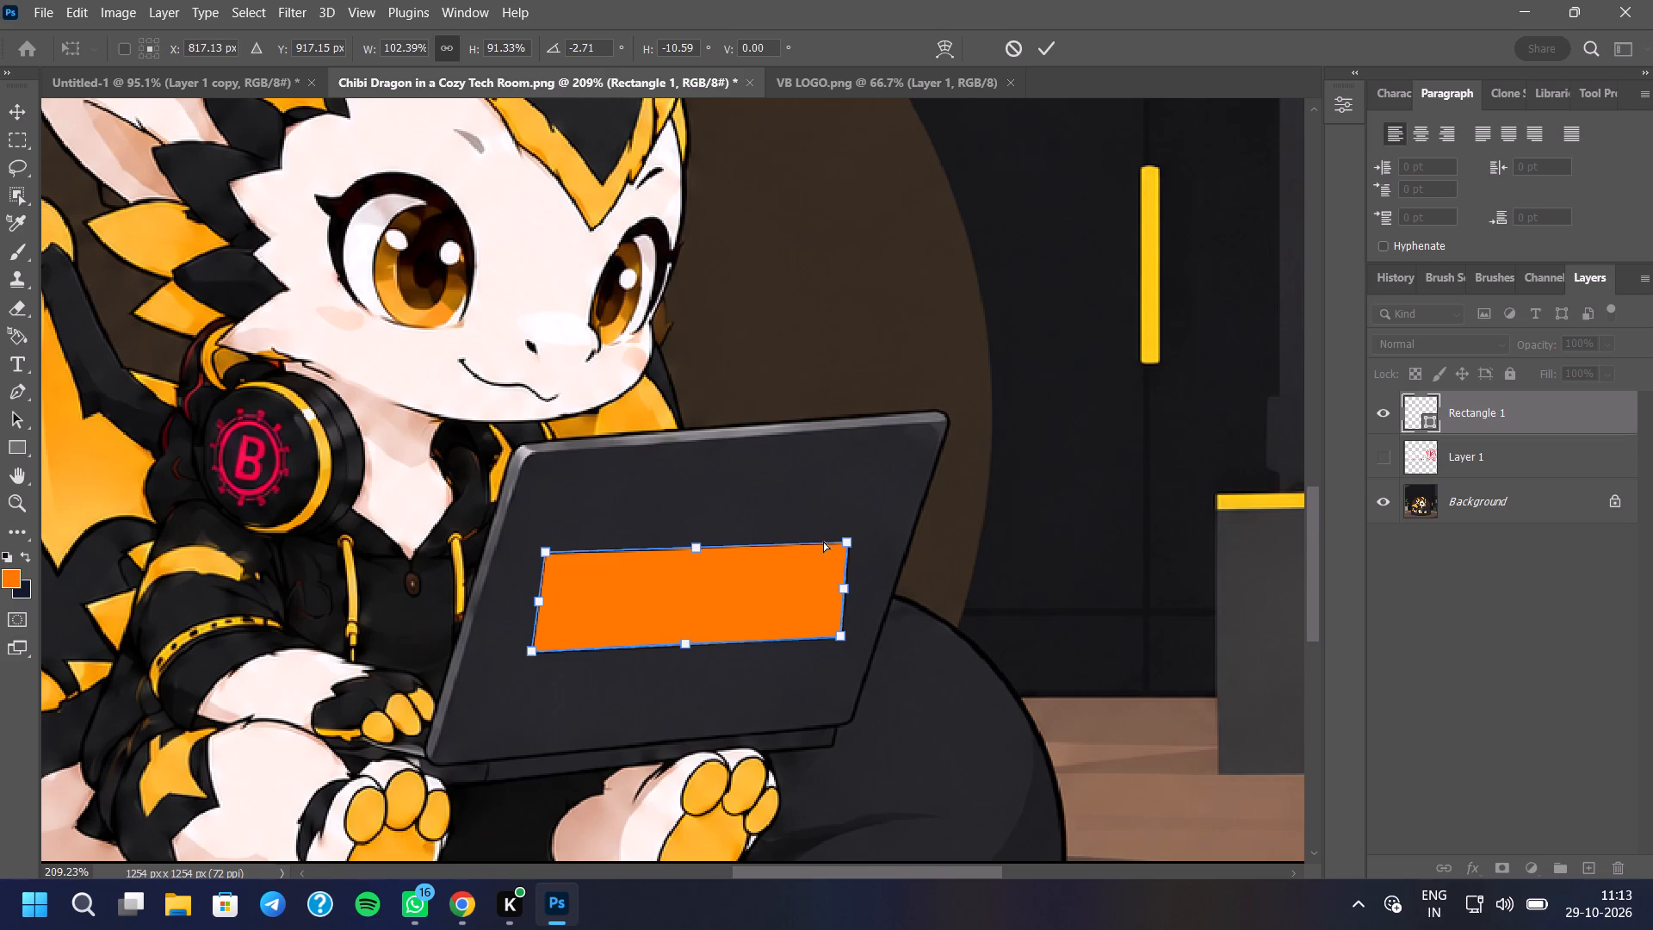
left_click(1049, 42)
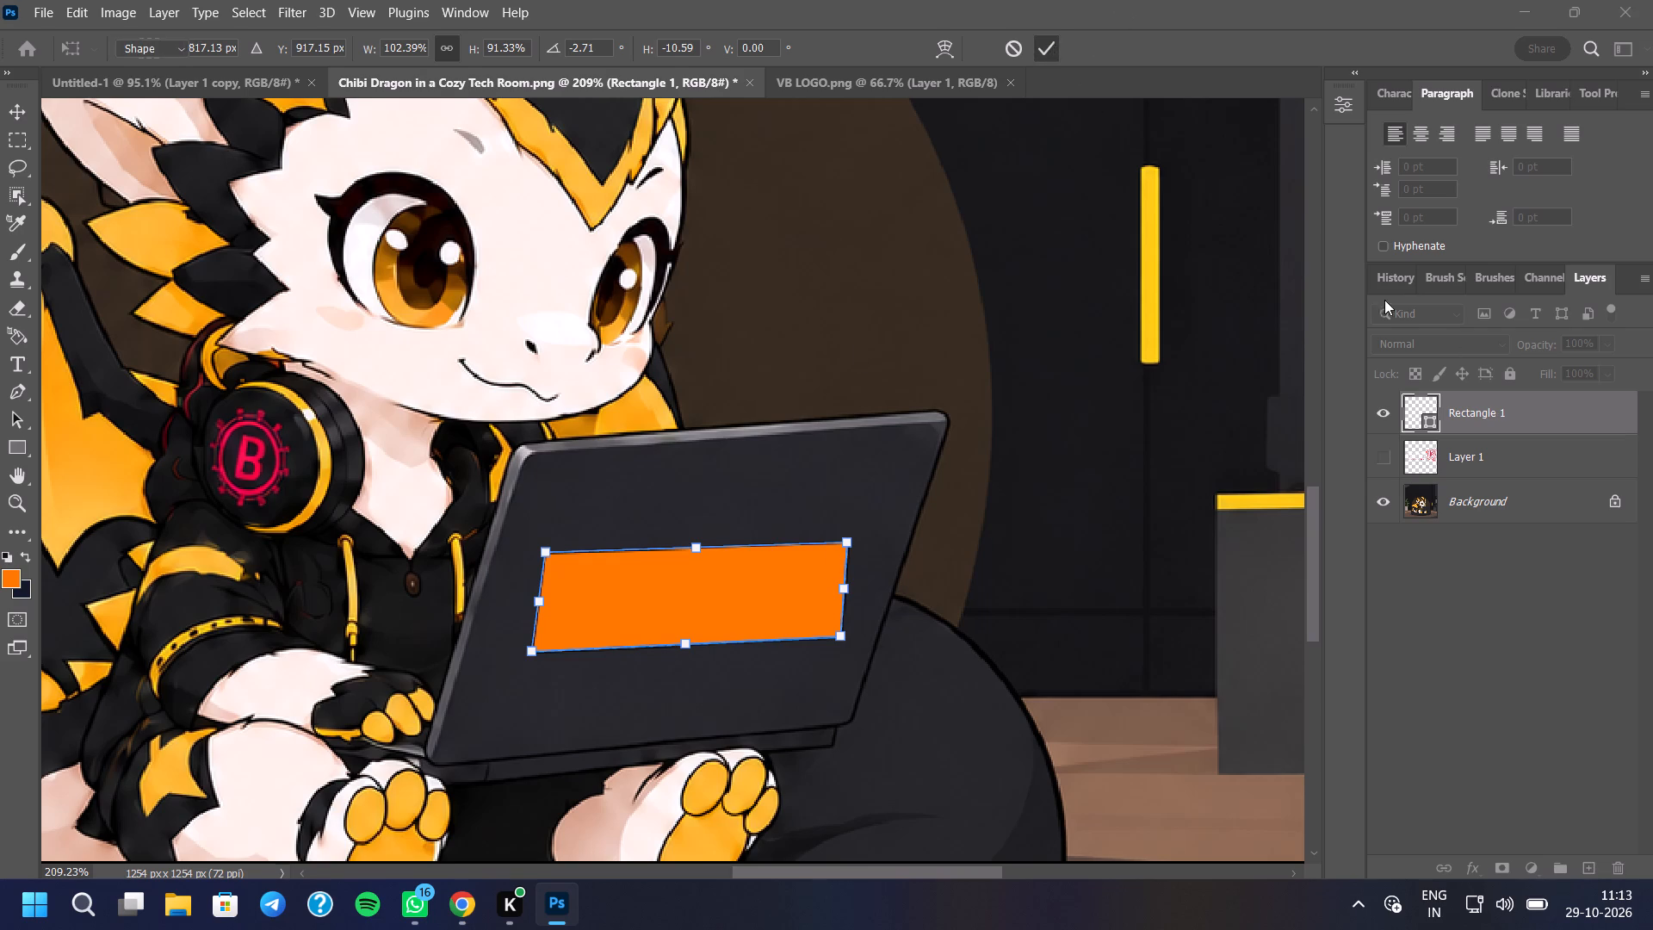
left_click(805, 349)
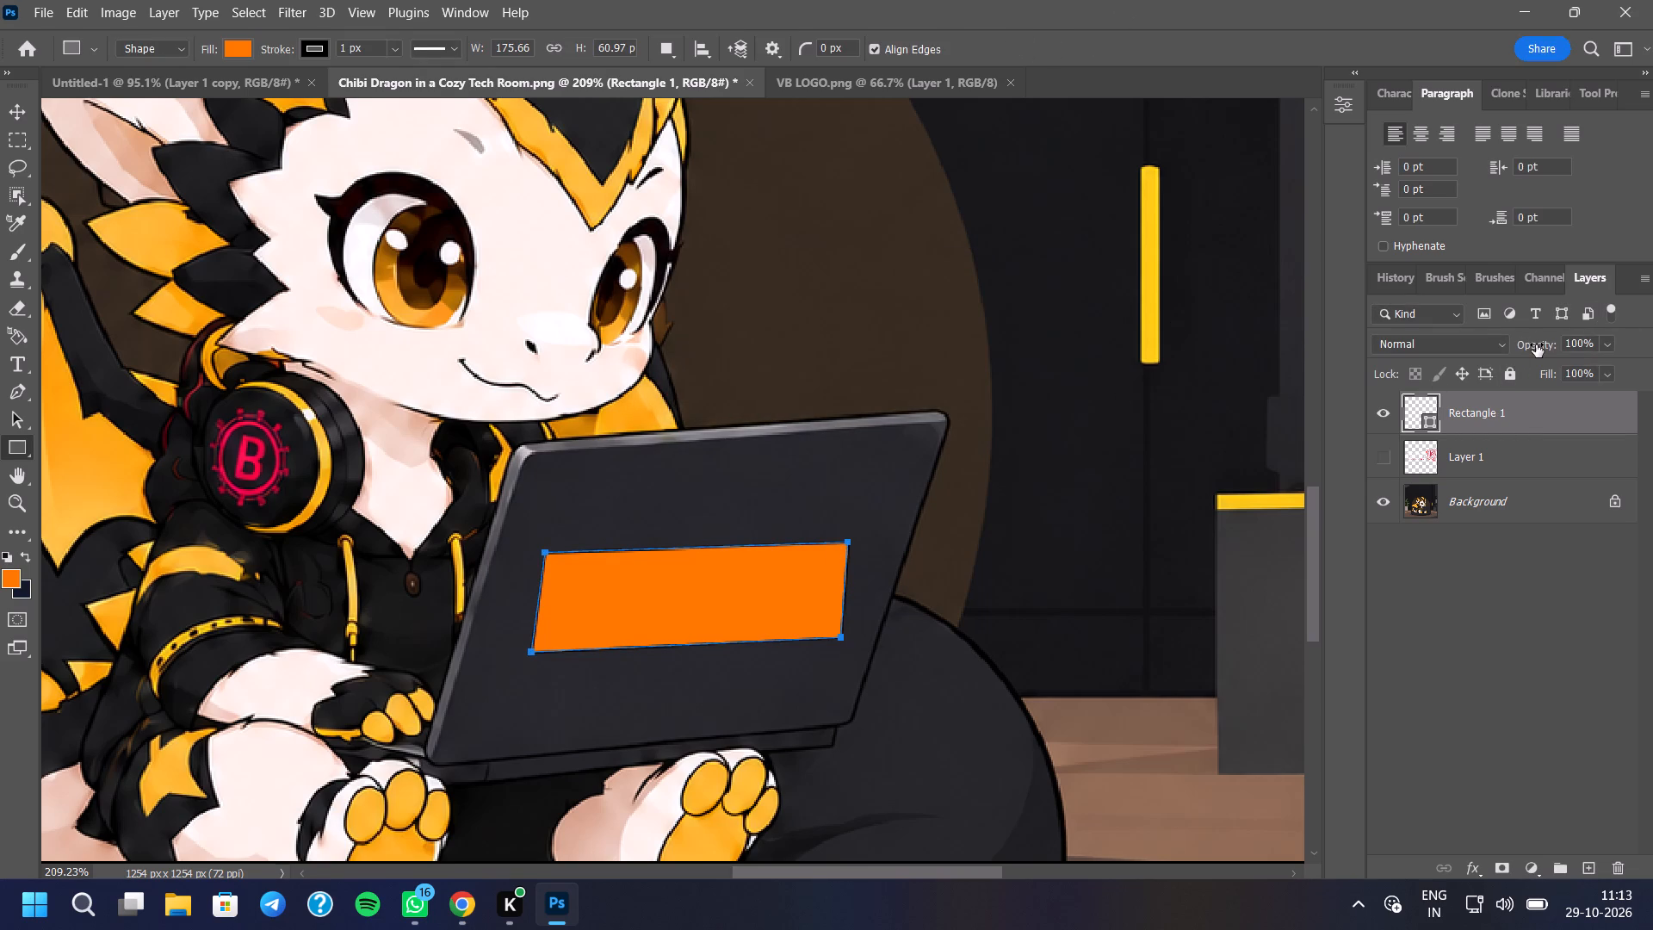
Lower the opacity of the Rectangle 1 layer to 50%.
left_click_drag(1536, 344, 1492, 356)
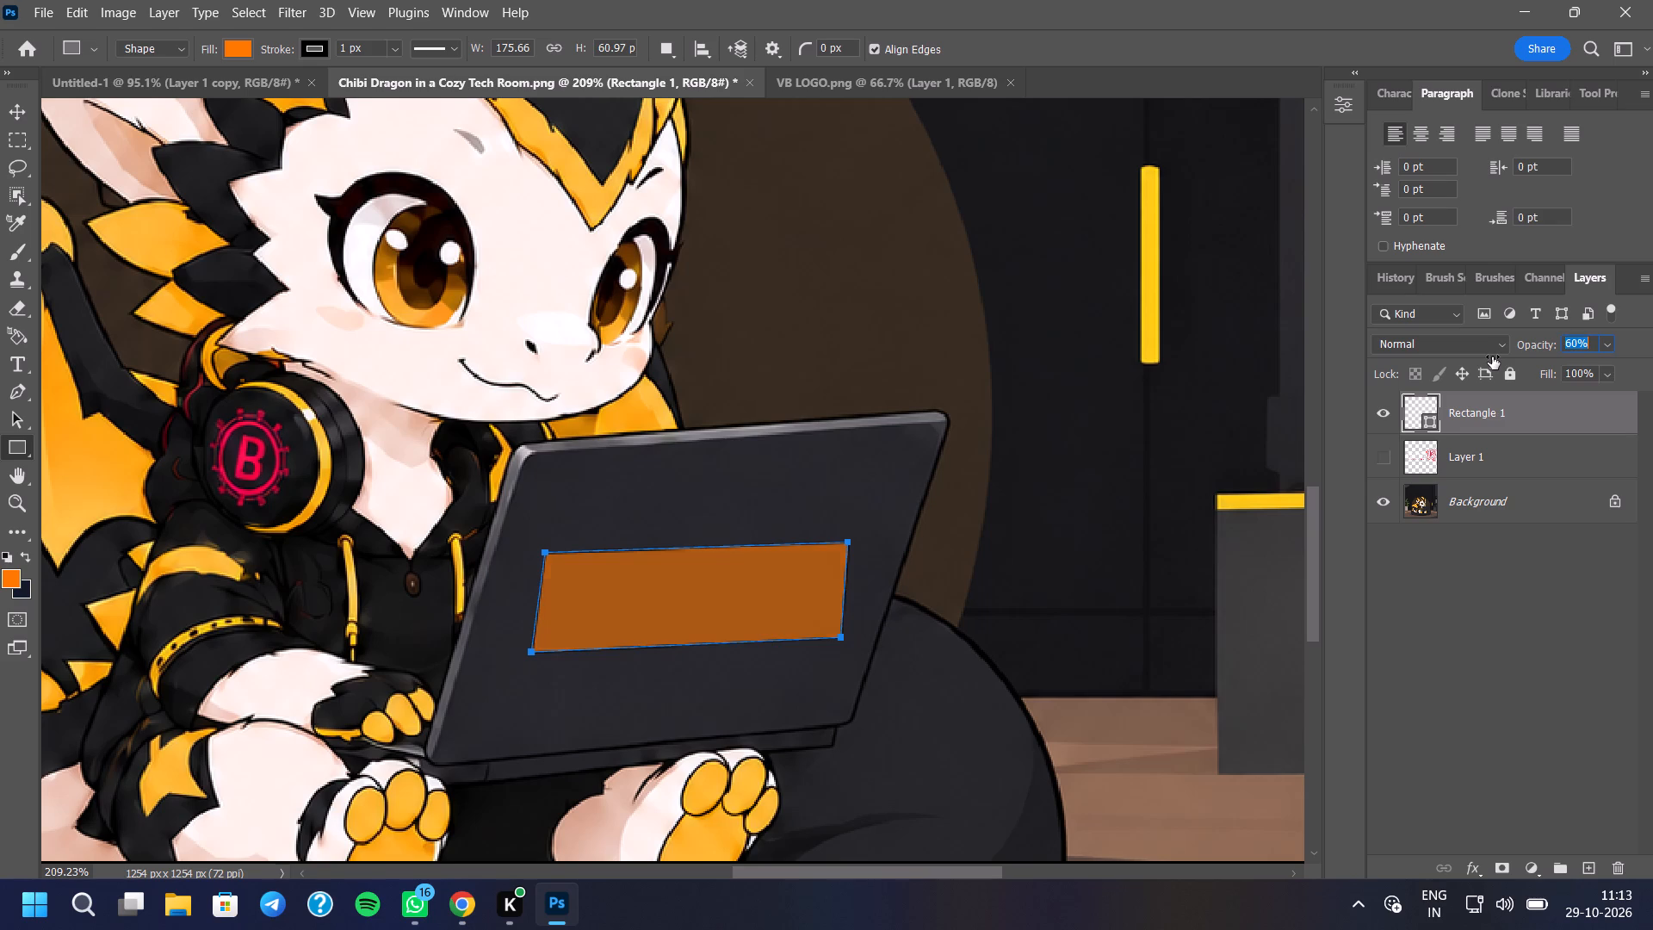
left_click_drag(1492, 356, 1481, 363)
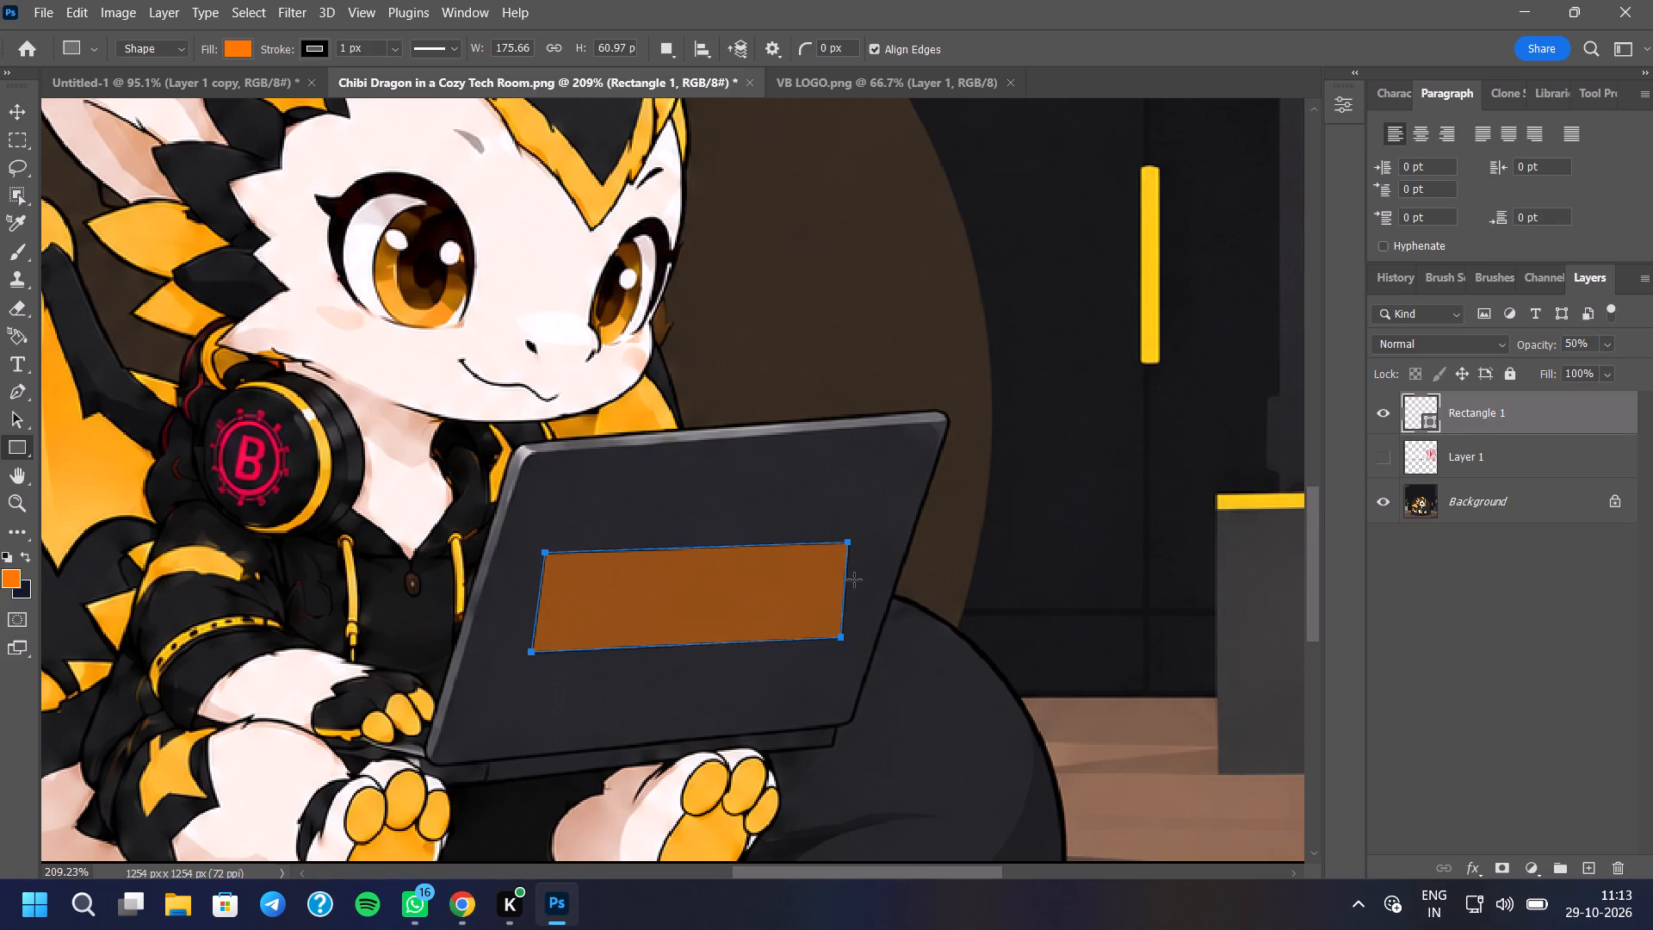
double_click(1431, 425)
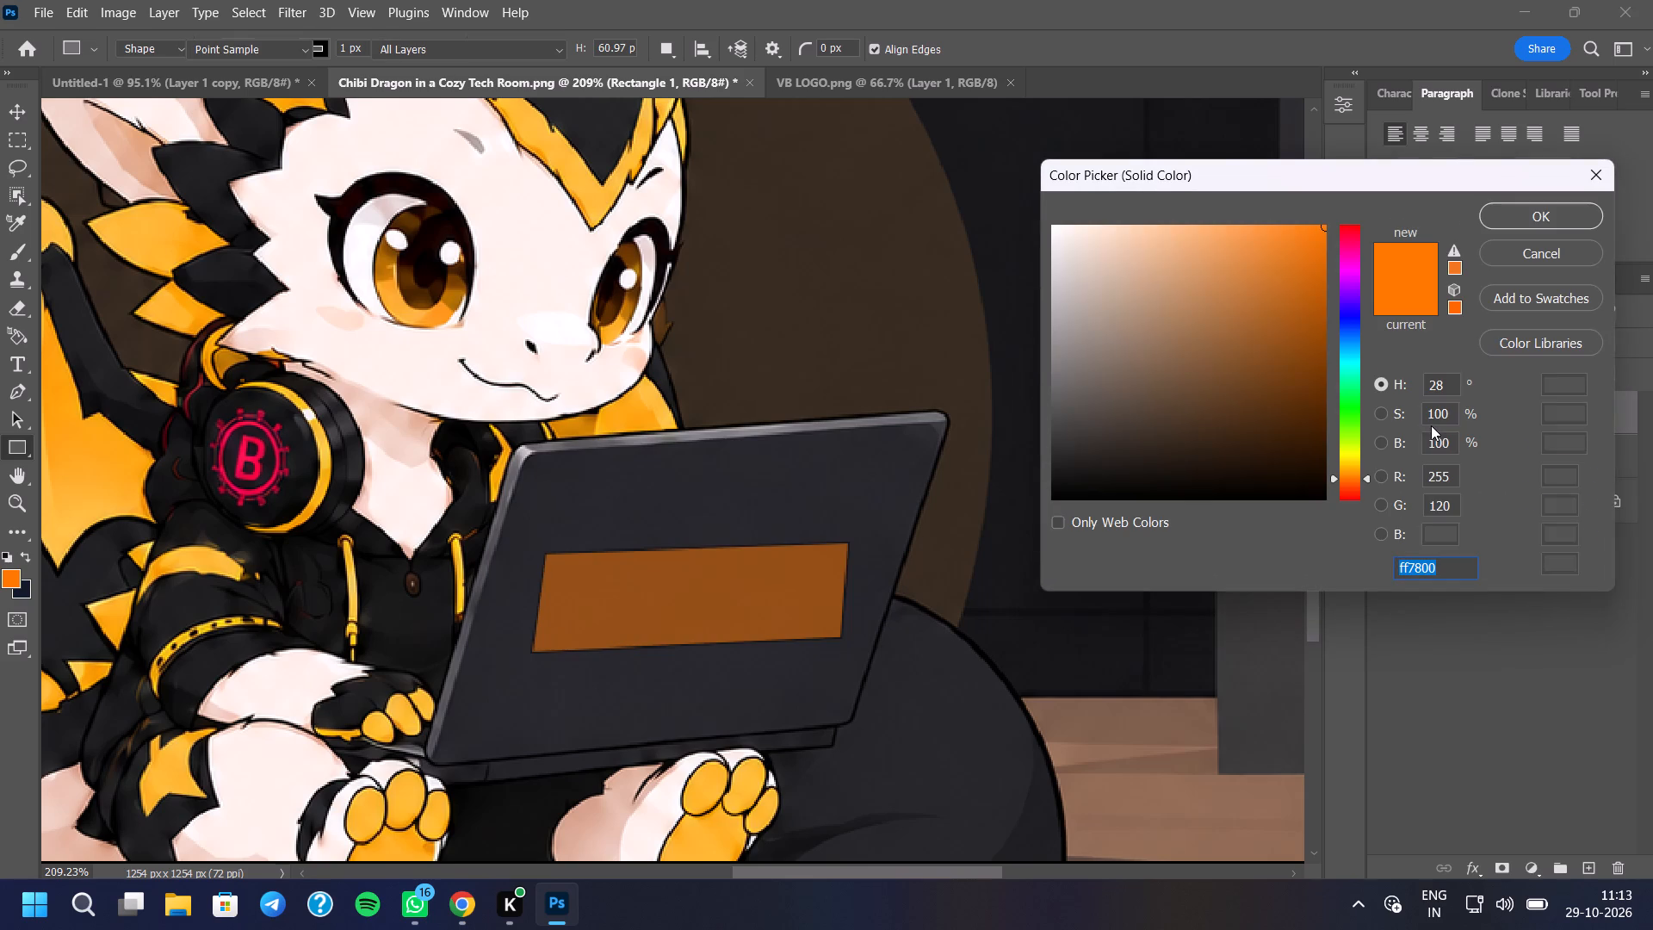
left_click(1530, 254)
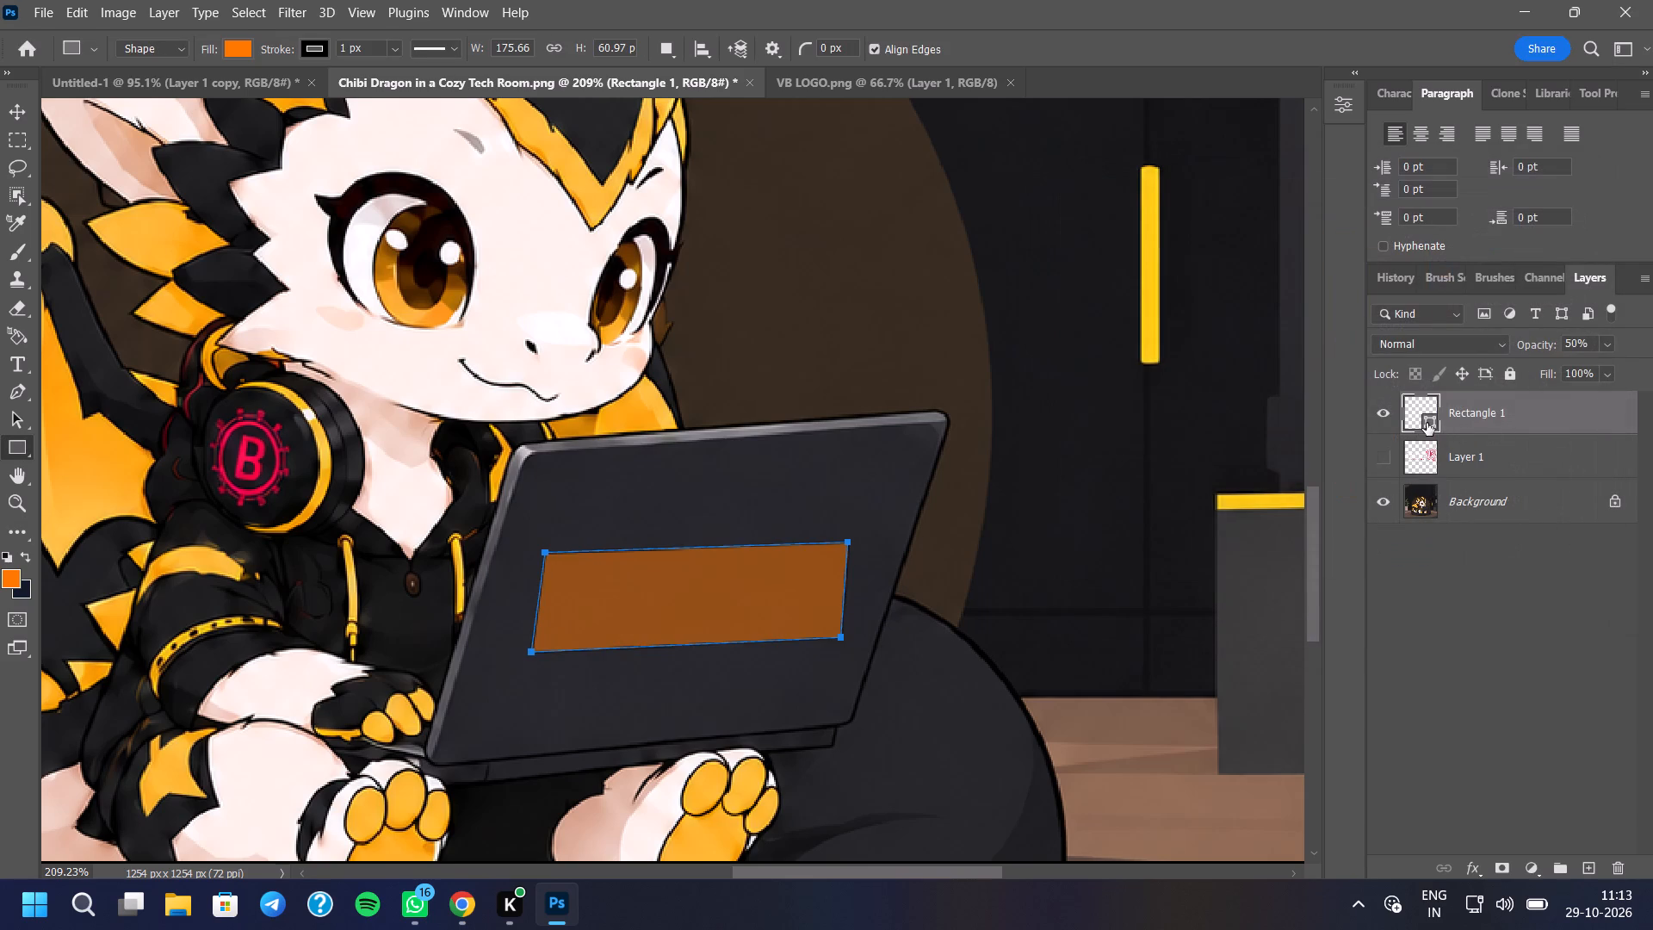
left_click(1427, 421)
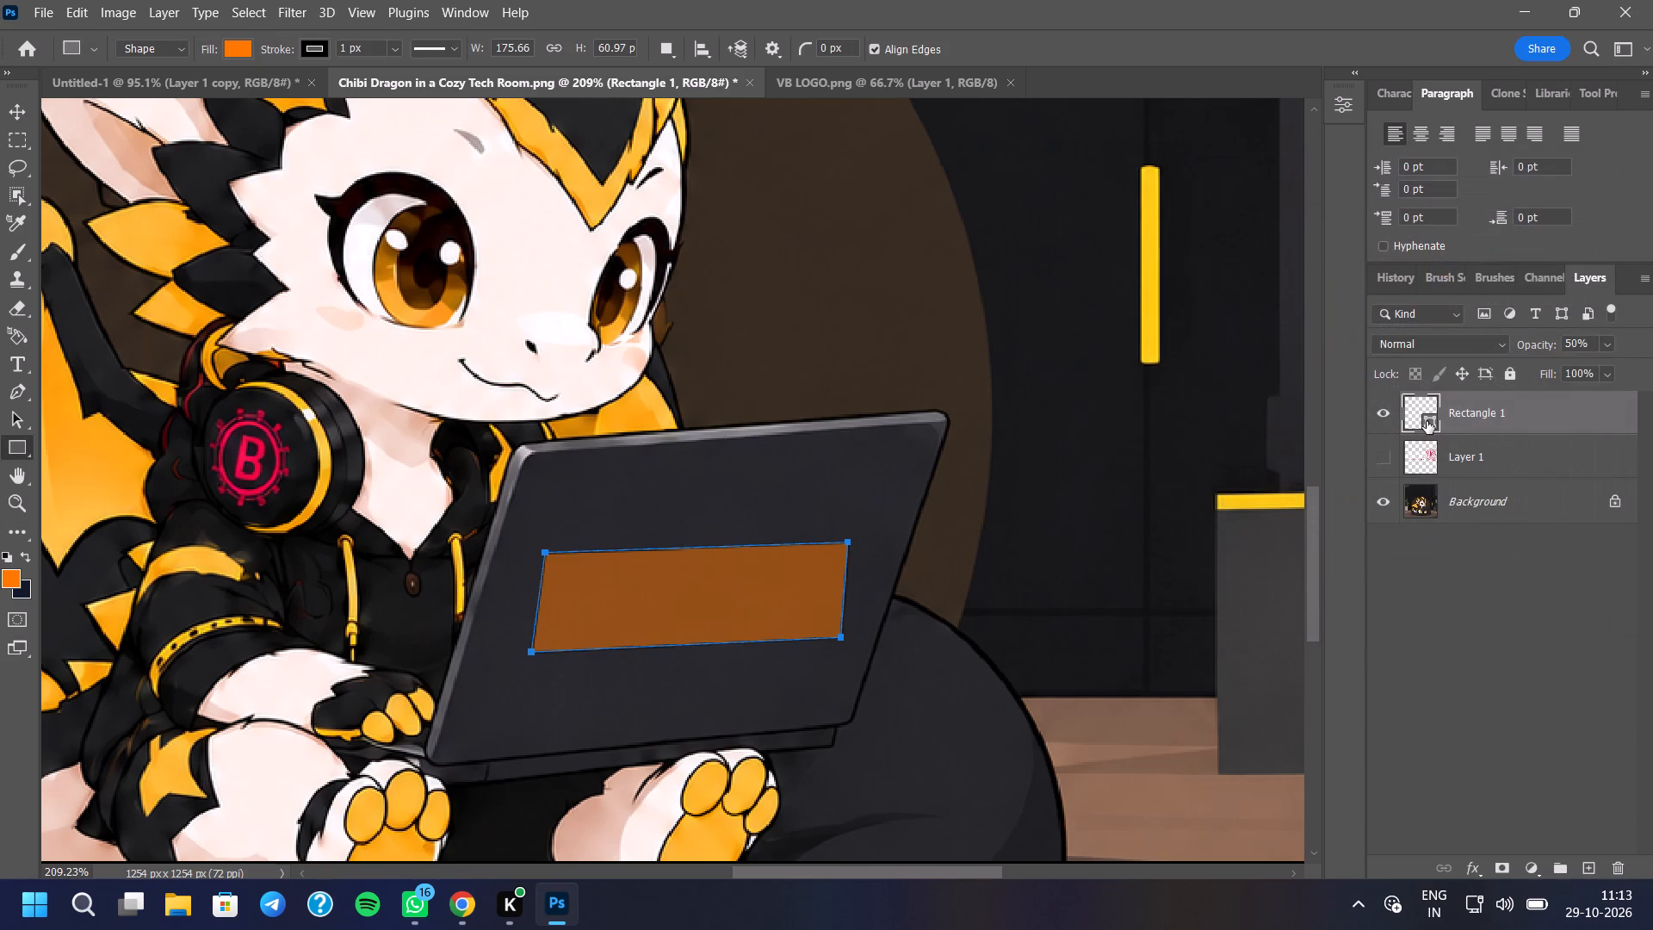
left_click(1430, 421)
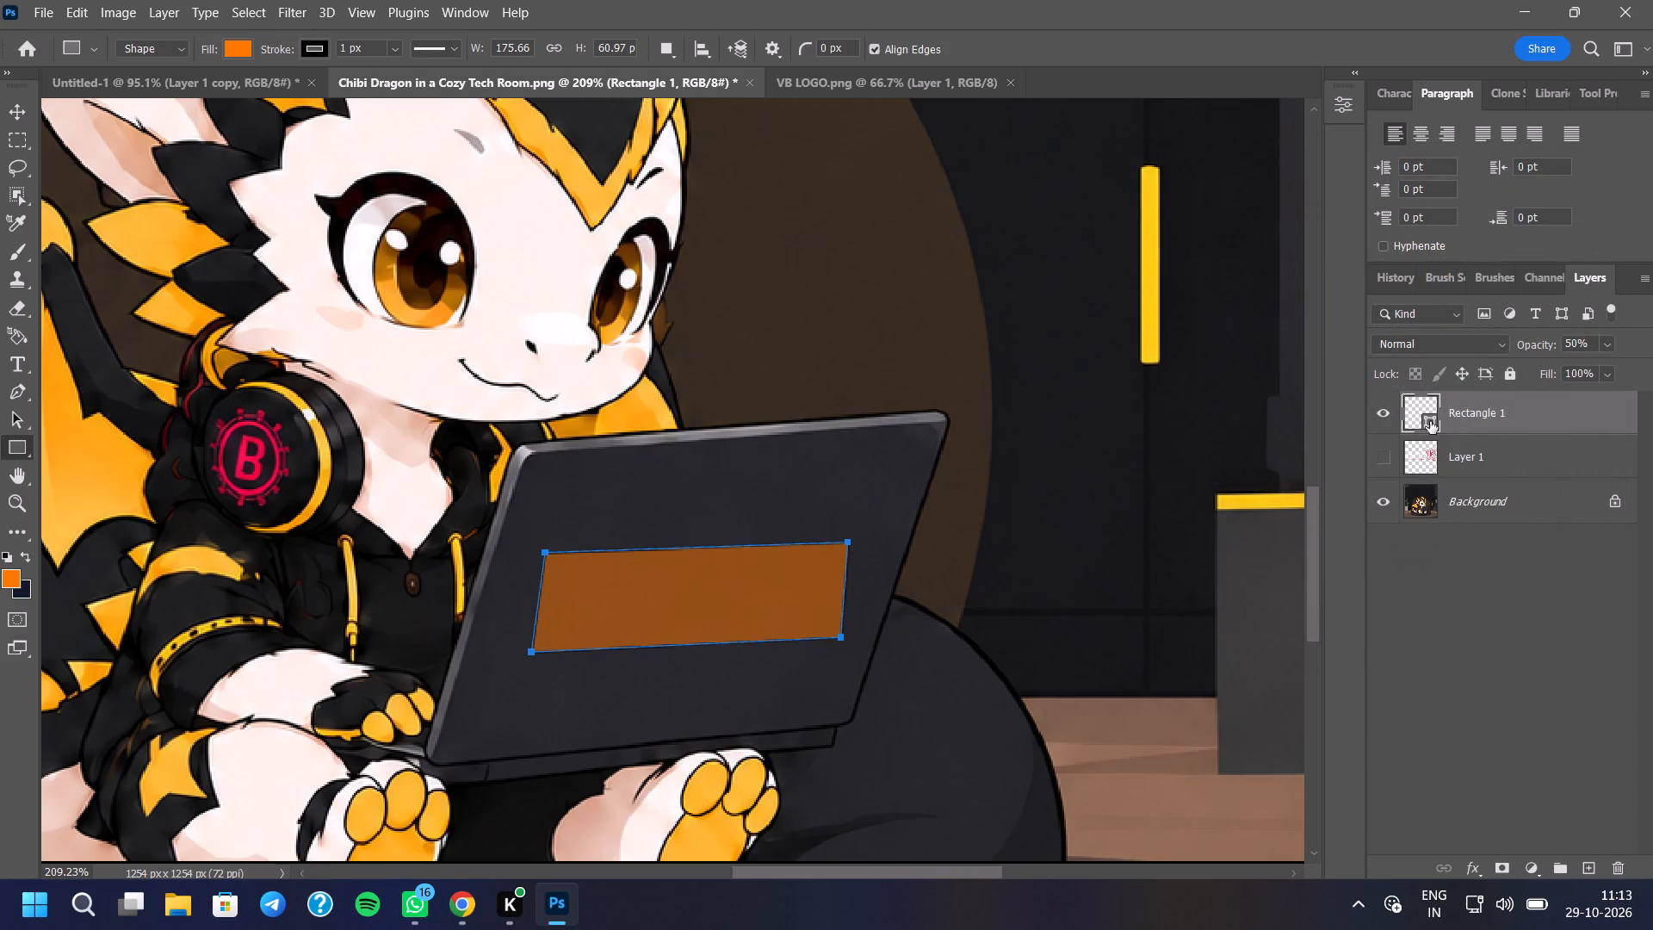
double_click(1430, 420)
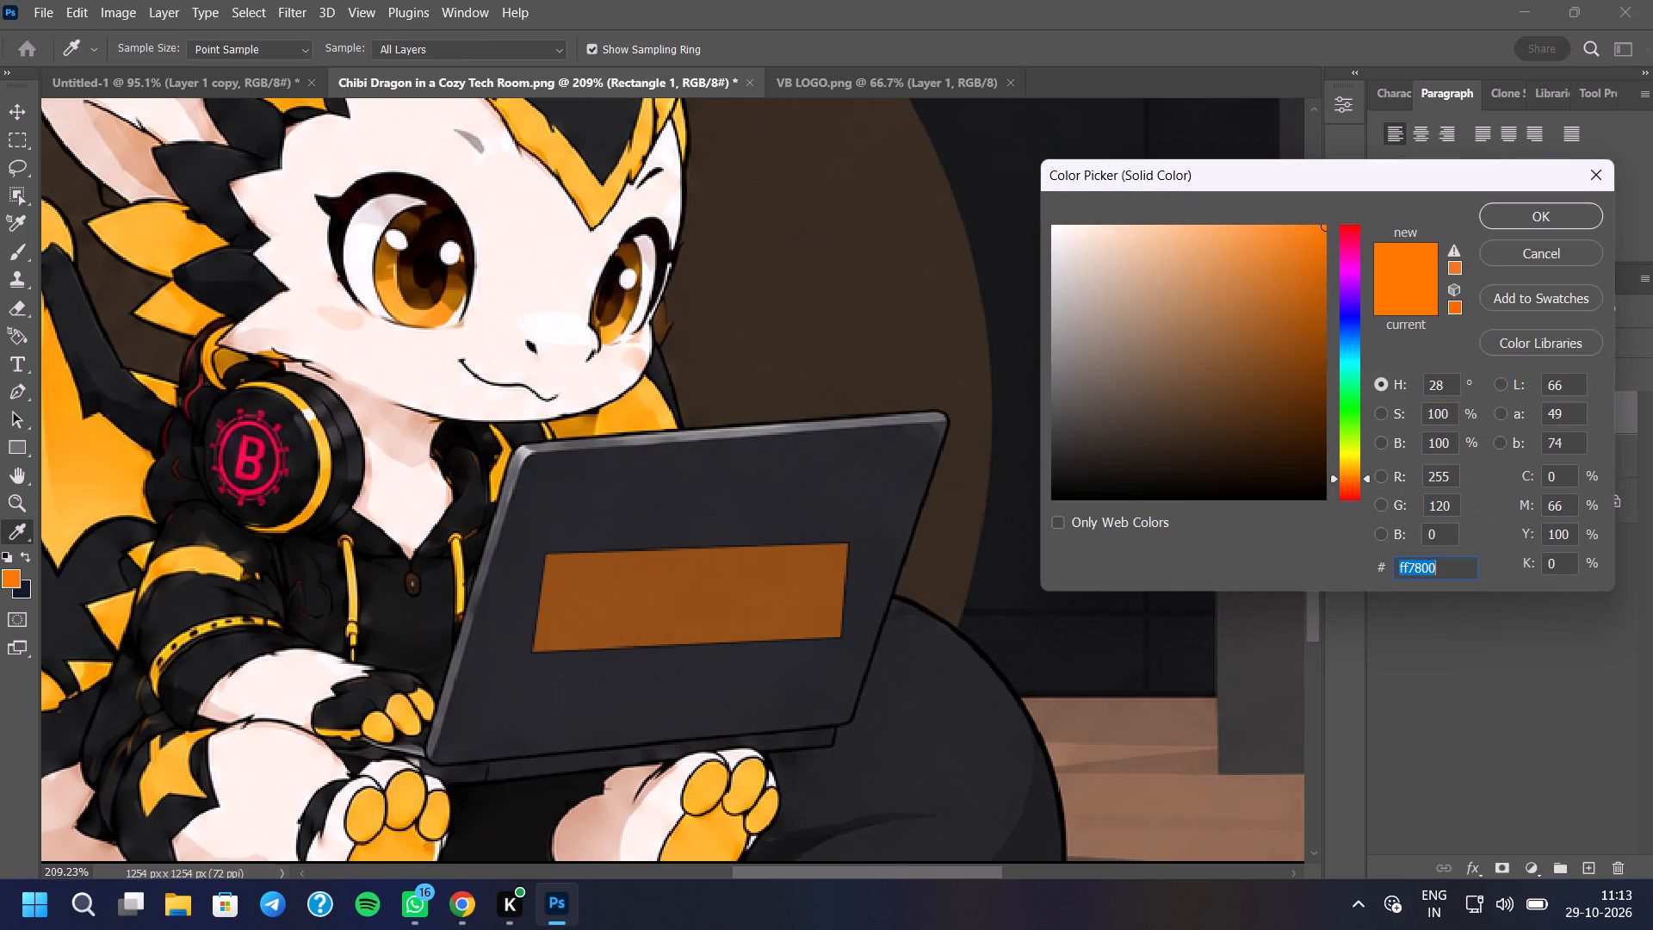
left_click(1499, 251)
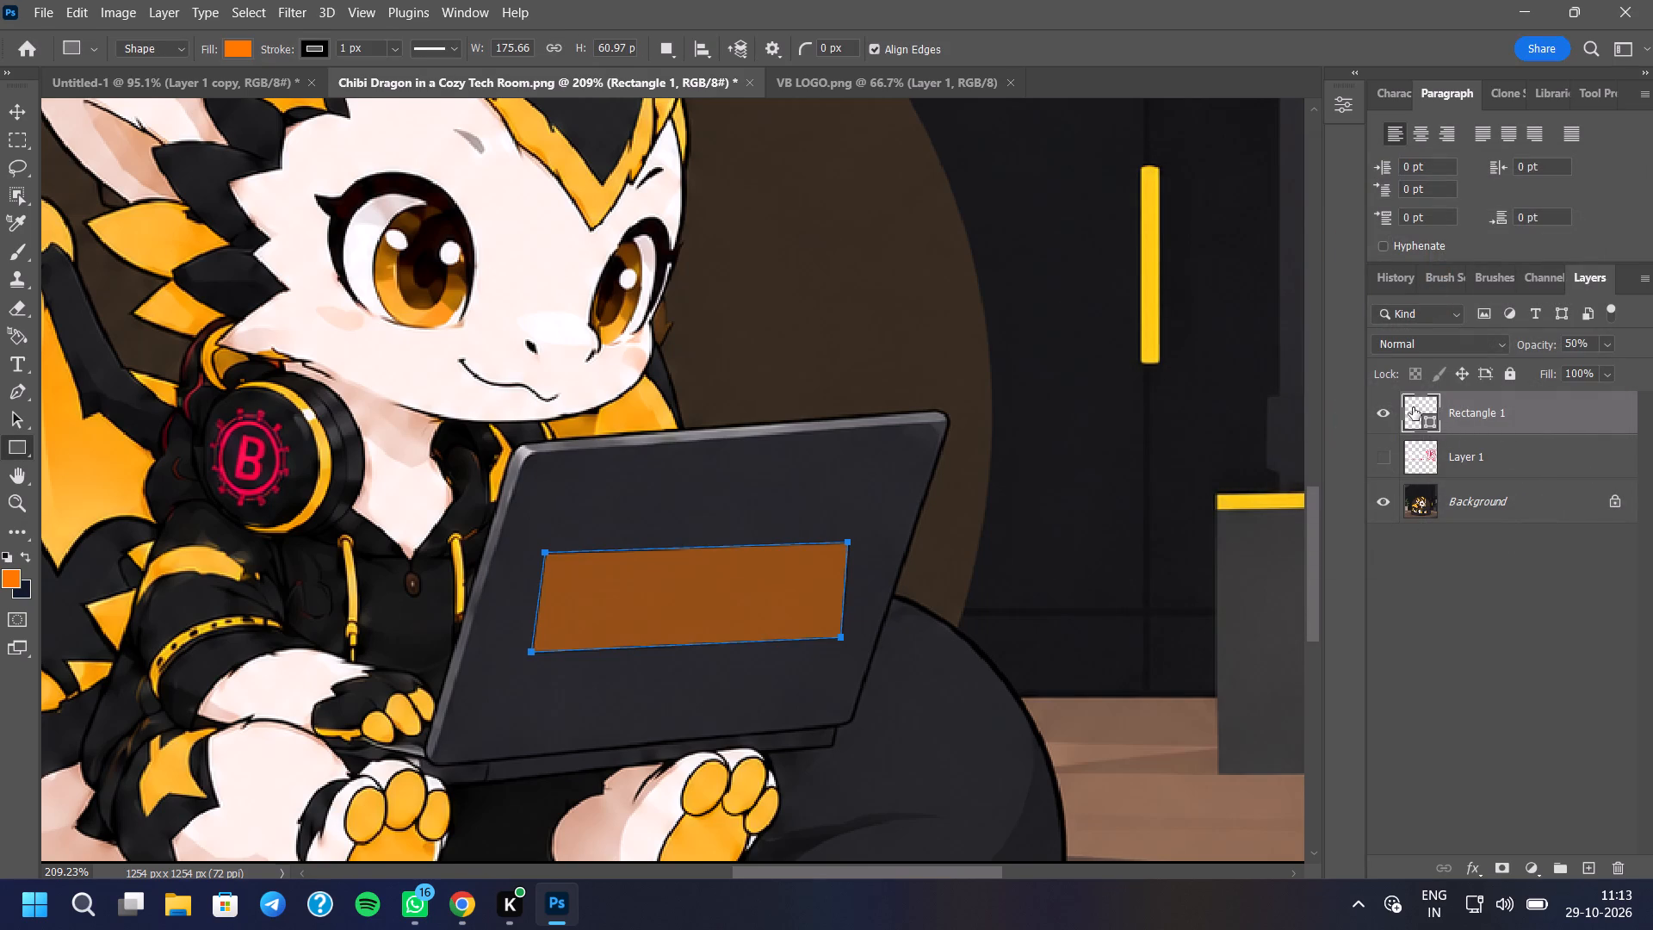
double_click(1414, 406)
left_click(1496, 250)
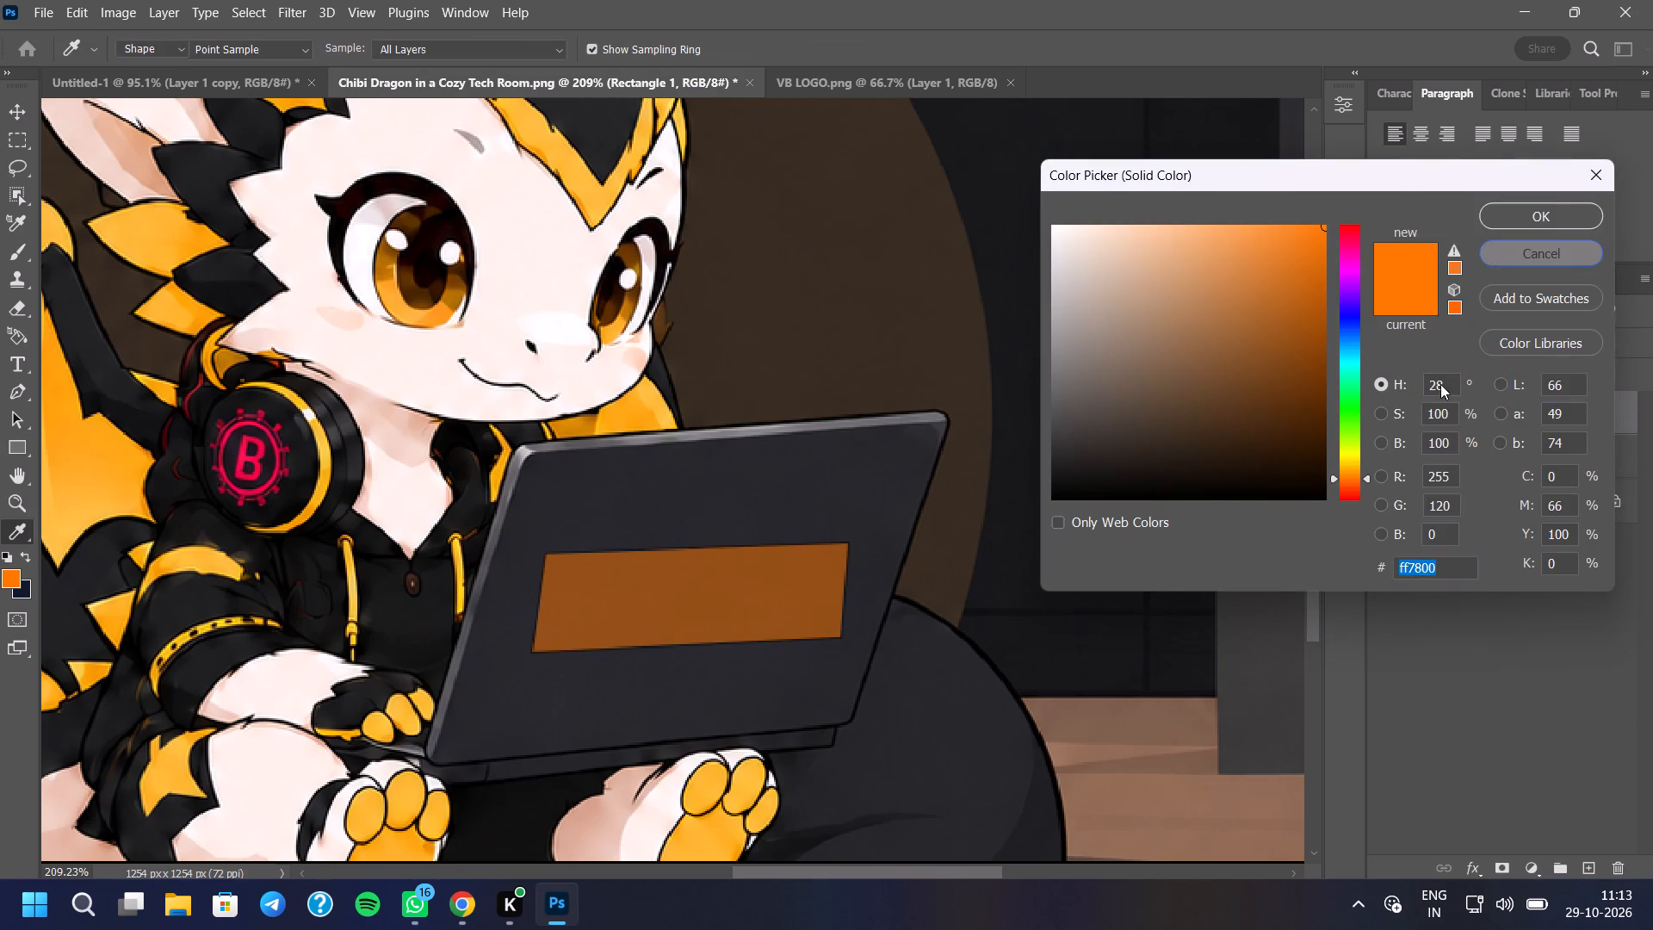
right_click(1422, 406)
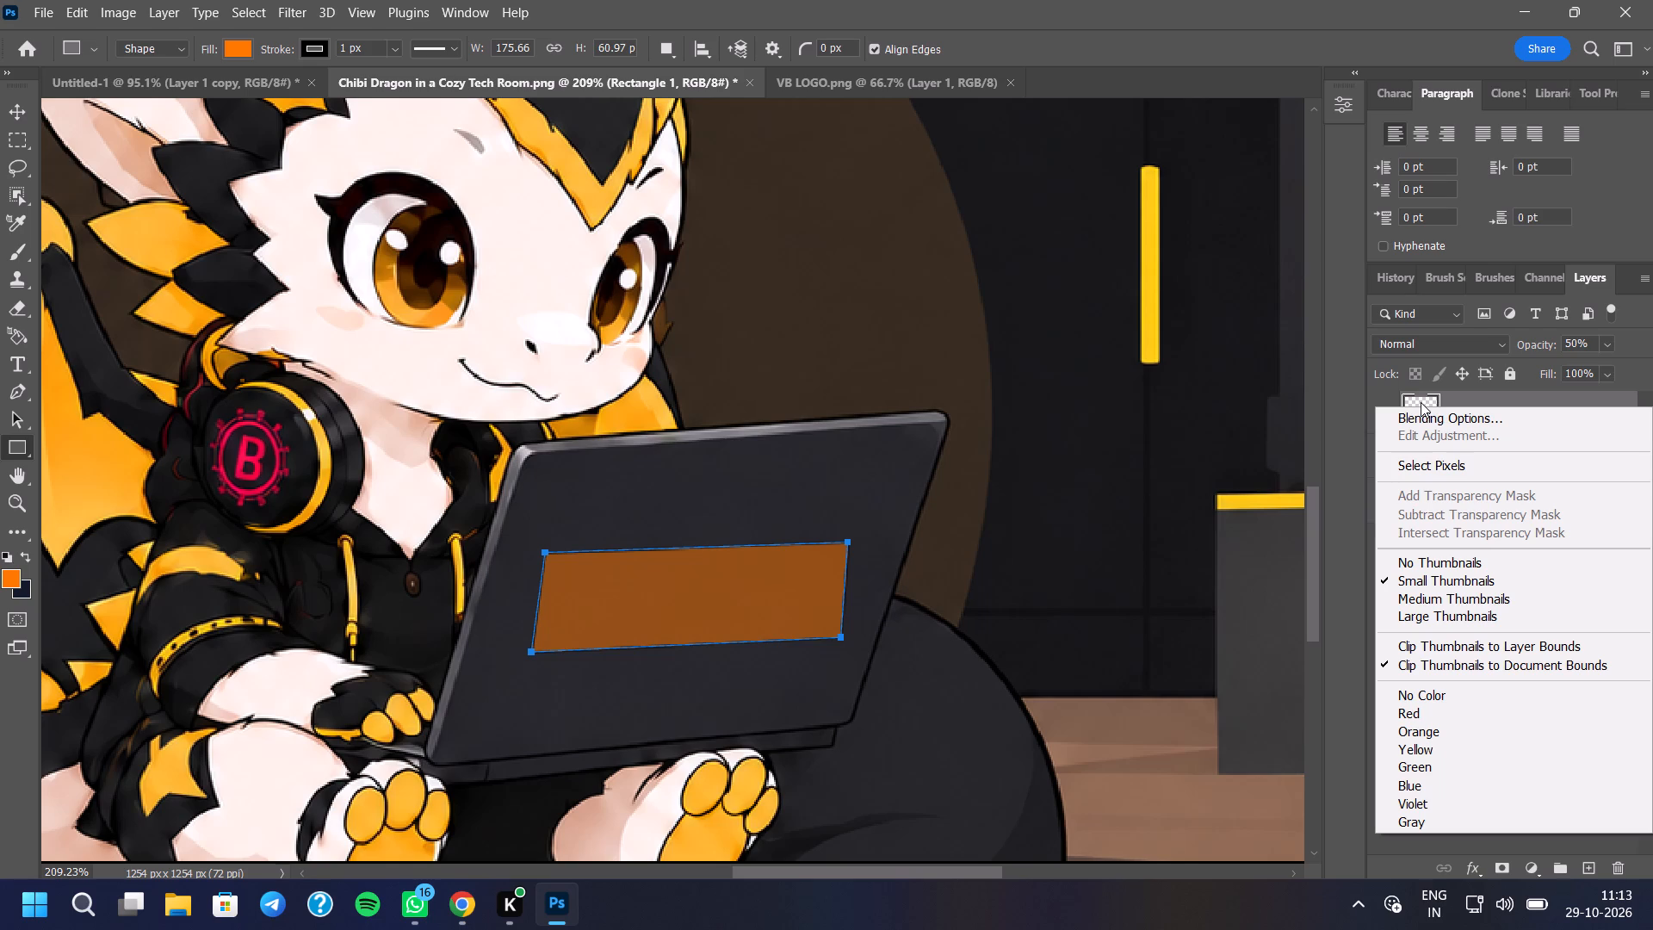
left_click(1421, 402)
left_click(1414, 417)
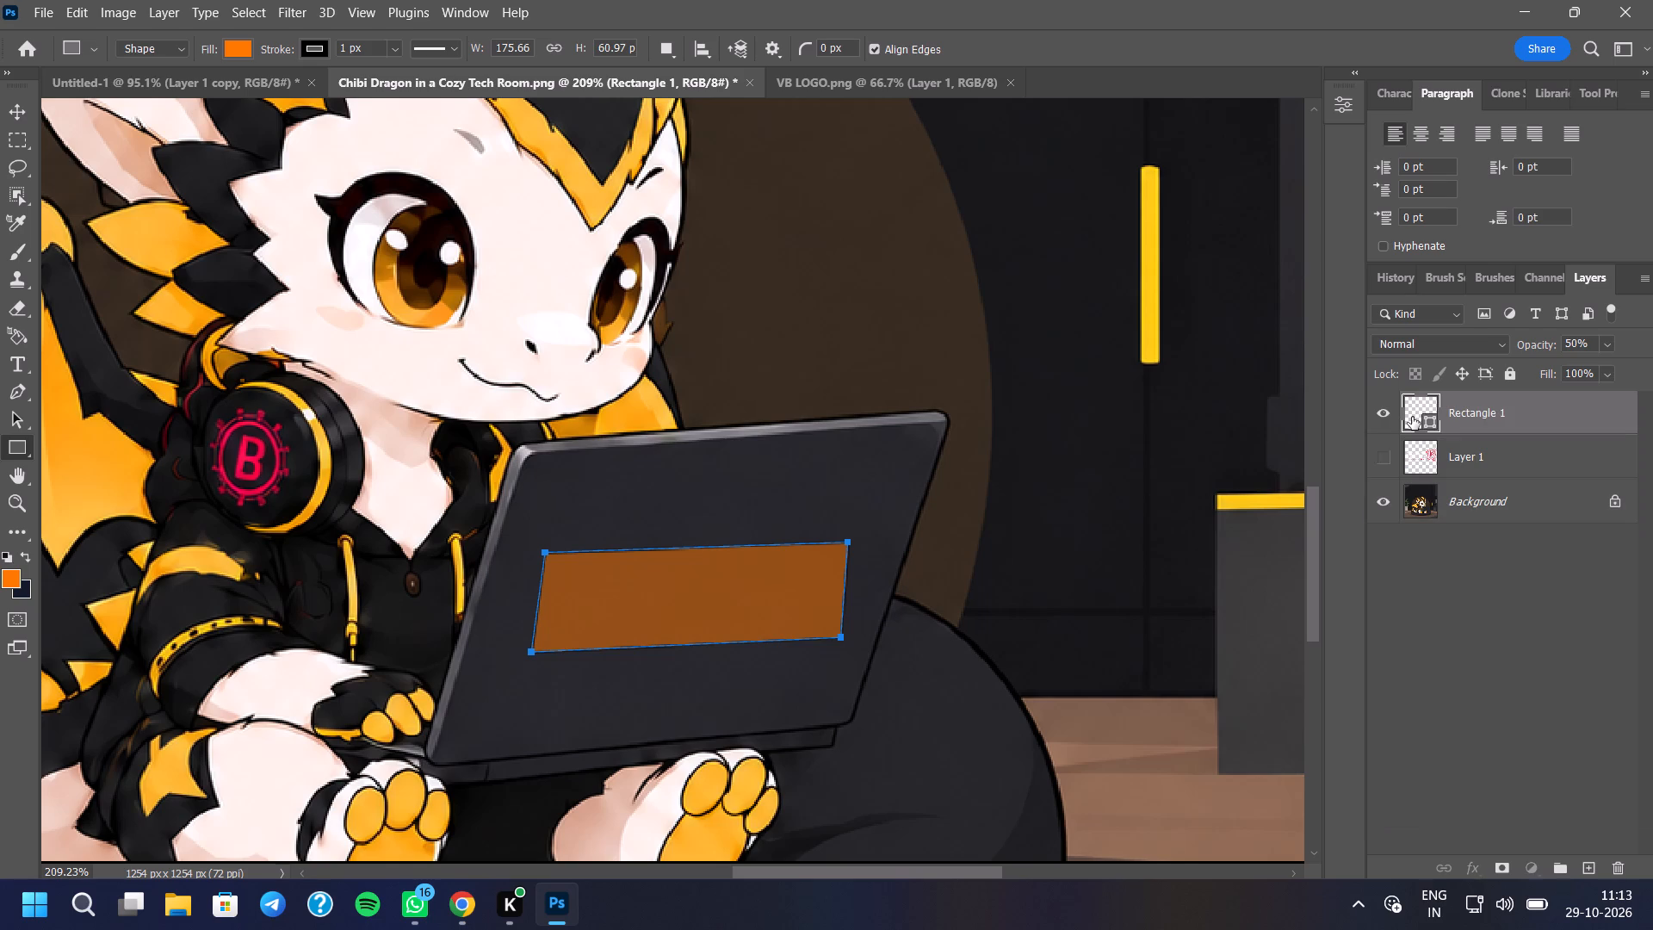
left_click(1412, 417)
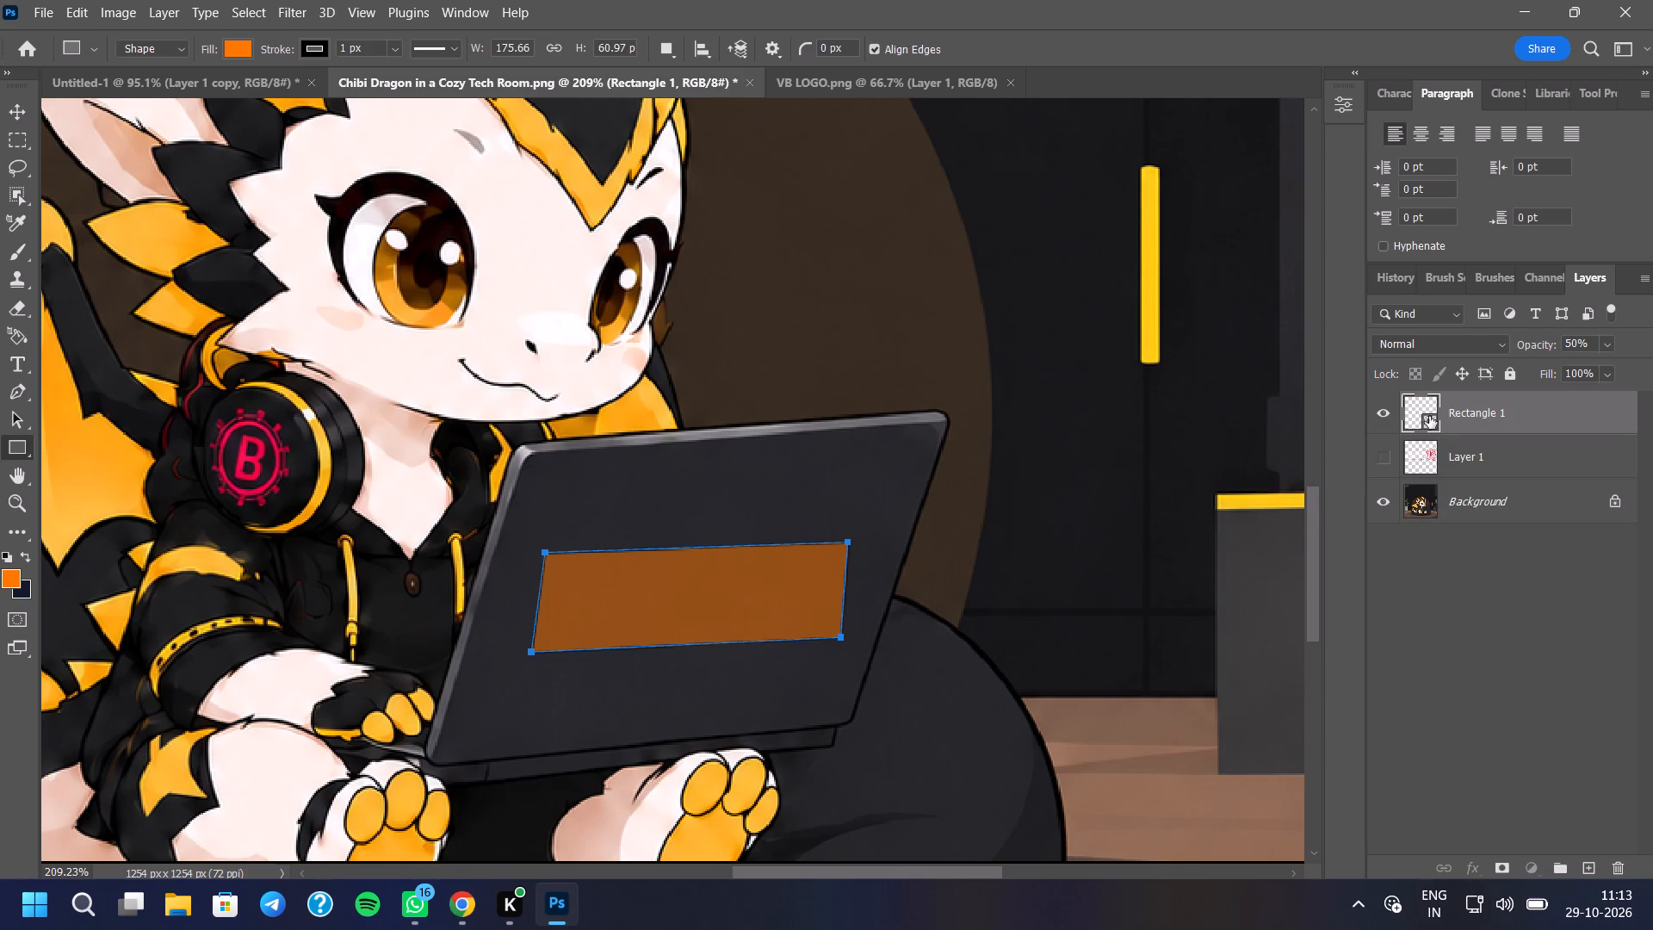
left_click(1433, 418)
Switch to Chrome and replay the distort-tool tutorial section on opening the Rectangle 1 layer from its thumbnail, and return to Photoshop.
left_click(458, 927)
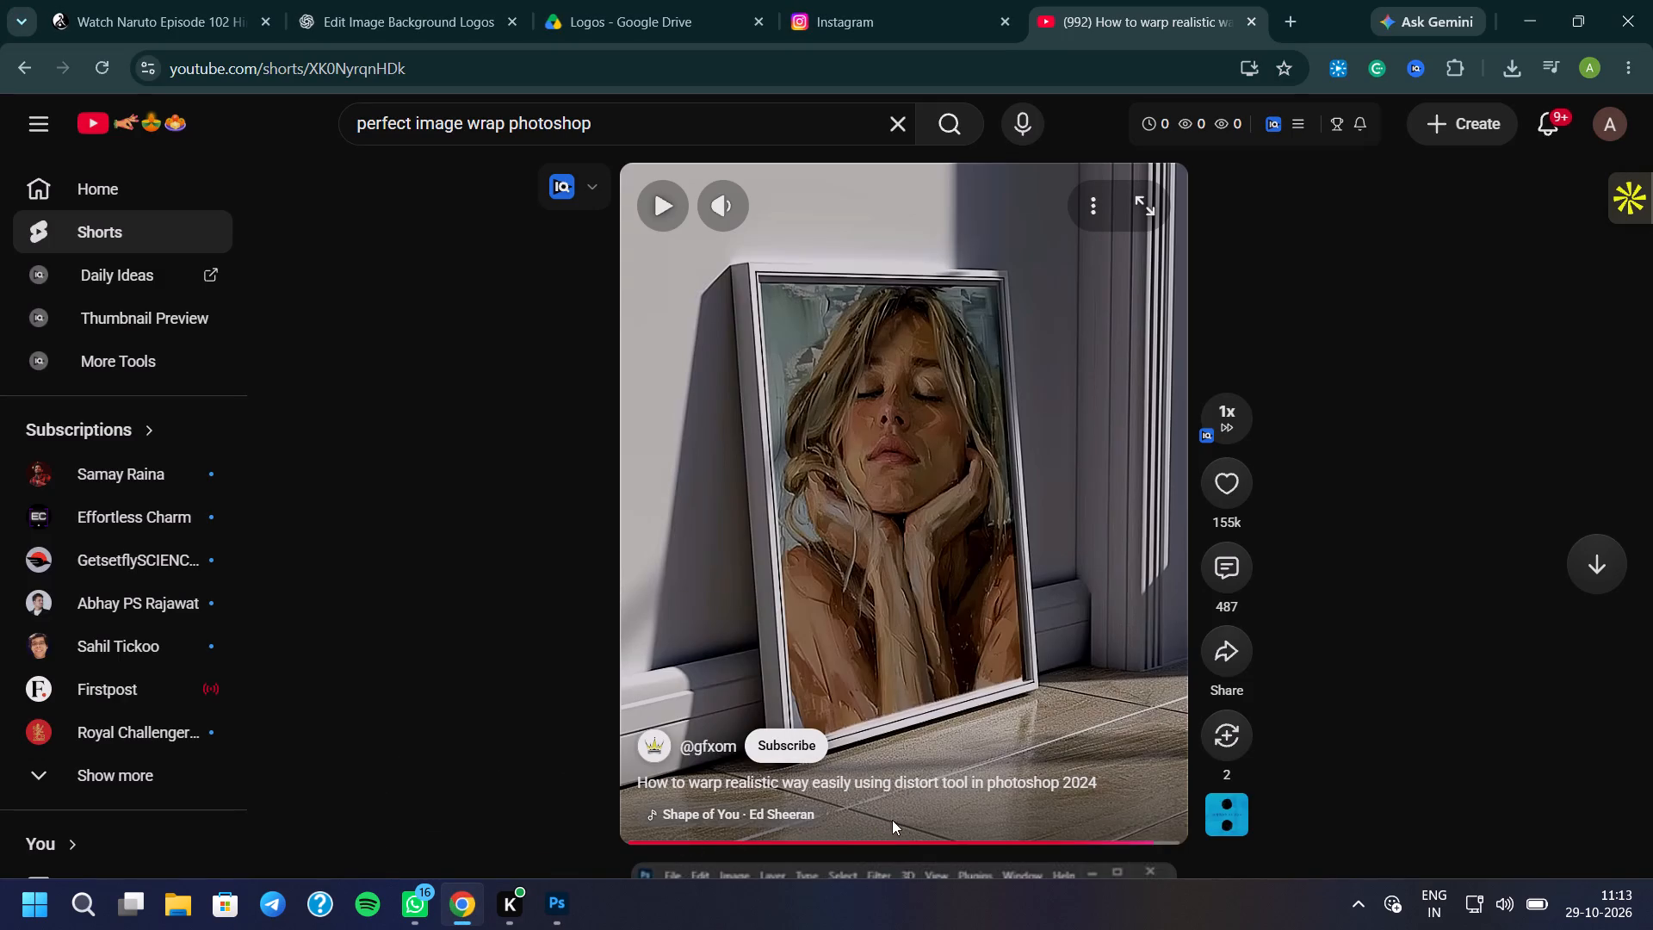
left_click(902, 838)
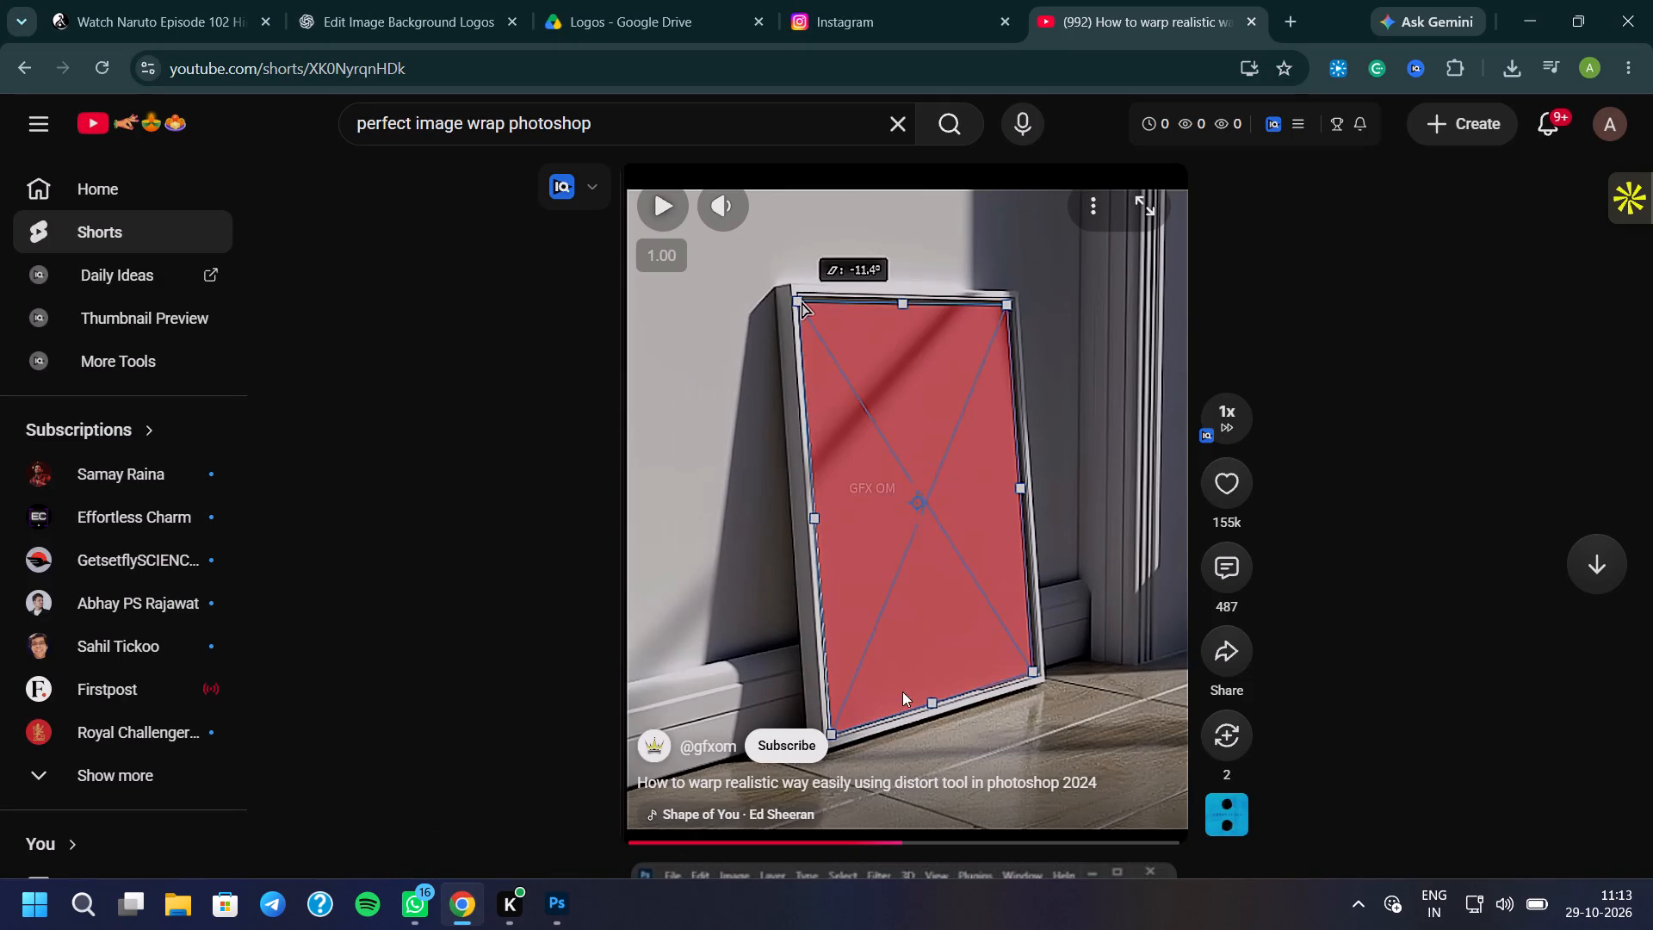
left_click(902, 650)
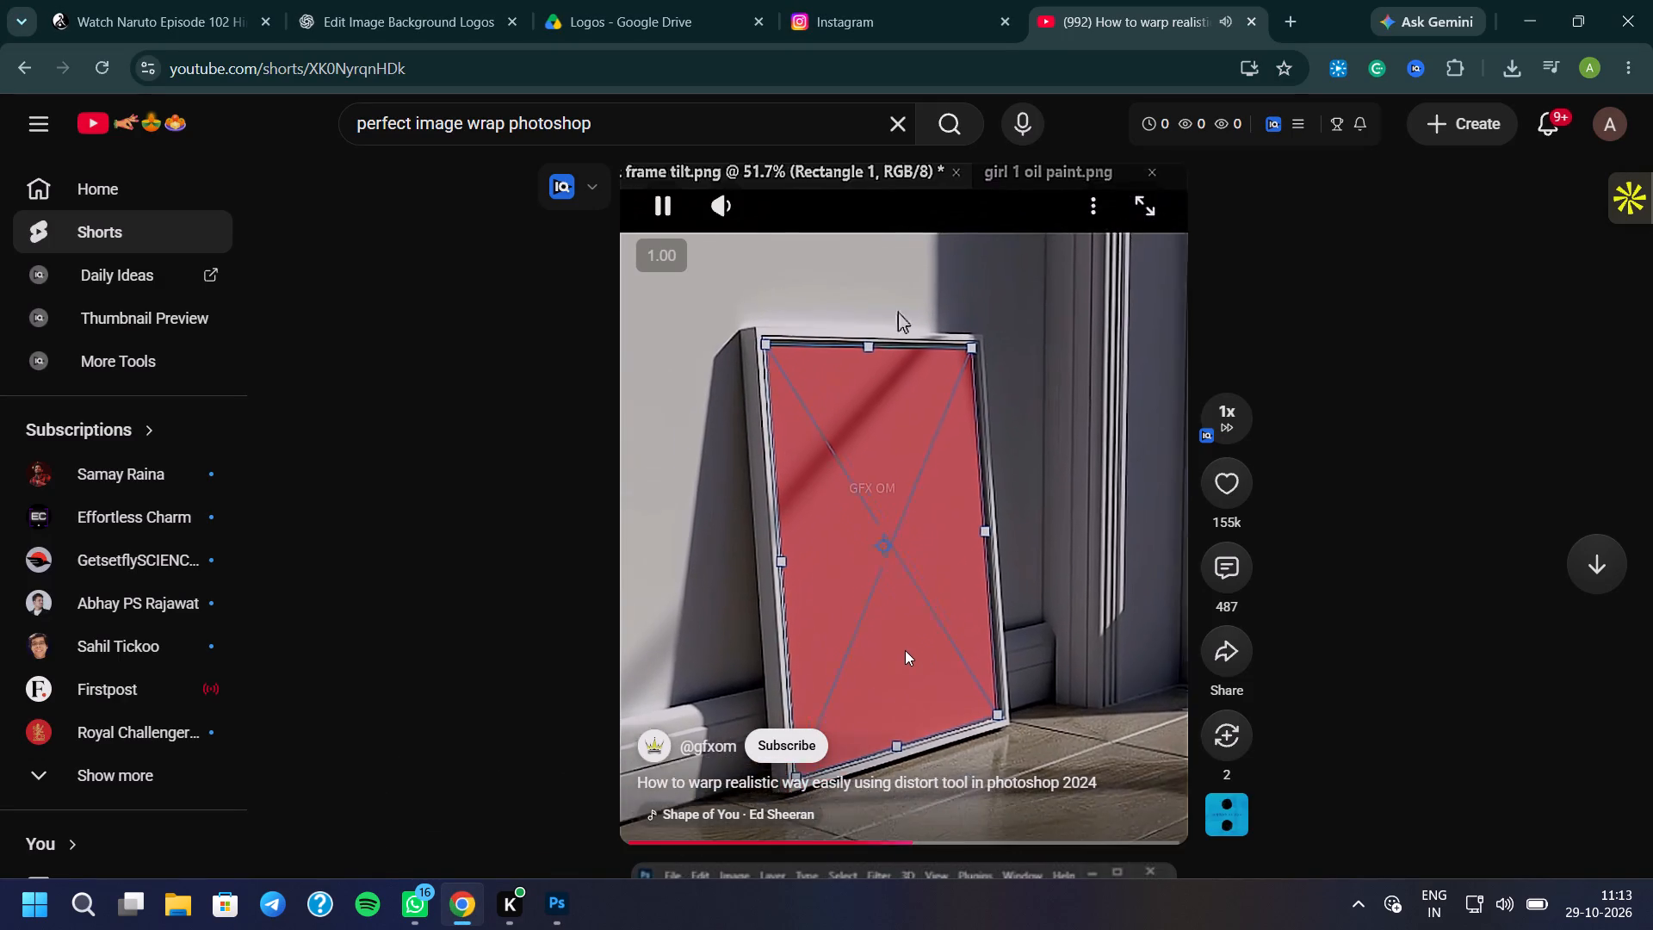
left_click(915, 661)
left_click(915, 661)
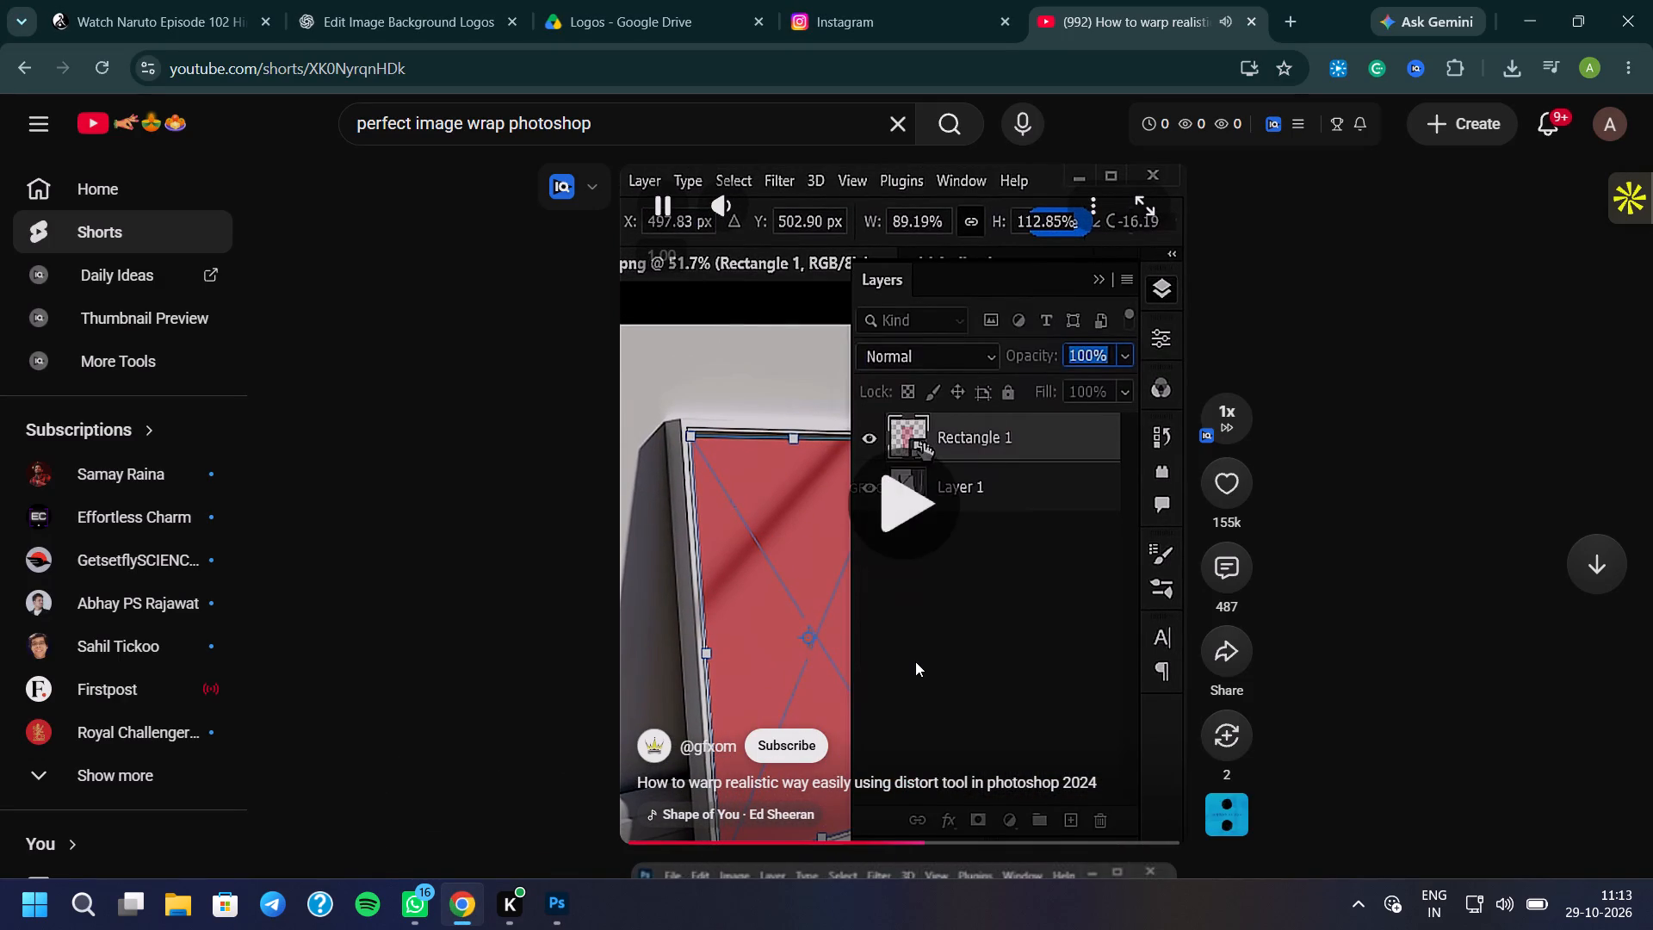
left_click(915, 661)
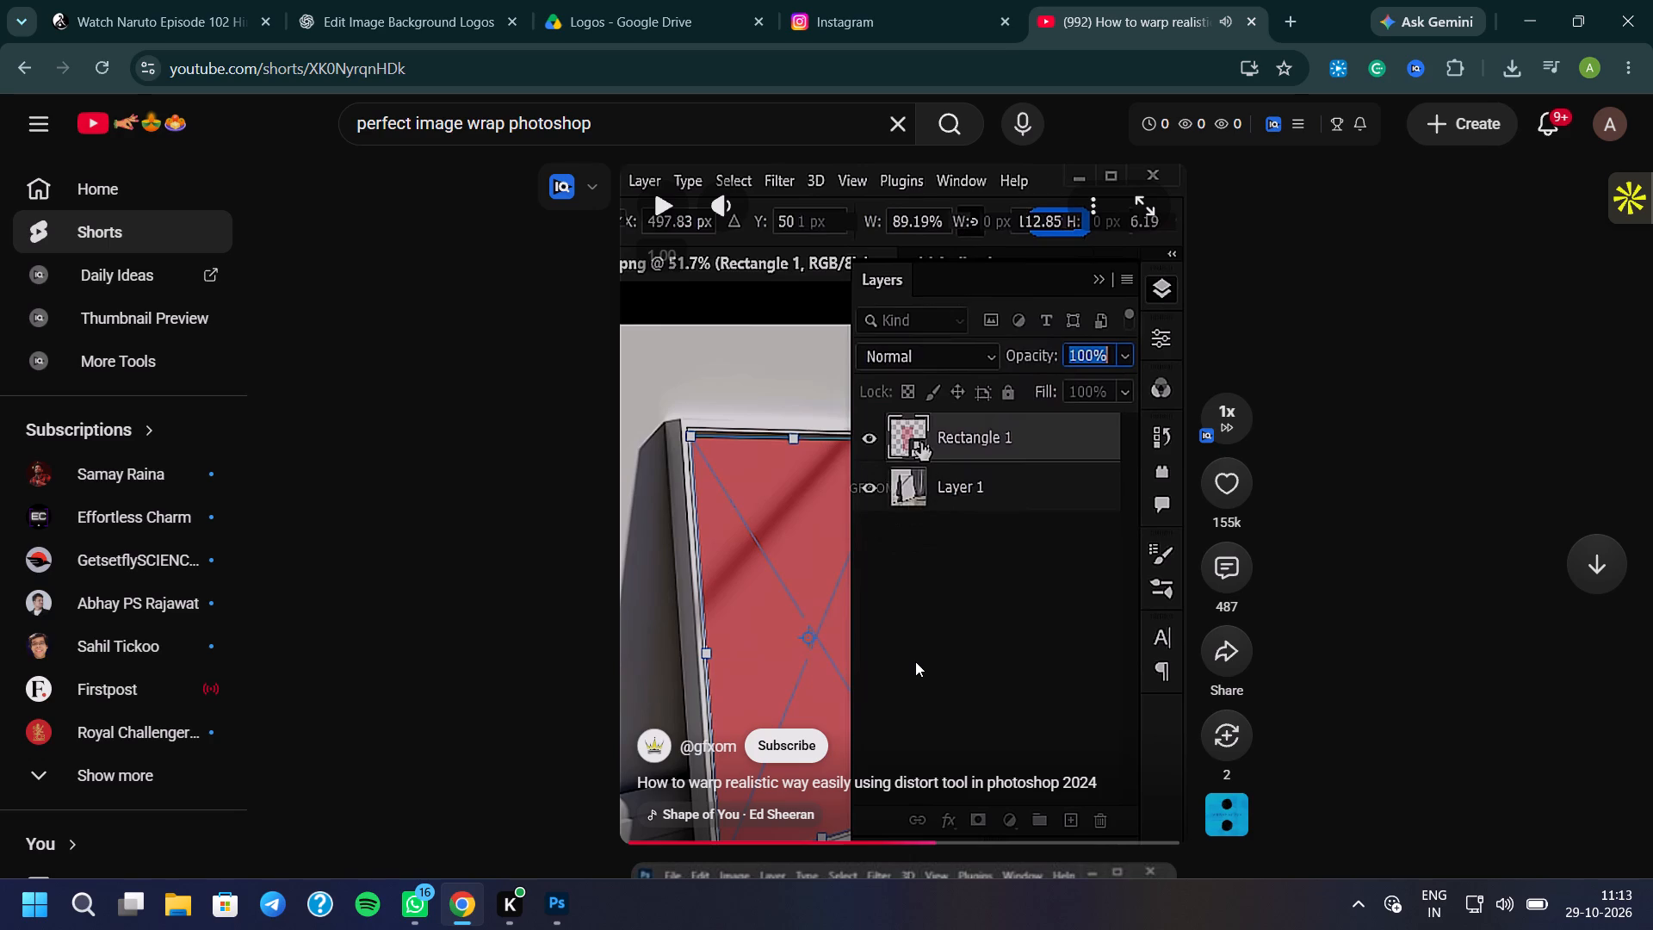
left_click(570, 928)
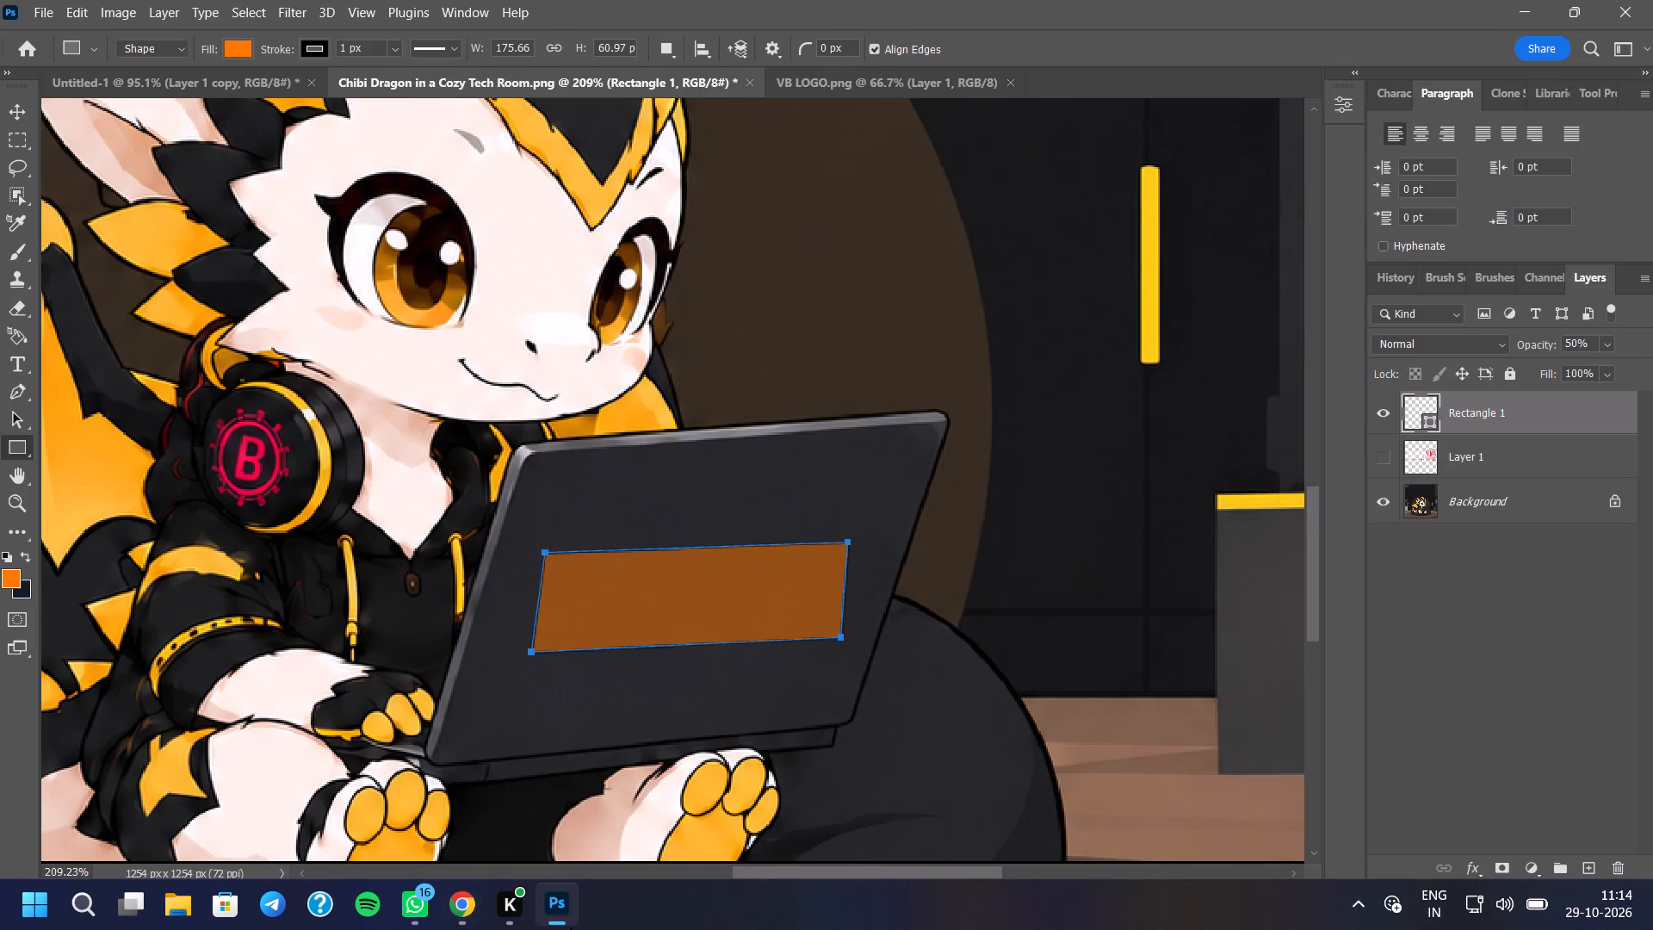
left_click(570, 927)
left_click(570, 927)
left_click(570, 927)
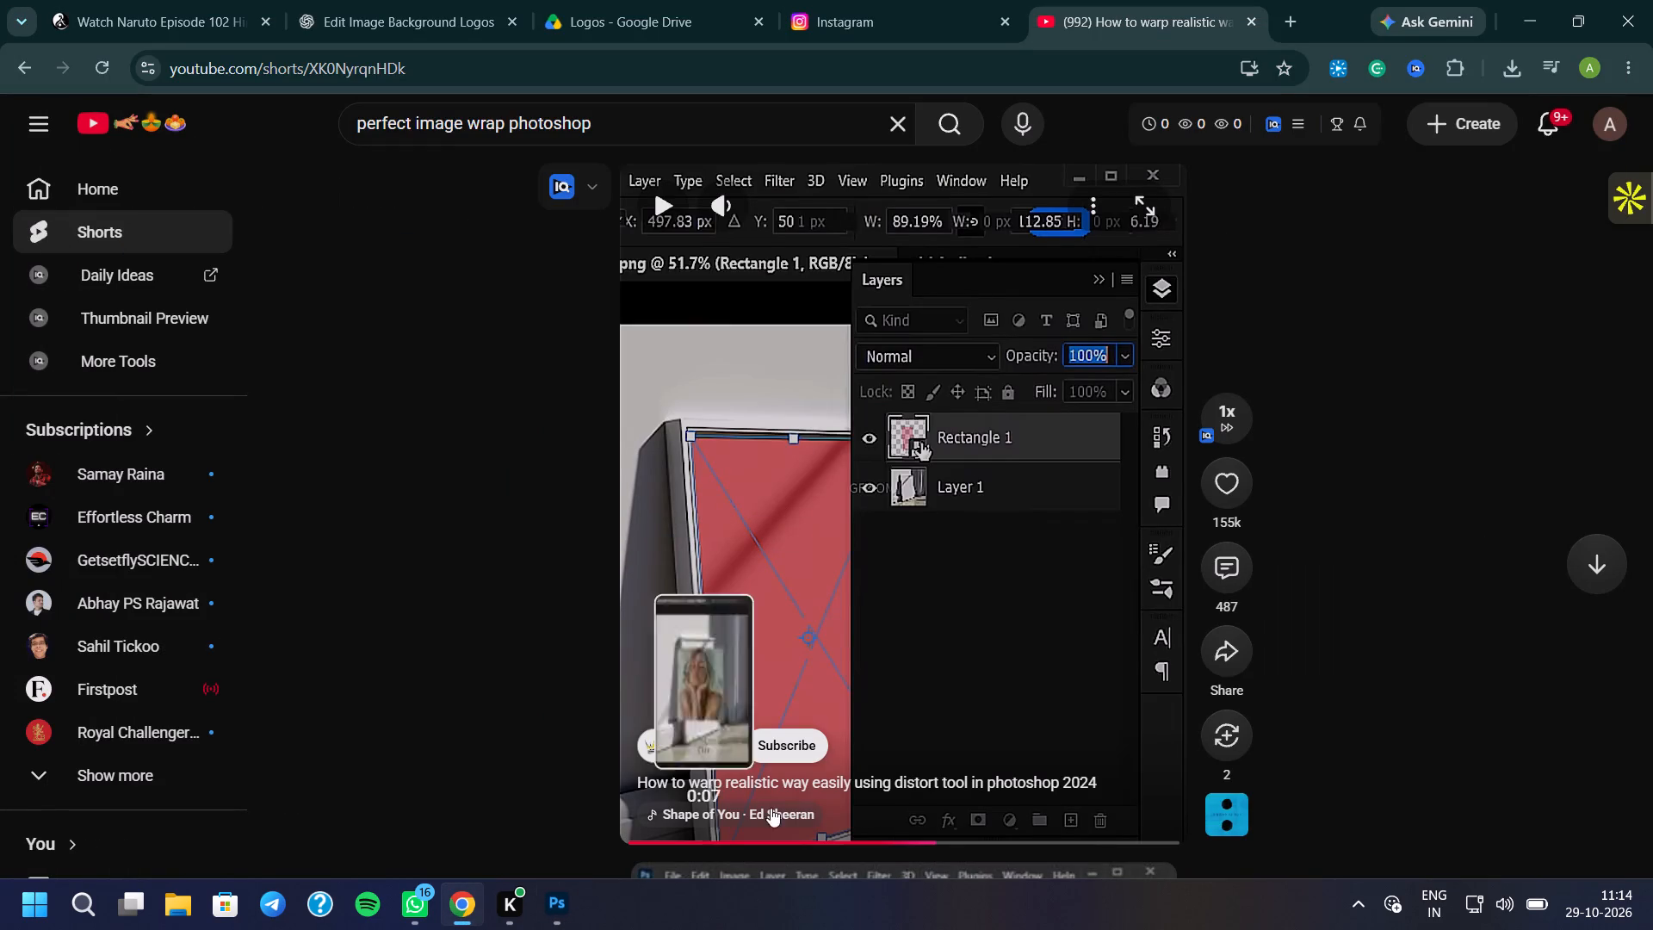
left_click(912, 534)
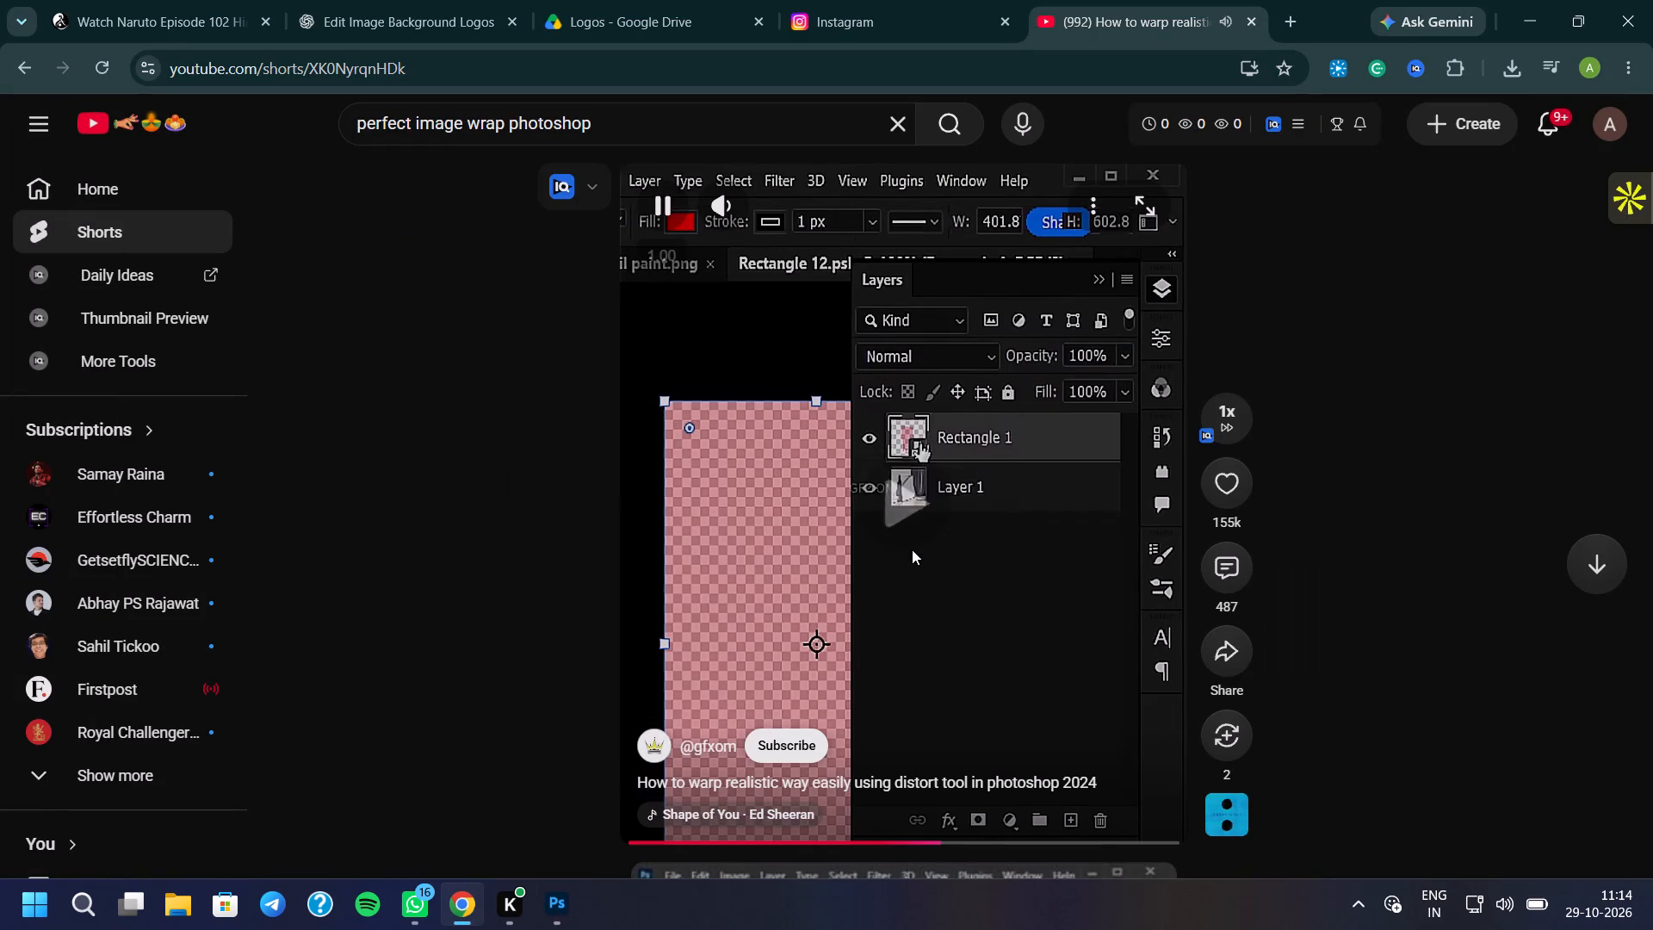
left_click(912, 549)
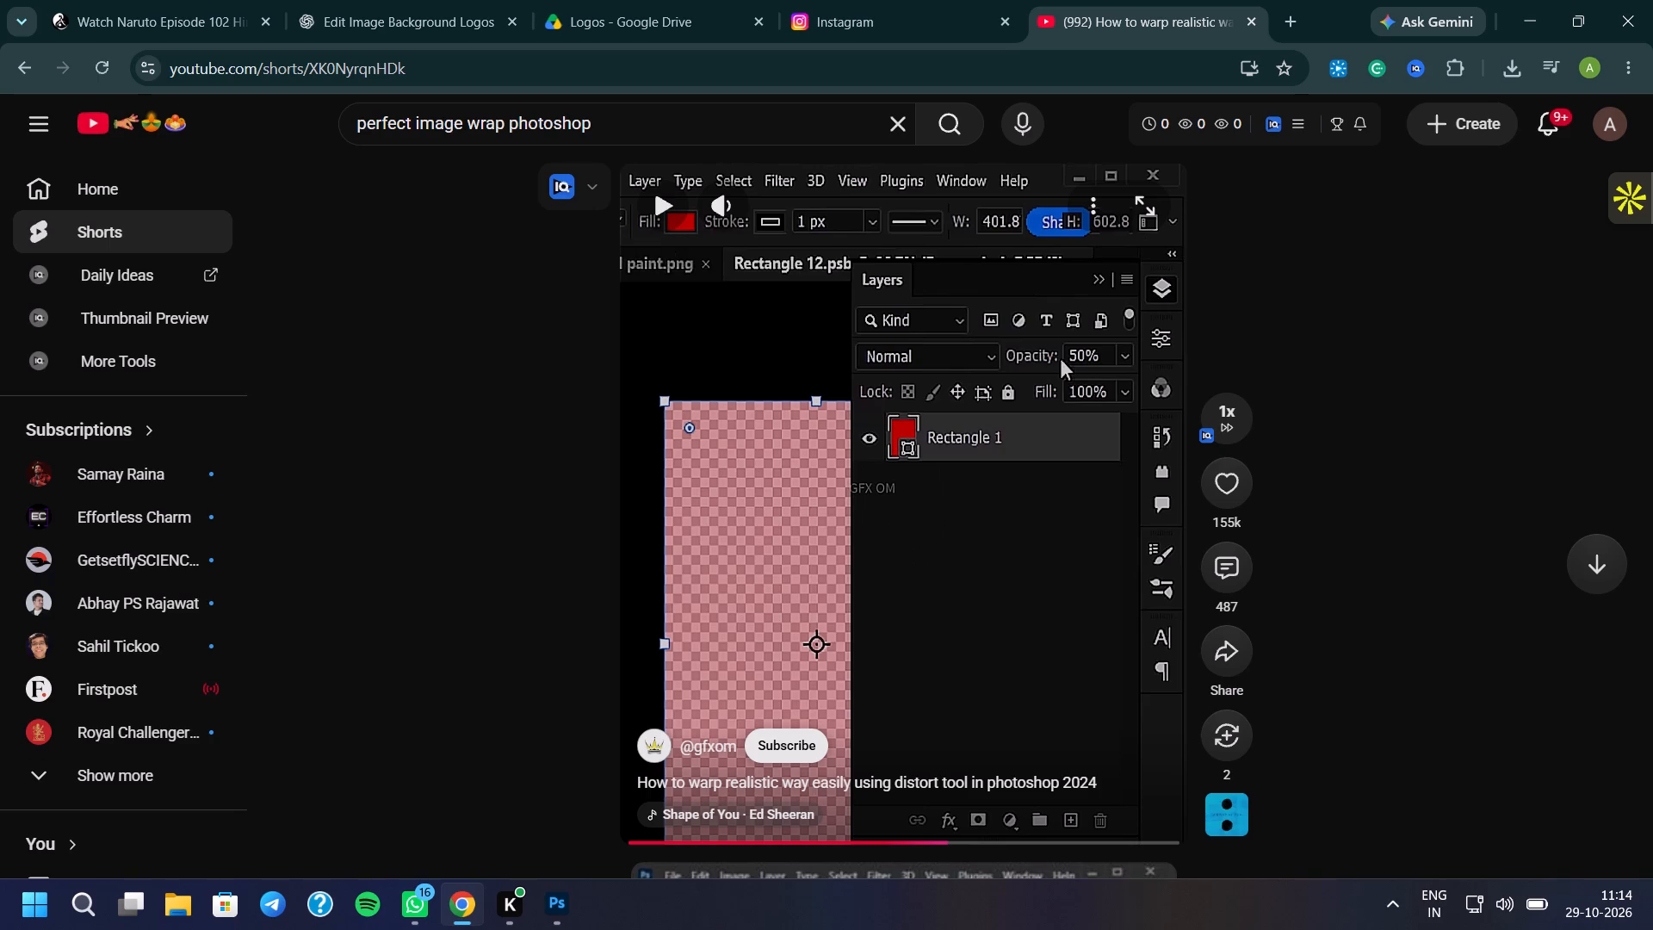
left_click(928, 840)
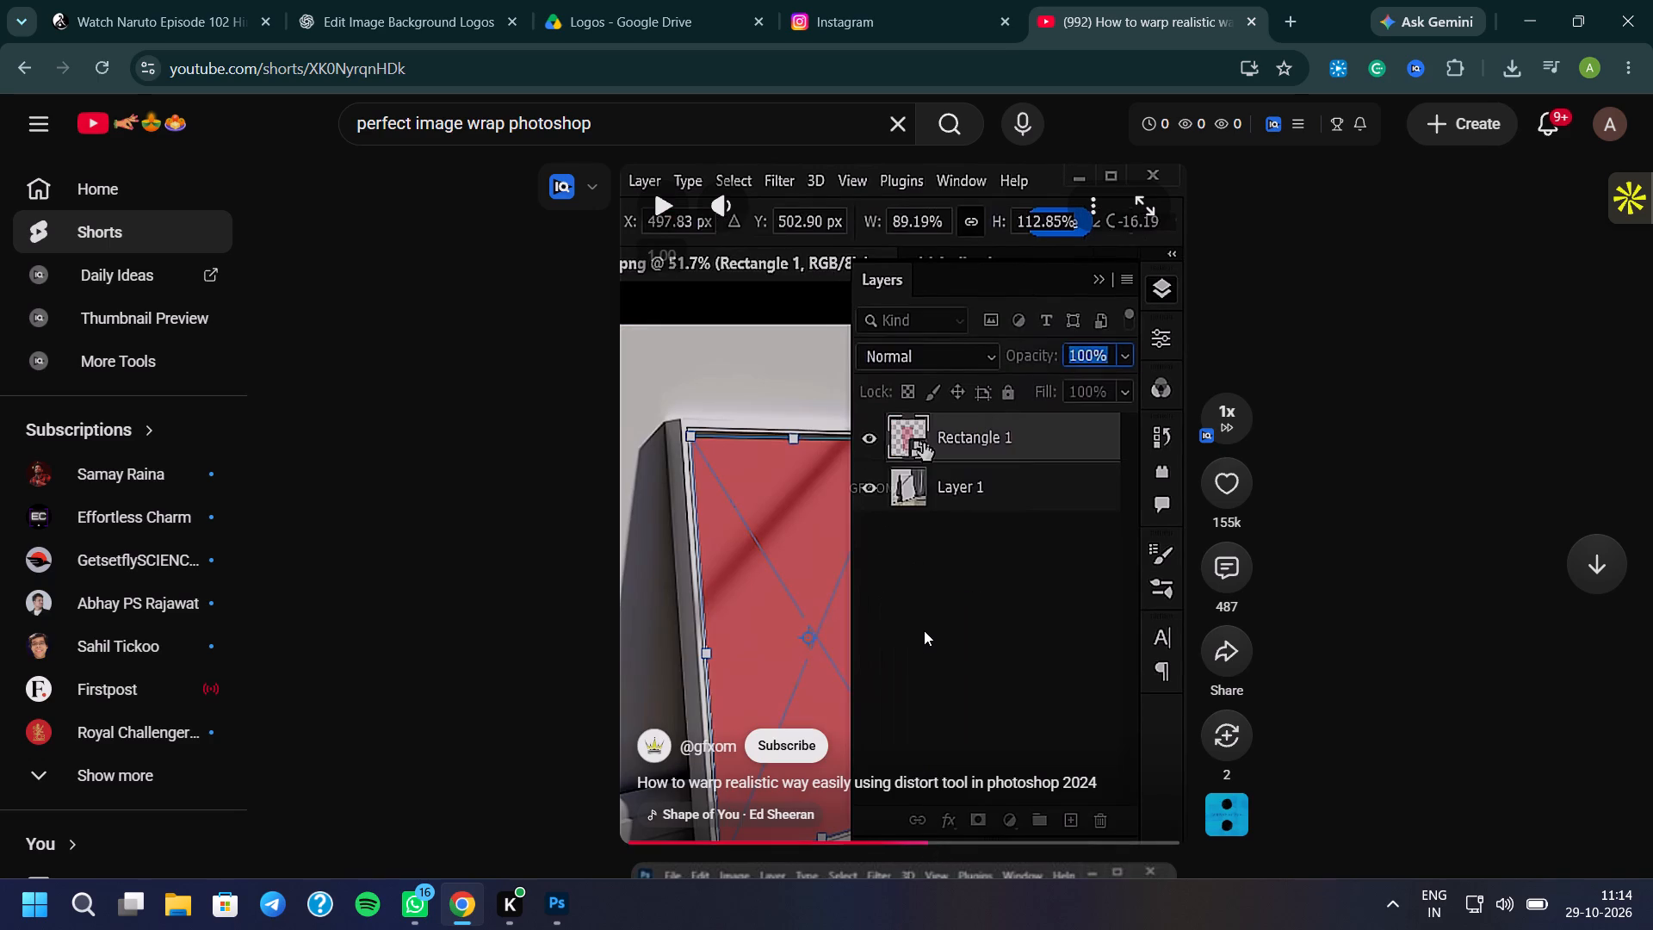
left_click(924, 629)
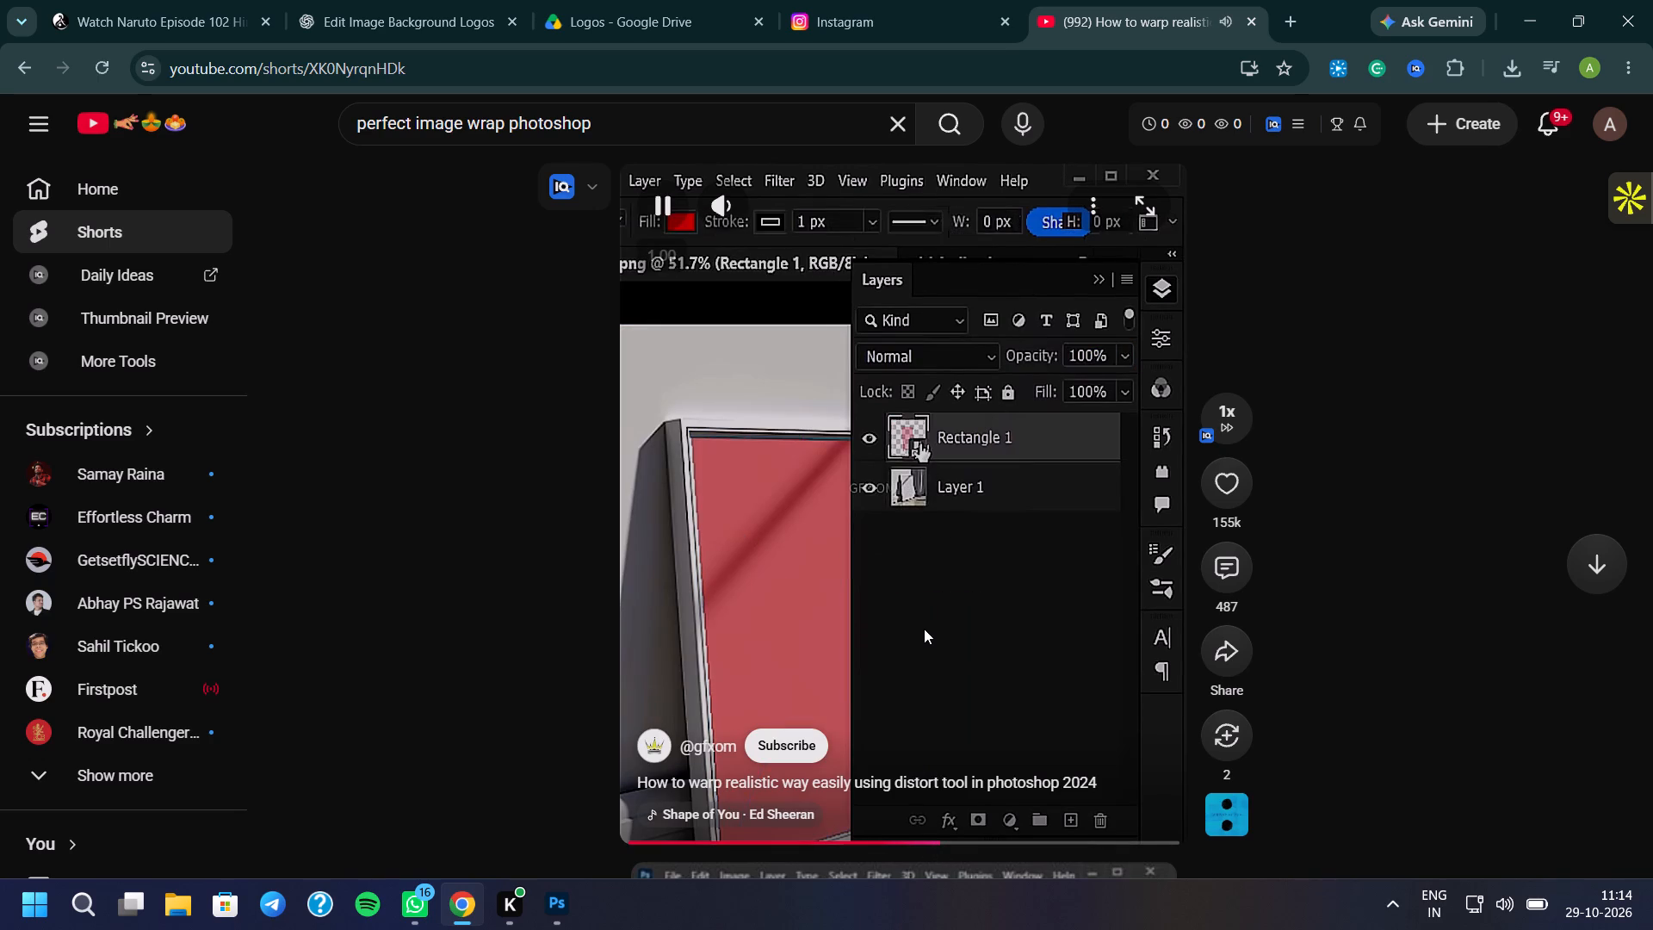
left_click(924, 629)
left_click(580, 885)
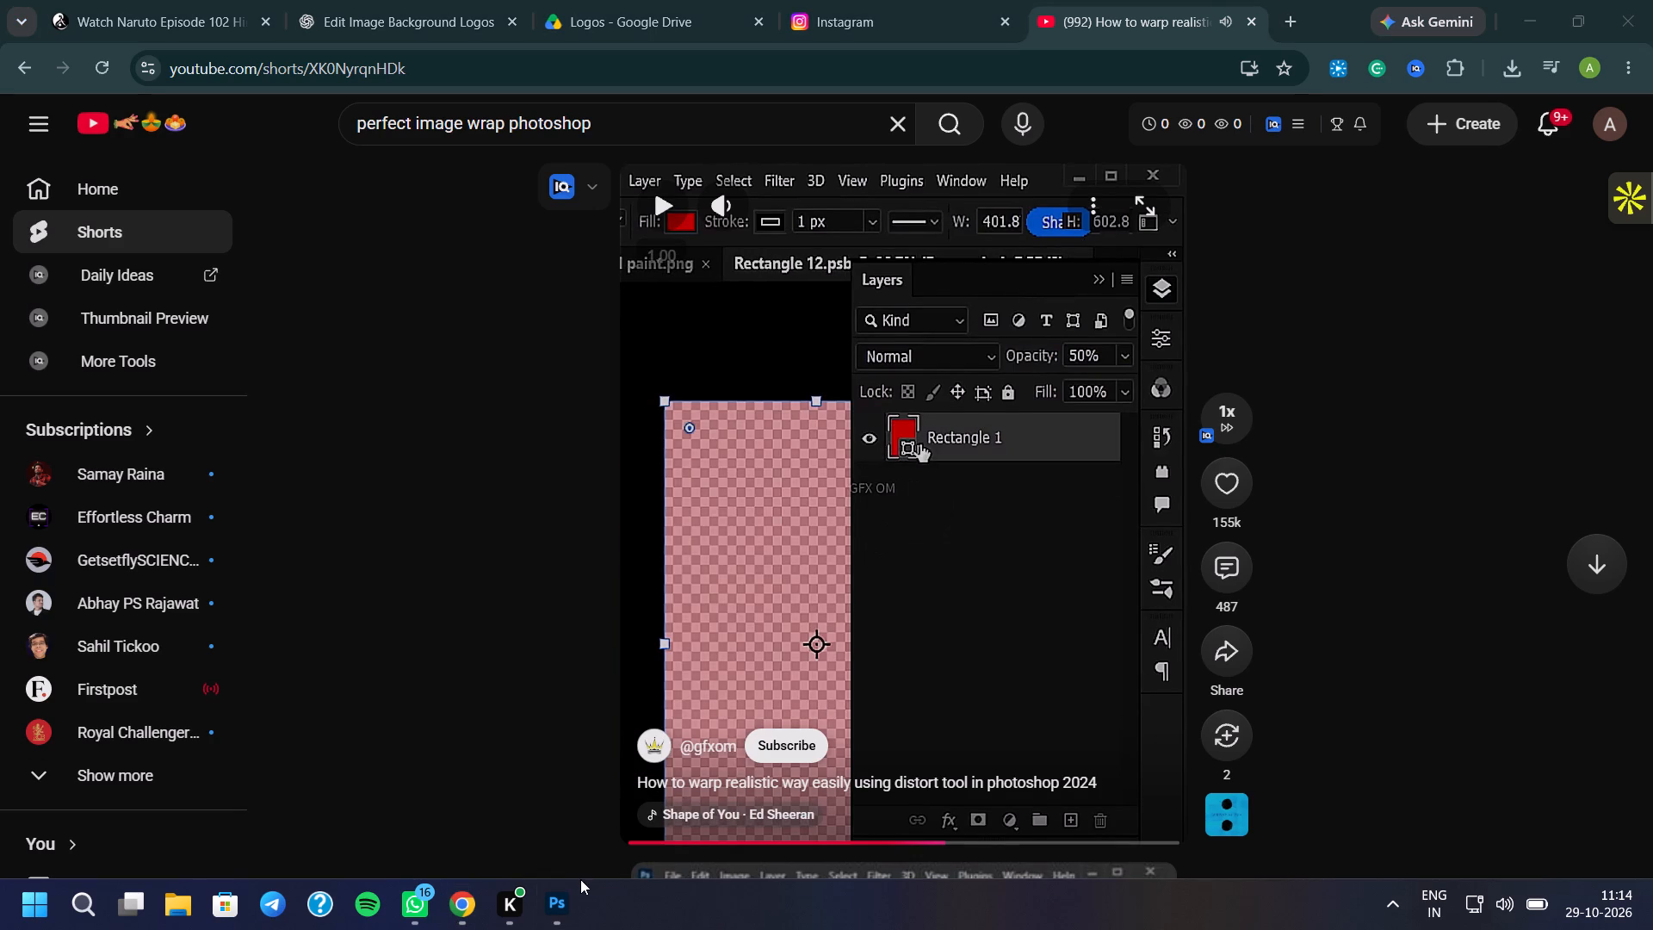
left_click(574, 889)
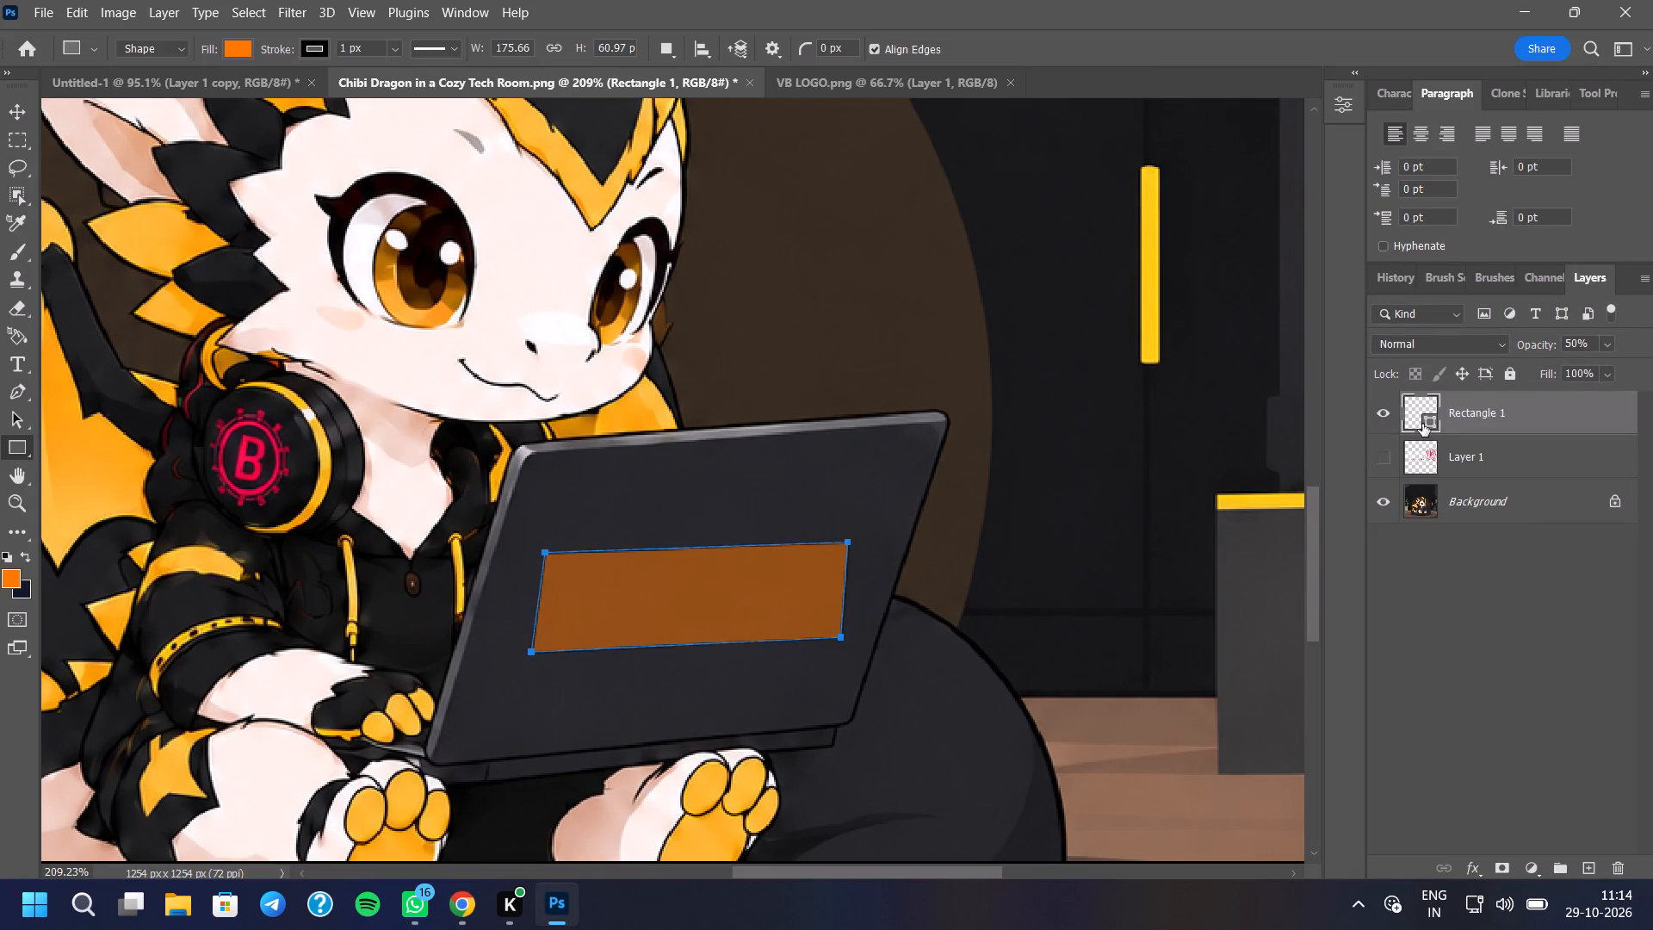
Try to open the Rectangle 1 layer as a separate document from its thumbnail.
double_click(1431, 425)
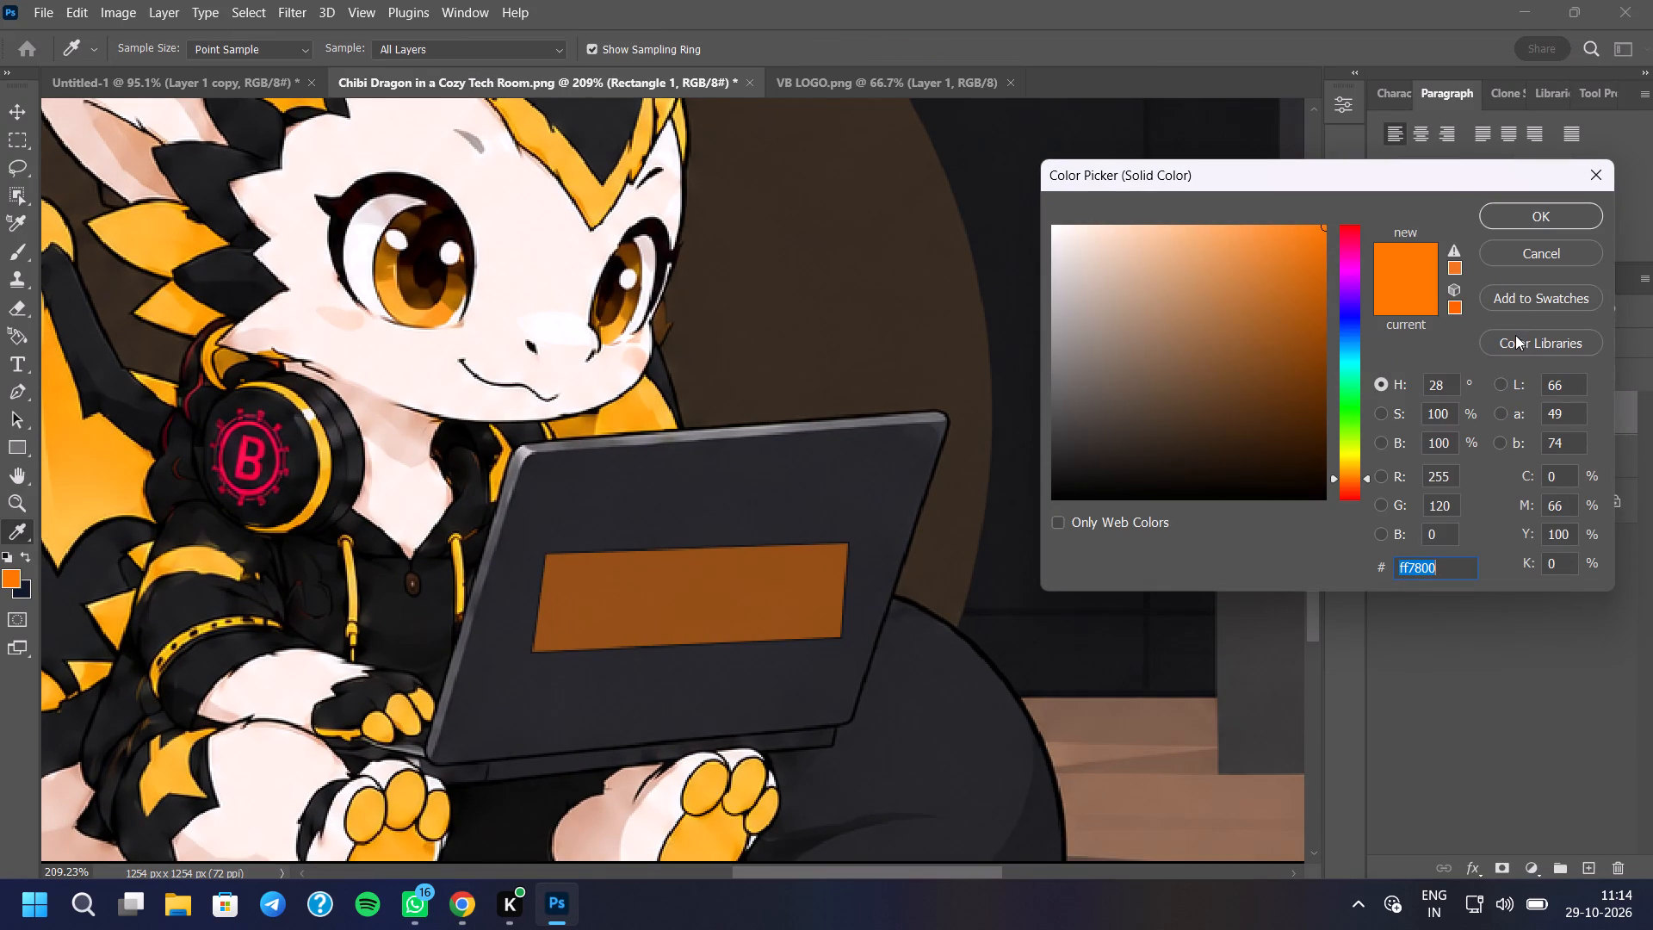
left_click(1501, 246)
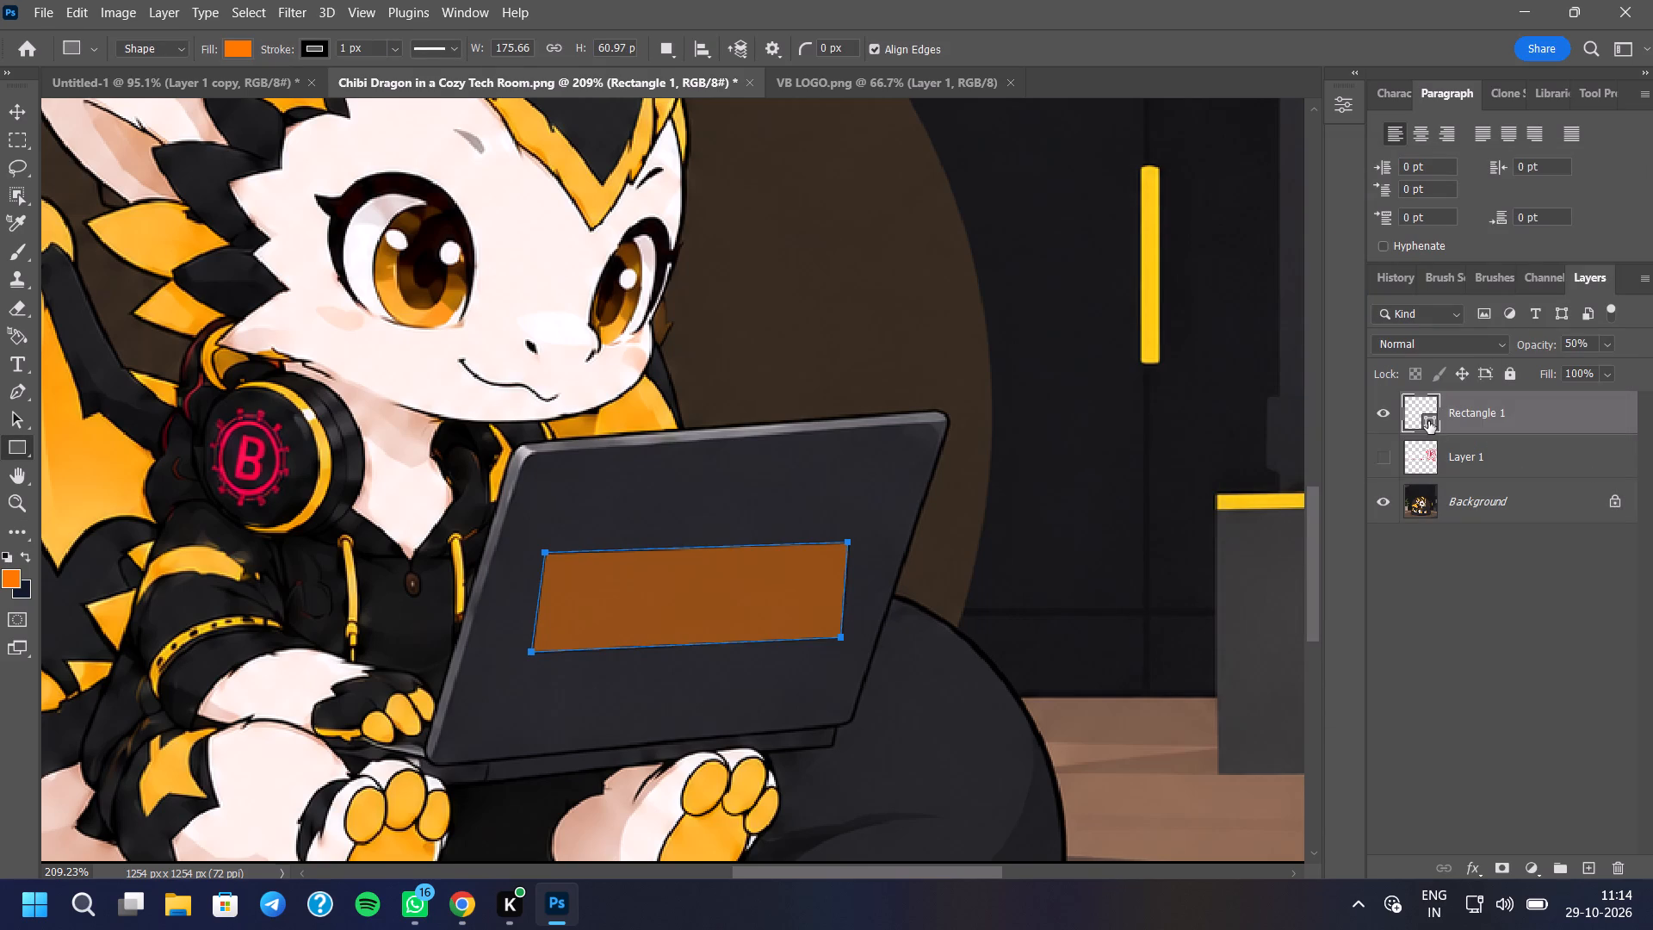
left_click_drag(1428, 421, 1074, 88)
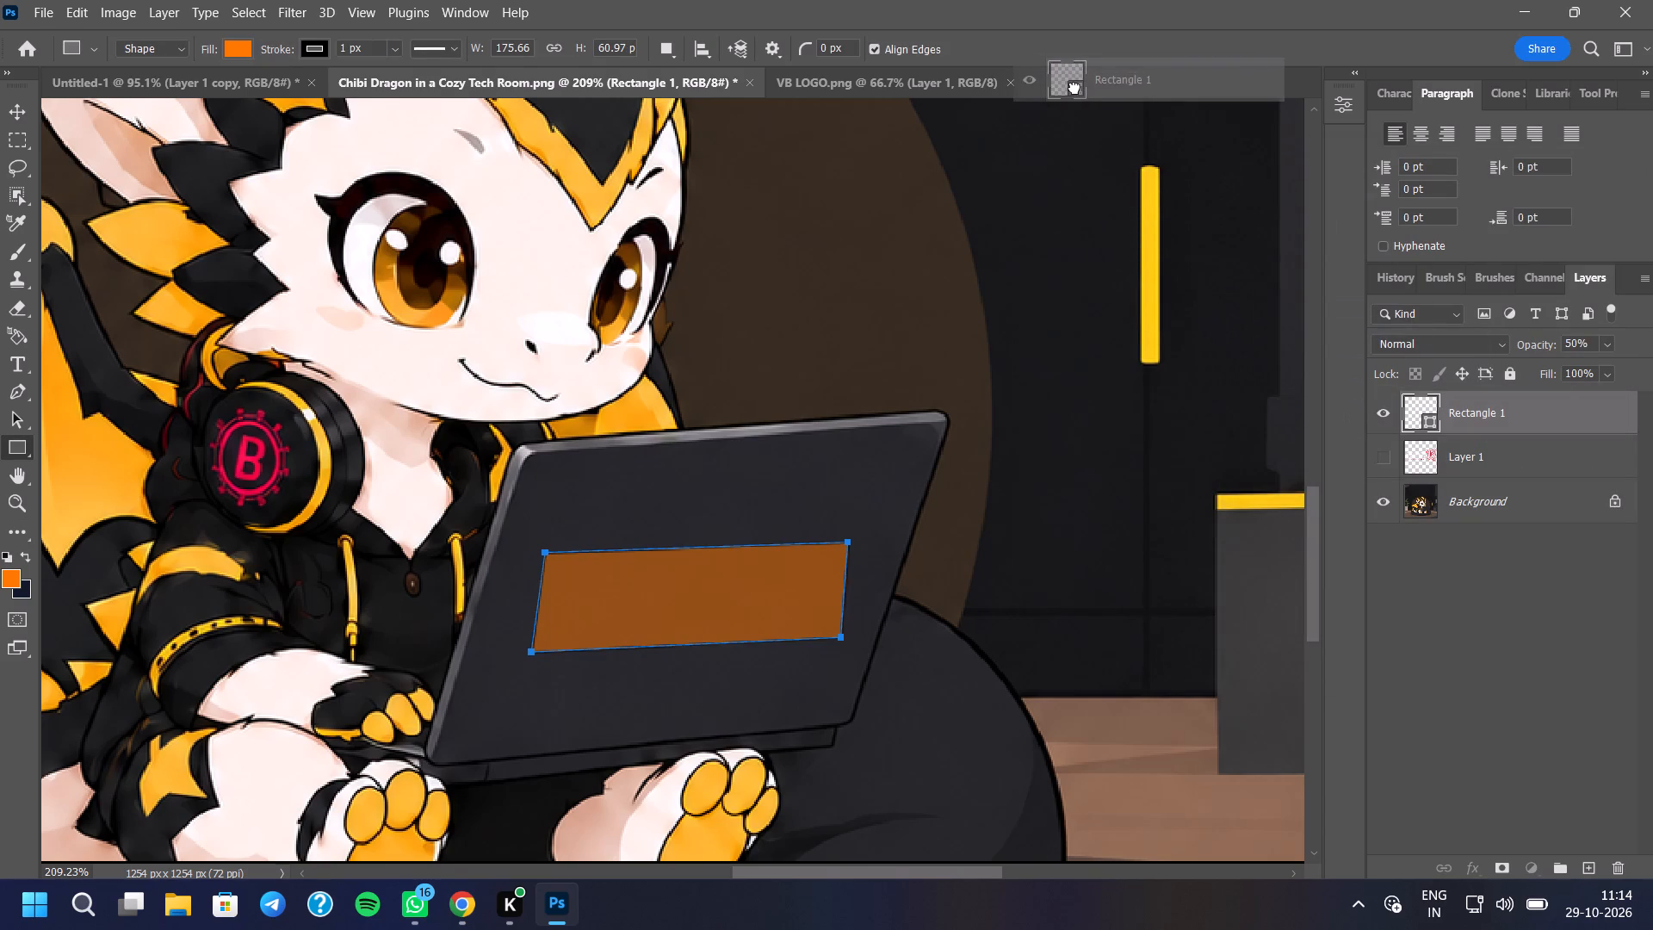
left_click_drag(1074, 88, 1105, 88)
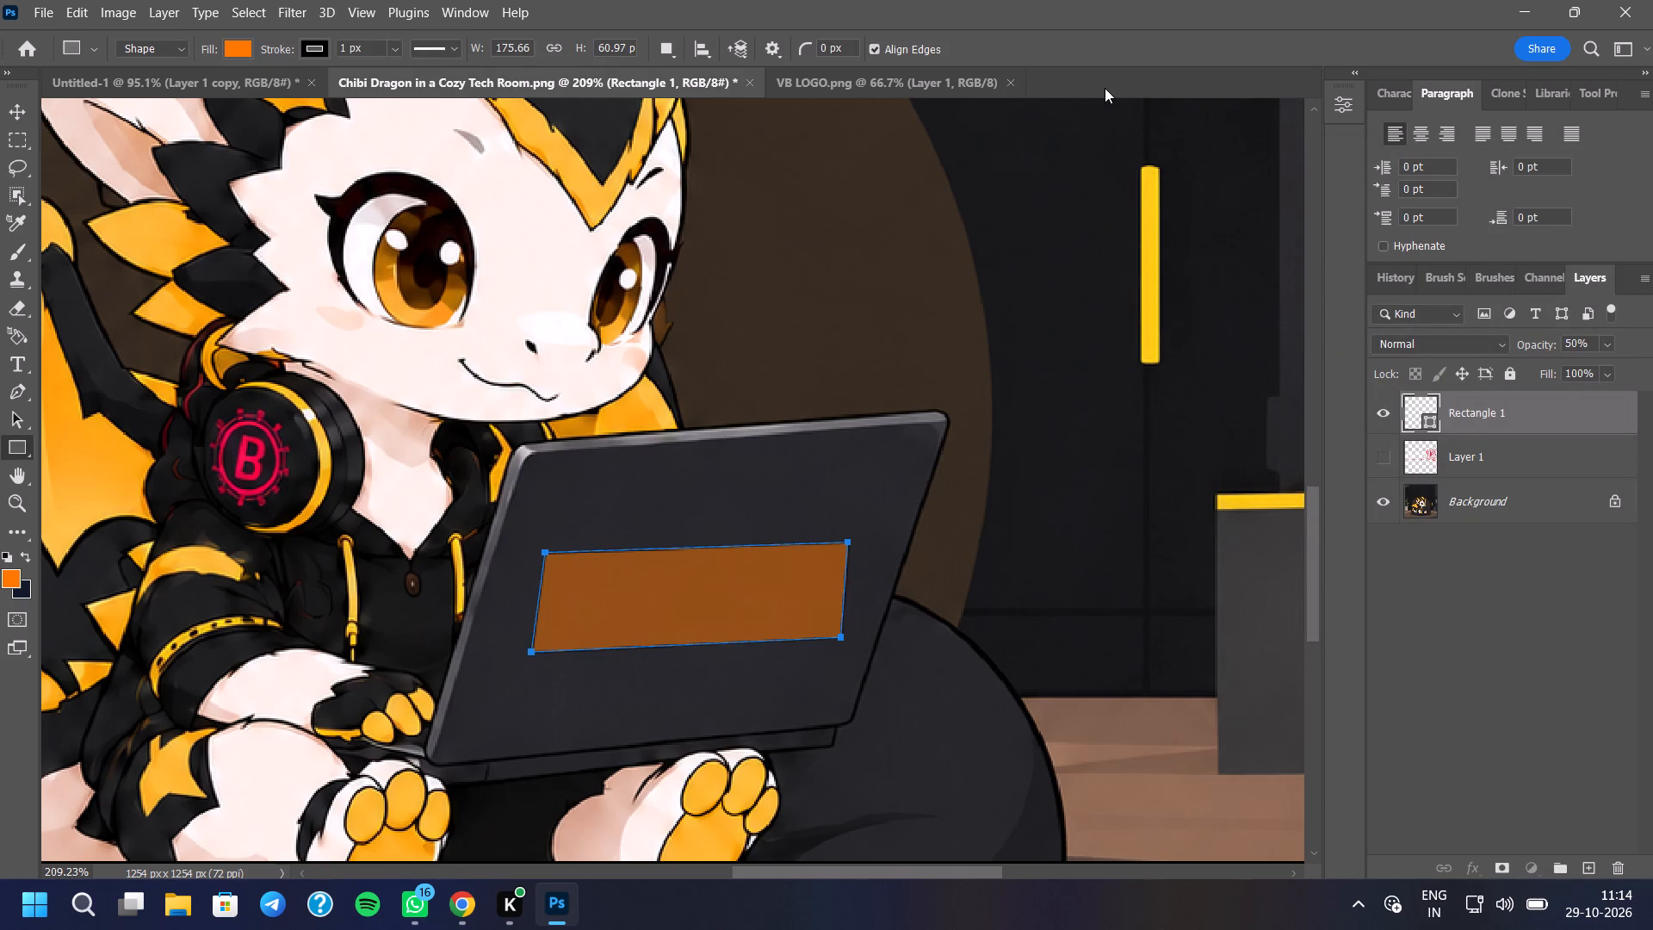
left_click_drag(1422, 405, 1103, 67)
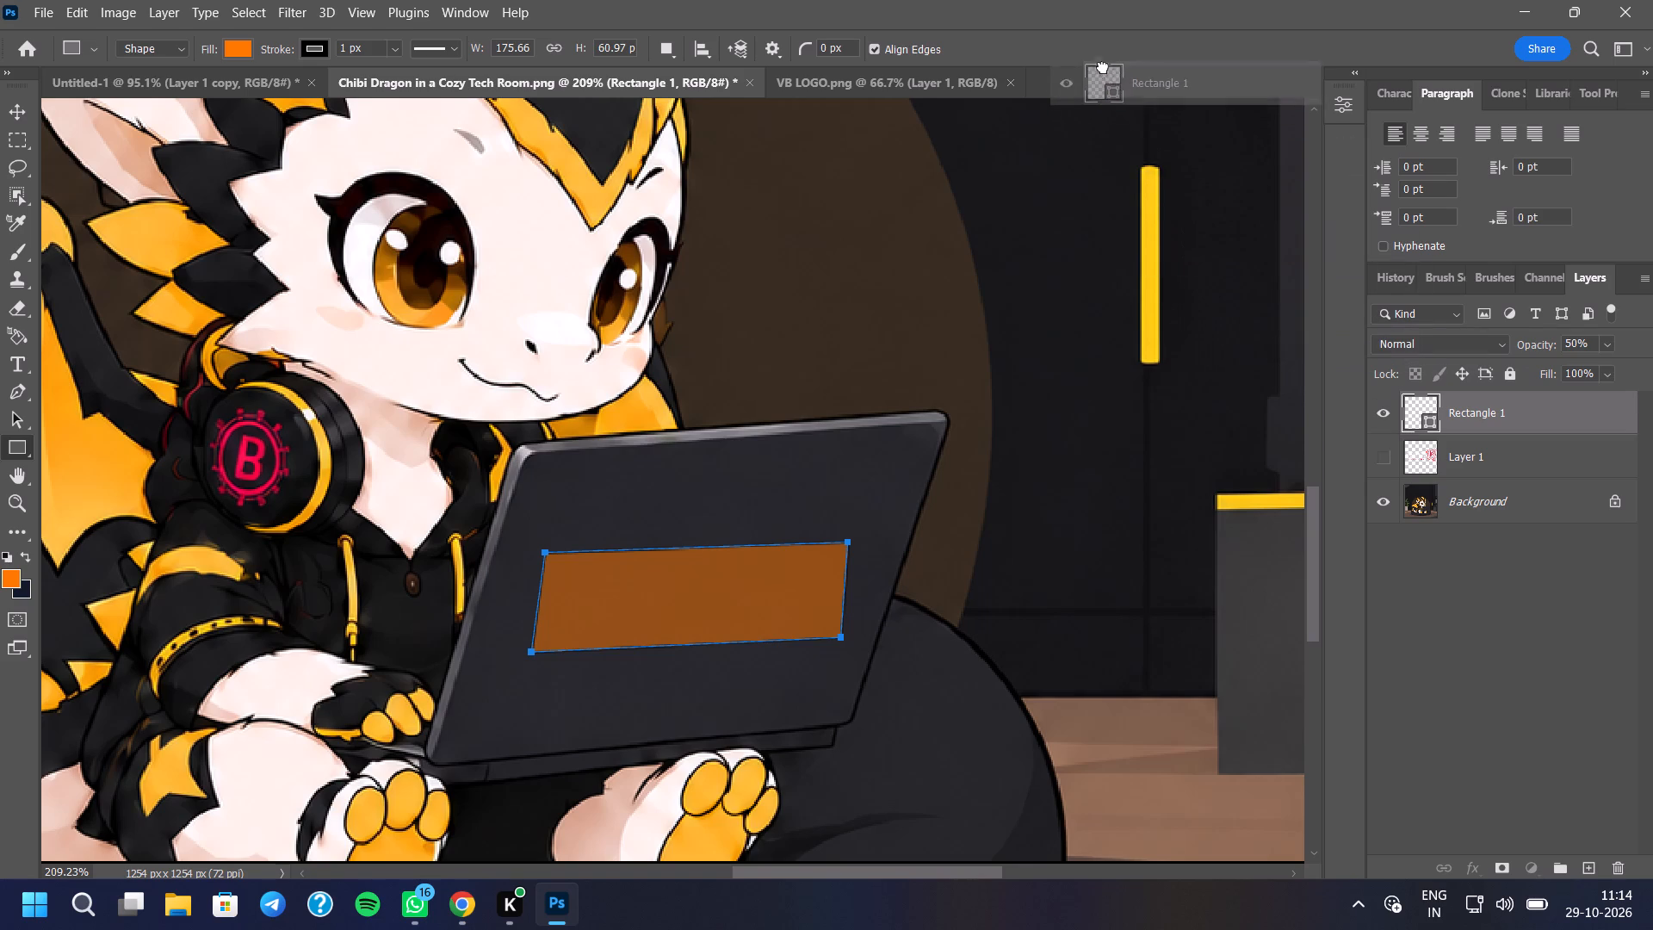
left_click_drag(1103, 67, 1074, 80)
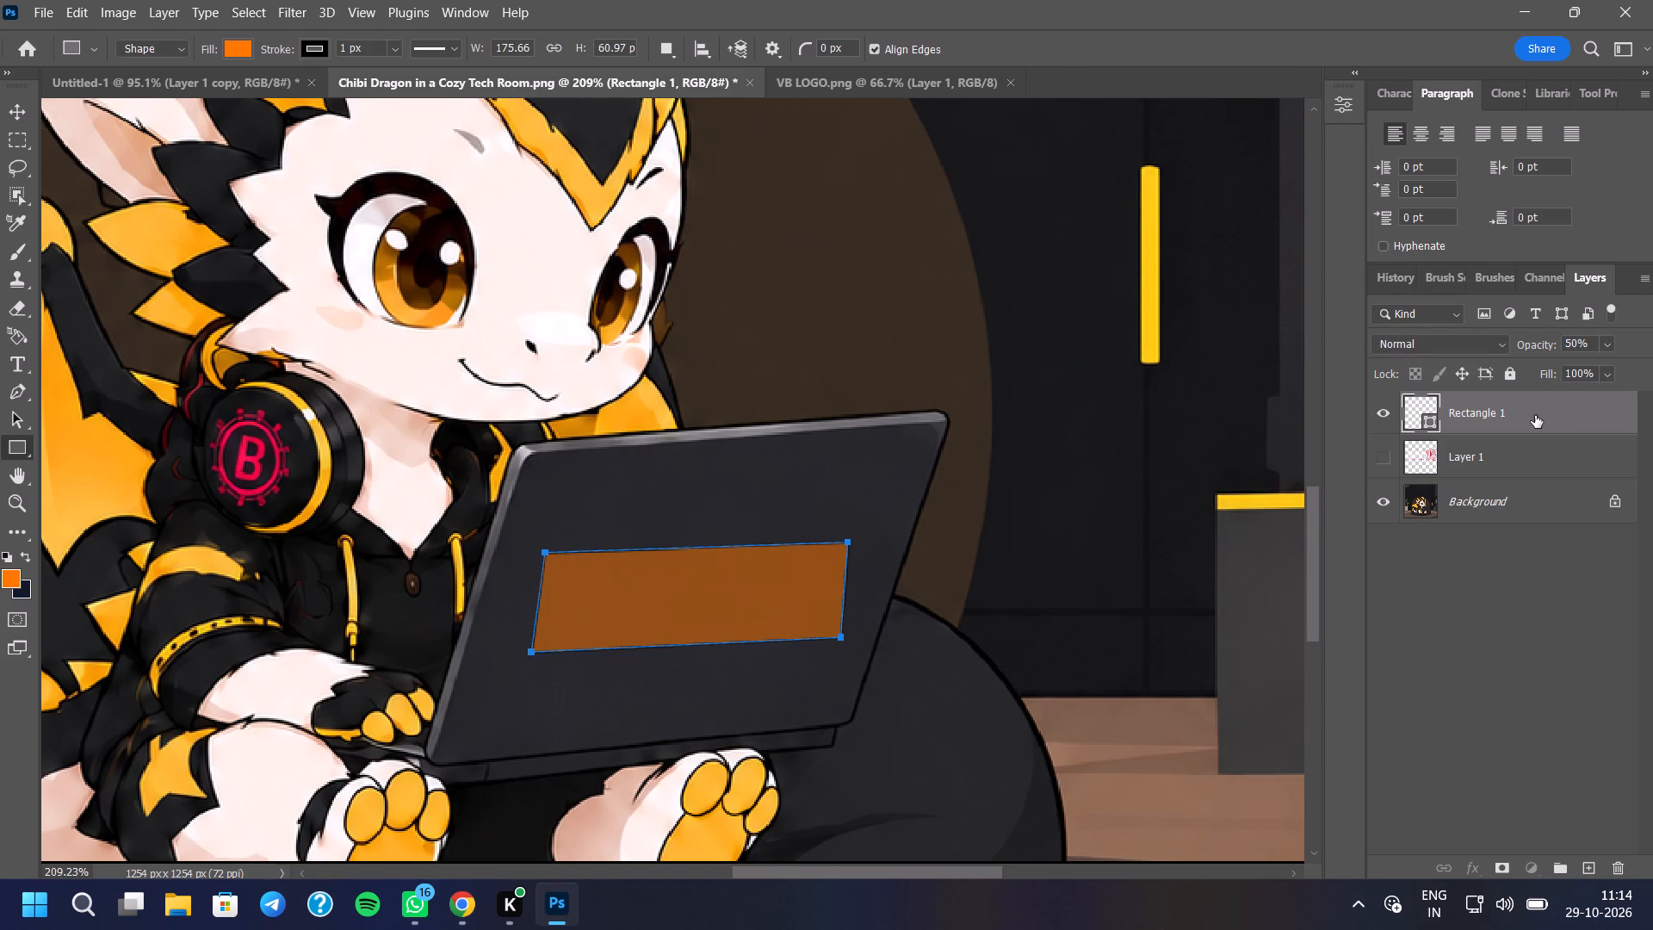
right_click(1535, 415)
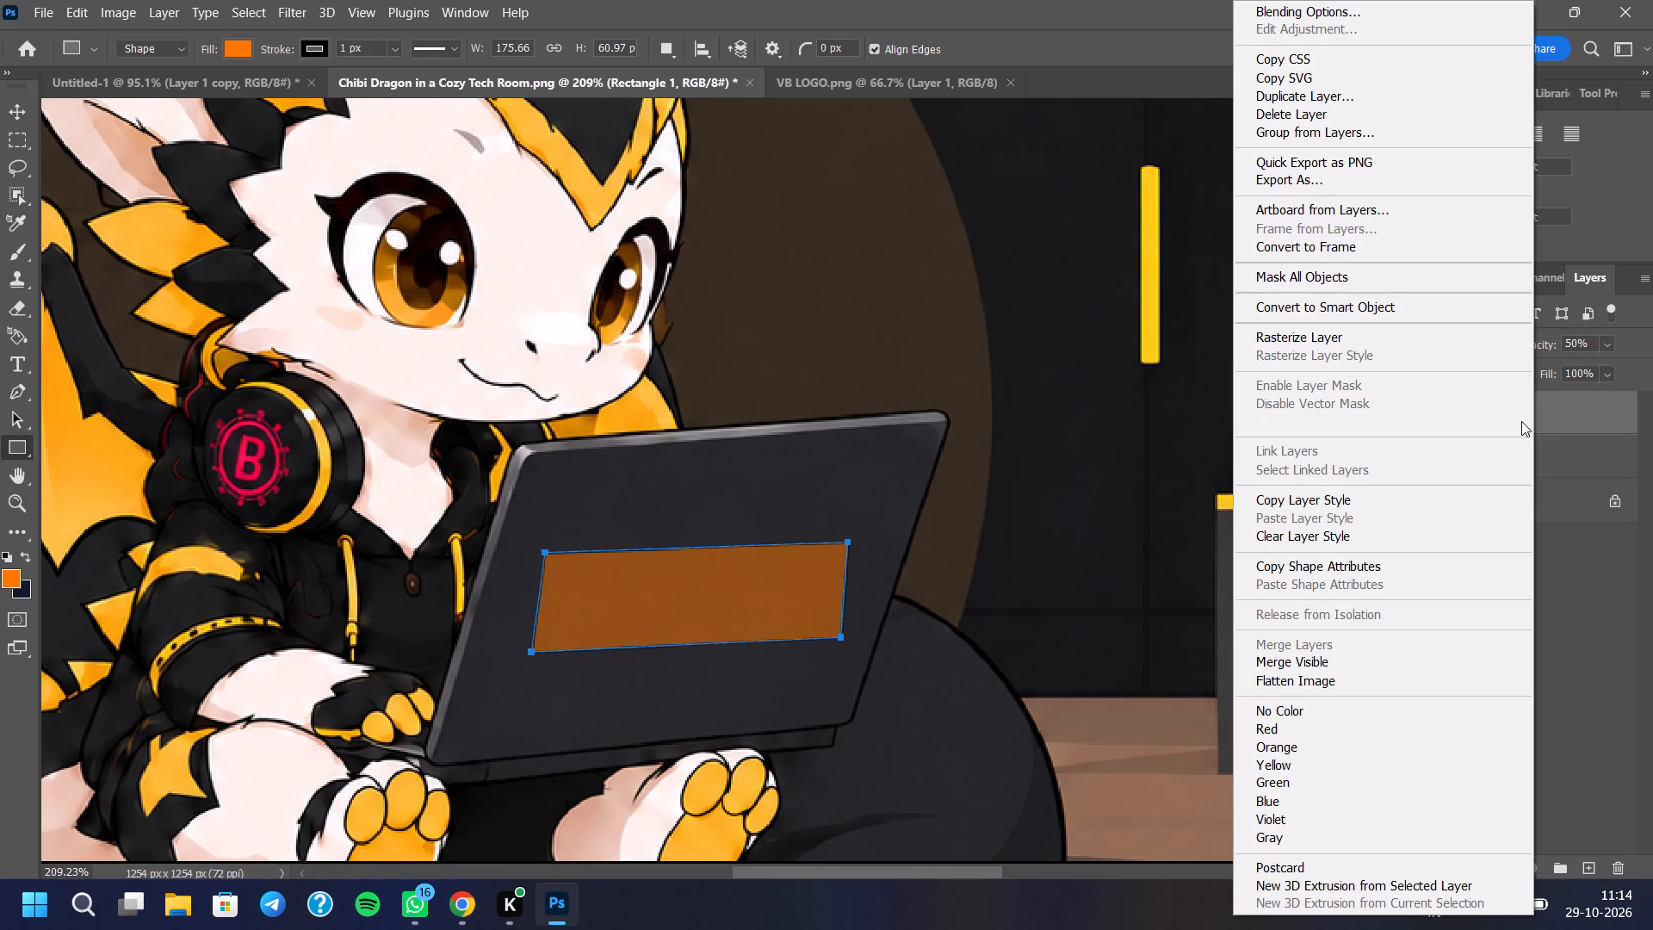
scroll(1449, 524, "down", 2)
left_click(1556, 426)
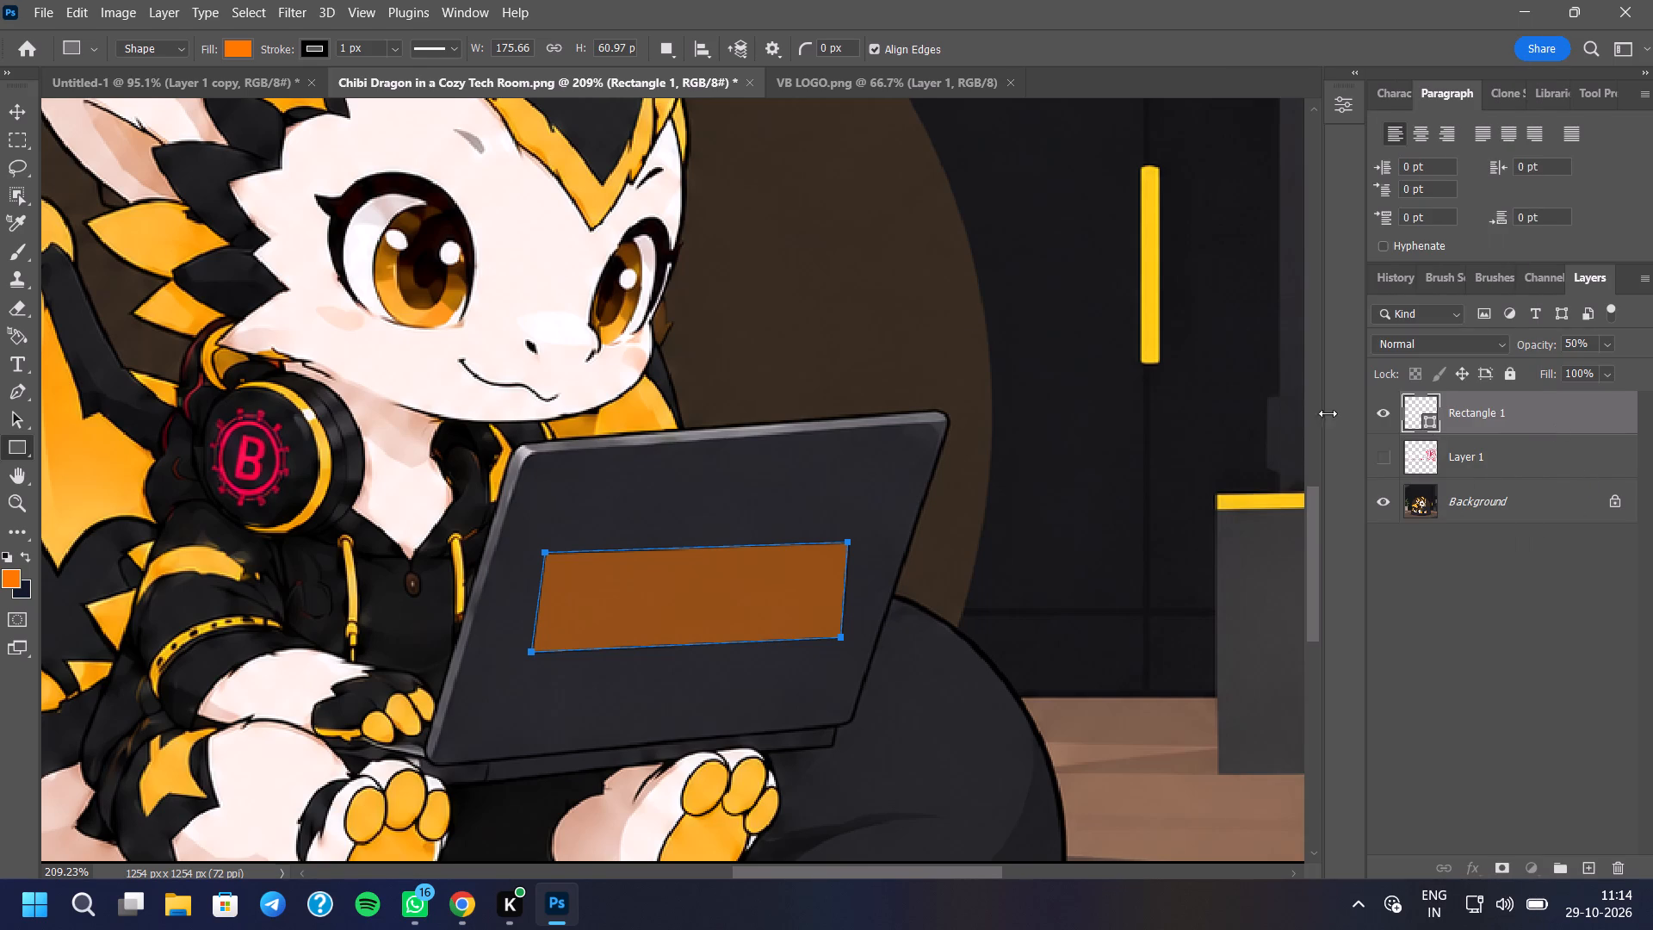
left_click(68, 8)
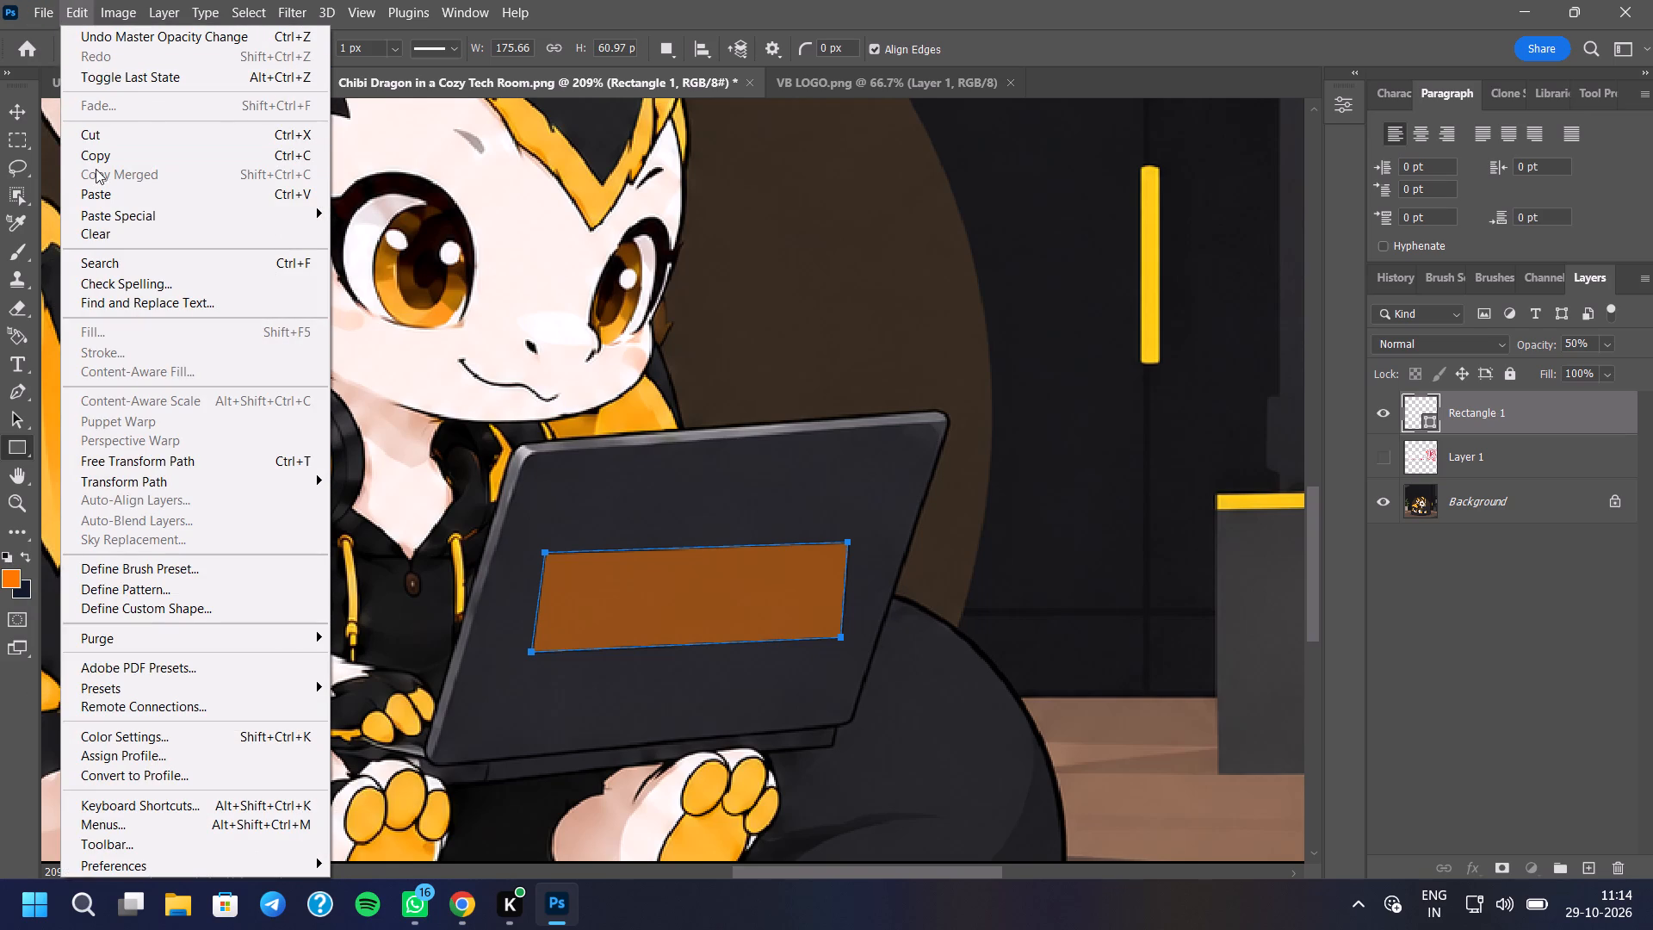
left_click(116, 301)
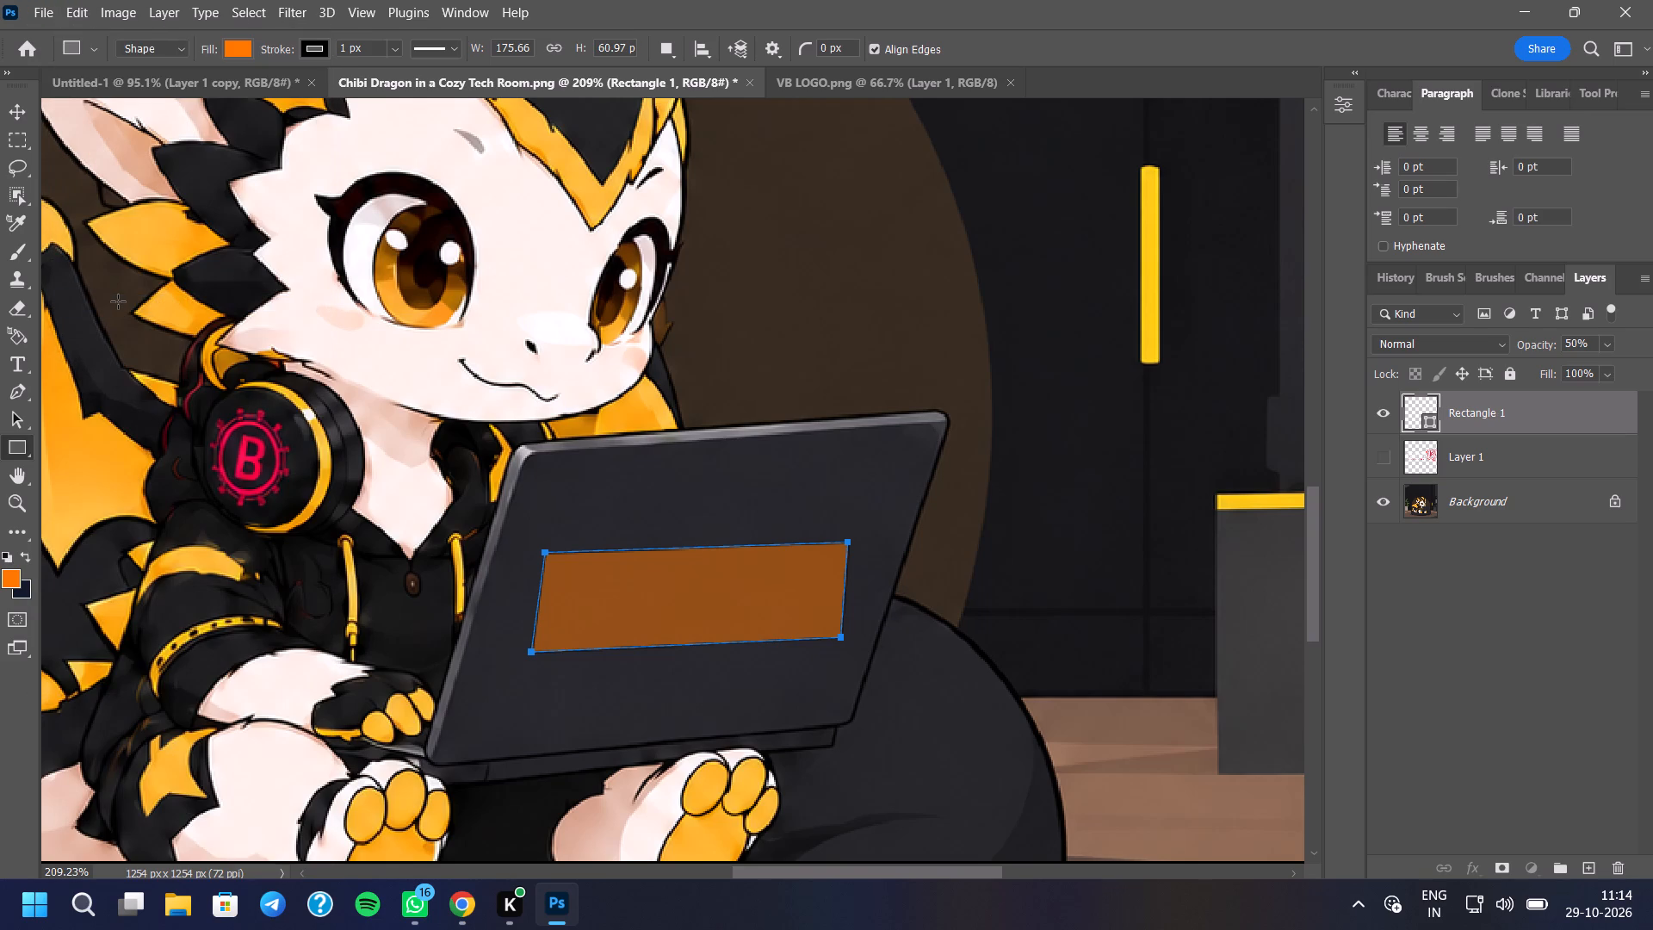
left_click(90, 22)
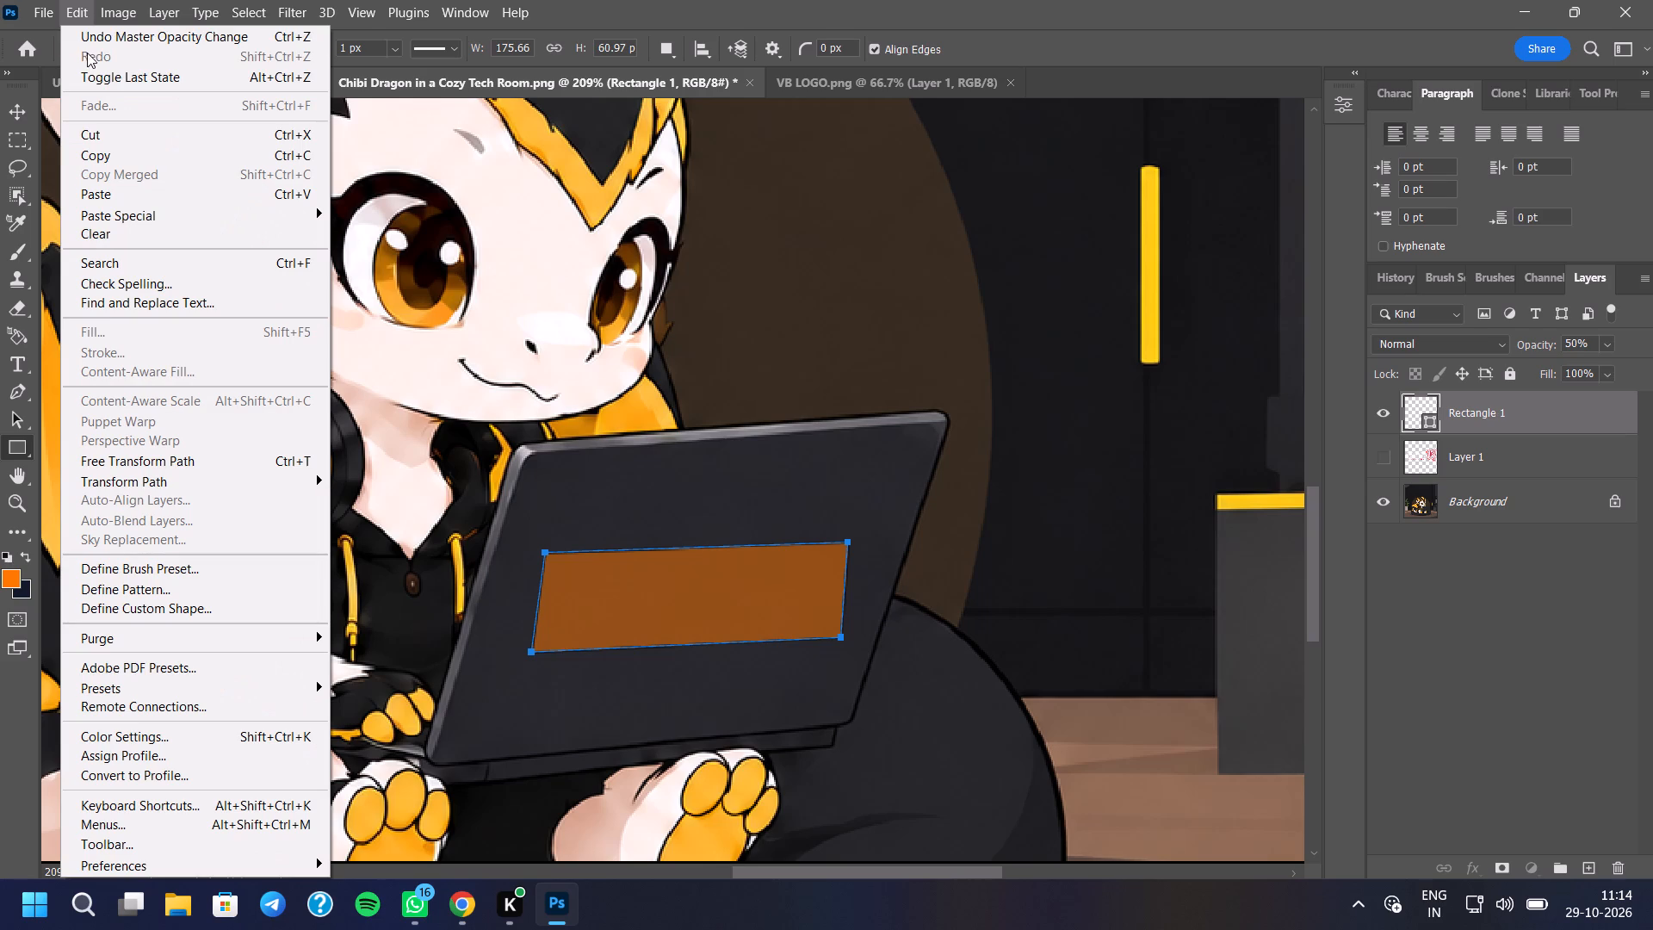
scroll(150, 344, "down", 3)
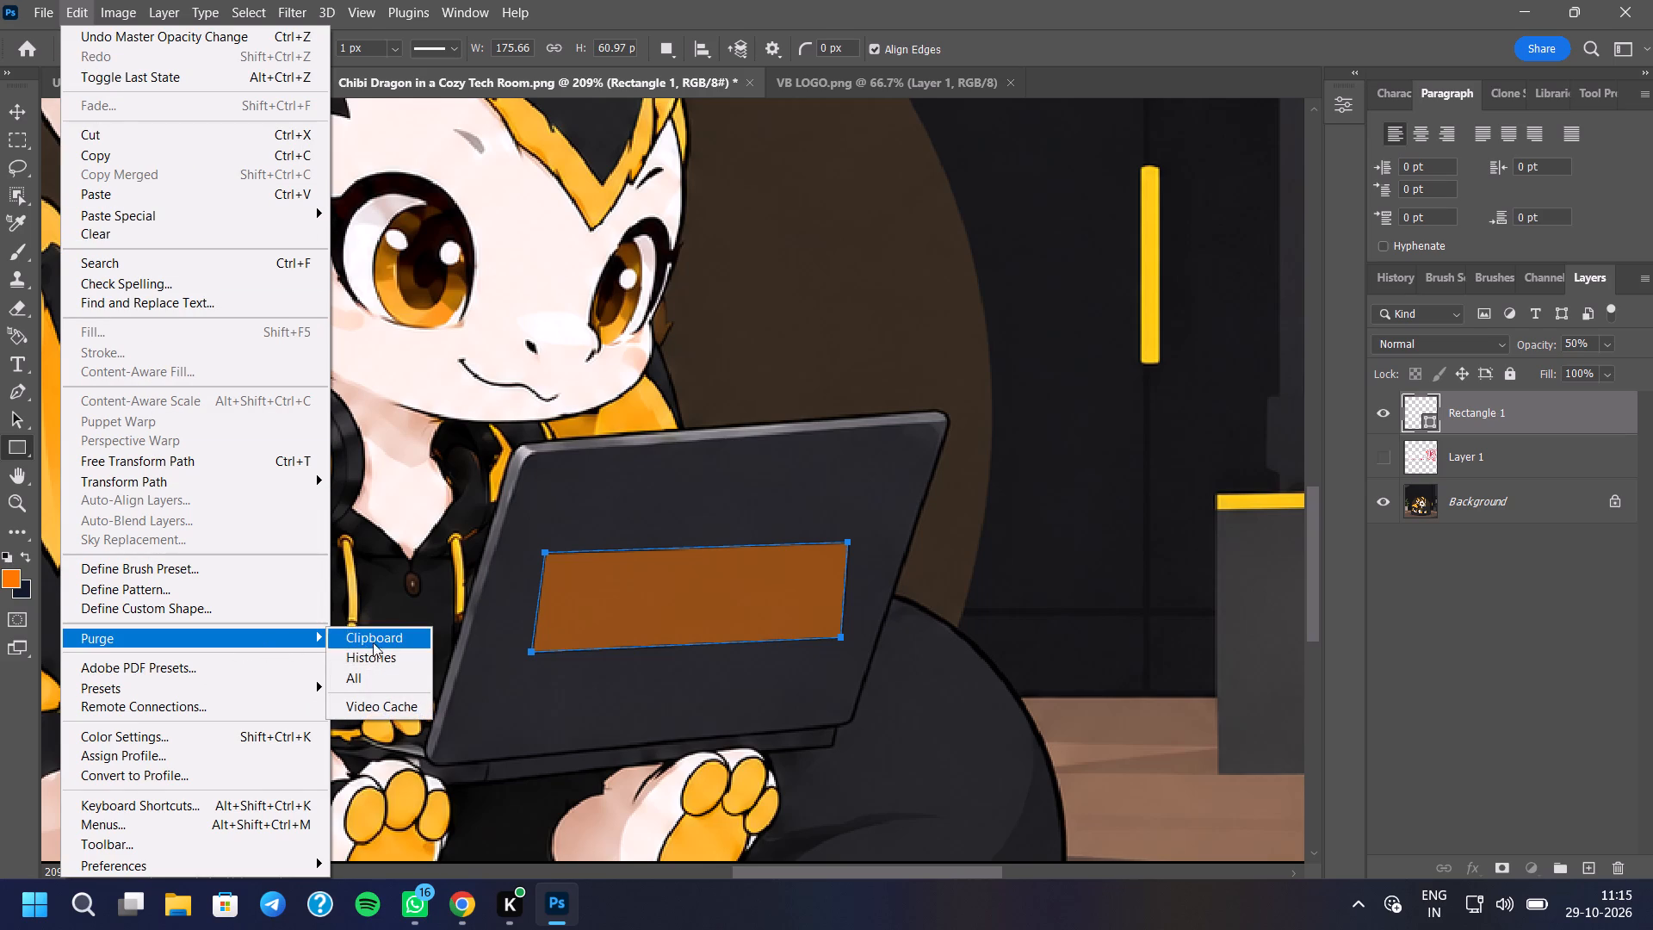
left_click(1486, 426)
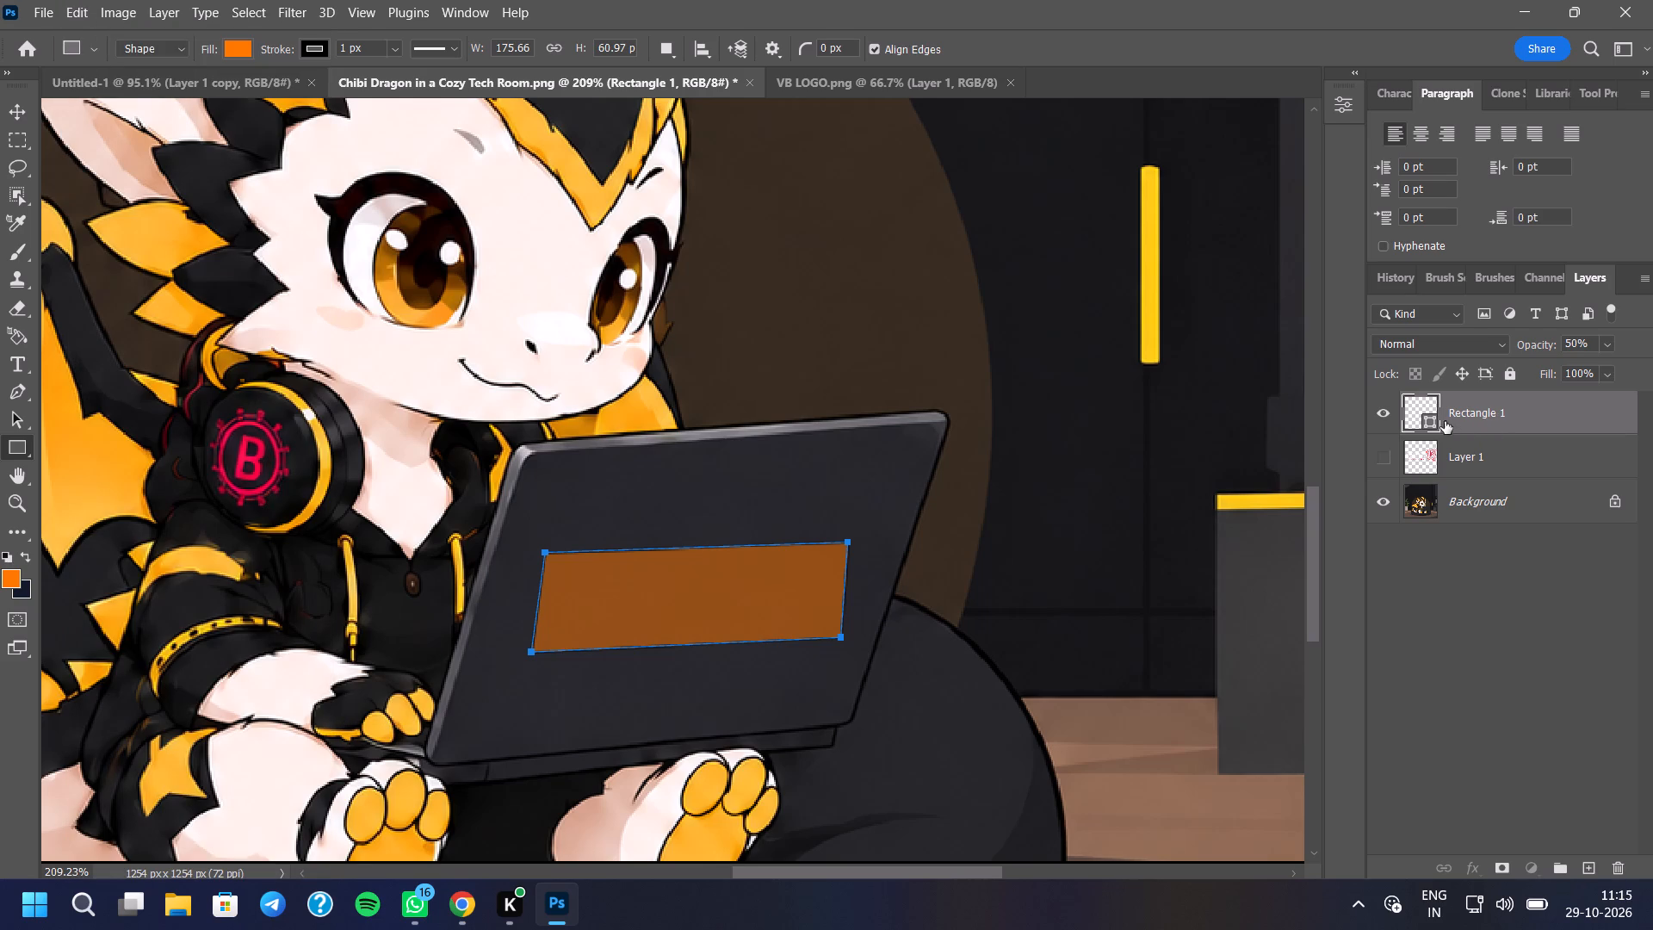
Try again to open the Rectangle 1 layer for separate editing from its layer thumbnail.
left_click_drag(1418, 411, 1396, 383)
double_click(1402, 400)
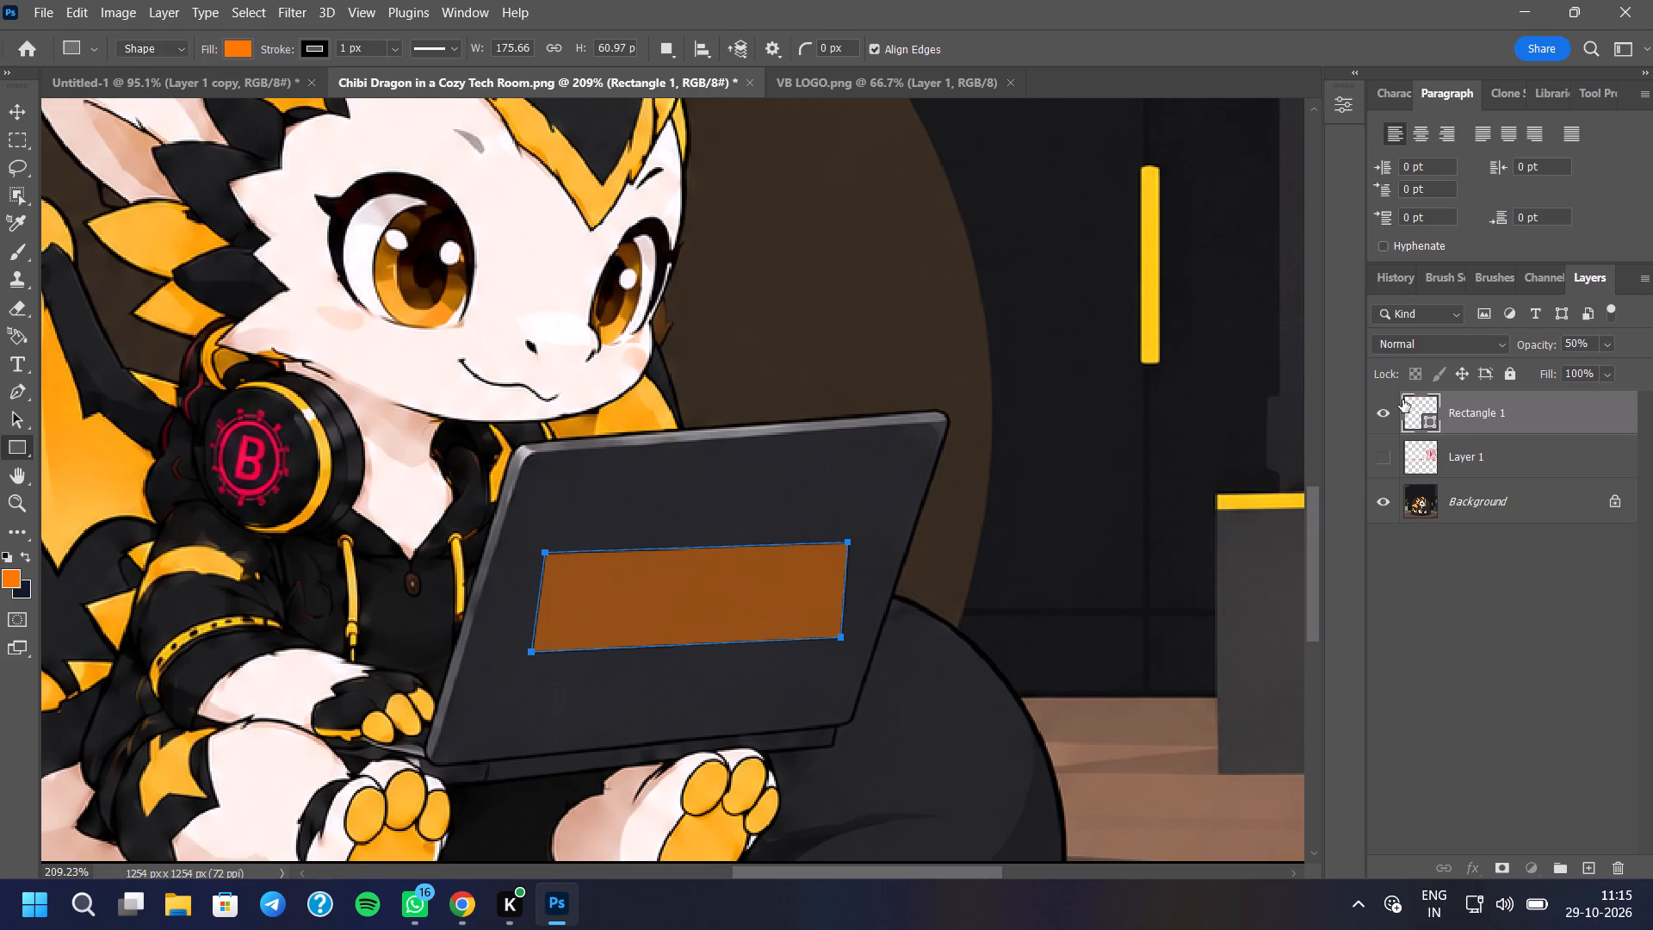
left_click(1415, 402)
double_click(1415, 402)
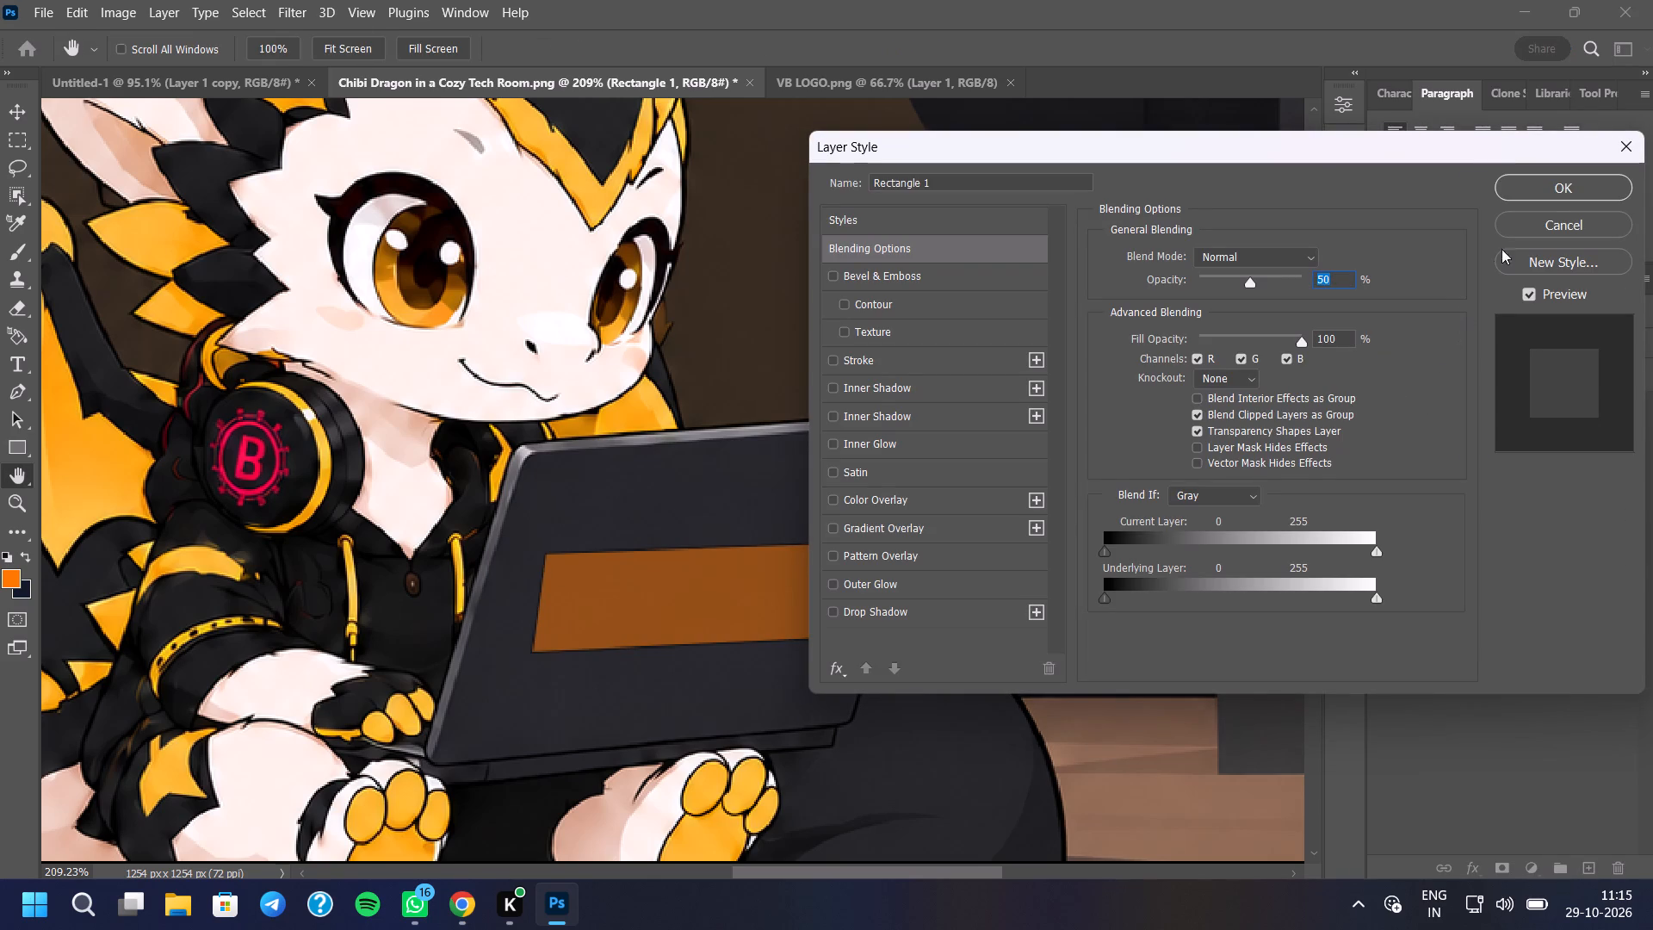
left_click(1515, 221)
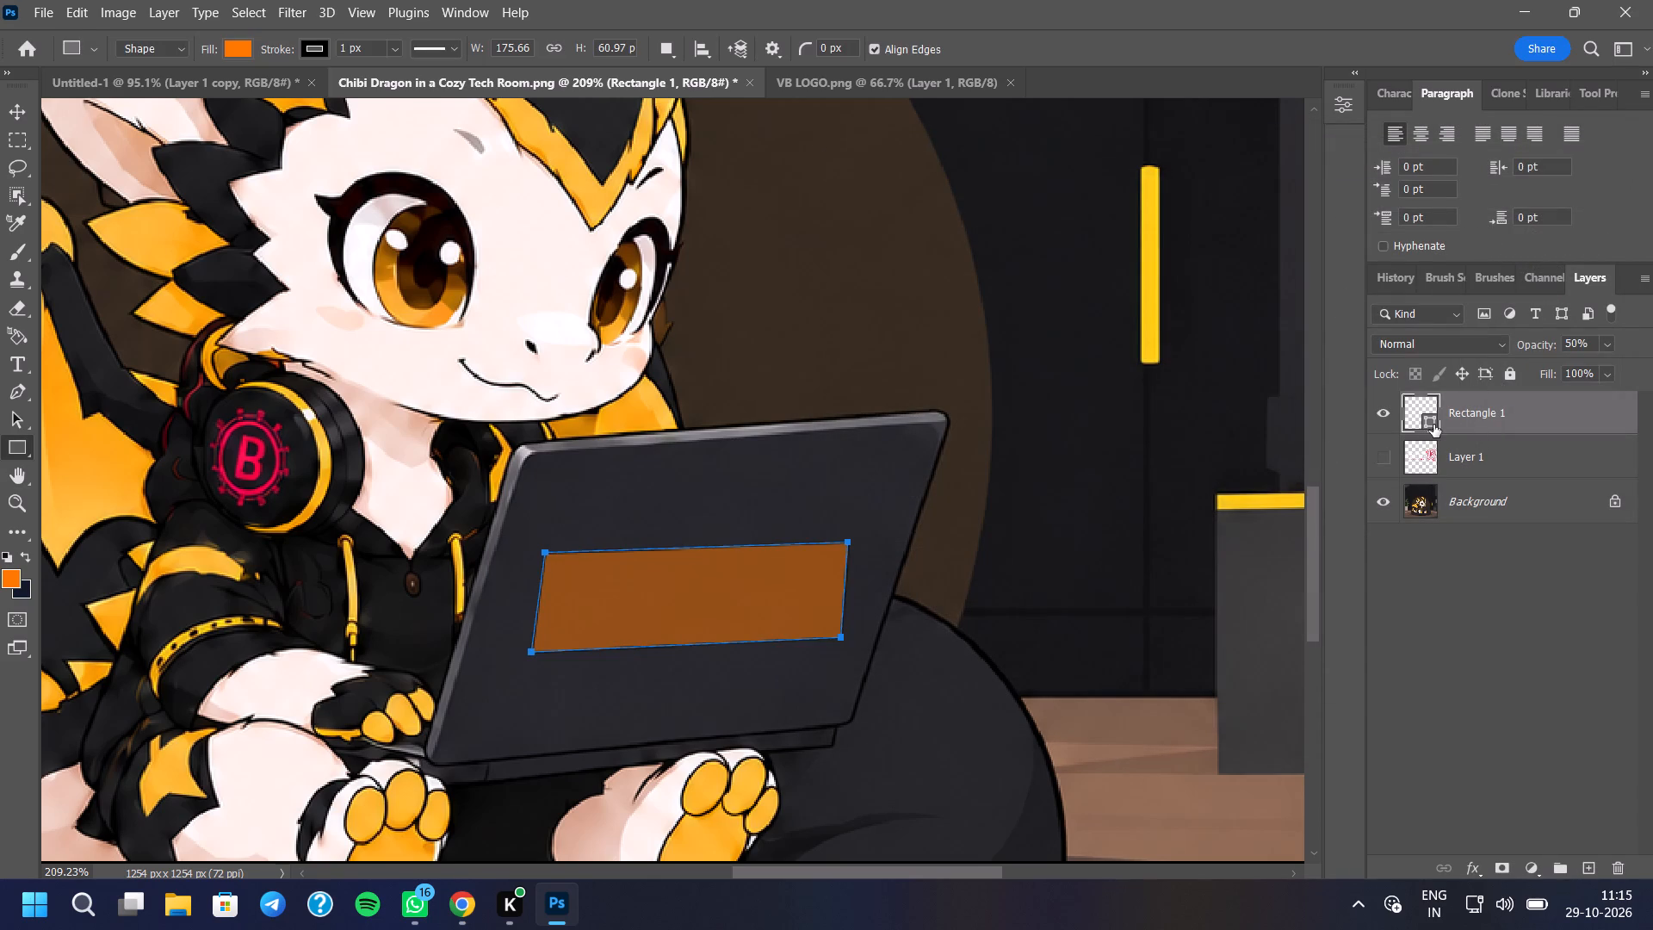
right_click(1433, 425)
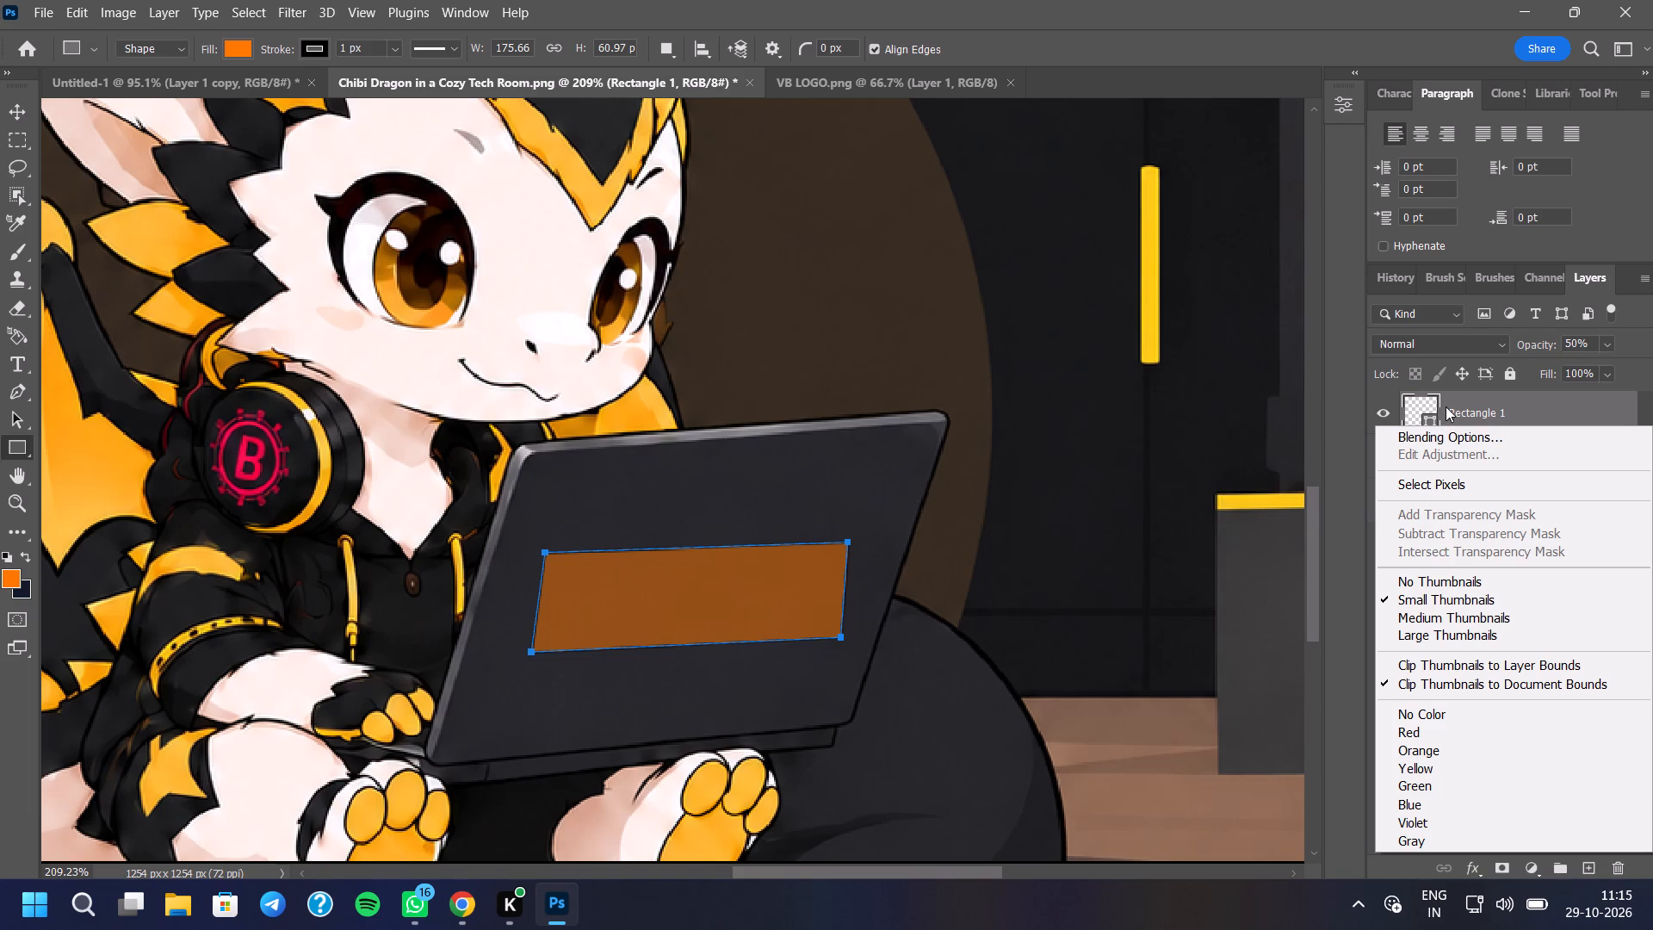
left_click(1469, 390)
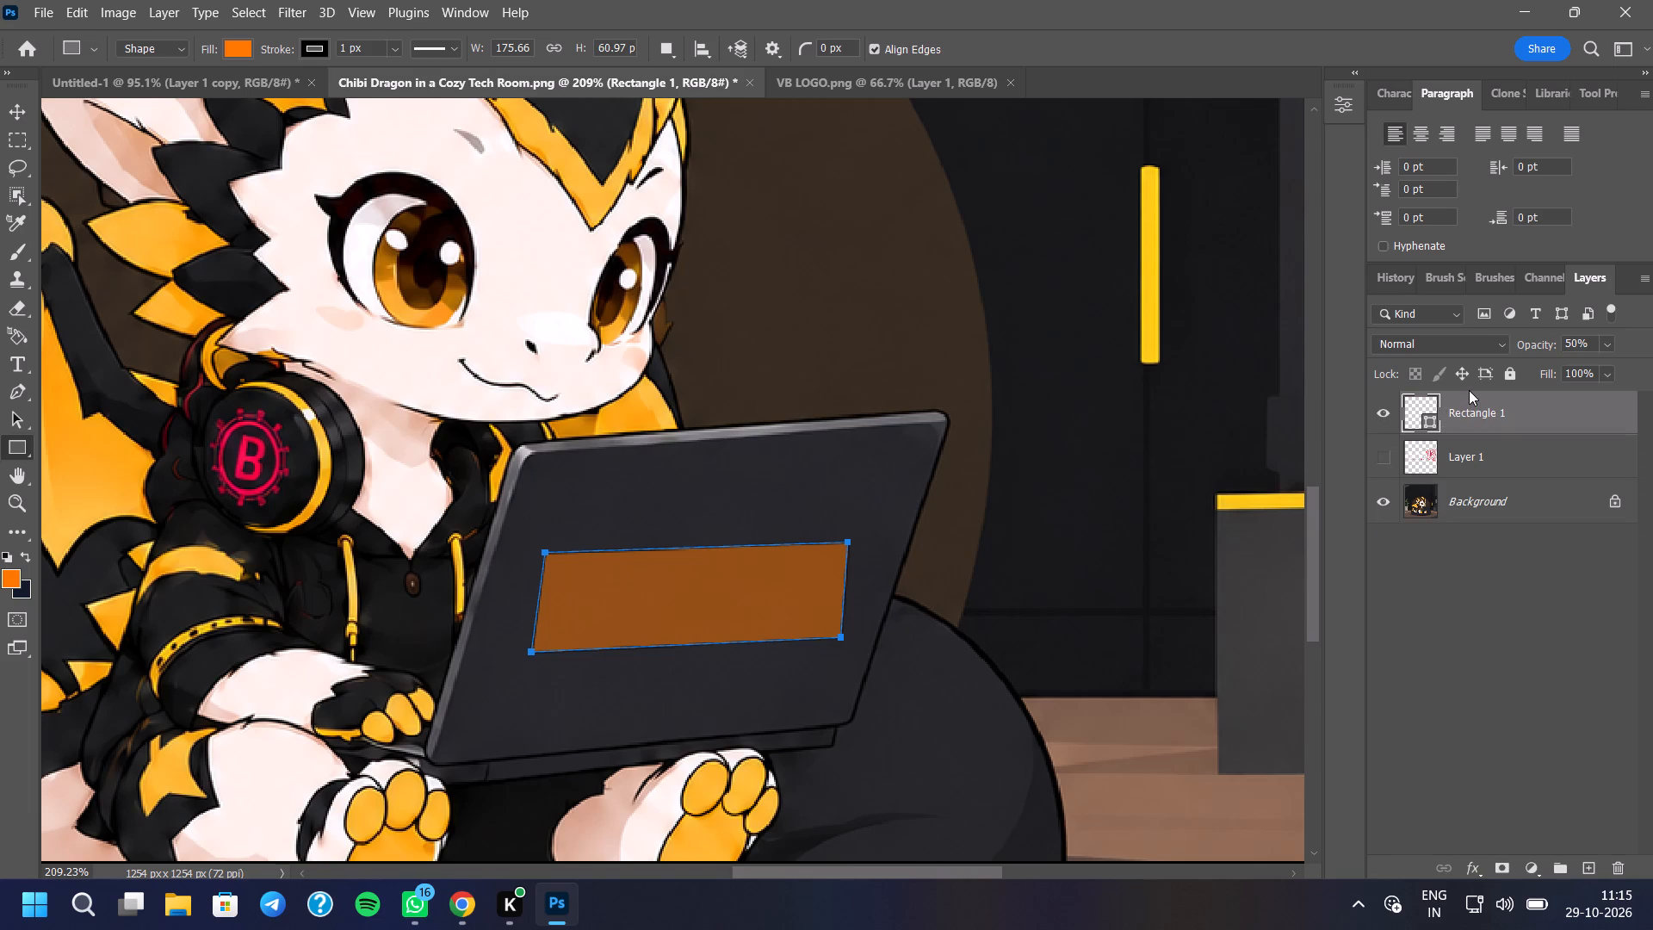
Switch to Chrome and replay the distort-tool tutorial from near its start, examining how the rectangle layer is prepared before the transform, and pause it.
left_click(458, 892)
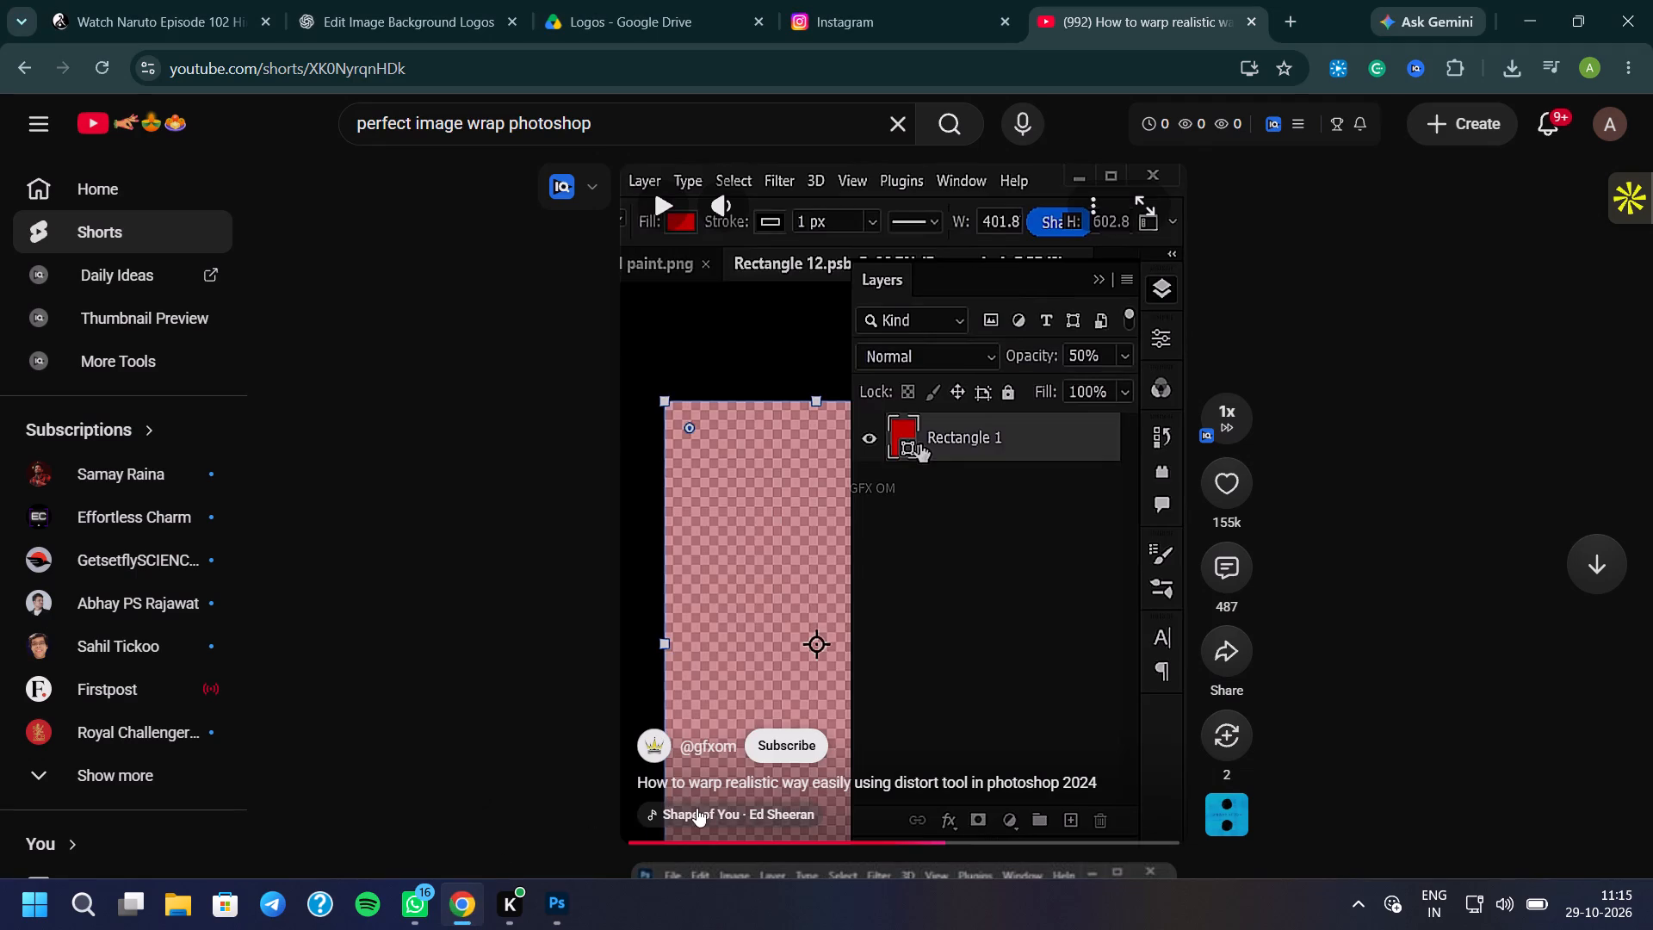
left_click_drag(767, 838, 672, 849)
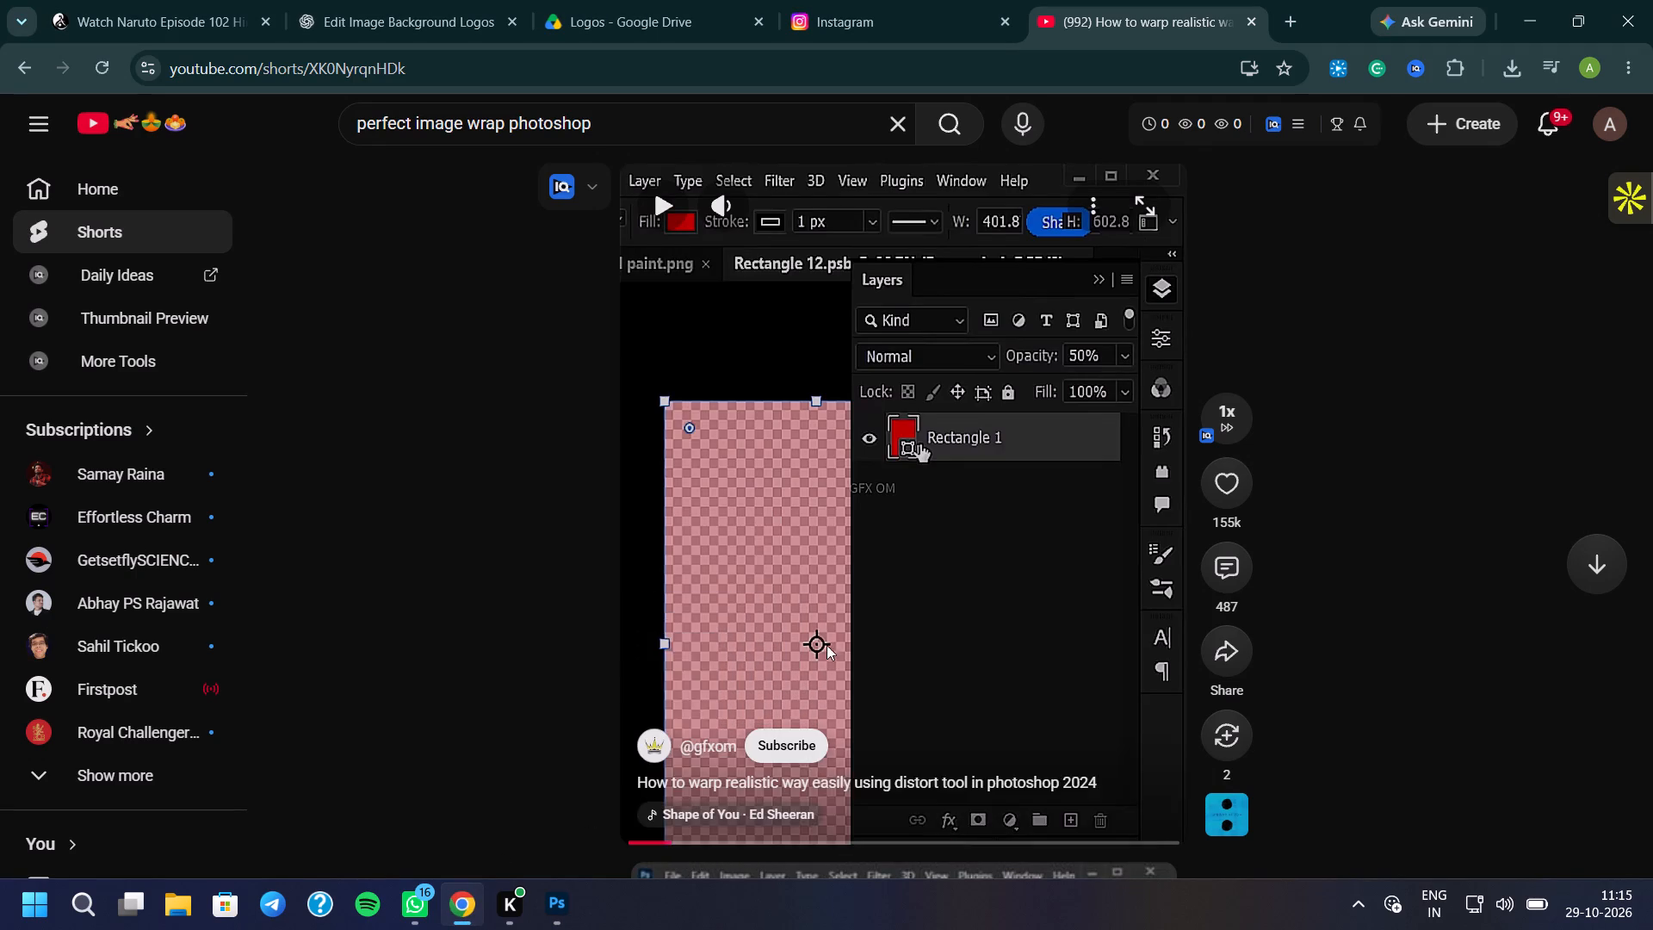
left_click(831, 635)
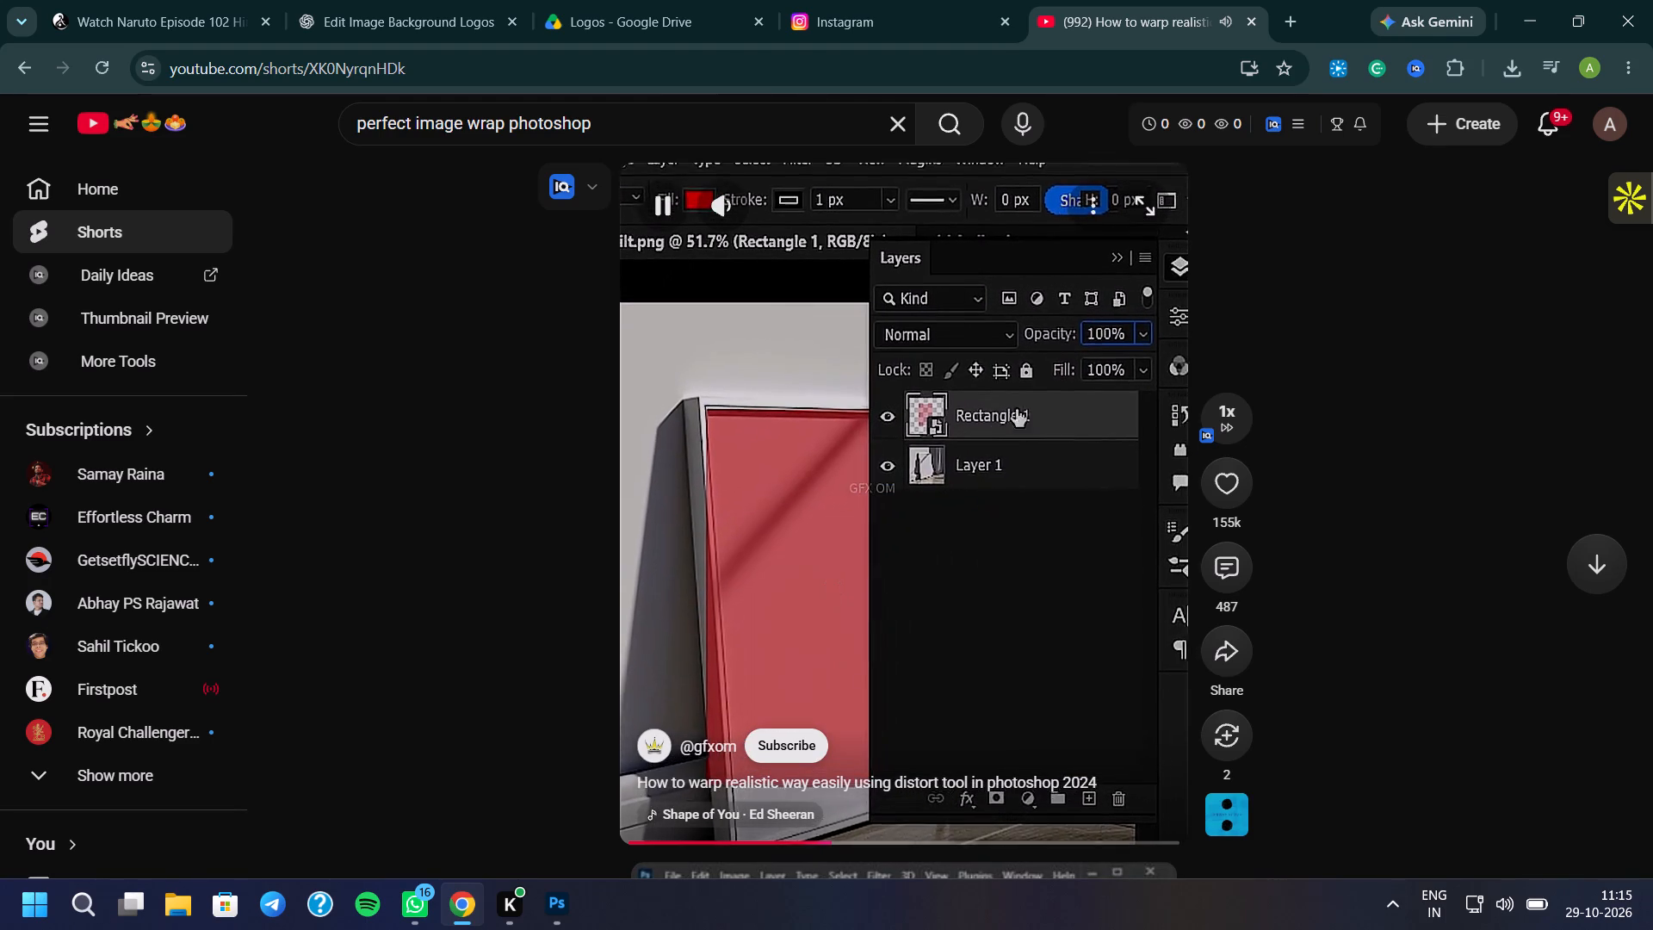
left_click(939, 507)
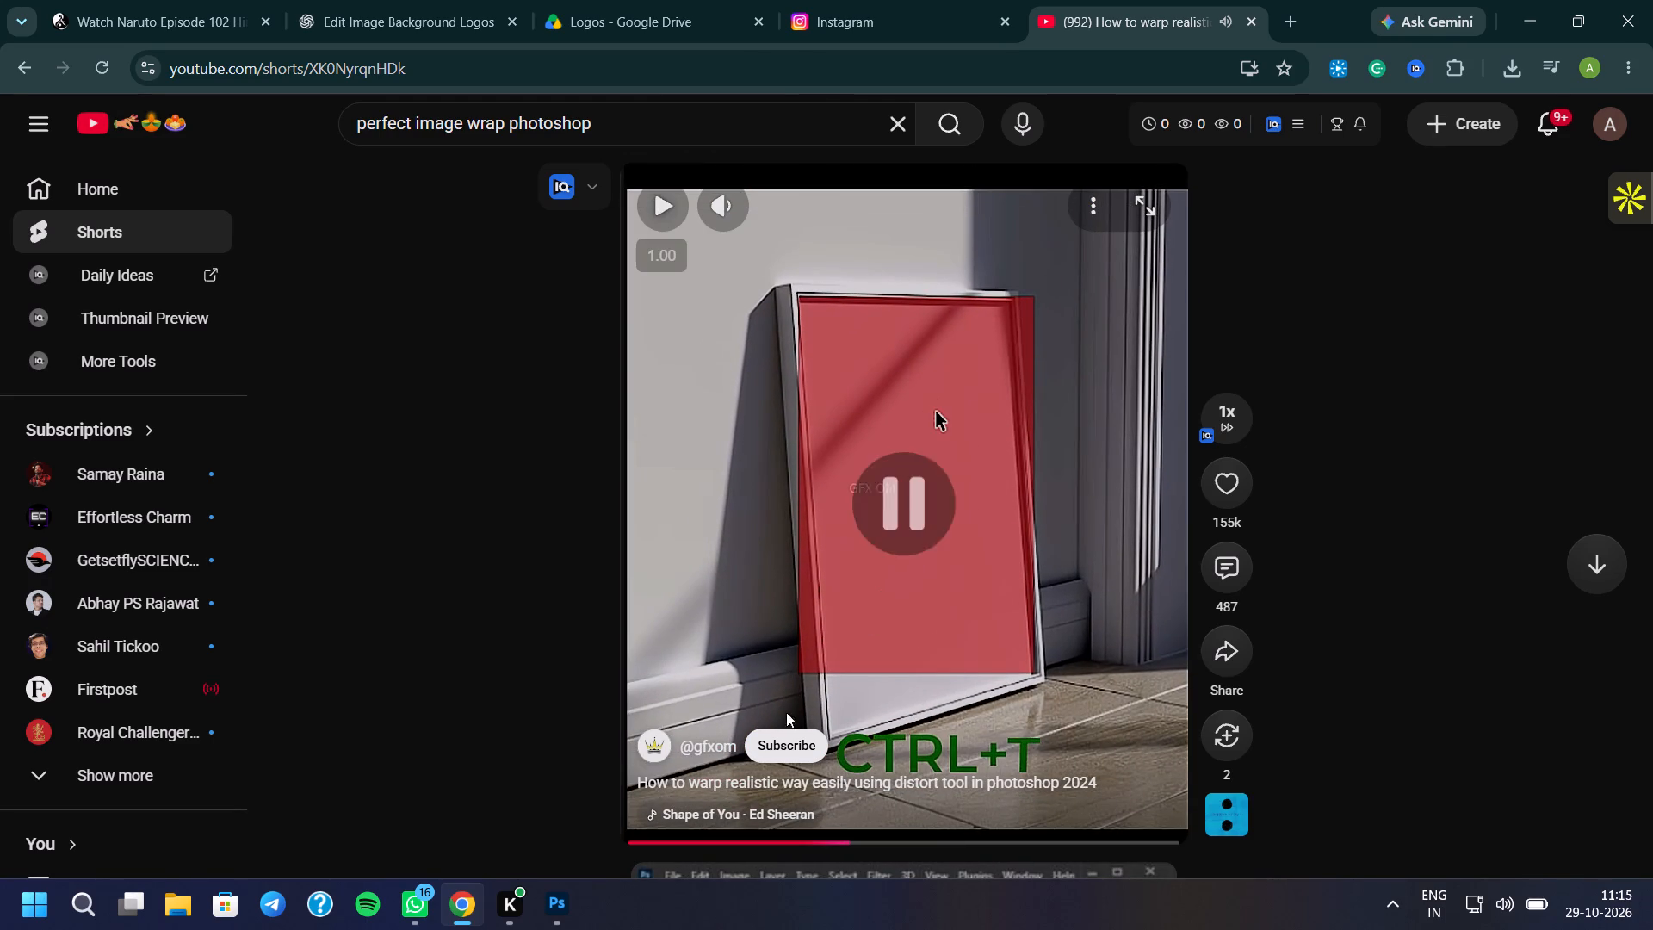
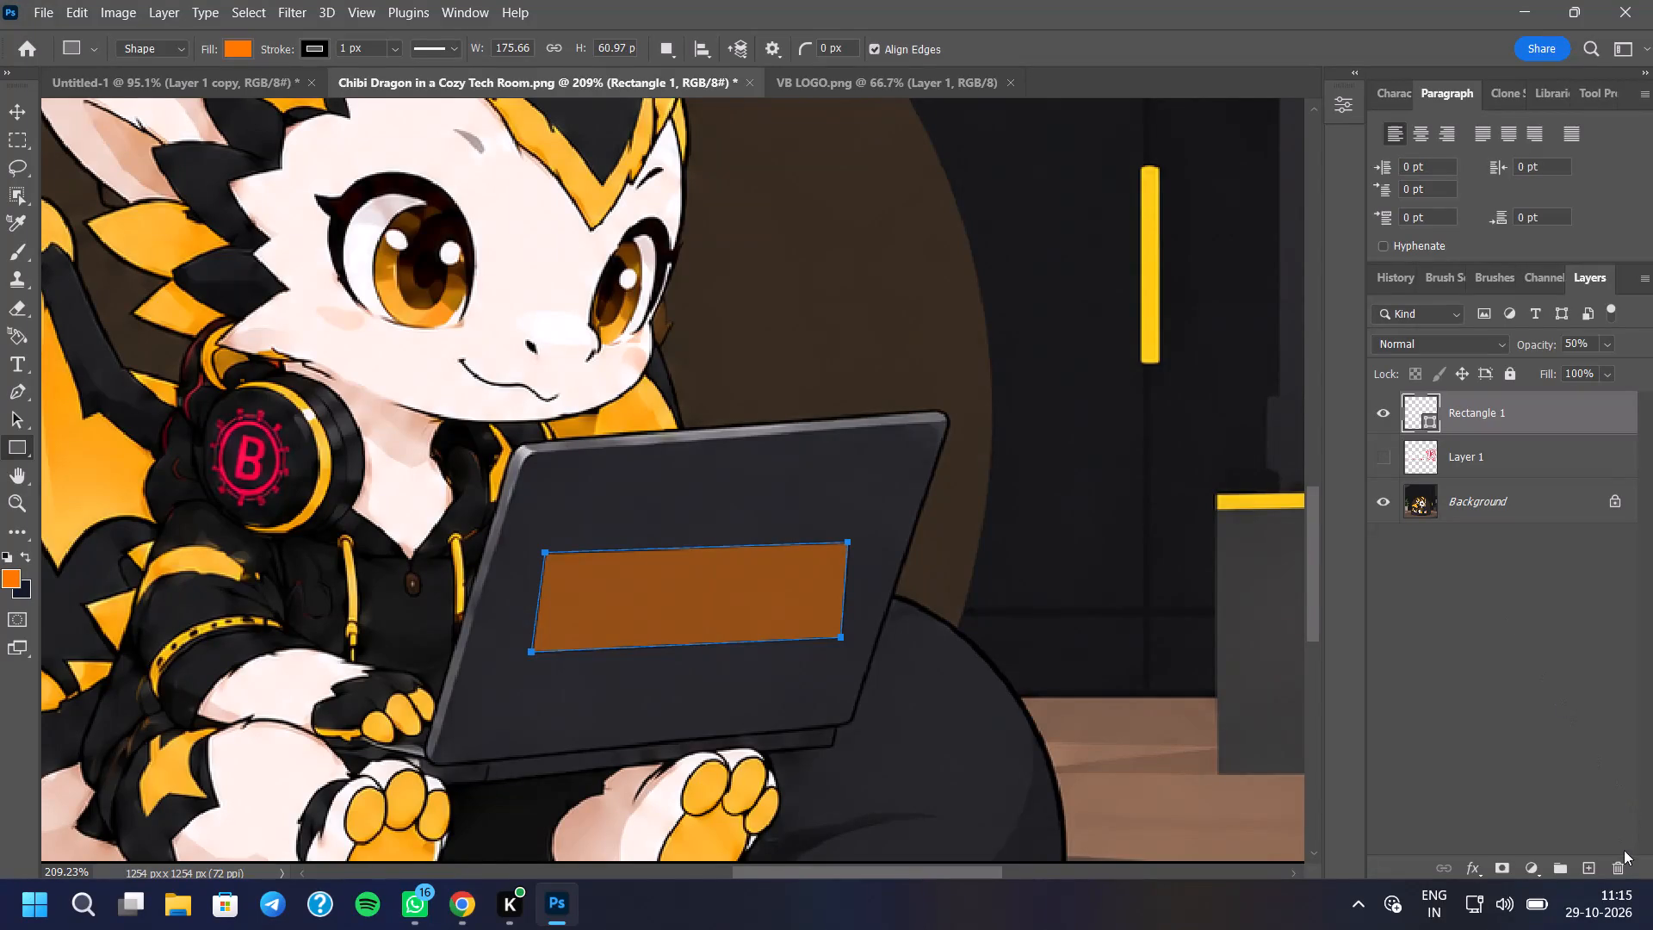
Delete the existing semi-transparent Rectangle 1 shape layer from the mascot document.
left_click(1624, 855)
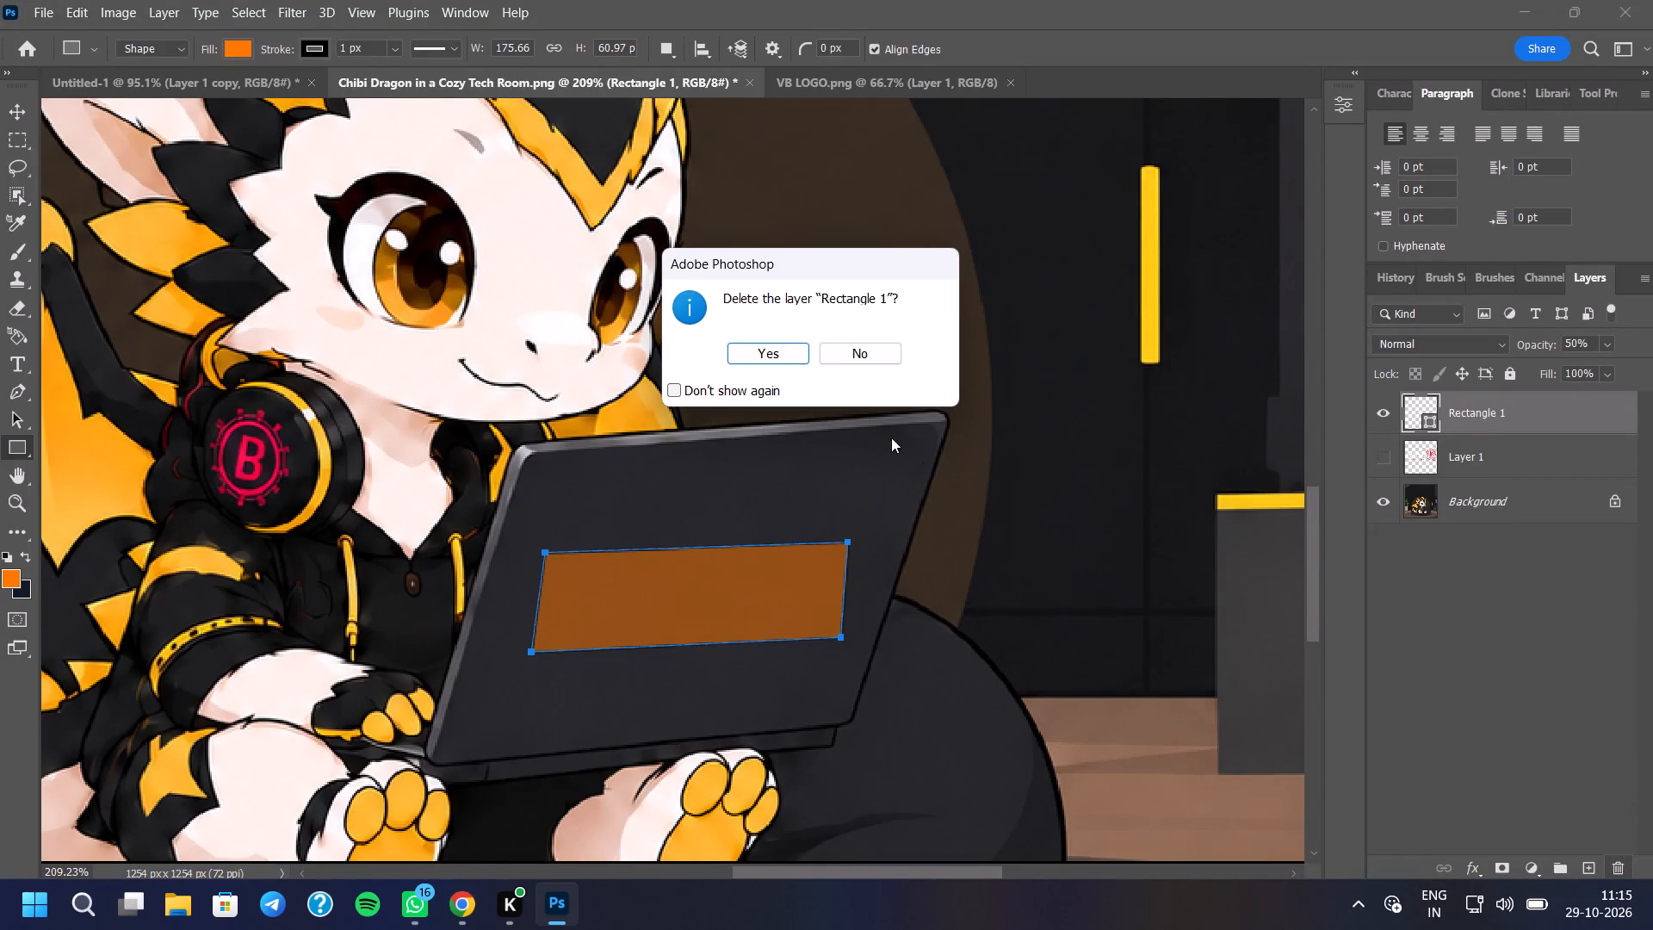
left_click(790, 359)
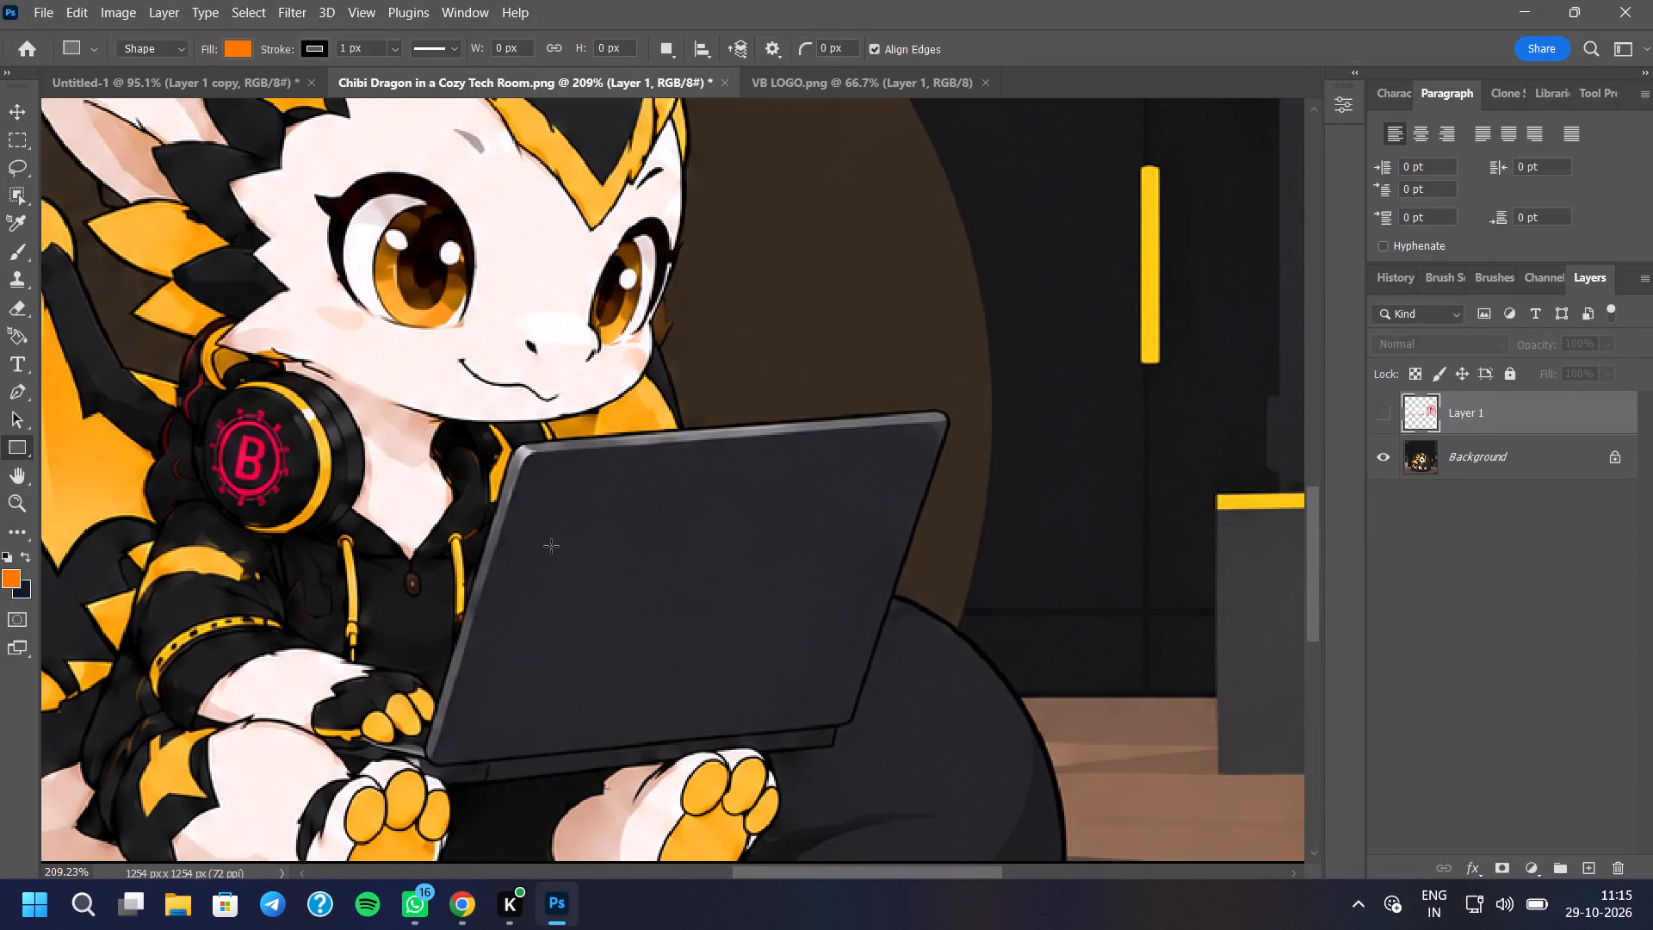
Draw a new orange rectangle shape about 184 × 59 px across the middle of the dragon's laptop lid.
left_click_drag(539, 544, 771, 654)
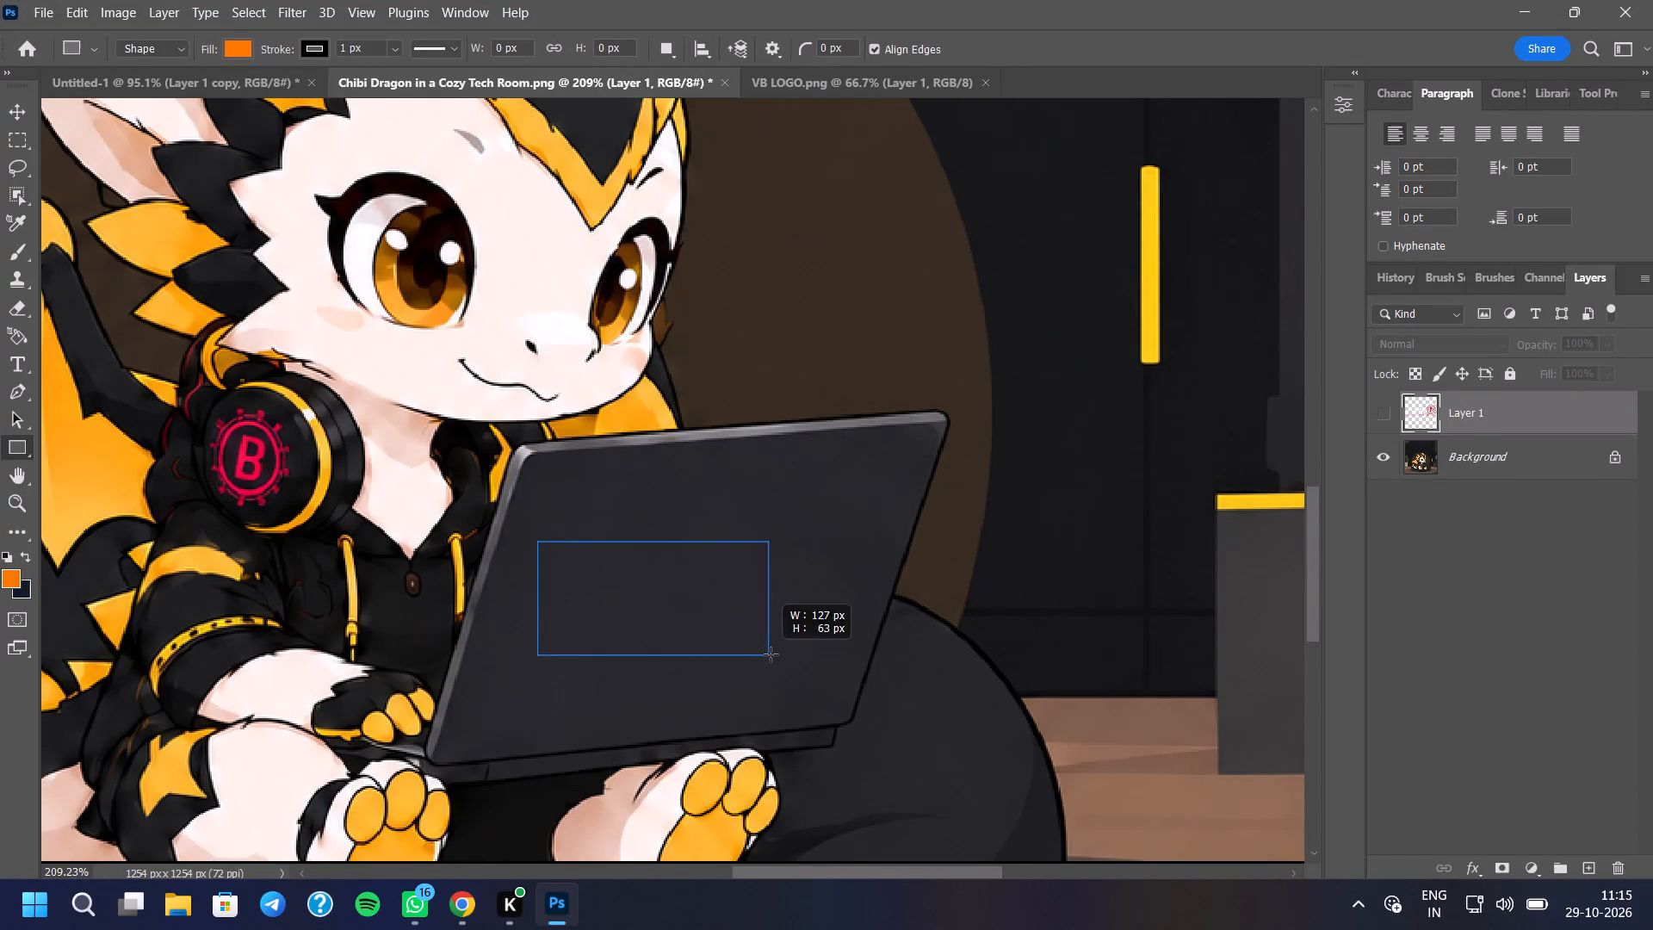
left_click_drag(771, 654, 867, 649)
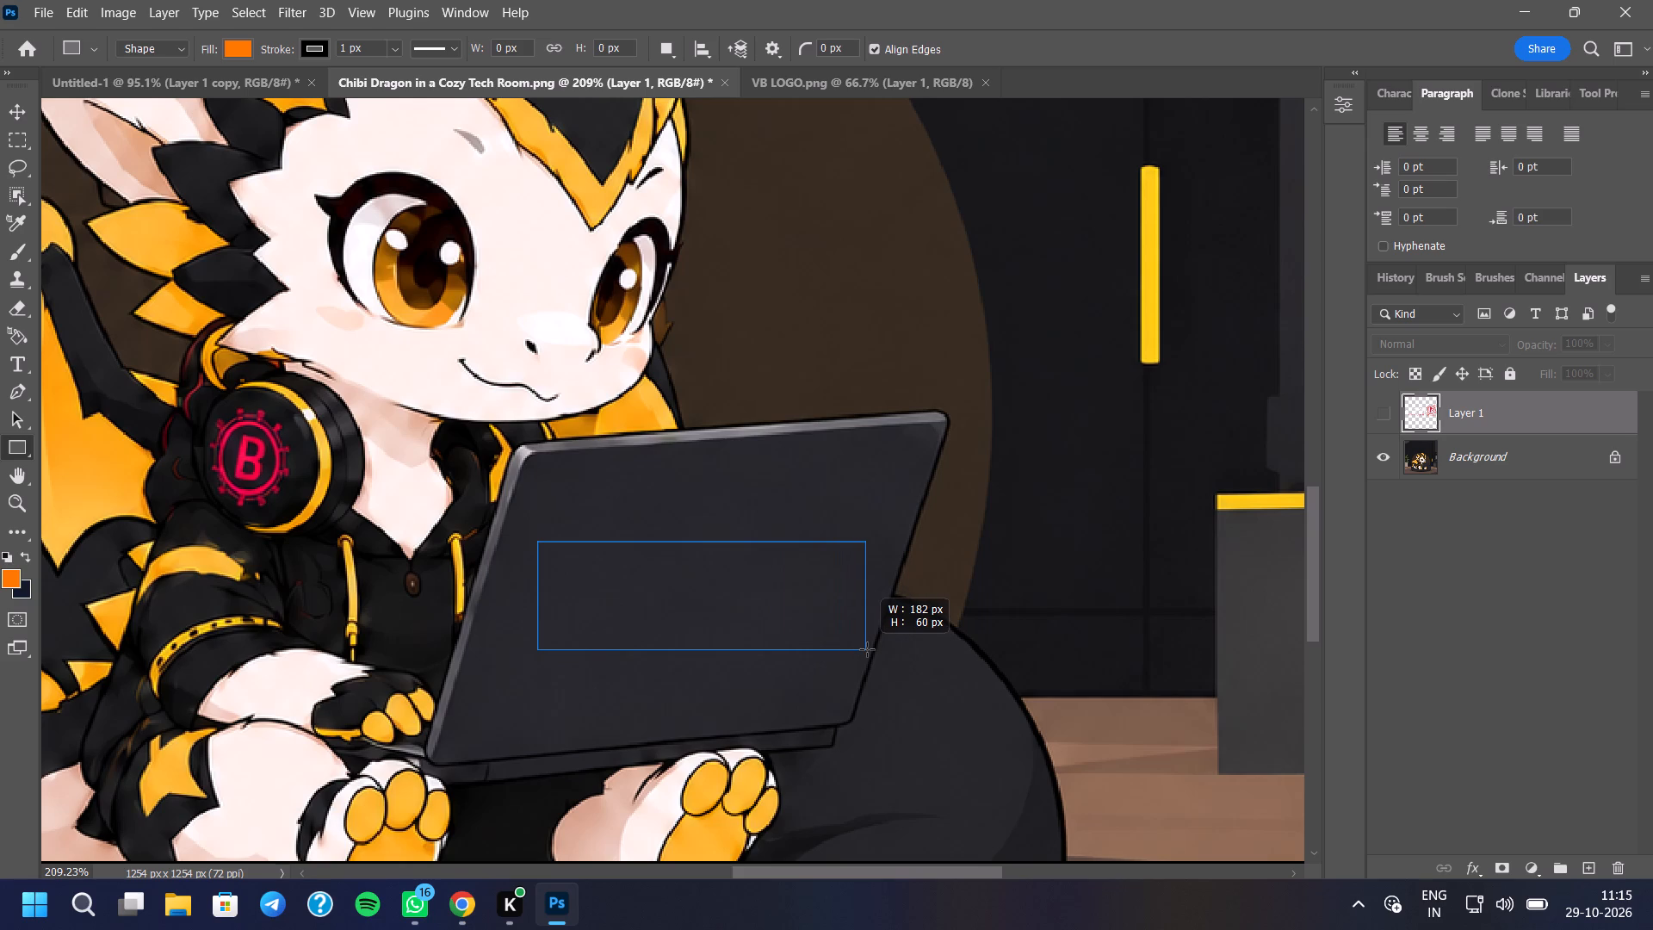
left_click_drag(867, 649, 867, 648)
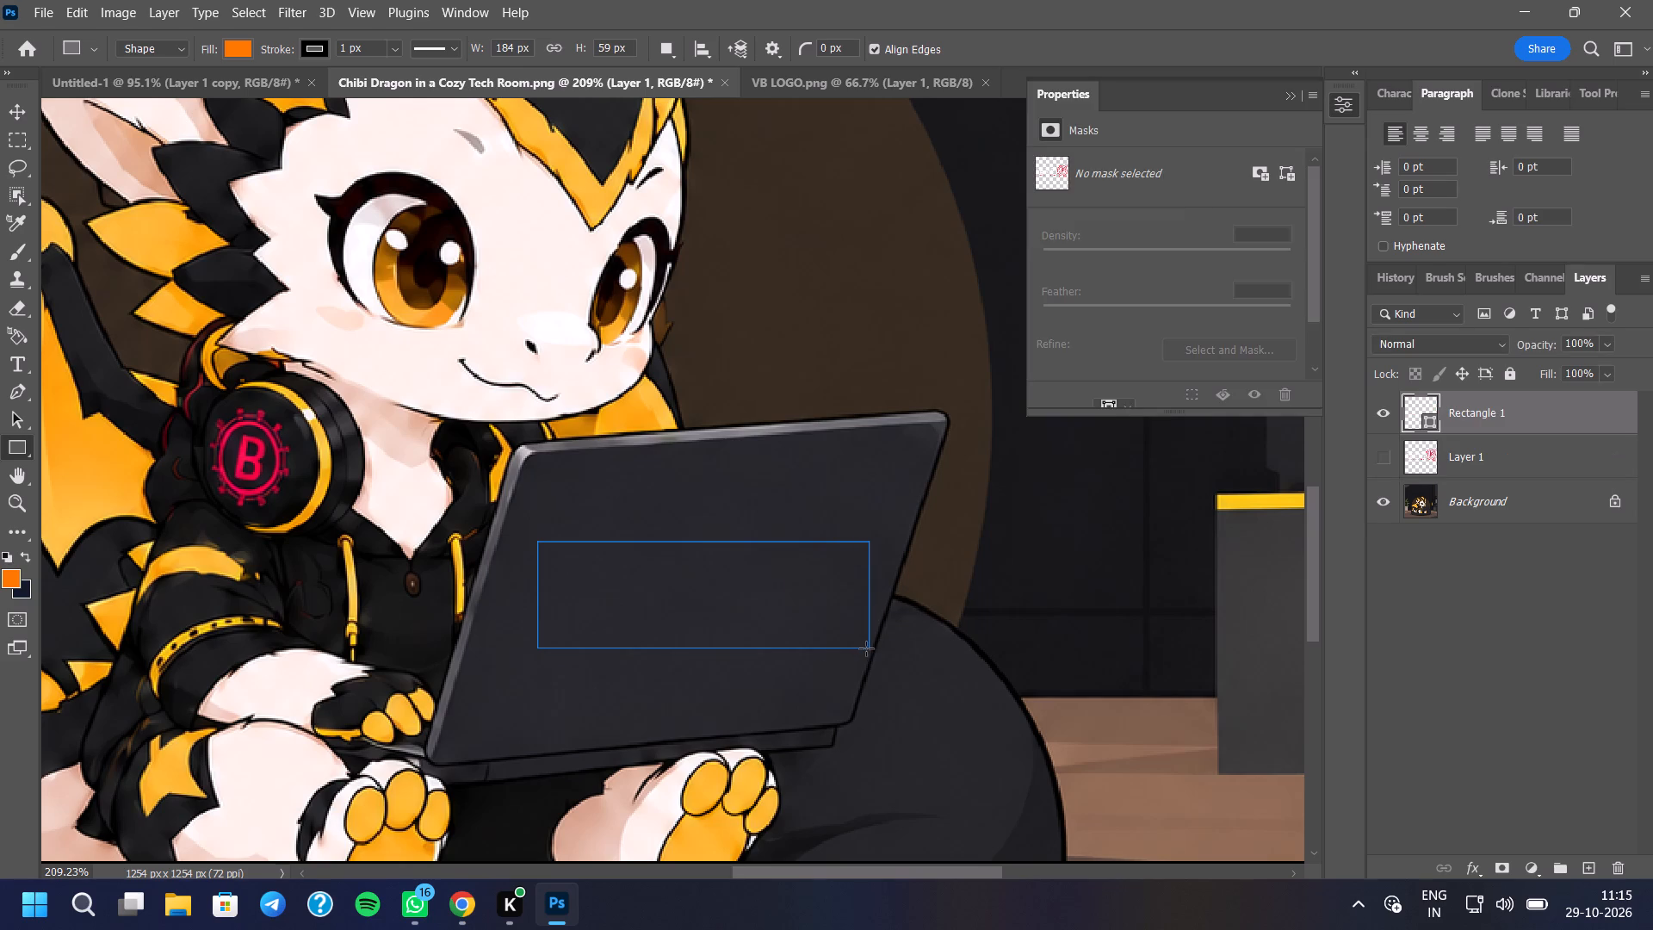
left_click(1607, 637)
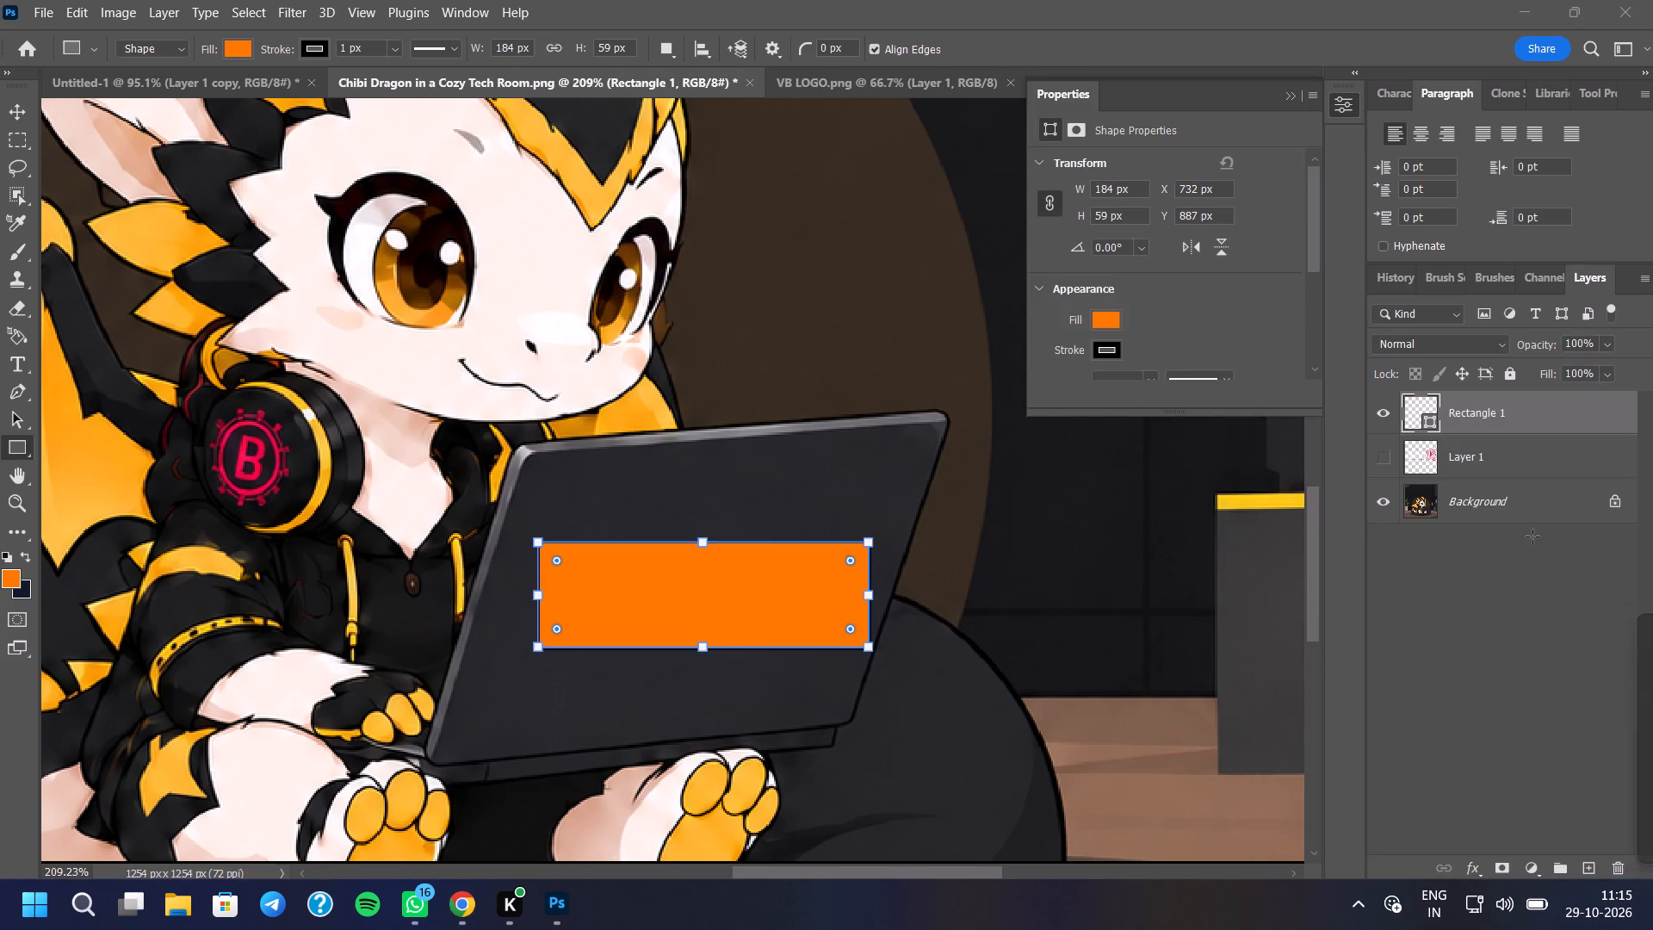
Convert the new Rectangle 1 layer to a smart object.
right_click(1466, 411)
left_click(1346, 313)
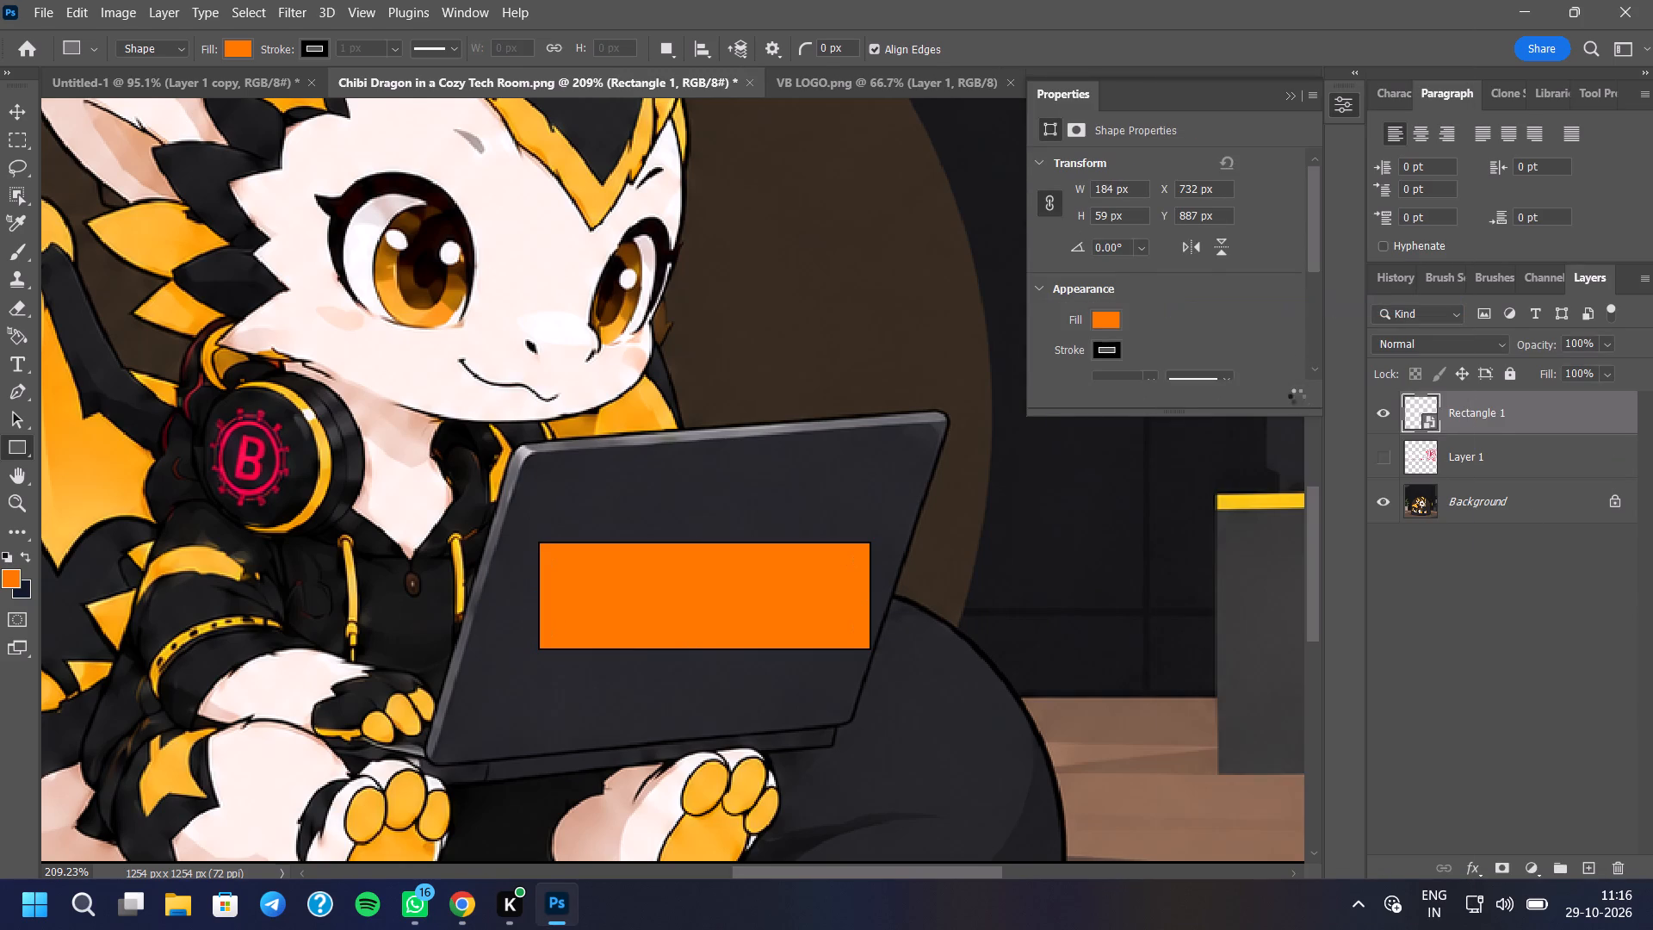
Free-transform the Rectangle 1 smart object with Distort, shifting its corners and edges to follow the laptop lid's slant.
key("ctrl+t")
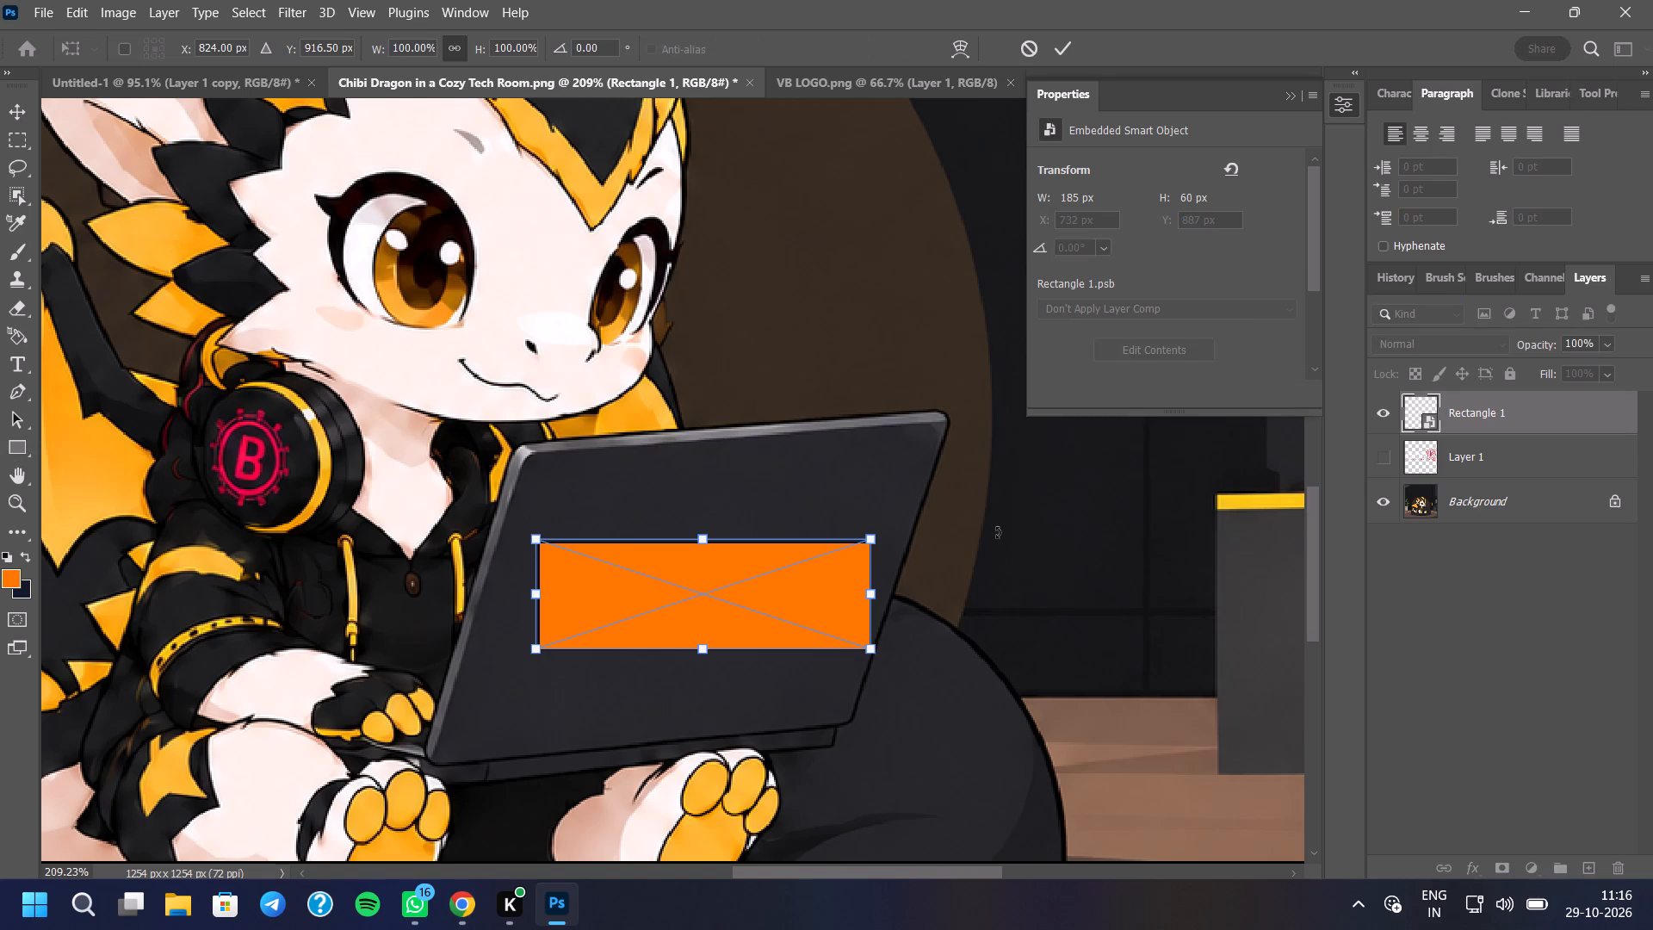
right_click(763, 604)
left_click(785, 311)
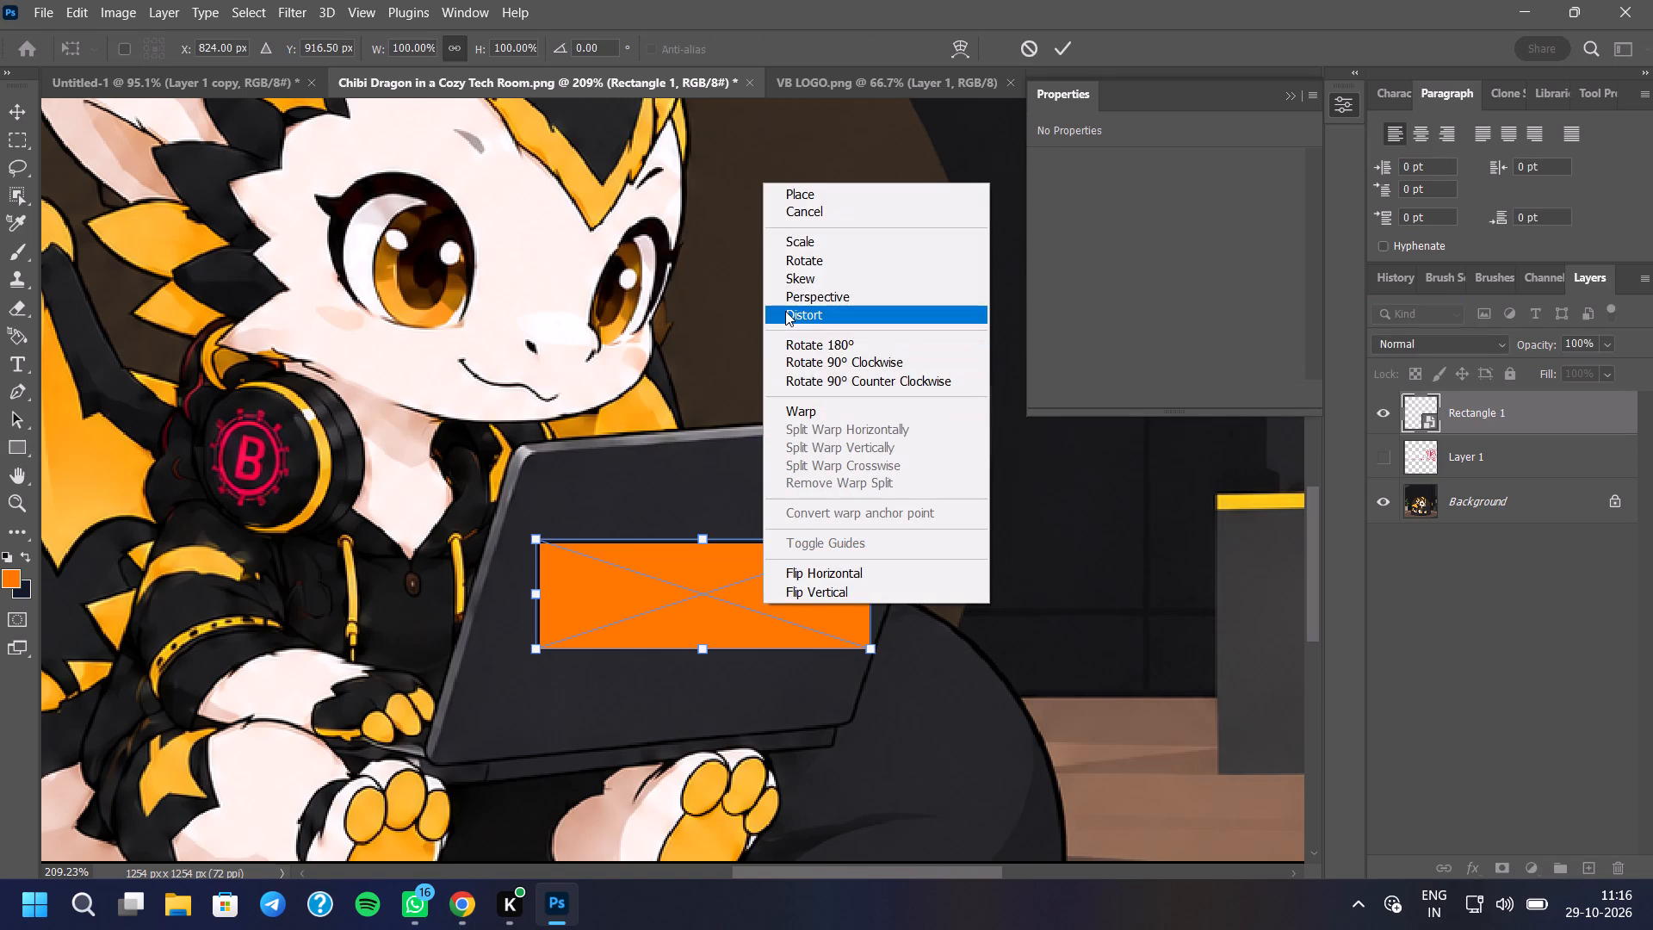
left_click_drag(532, 645, 509, 660)
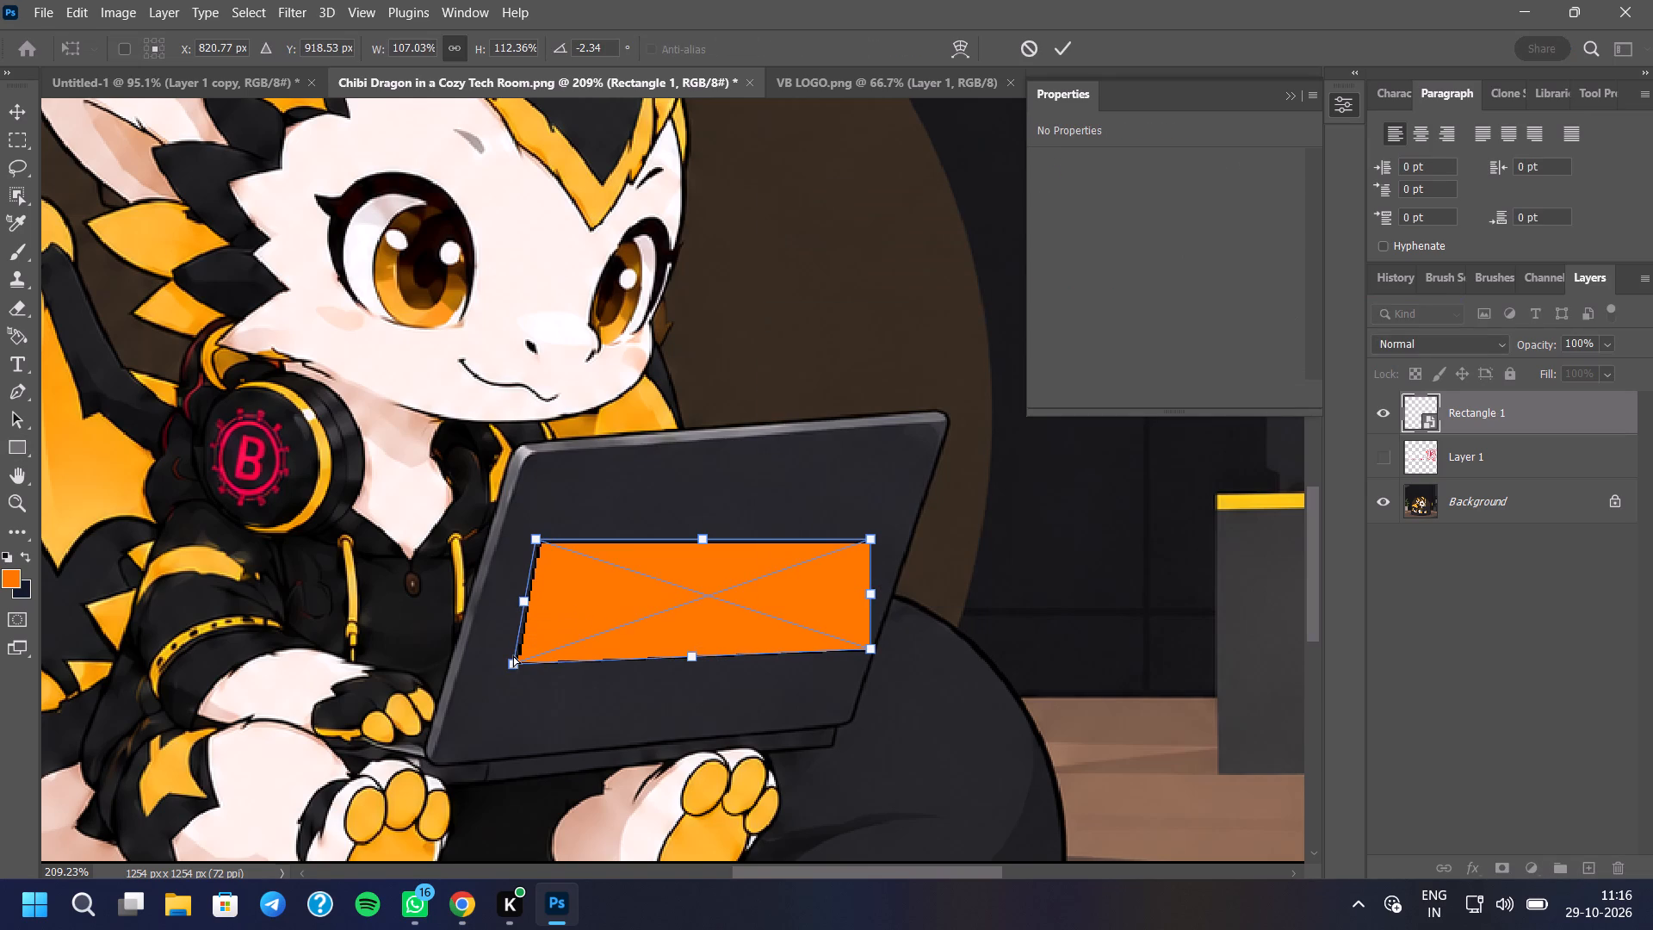
left_click_drag(863, 647, 838, 661)
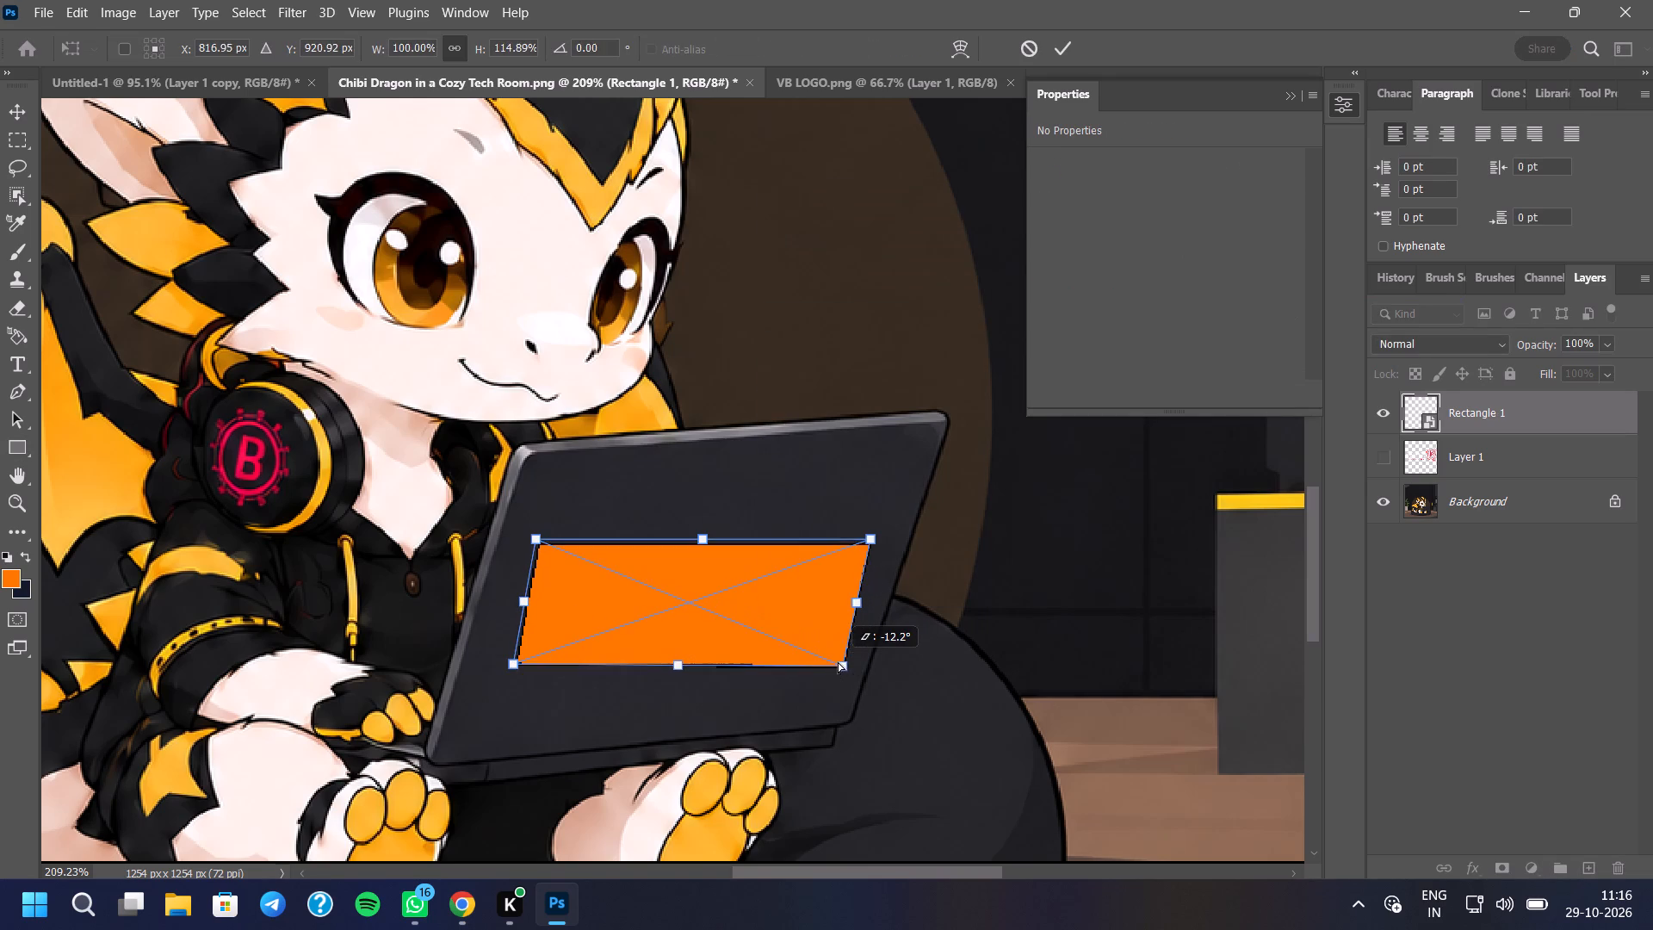
left_click_drag(838, 661, 842, 657)
left_click(529, 602)
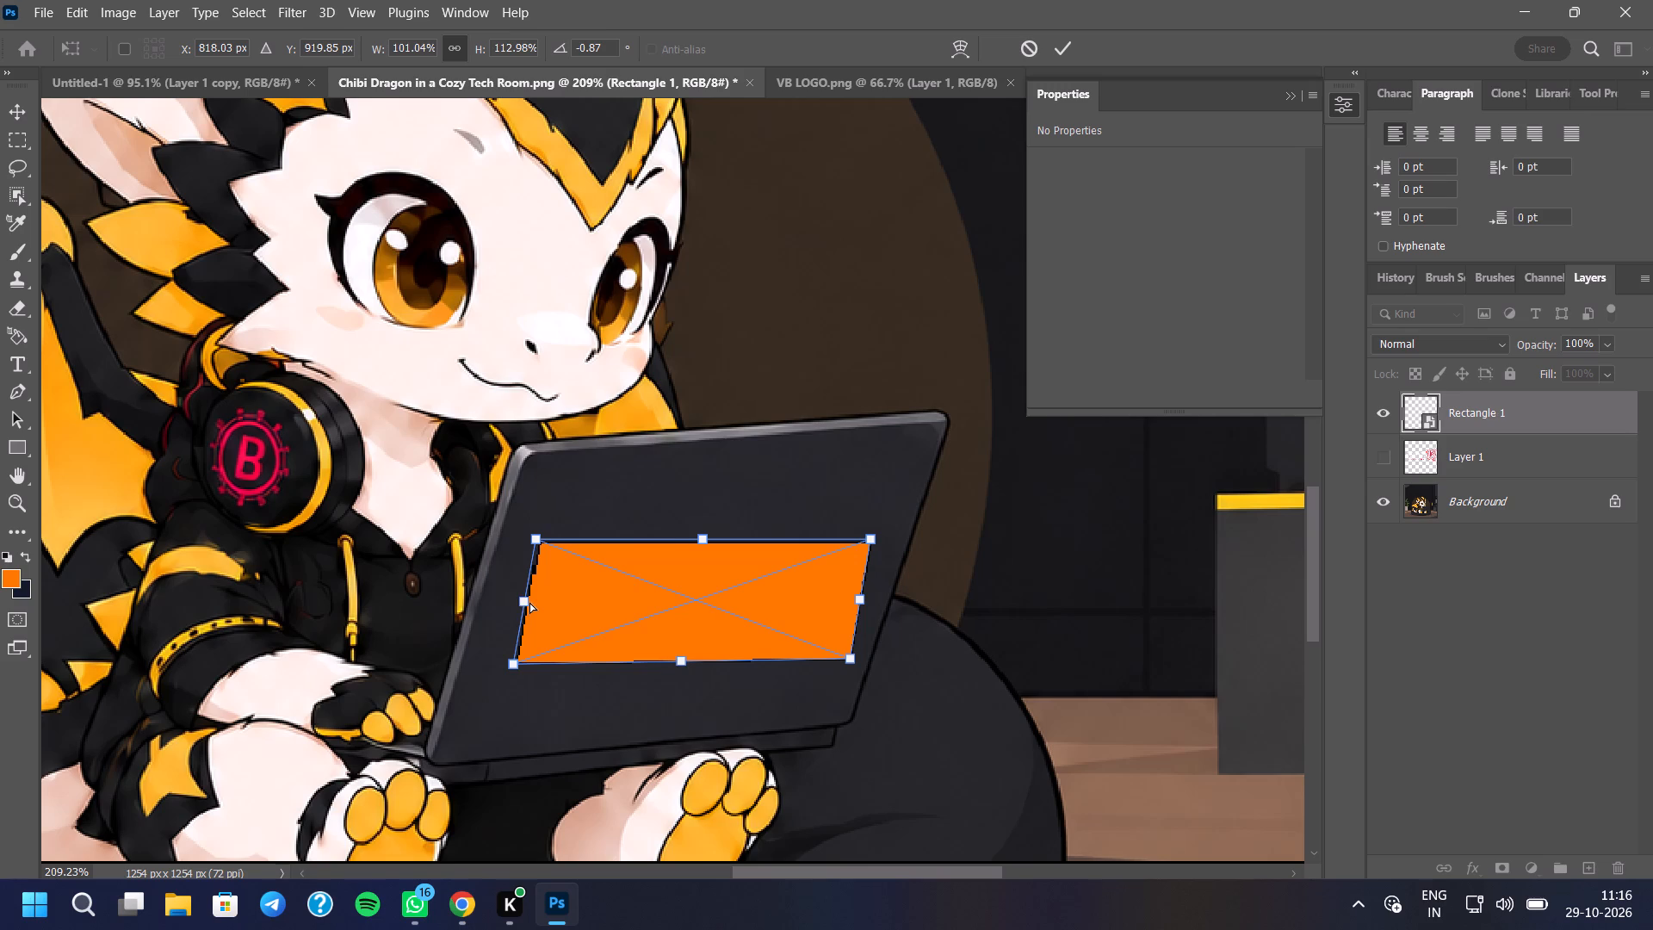
left_click(530, 602)
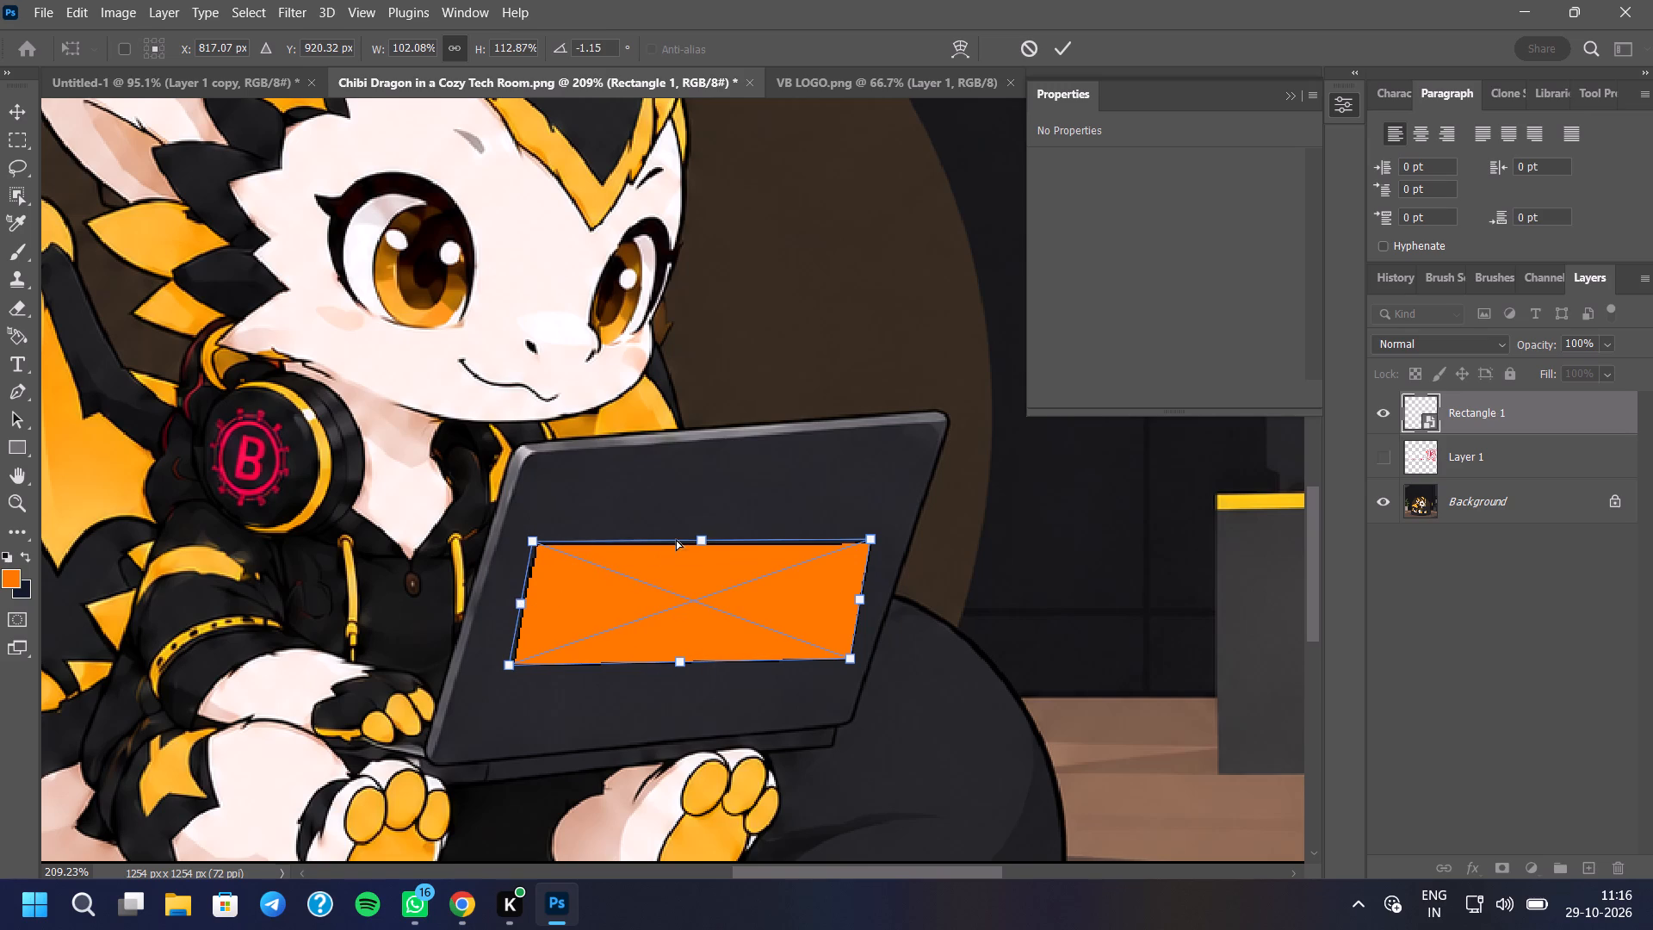
left_click(698, 540)
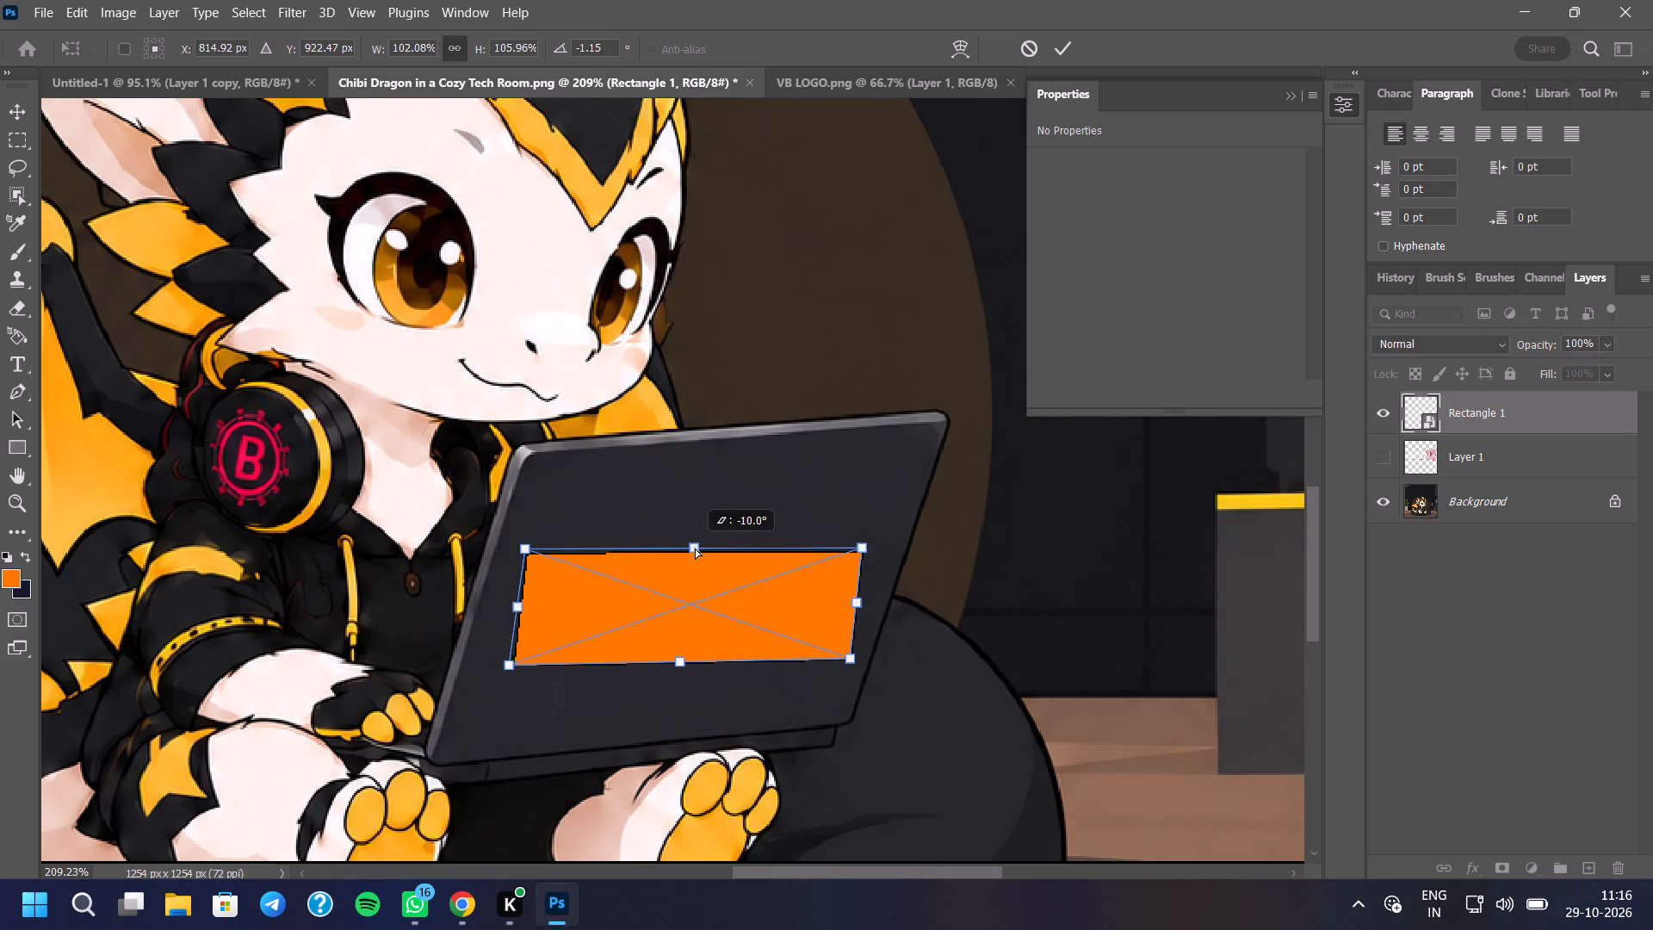
left_click(850, 659)
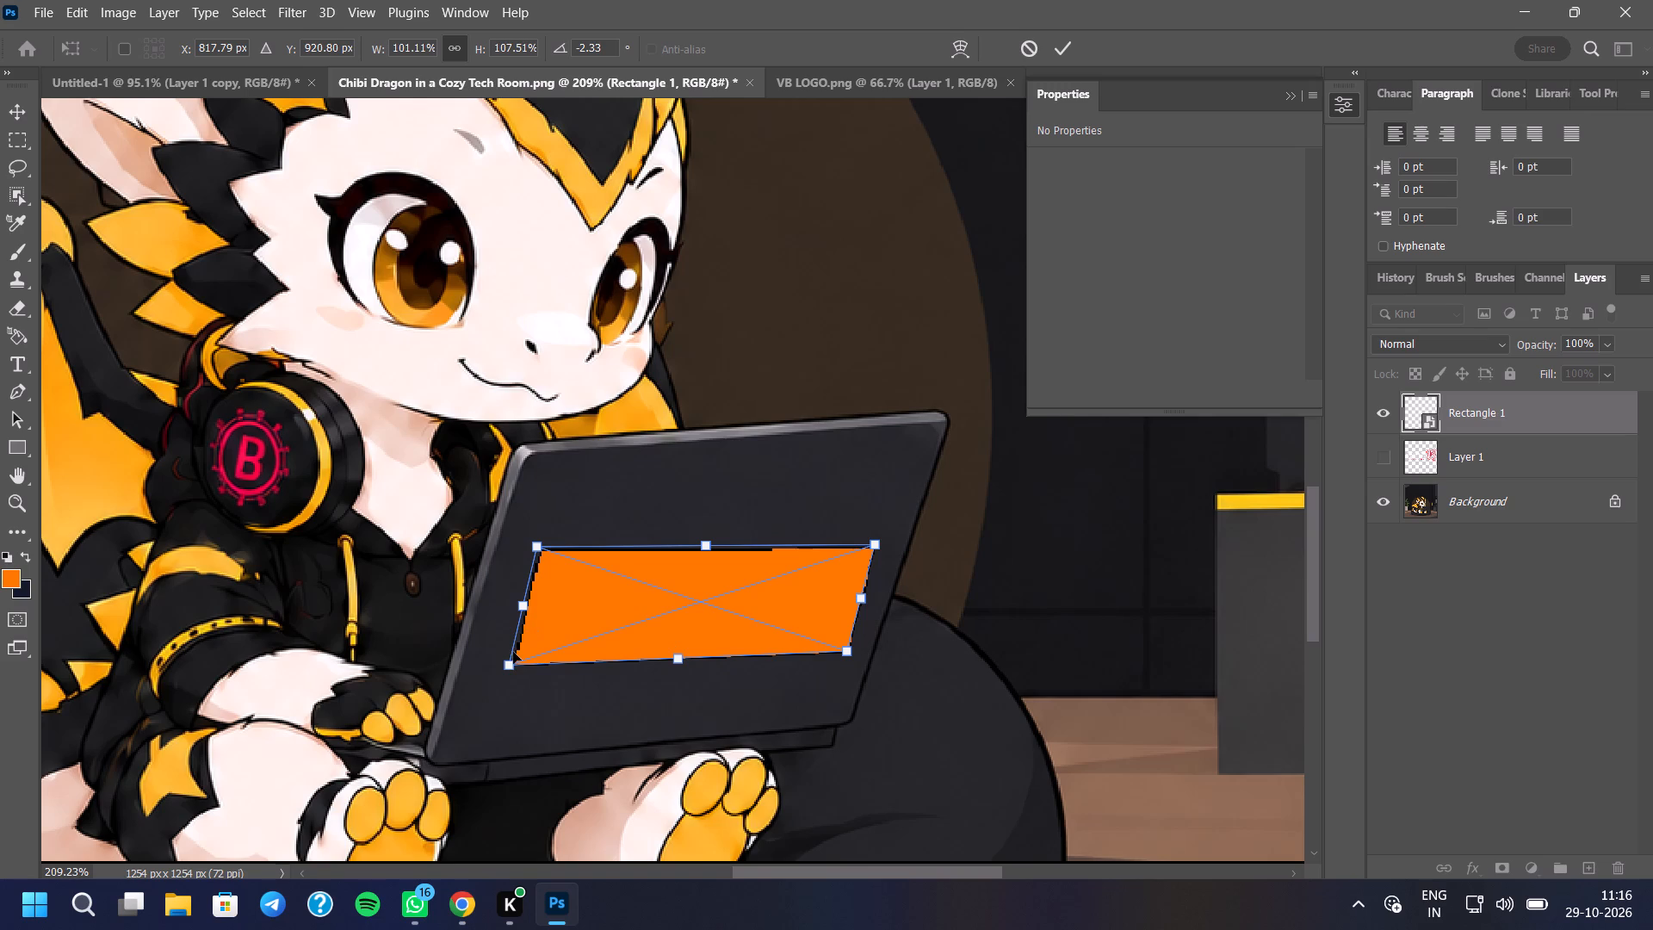
left_click_drag(502, 666, 505, 656)
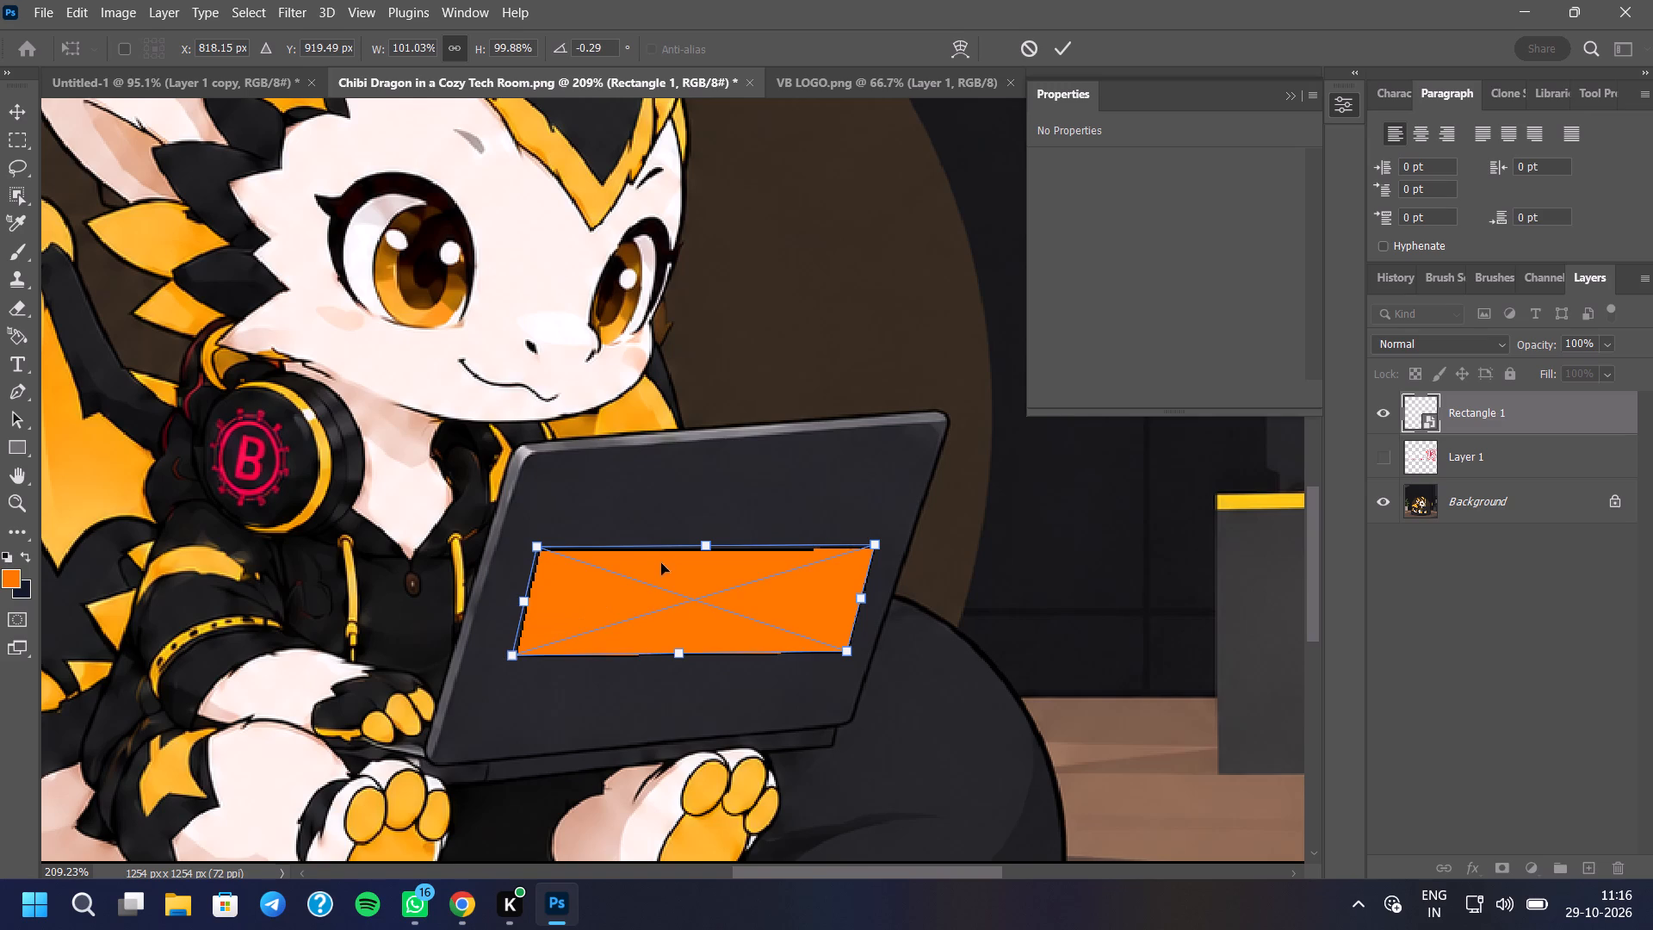
left_click(876, 545)
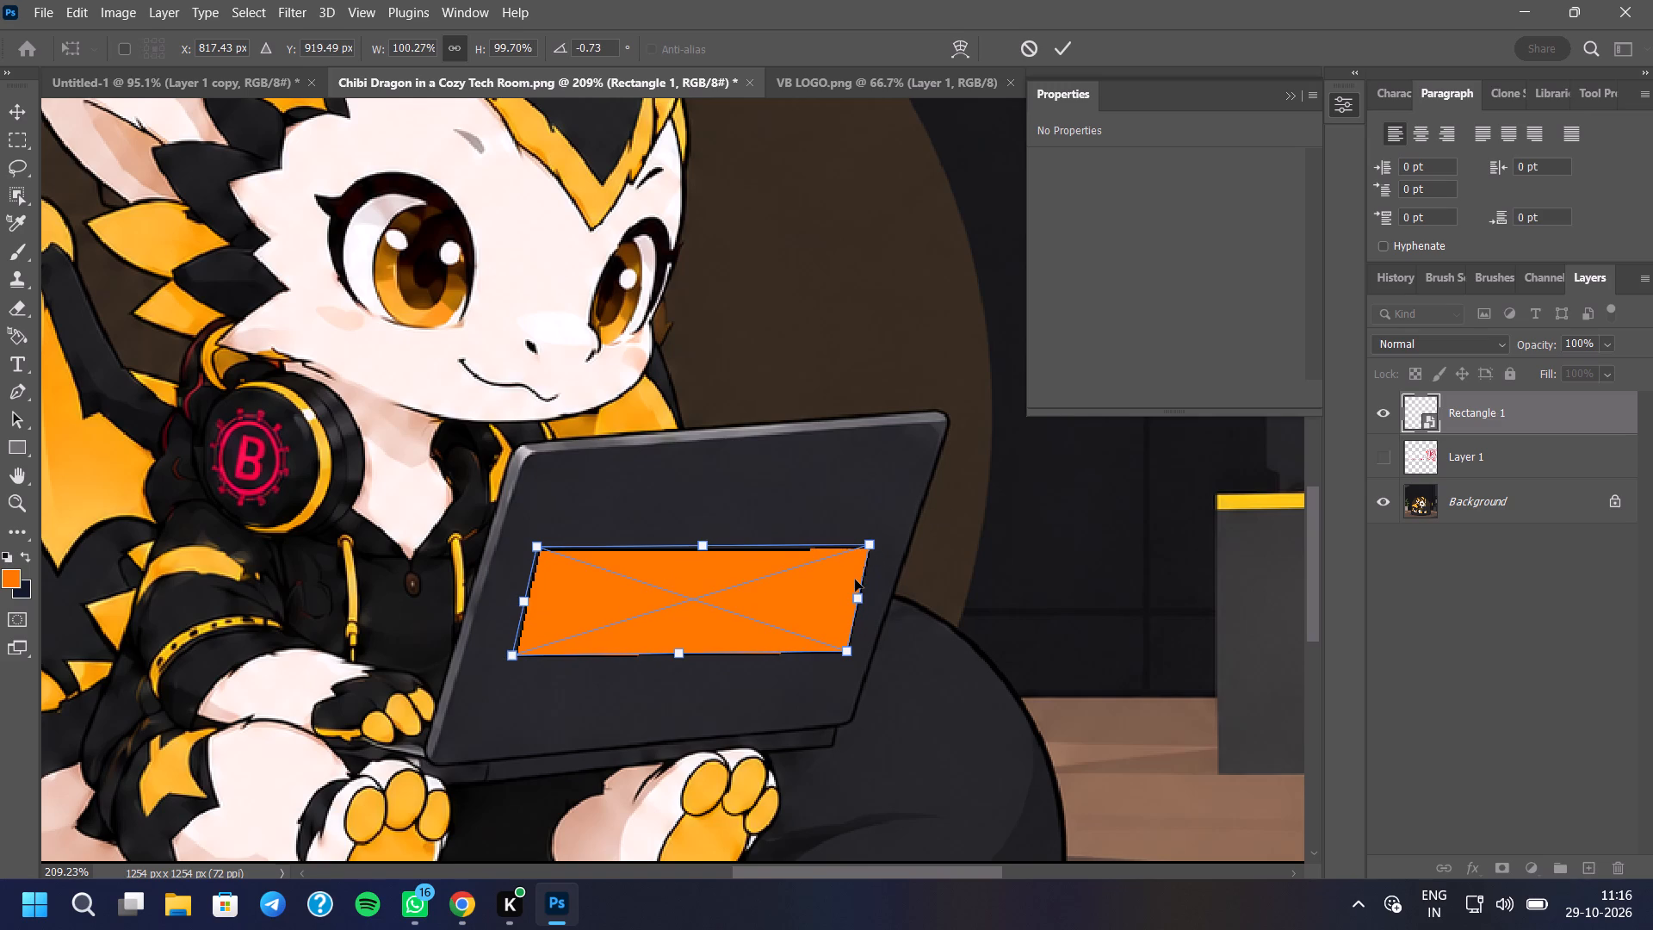
Switch to Chrome to examine how the logo sits on the laptop lid in the ChatGPT reference image, and return to Photoshop.
left_click(466, 918)
left_click(398, 22)
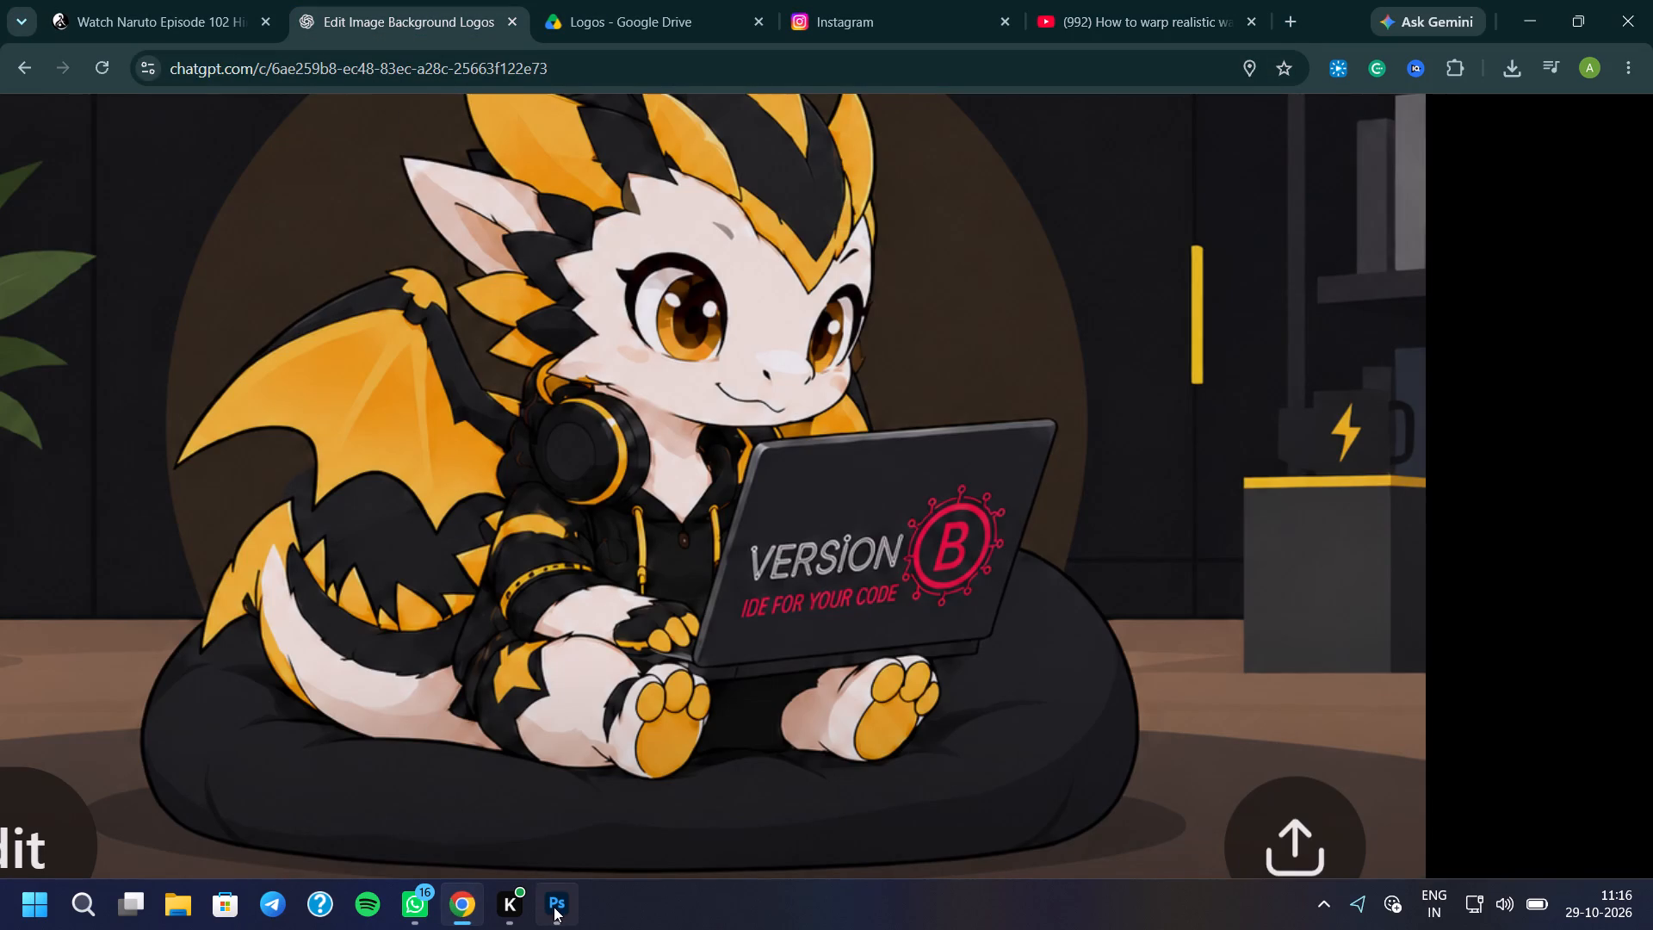
left_click(559, 908)
left_click(562, 912)
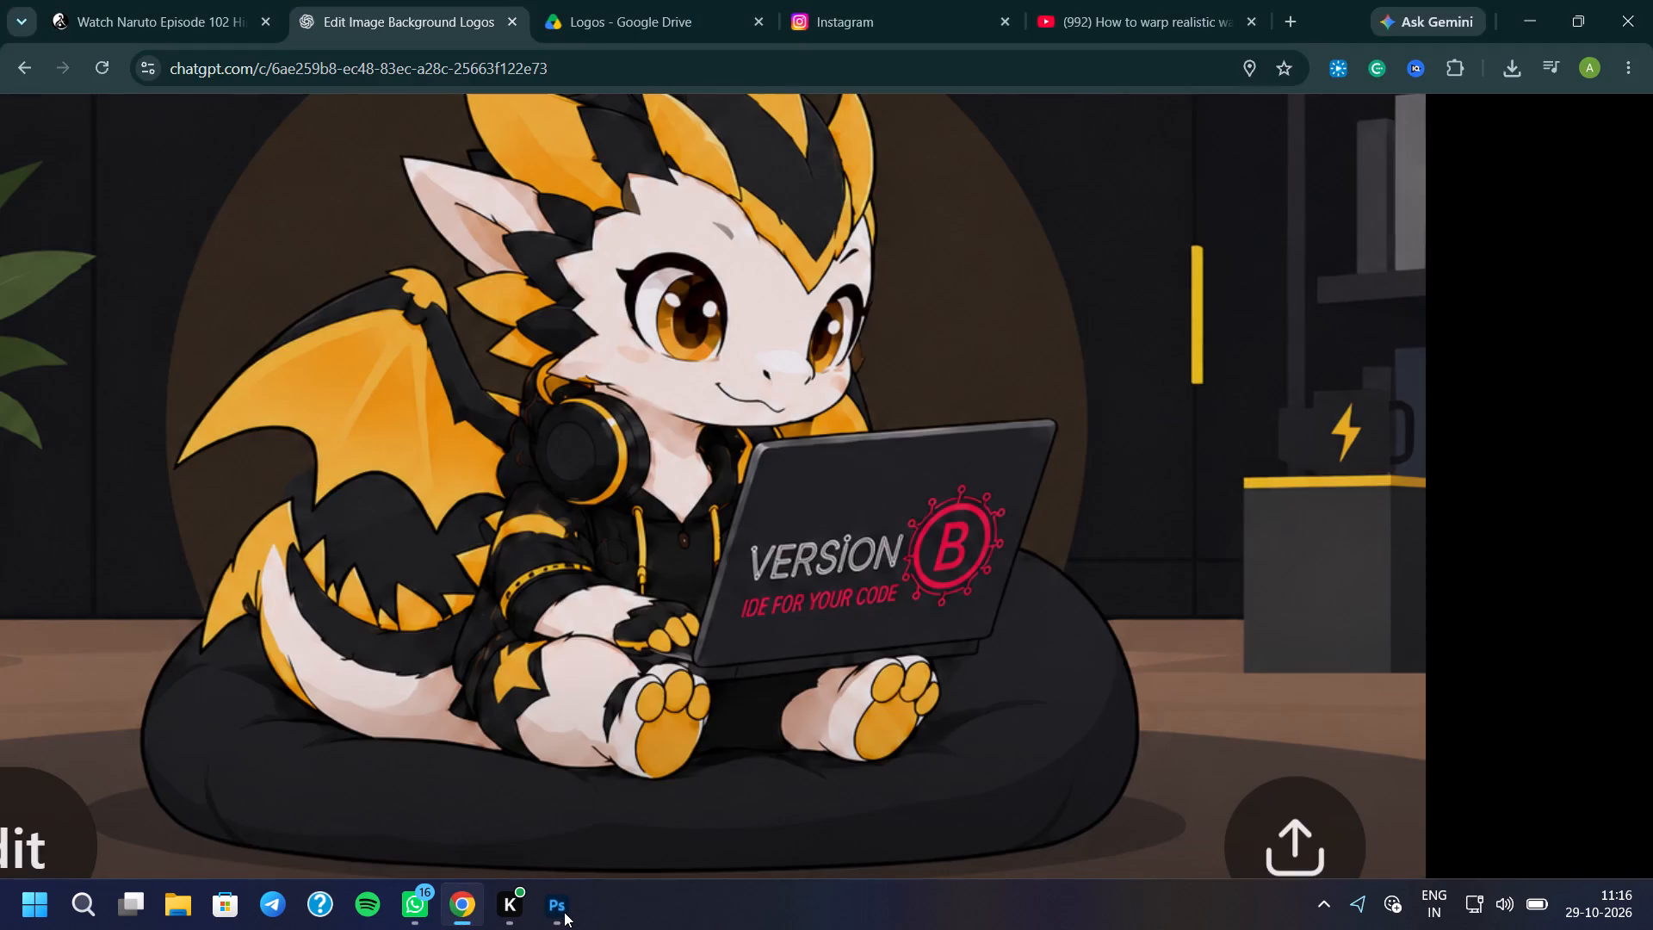
left_click(564, 913)
Shift the rectangle slightly lower on the lid, refine its right-hand corners to match the lid's perspective, and apply the transform.
left_click_drag(670, 583, 666, 592)
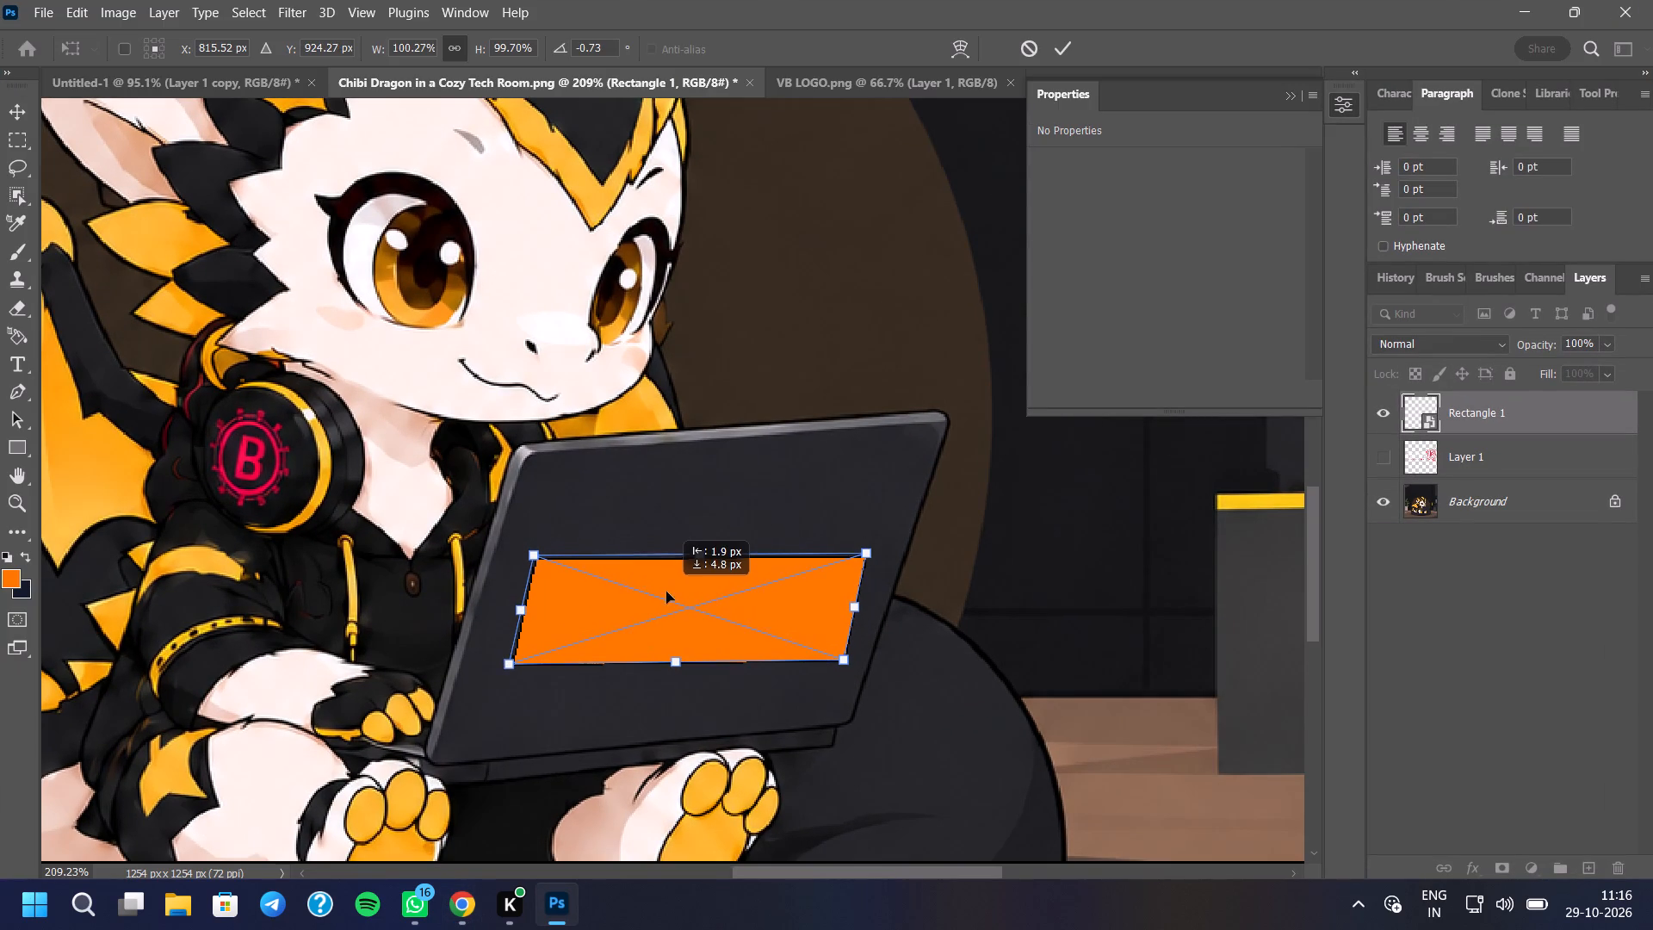
left_click(697, 553)
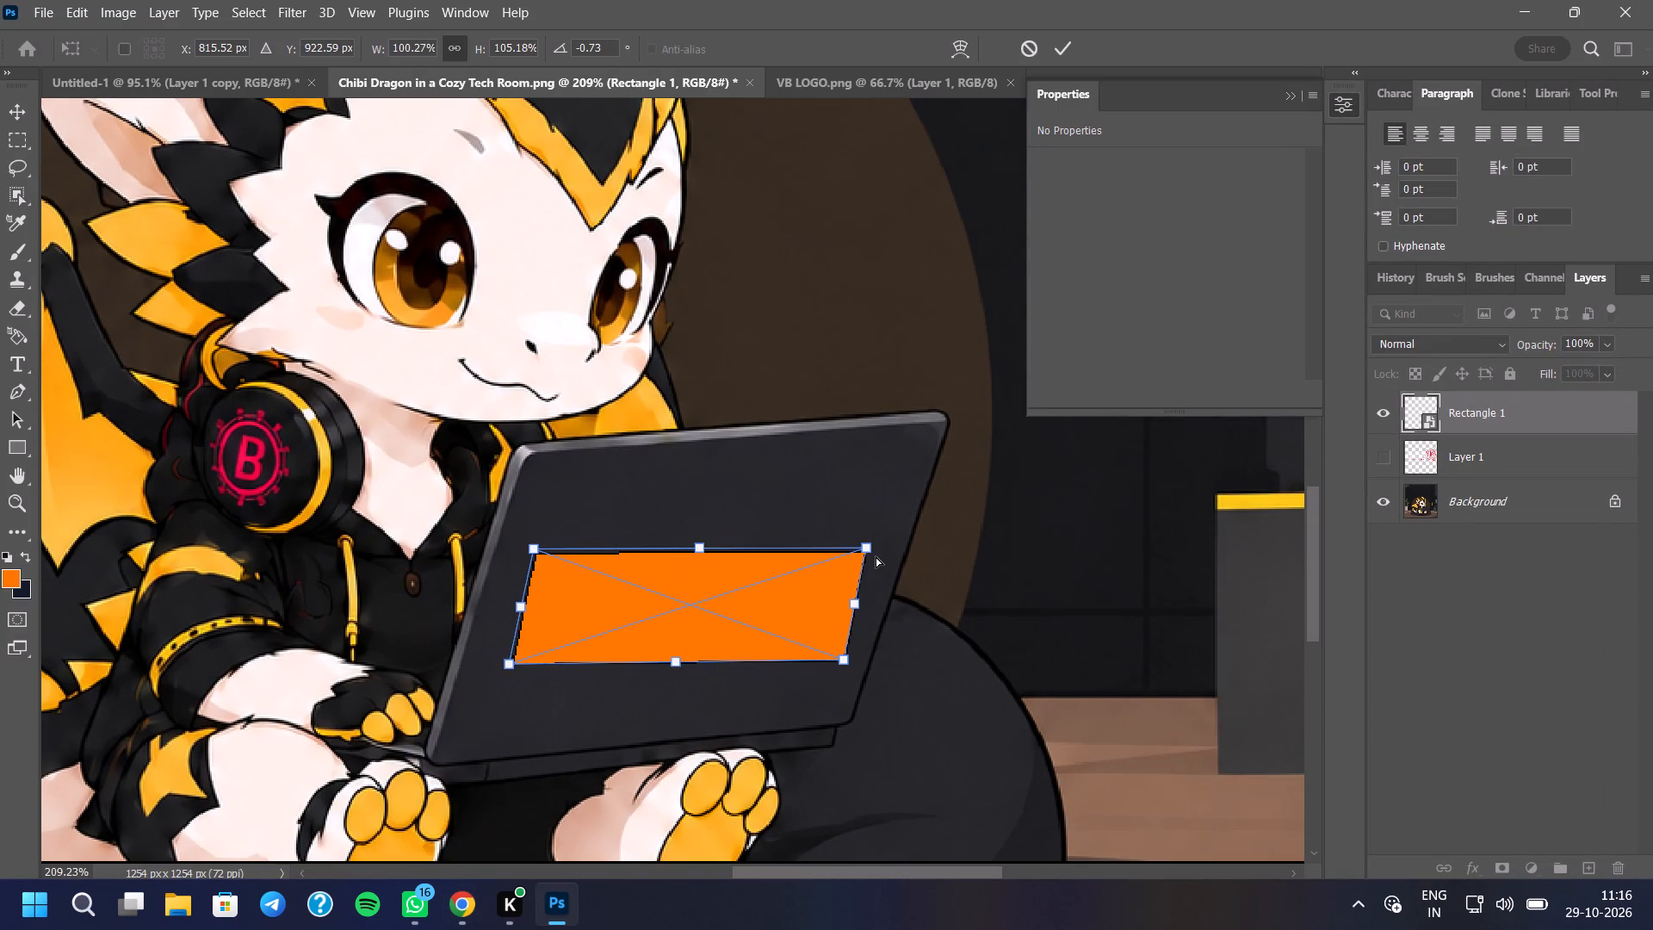
left_click_drag(868, 547, 866, 535)
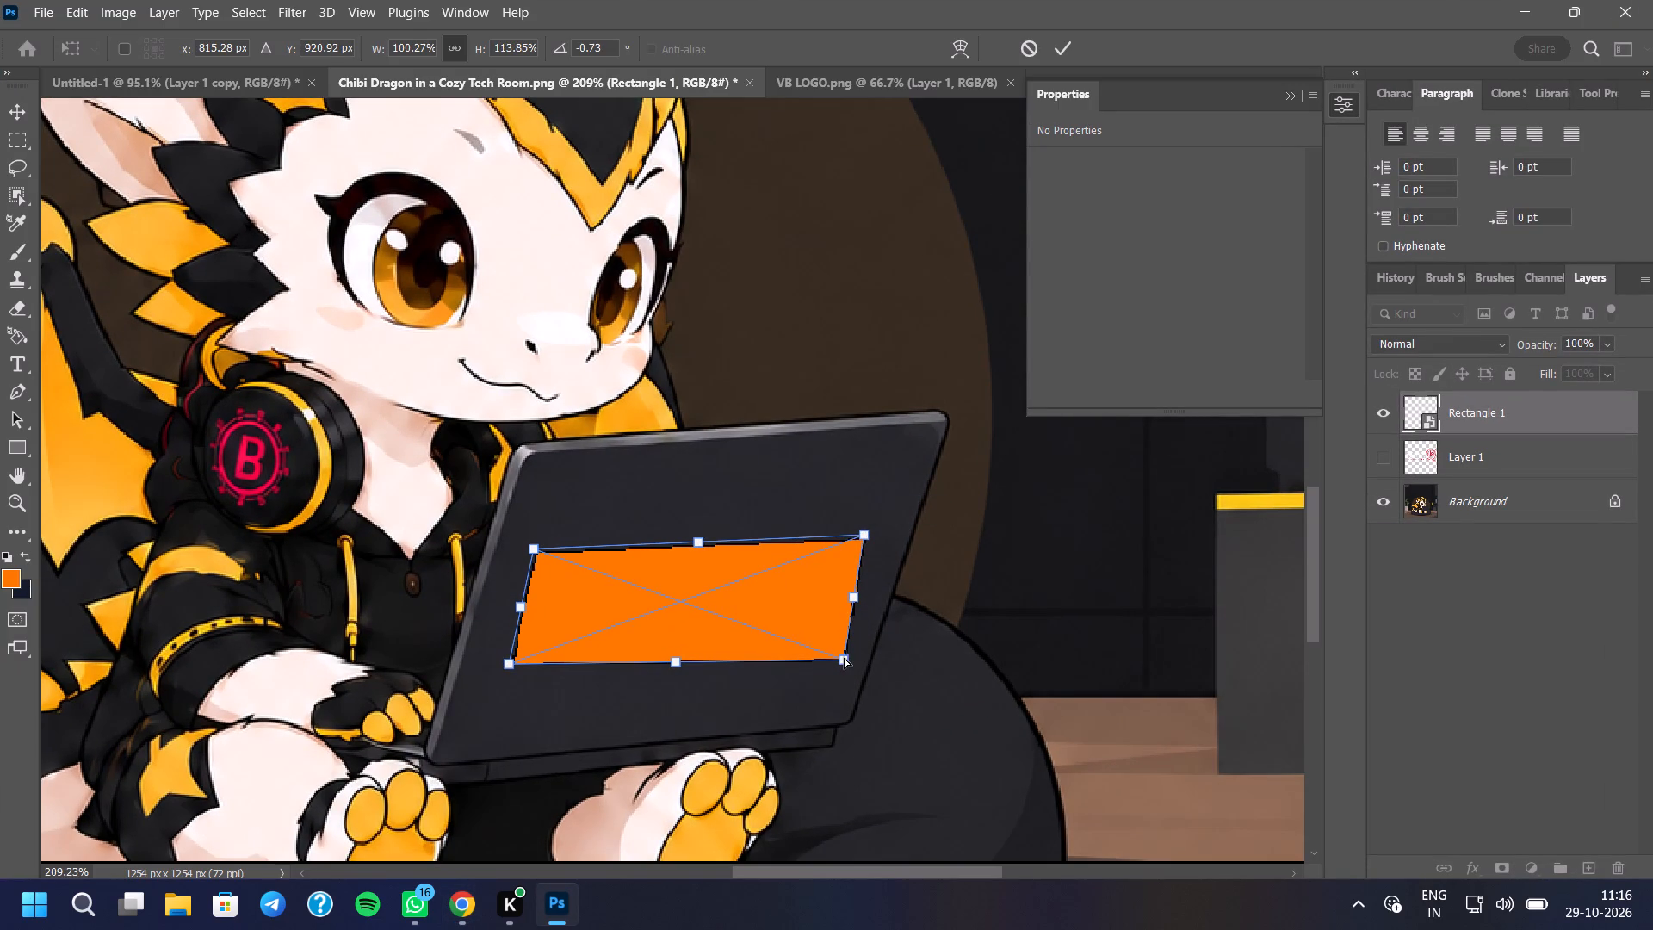
left_click_drag(844, 657, 845, 648)
left_click(1064, 43)
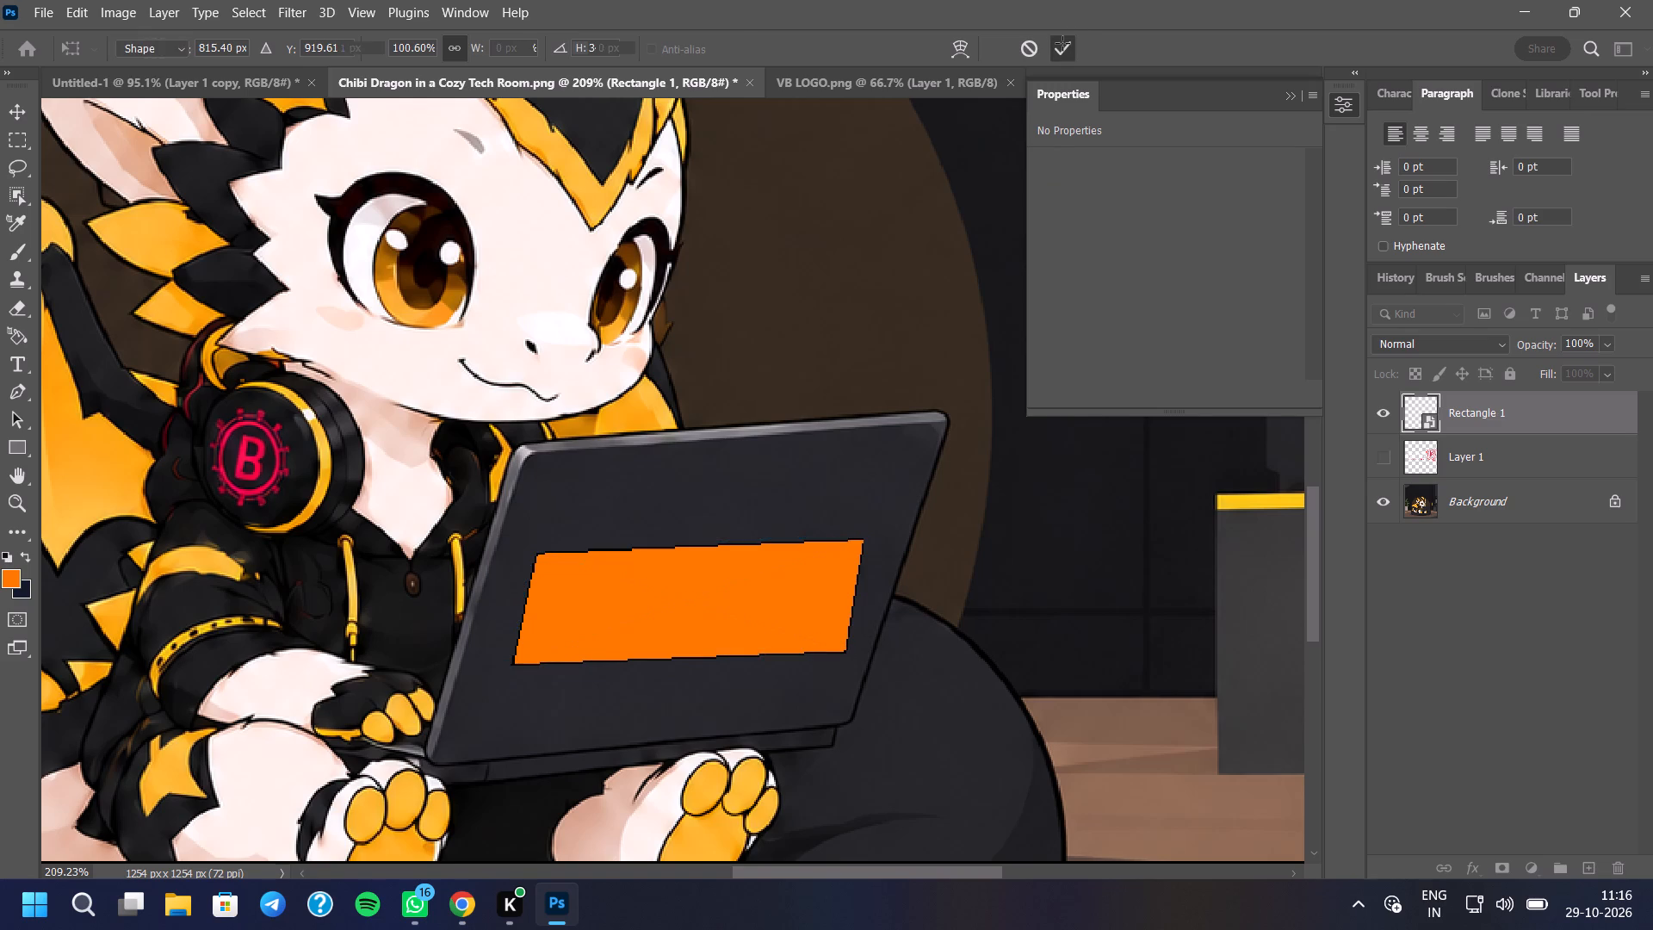
Open the Rectangle 1 smart object's contents as a separate document and paste the Version Beta logo over the orange rectangle.
double_click(1431, 420)
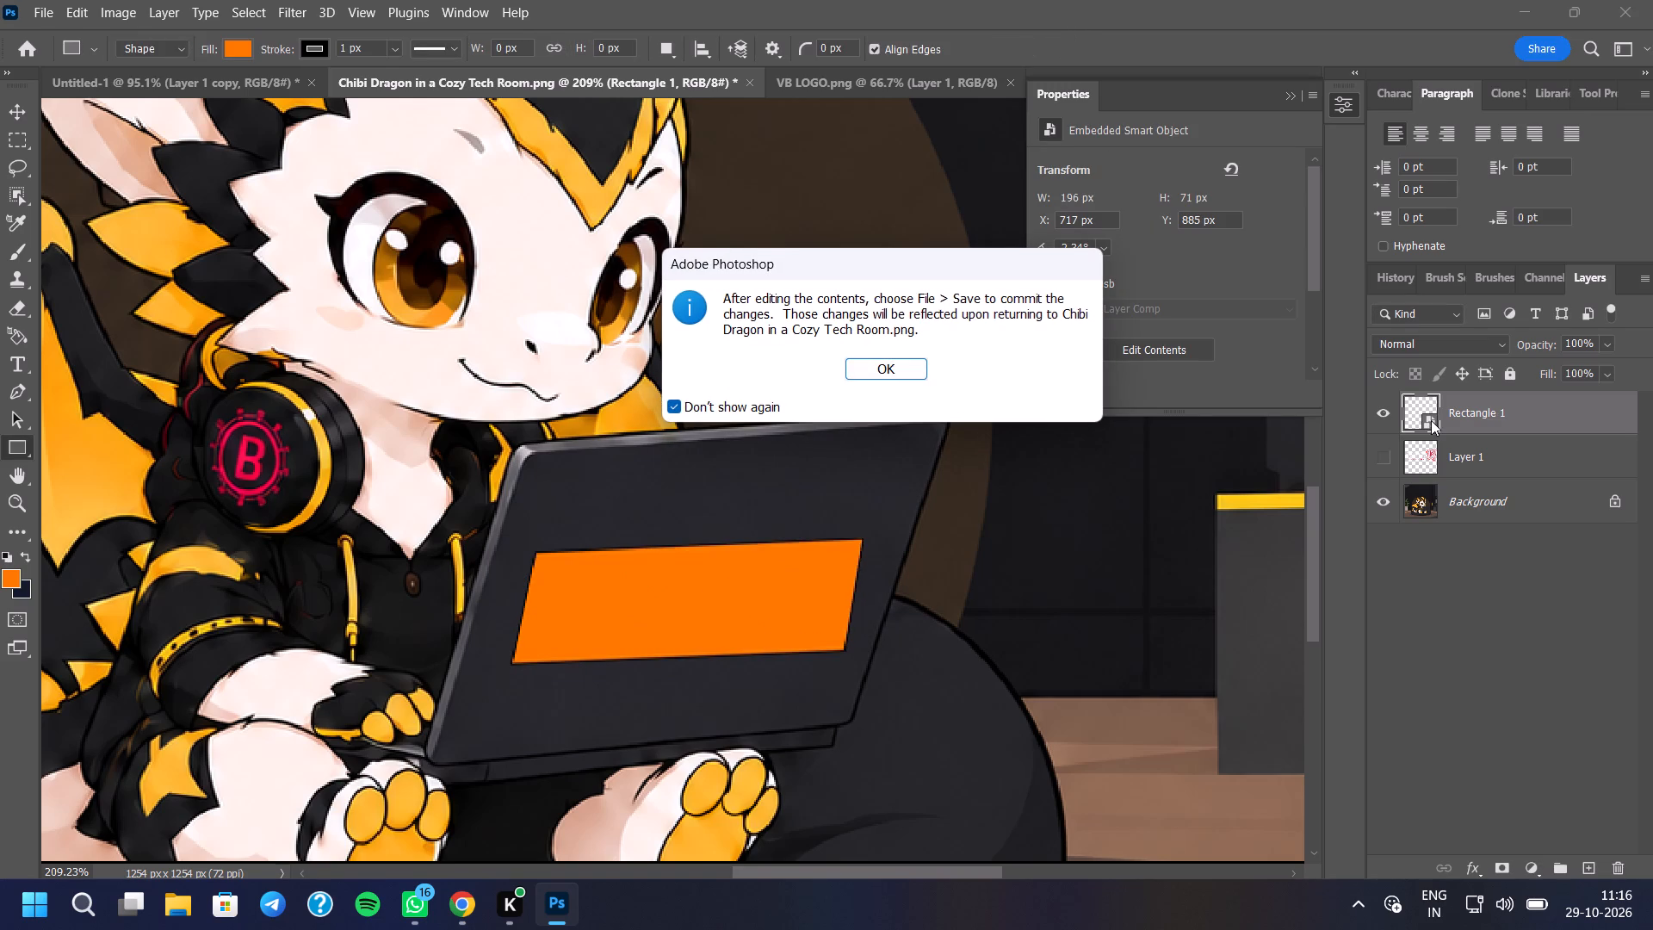
left_click(864, 365)
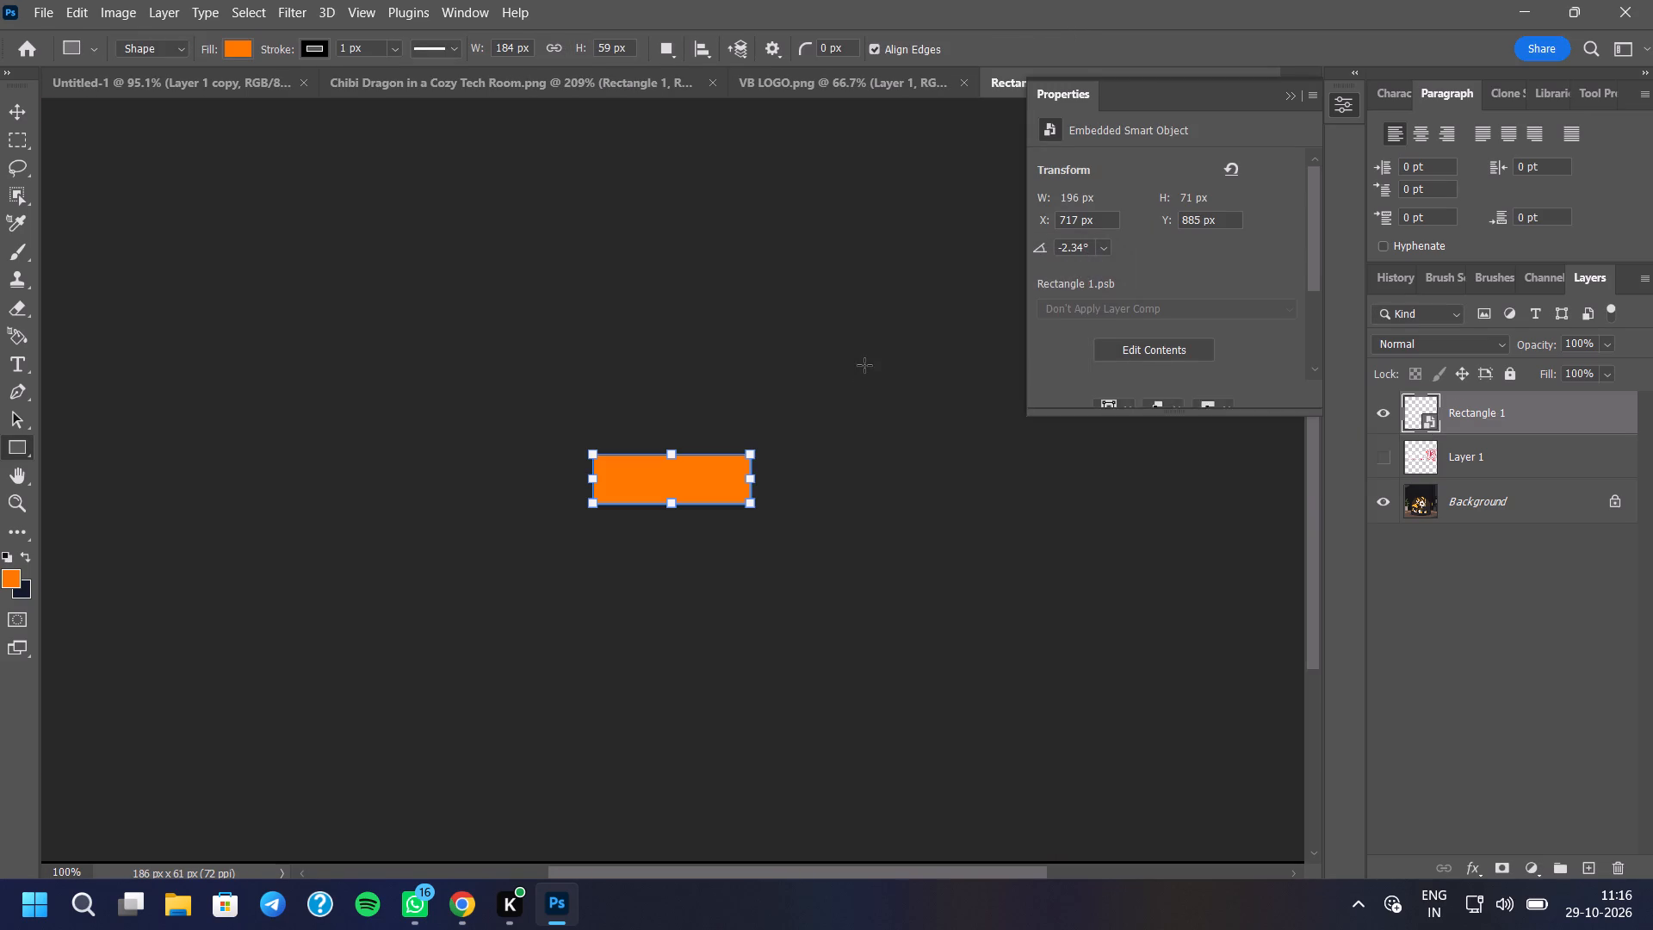
left_click(1287, 98)
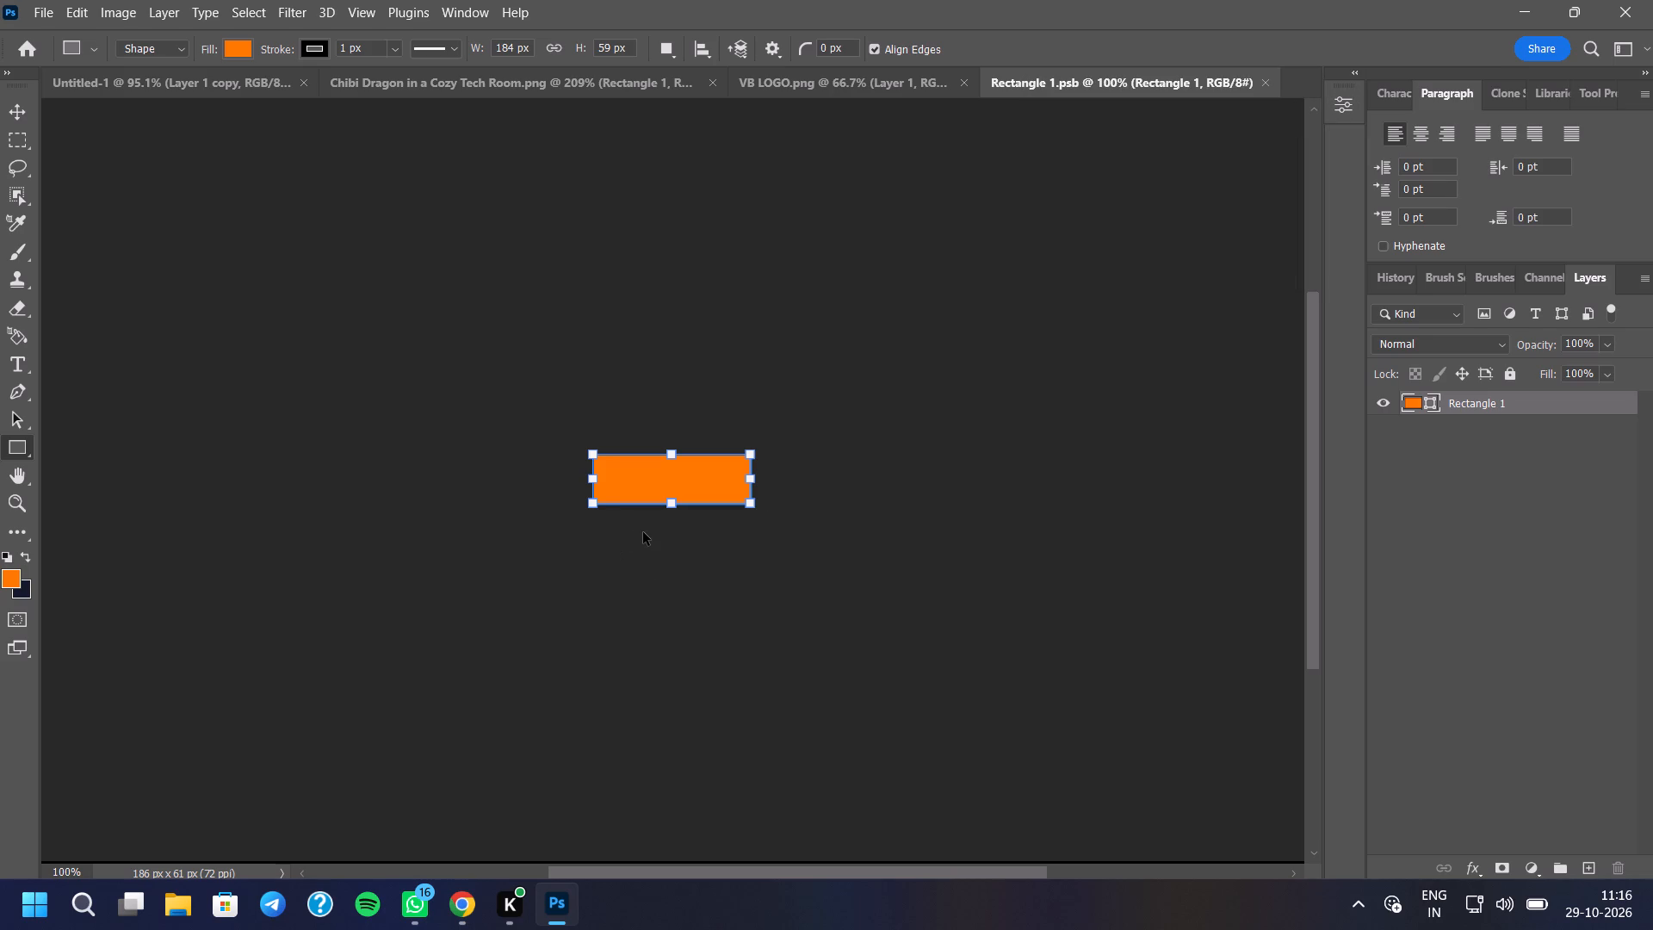
key("ctrl+v")
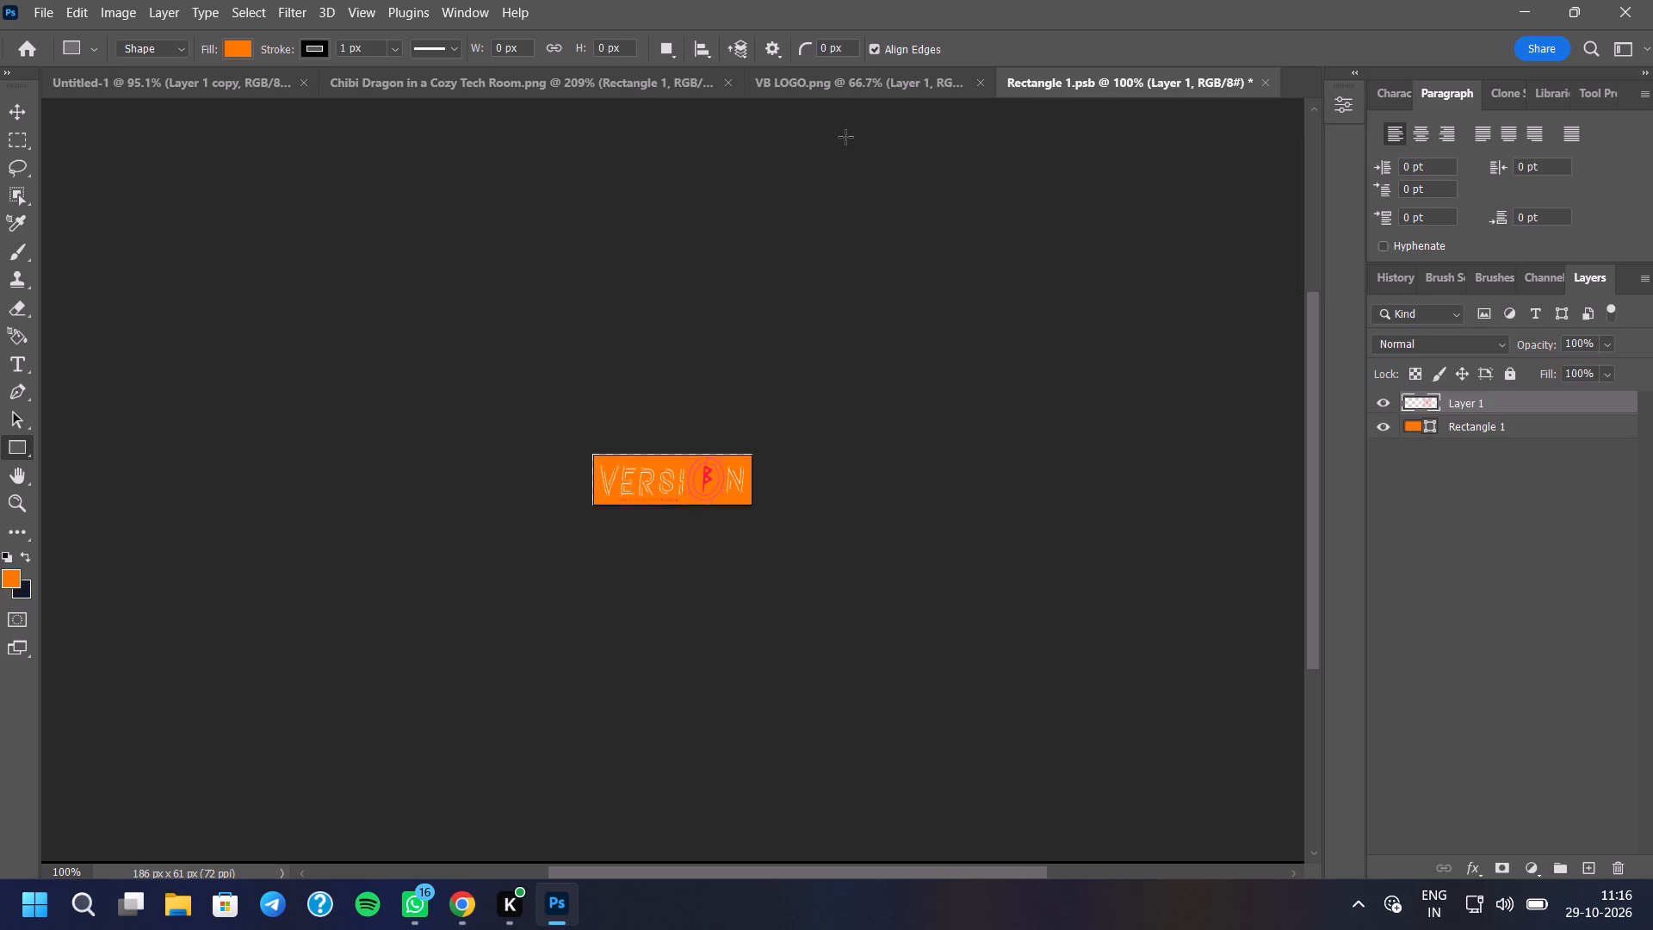
Switch to Chrome, replay the distort-tool tutorial through saving the smart object, glance at the reference image, and return to Photoshop.
left_click(467, 899)
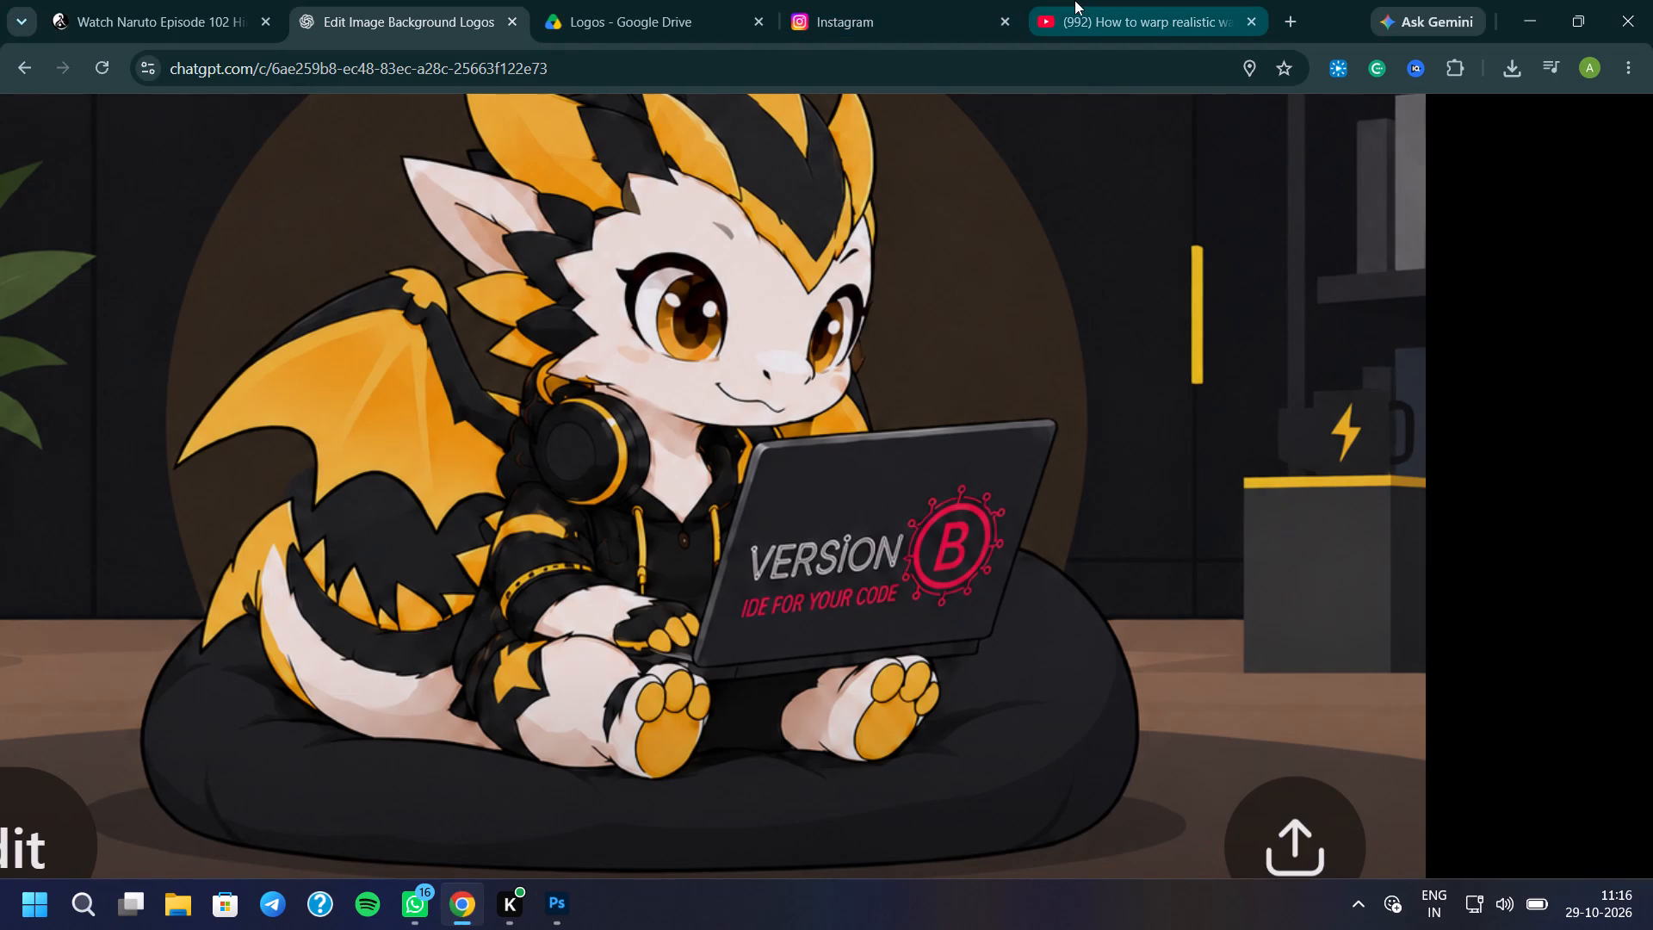
left_click(1090, 0)
left_click(846, 544)
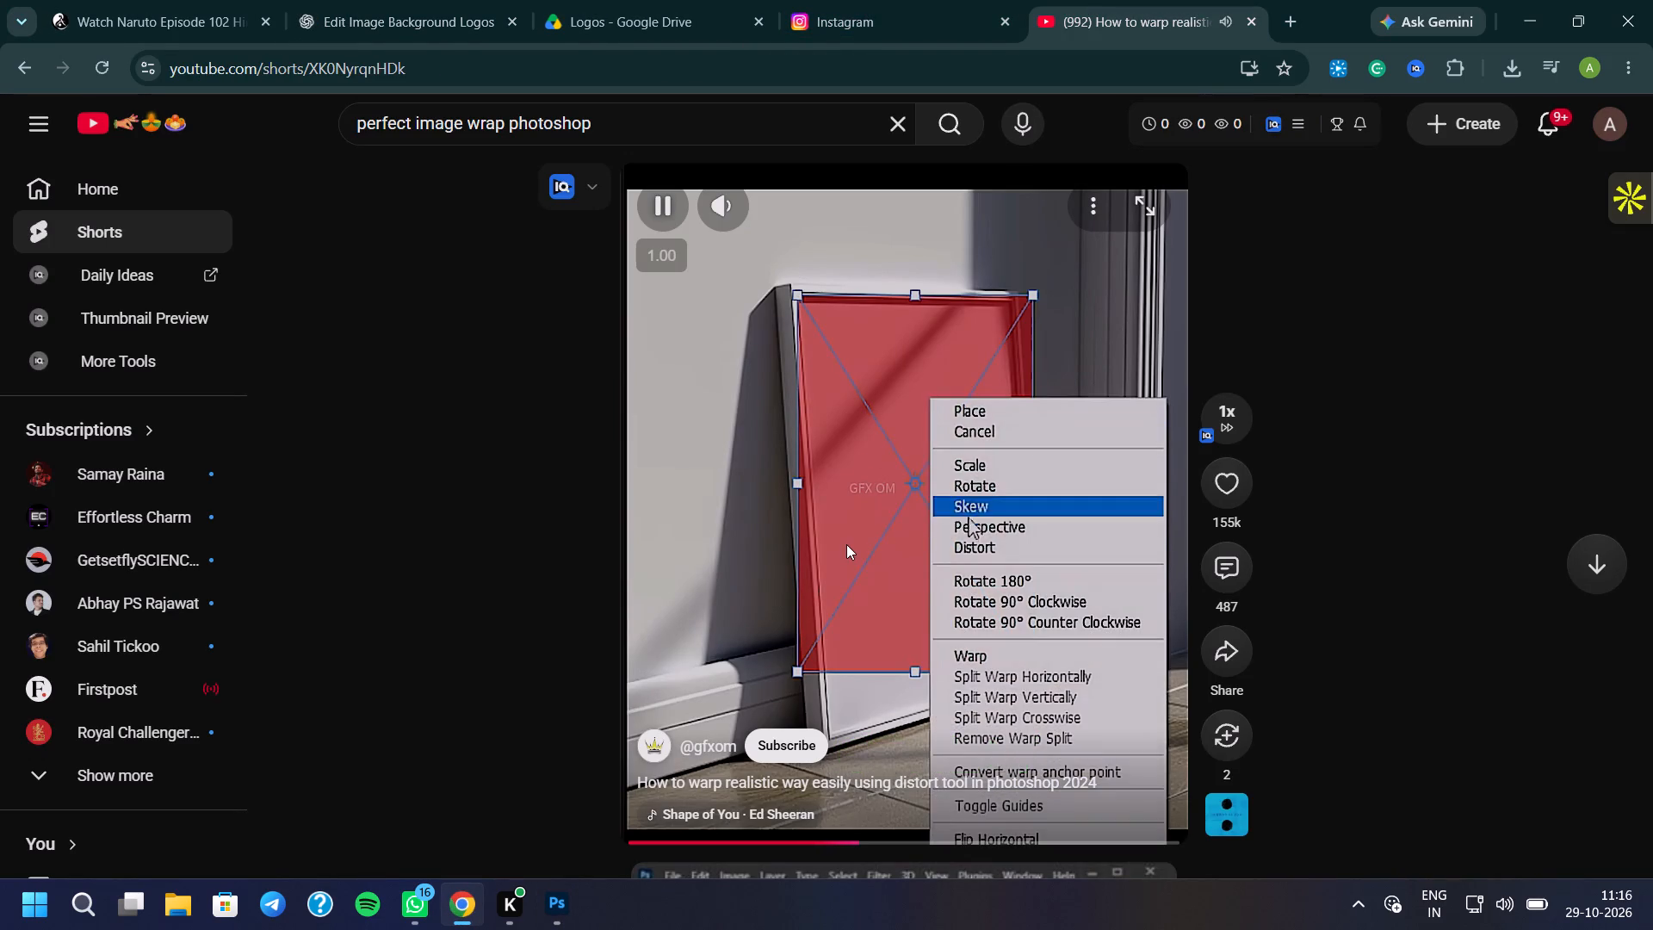
key("g")
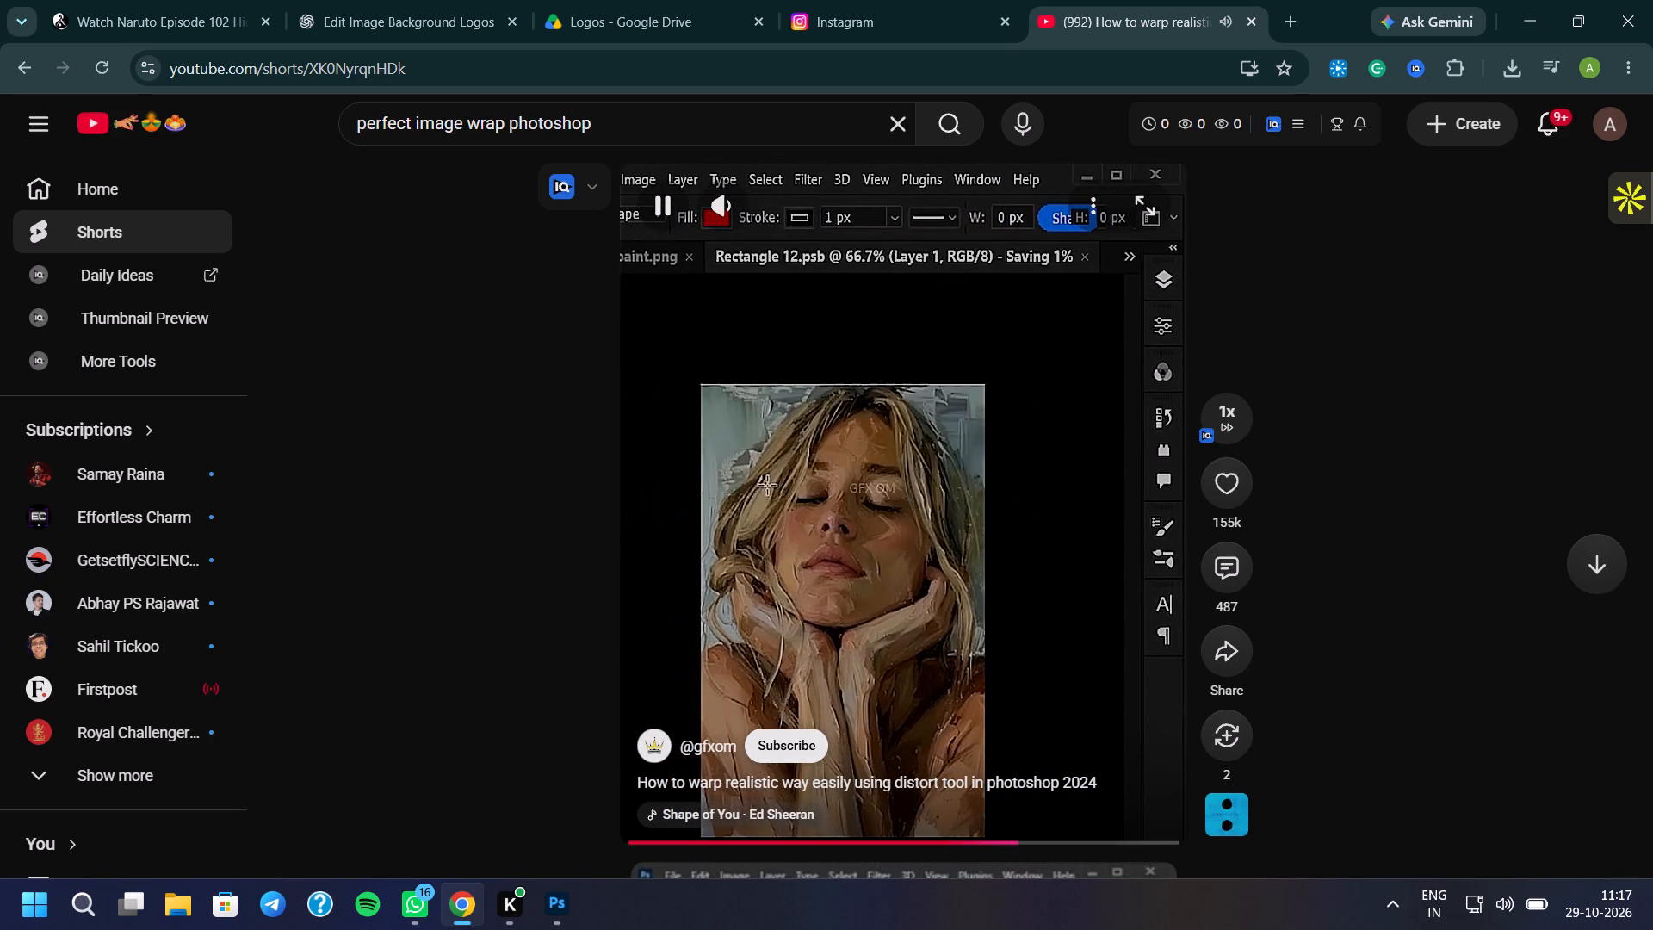
left_click(899, 536)
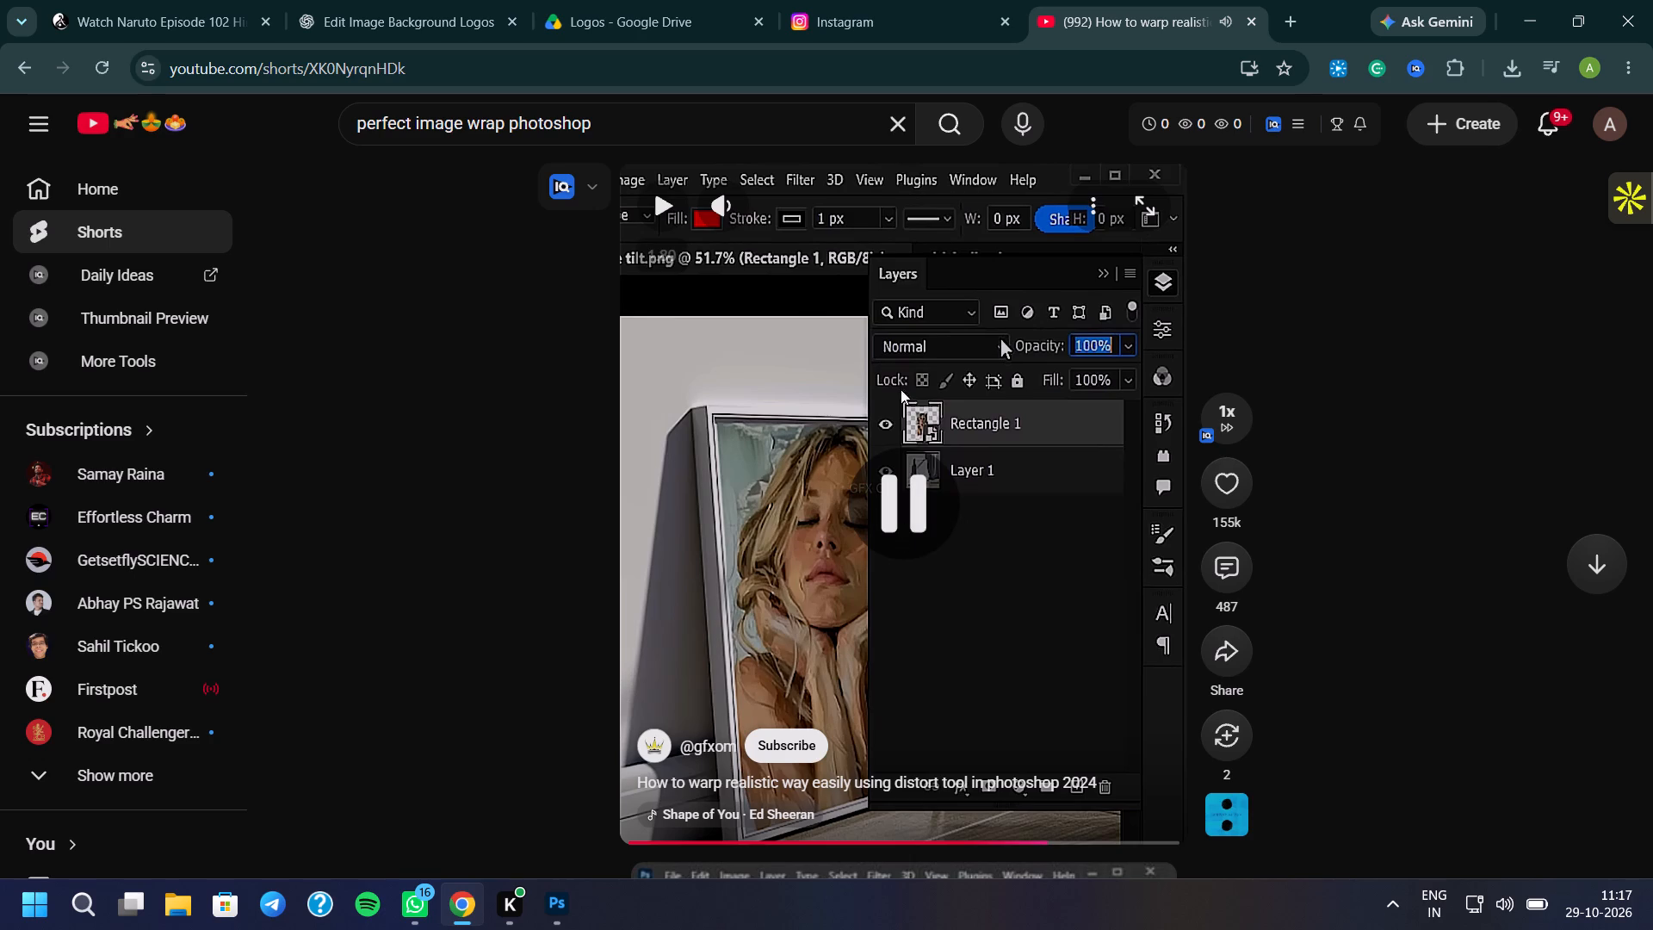
left_click(421, 24)
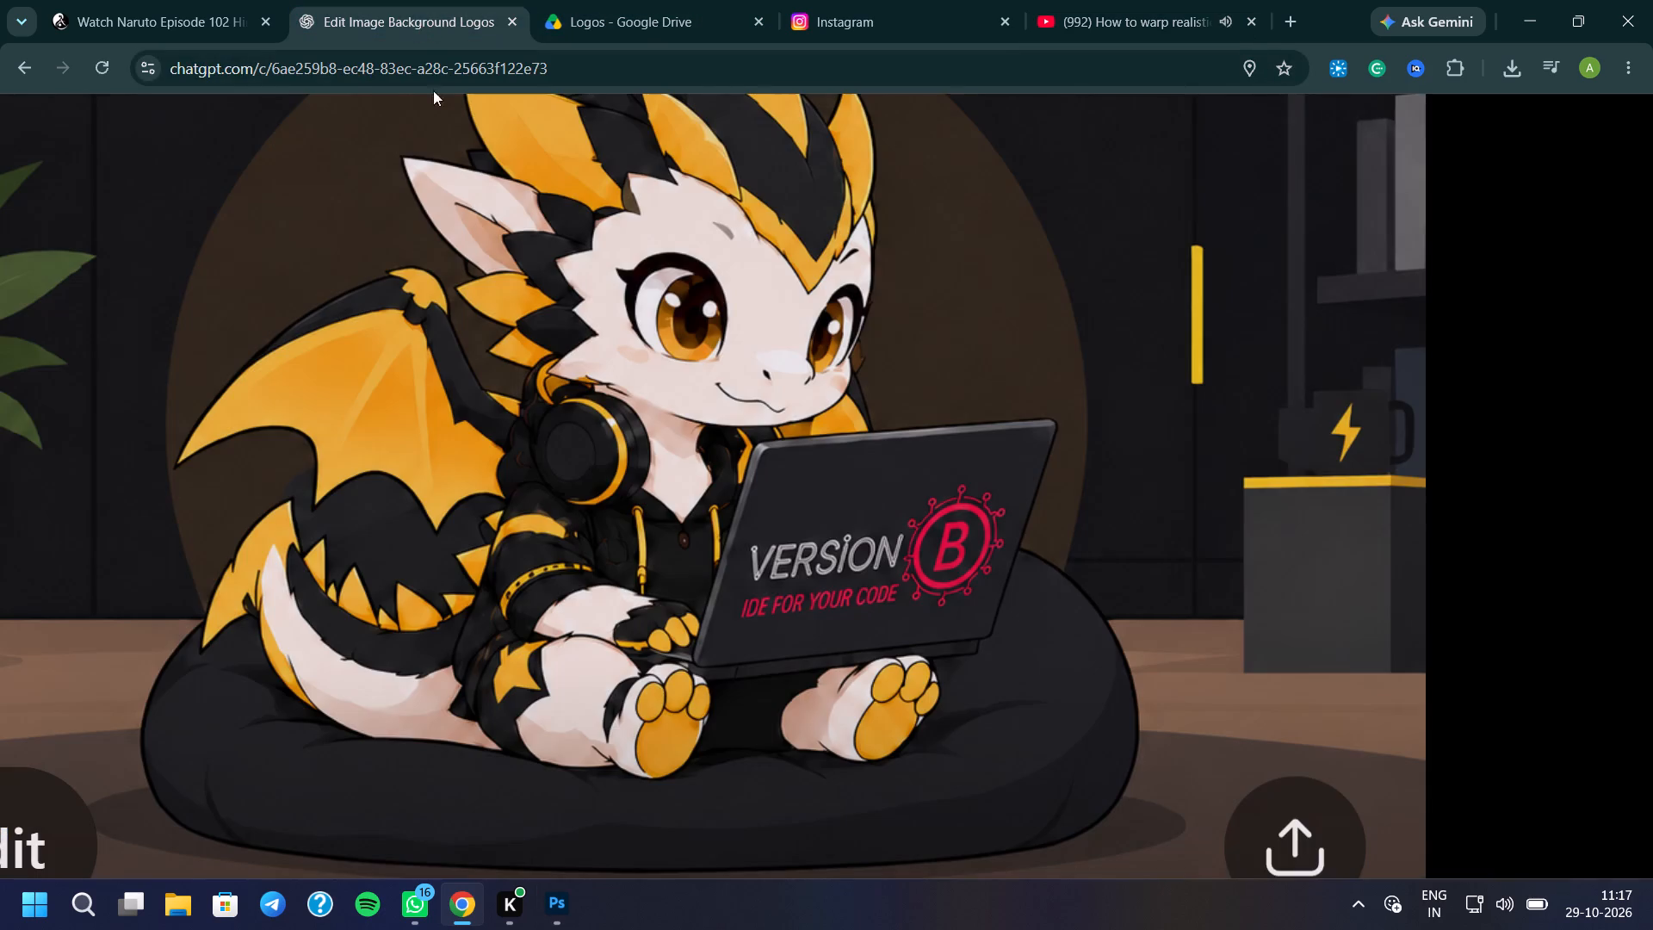
left_click(553, 902)
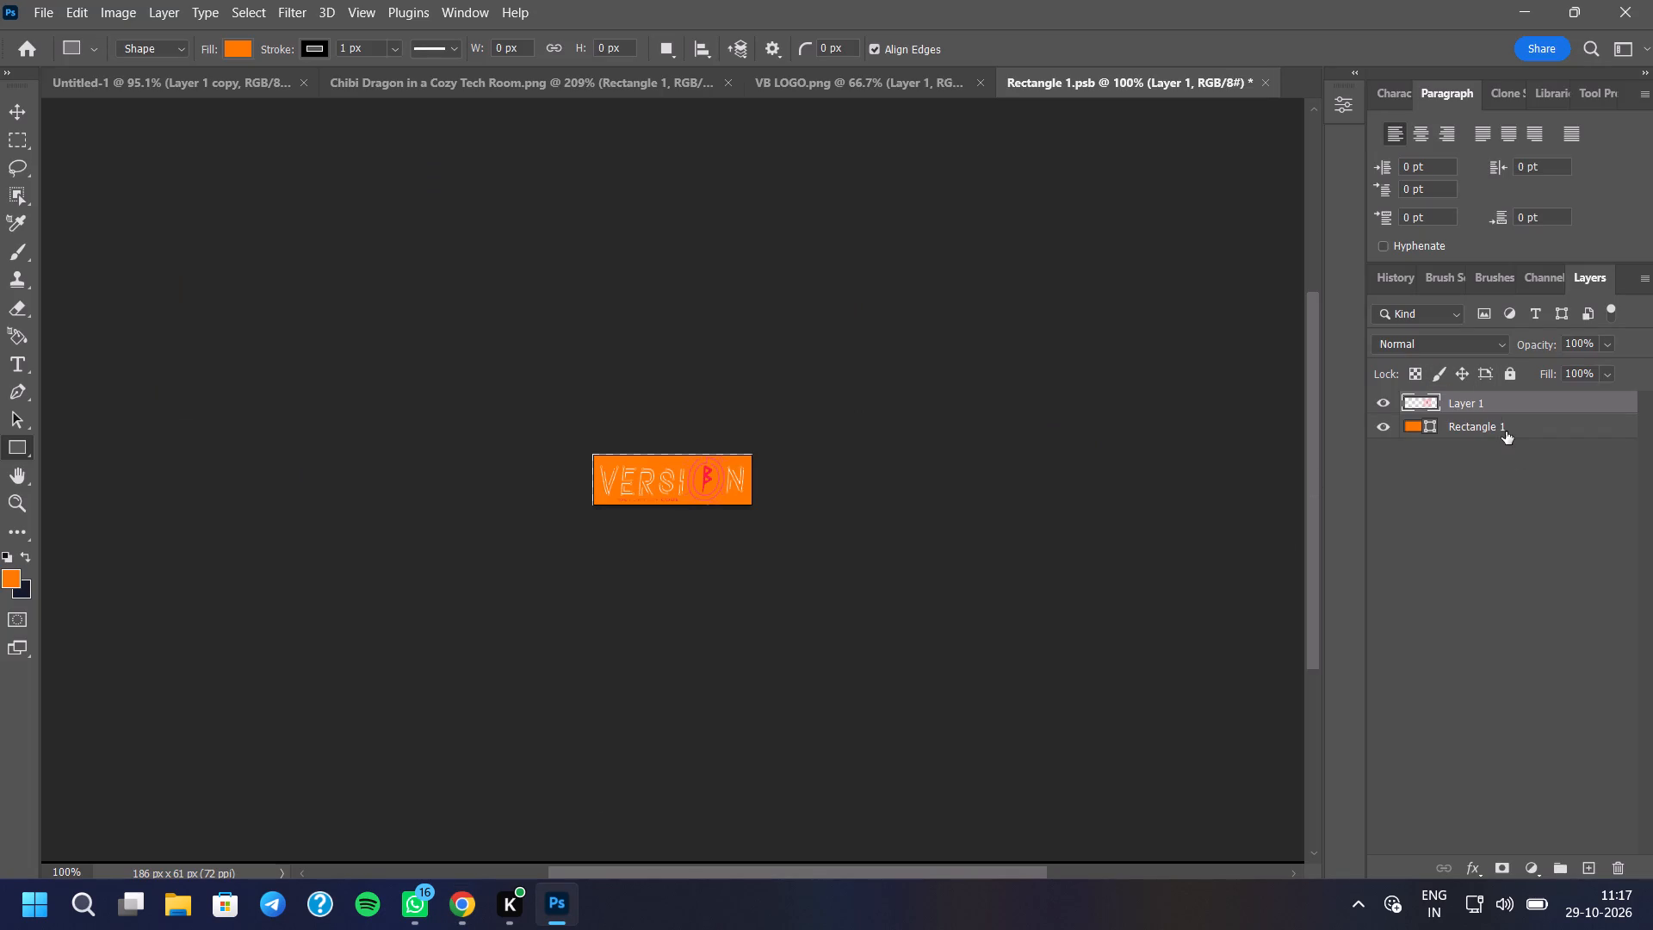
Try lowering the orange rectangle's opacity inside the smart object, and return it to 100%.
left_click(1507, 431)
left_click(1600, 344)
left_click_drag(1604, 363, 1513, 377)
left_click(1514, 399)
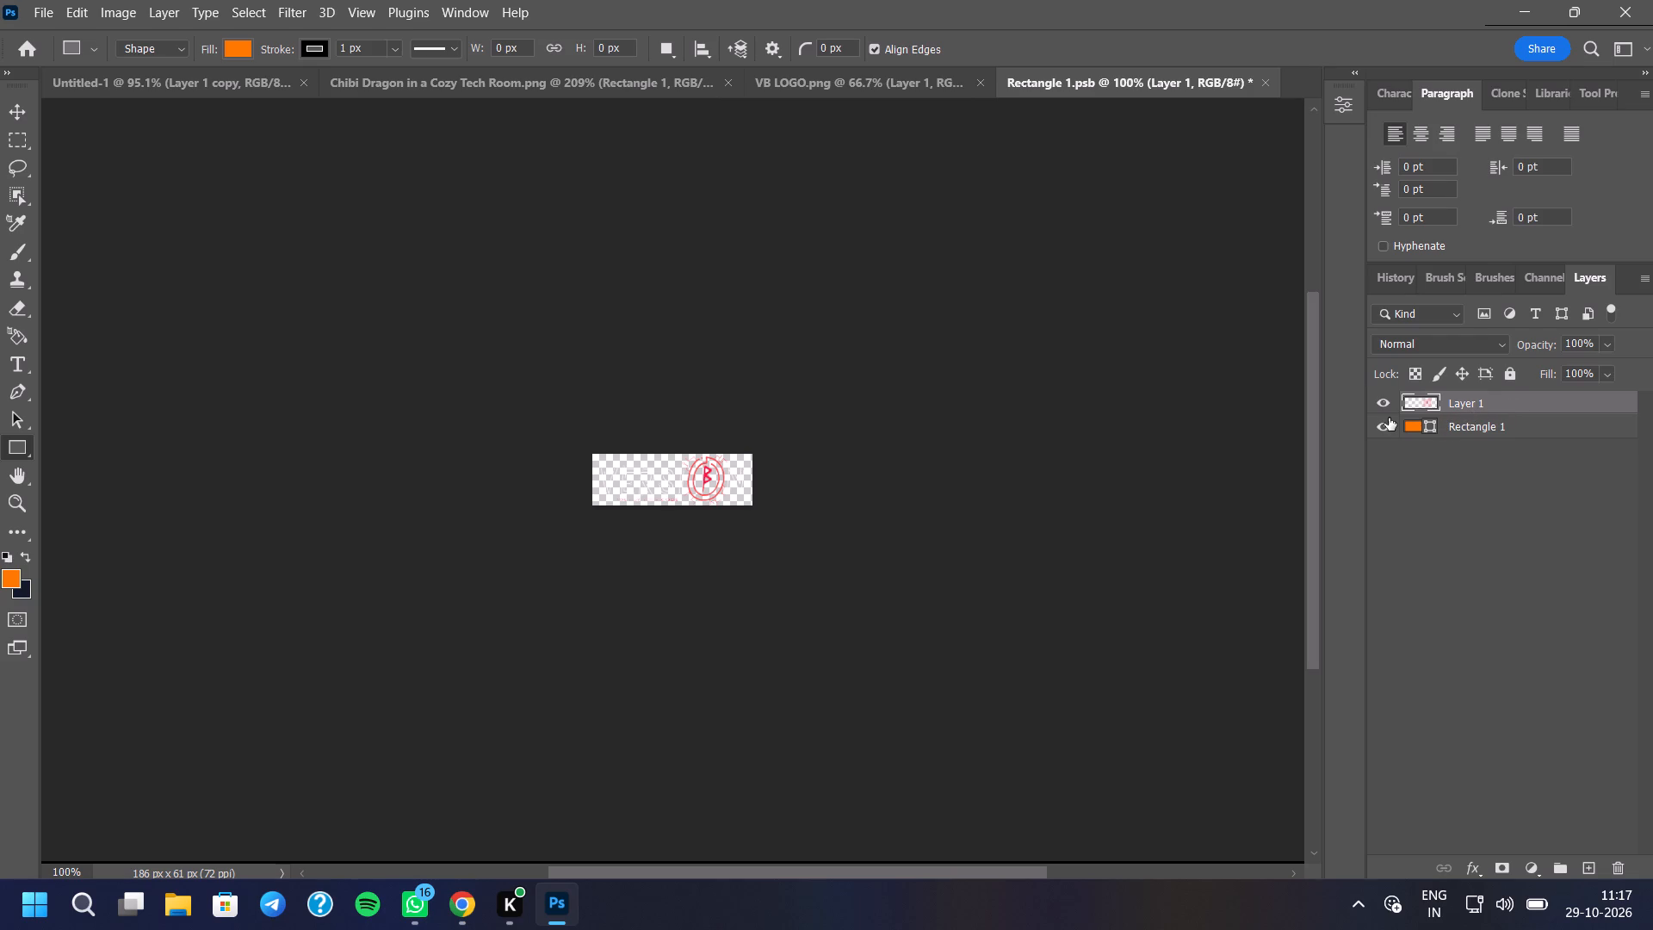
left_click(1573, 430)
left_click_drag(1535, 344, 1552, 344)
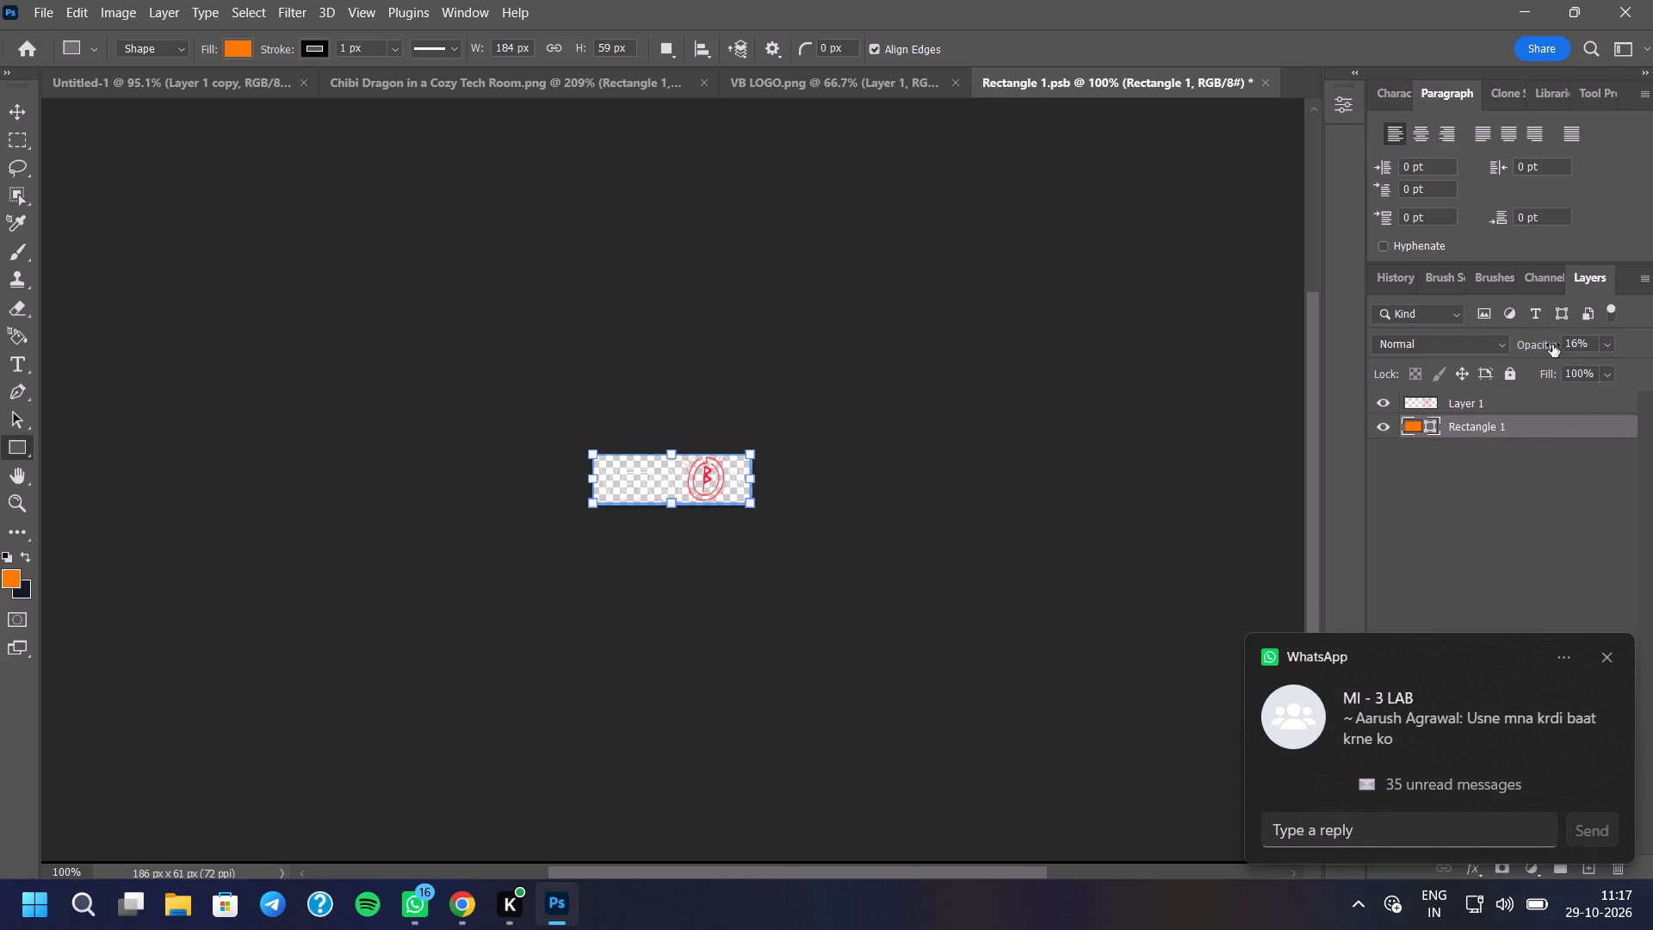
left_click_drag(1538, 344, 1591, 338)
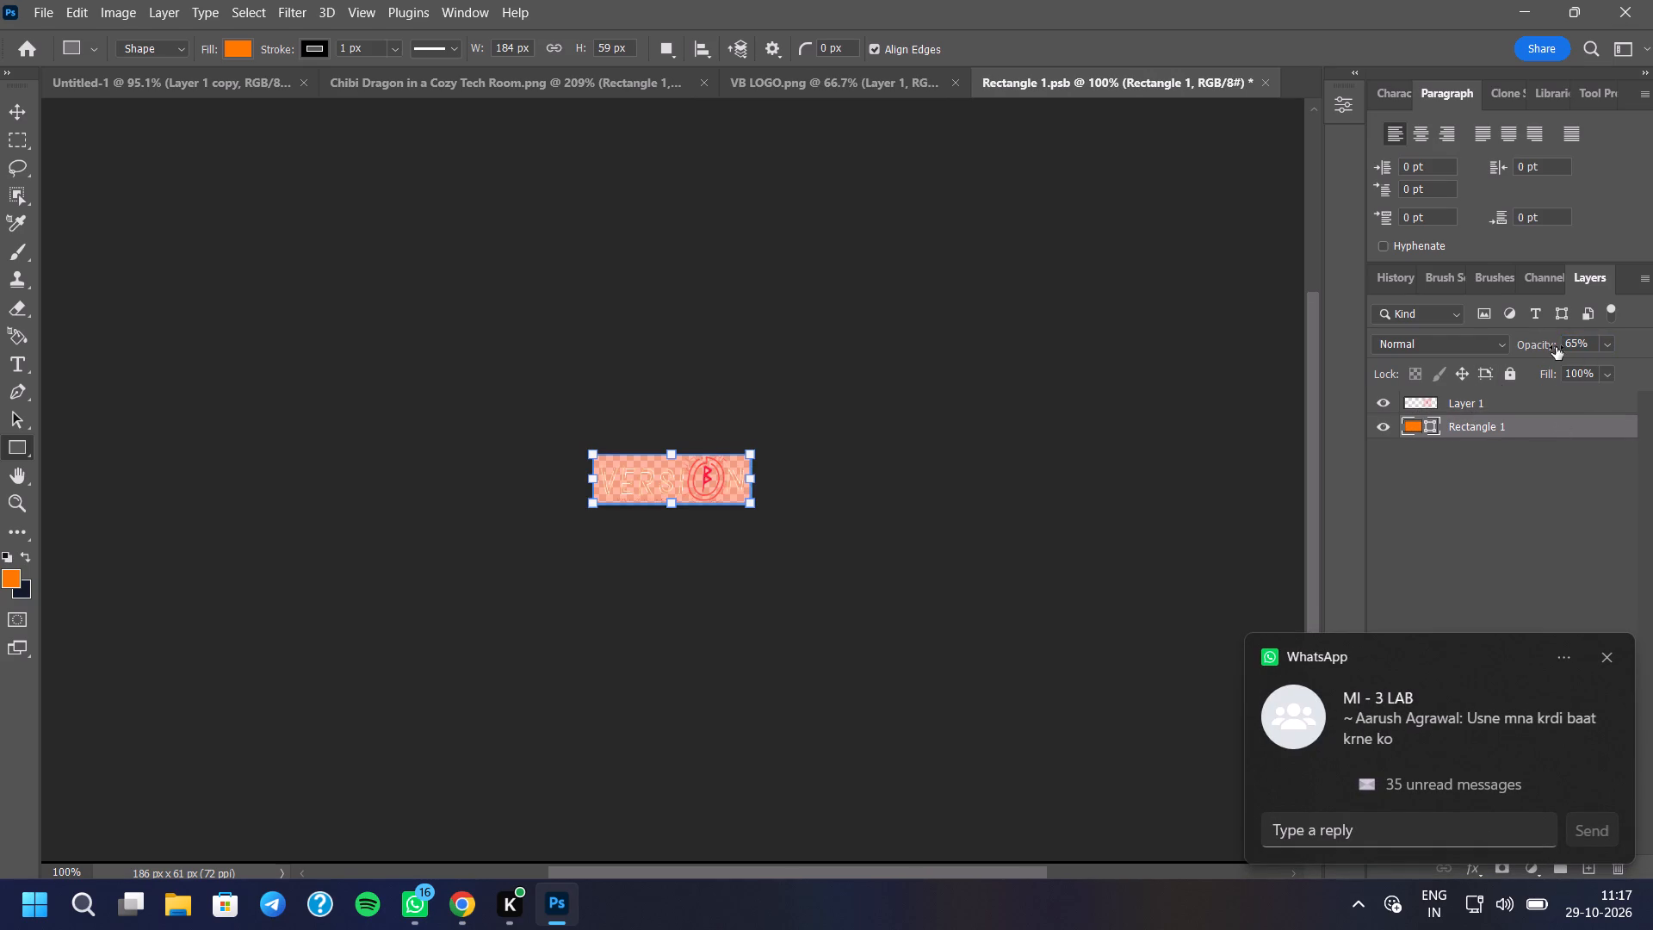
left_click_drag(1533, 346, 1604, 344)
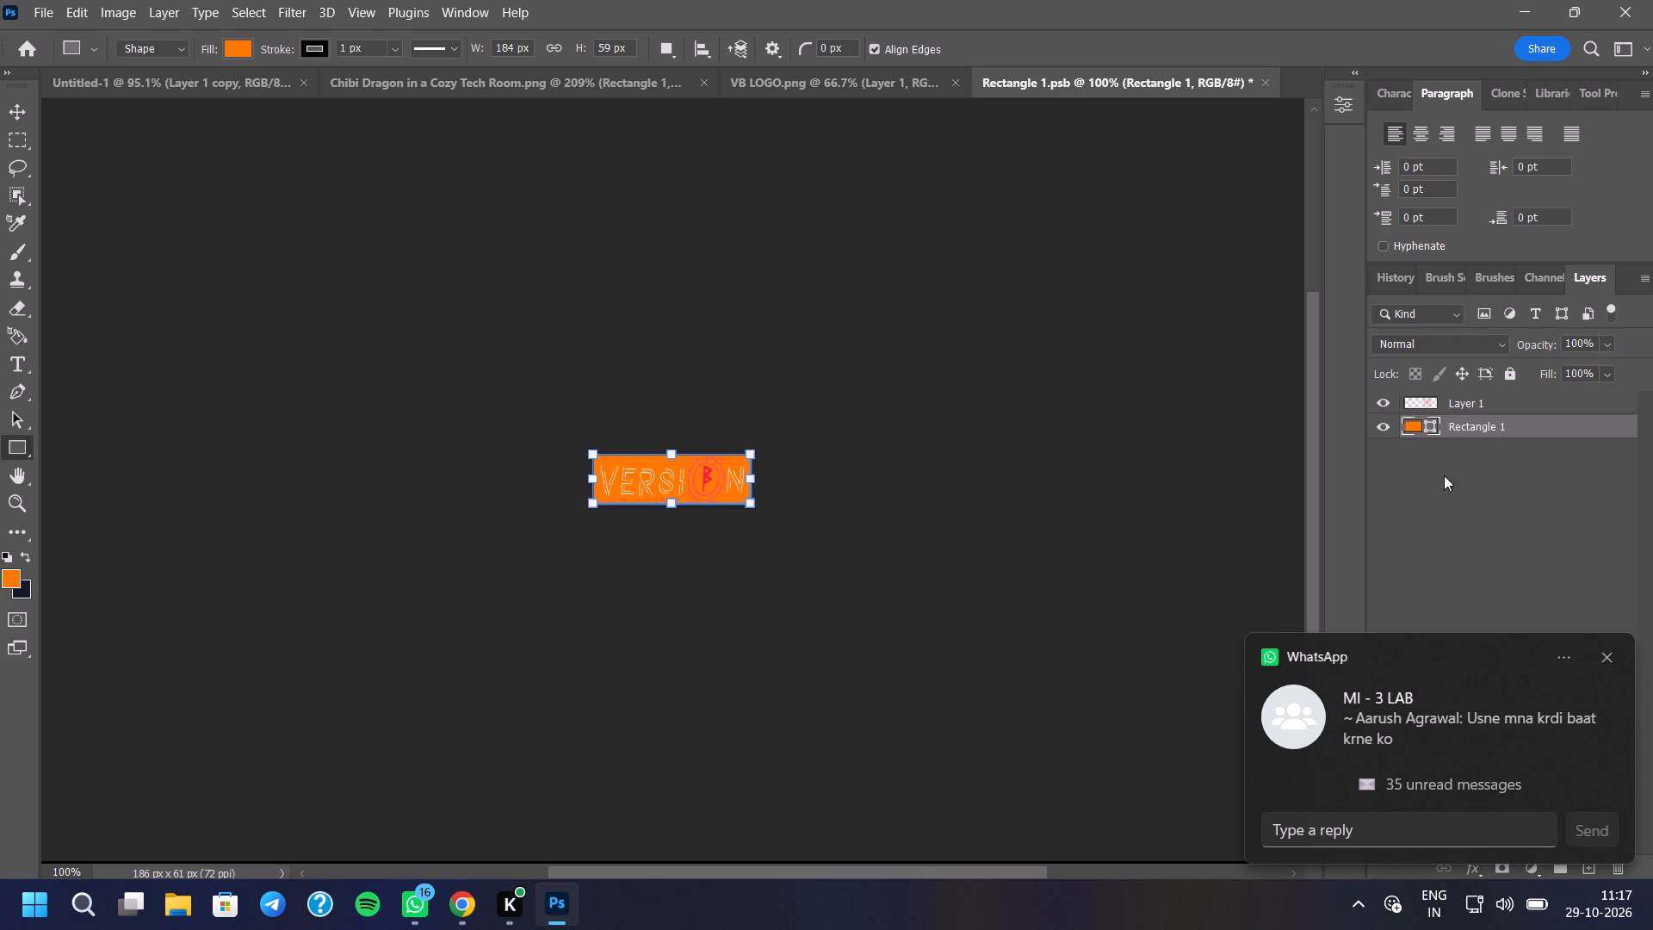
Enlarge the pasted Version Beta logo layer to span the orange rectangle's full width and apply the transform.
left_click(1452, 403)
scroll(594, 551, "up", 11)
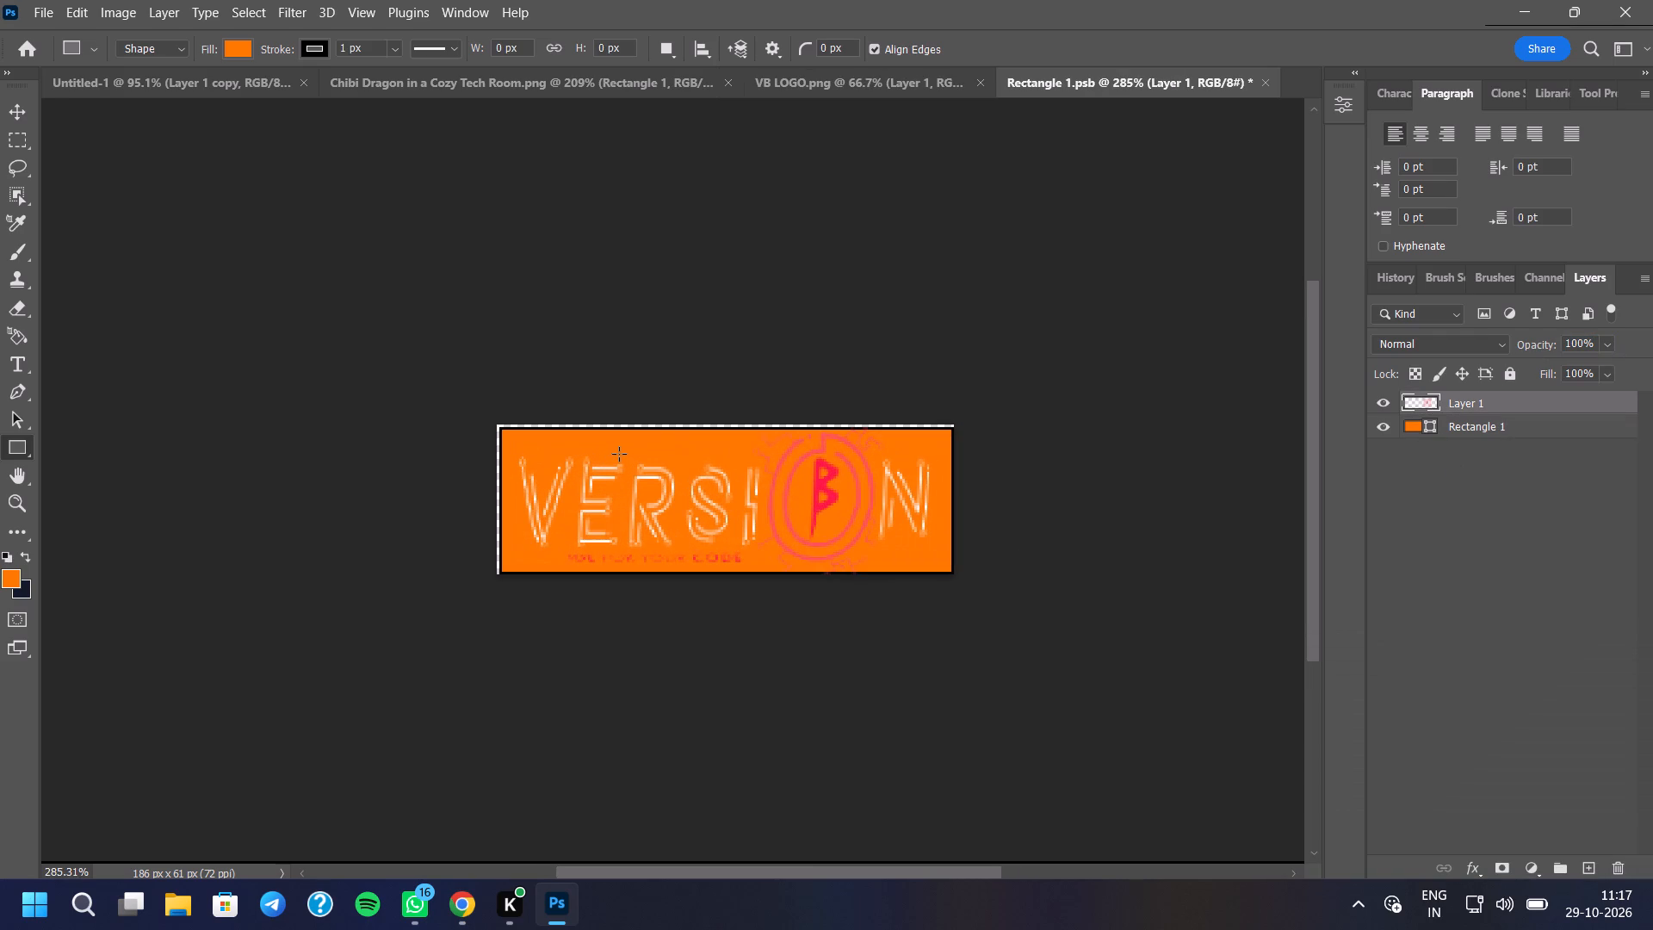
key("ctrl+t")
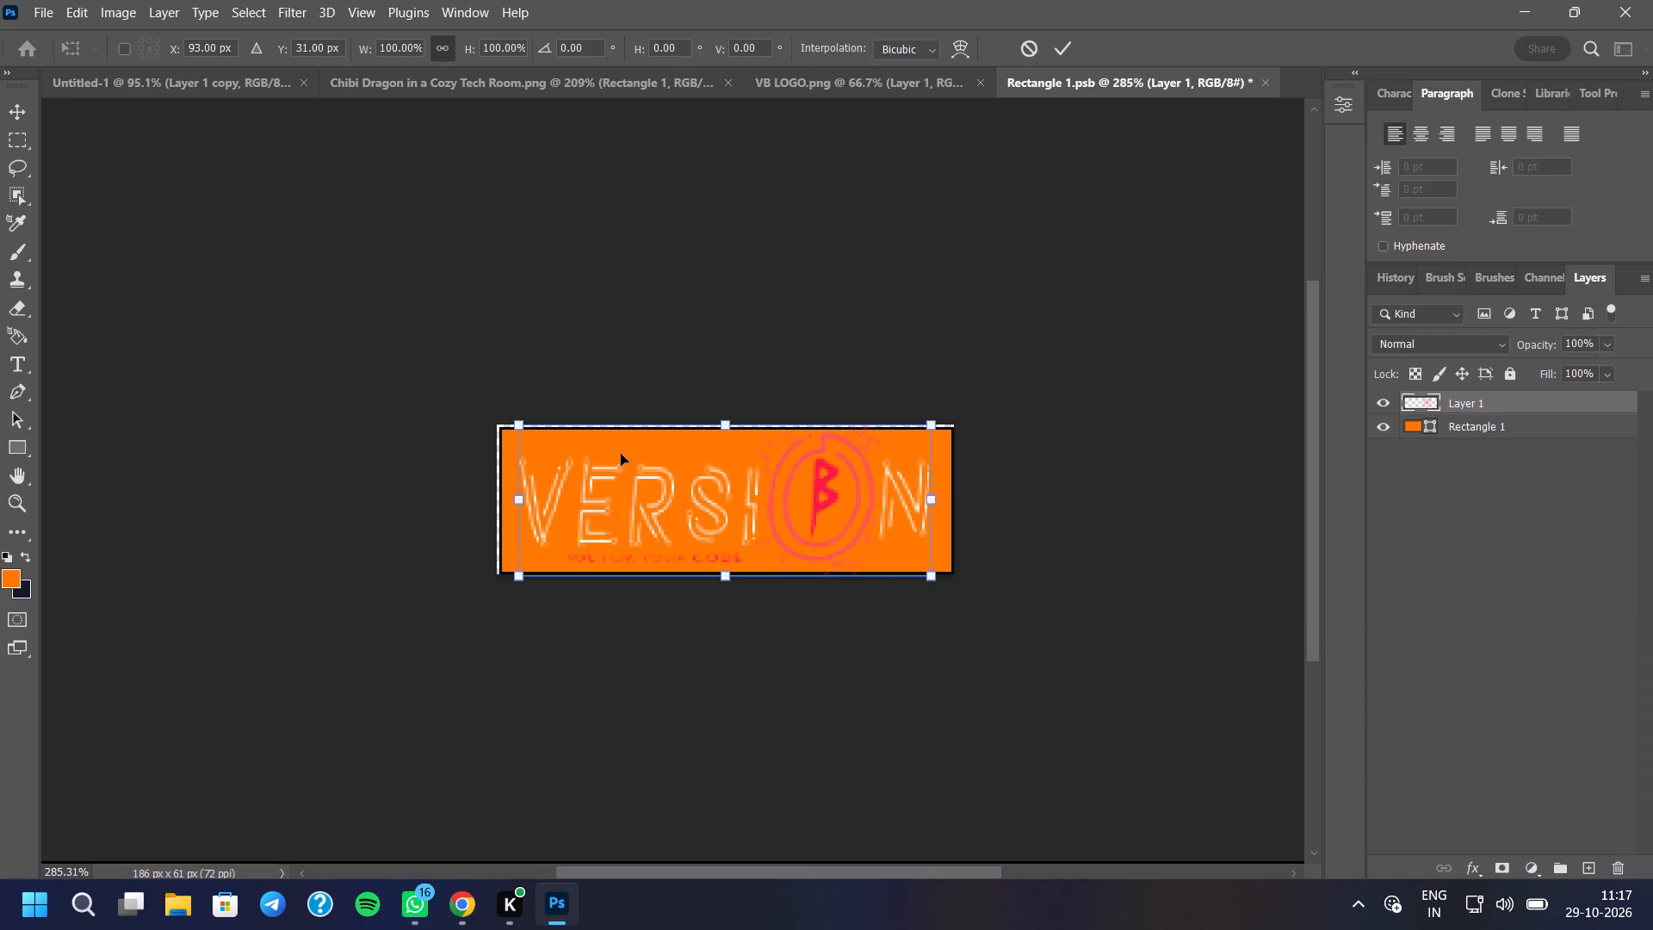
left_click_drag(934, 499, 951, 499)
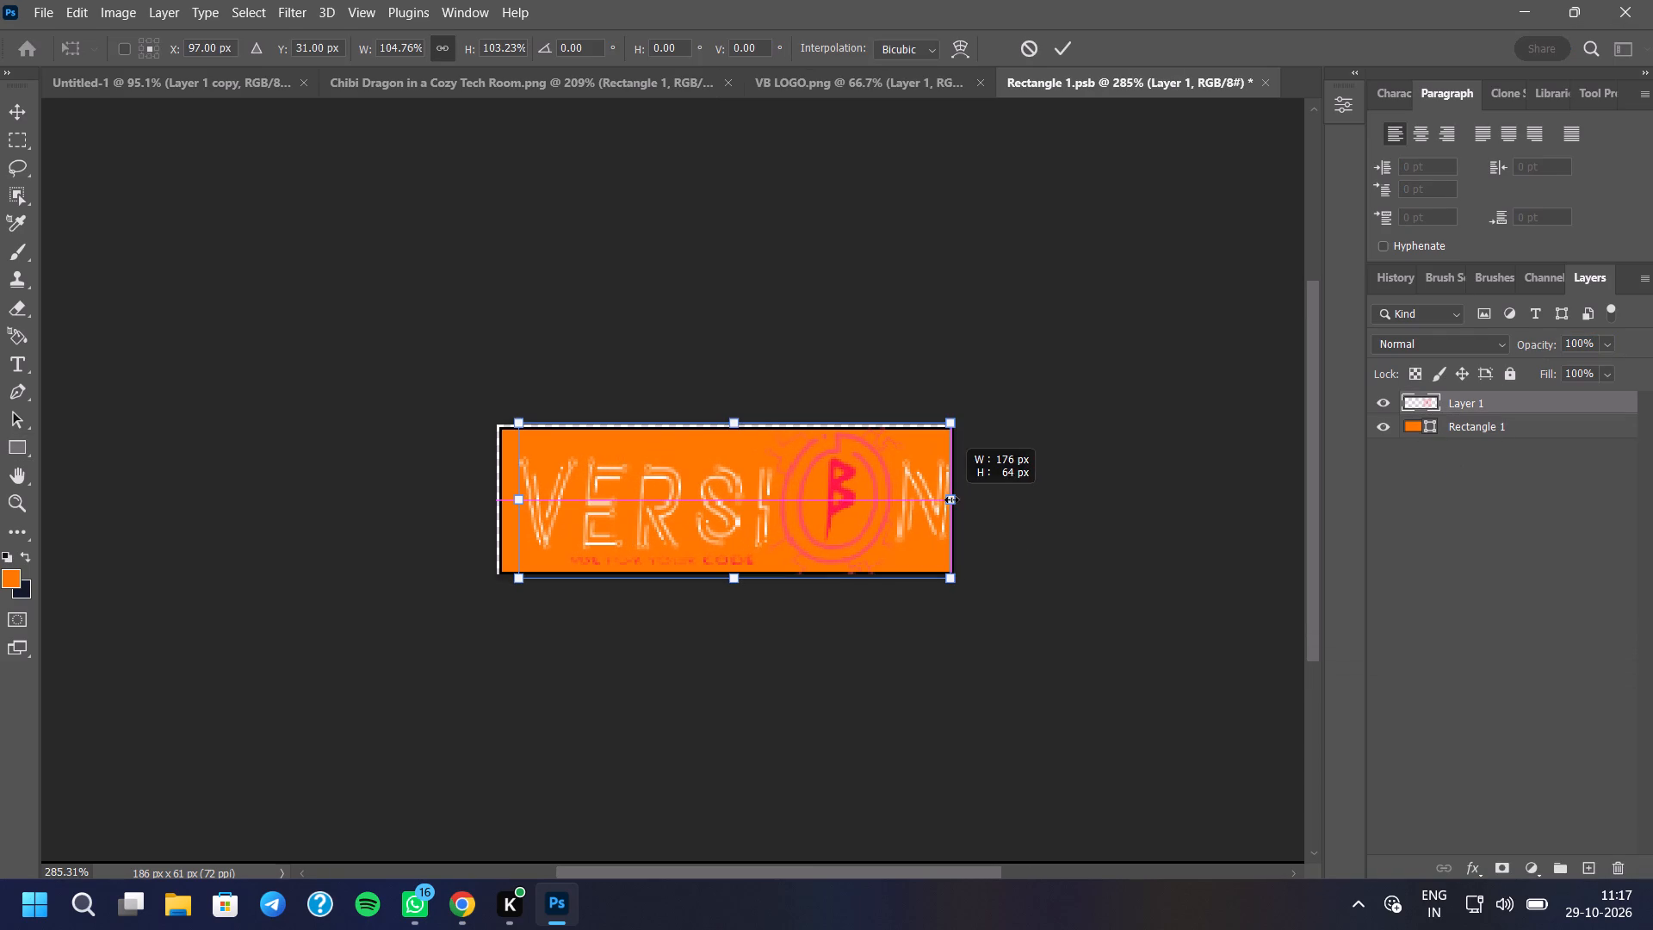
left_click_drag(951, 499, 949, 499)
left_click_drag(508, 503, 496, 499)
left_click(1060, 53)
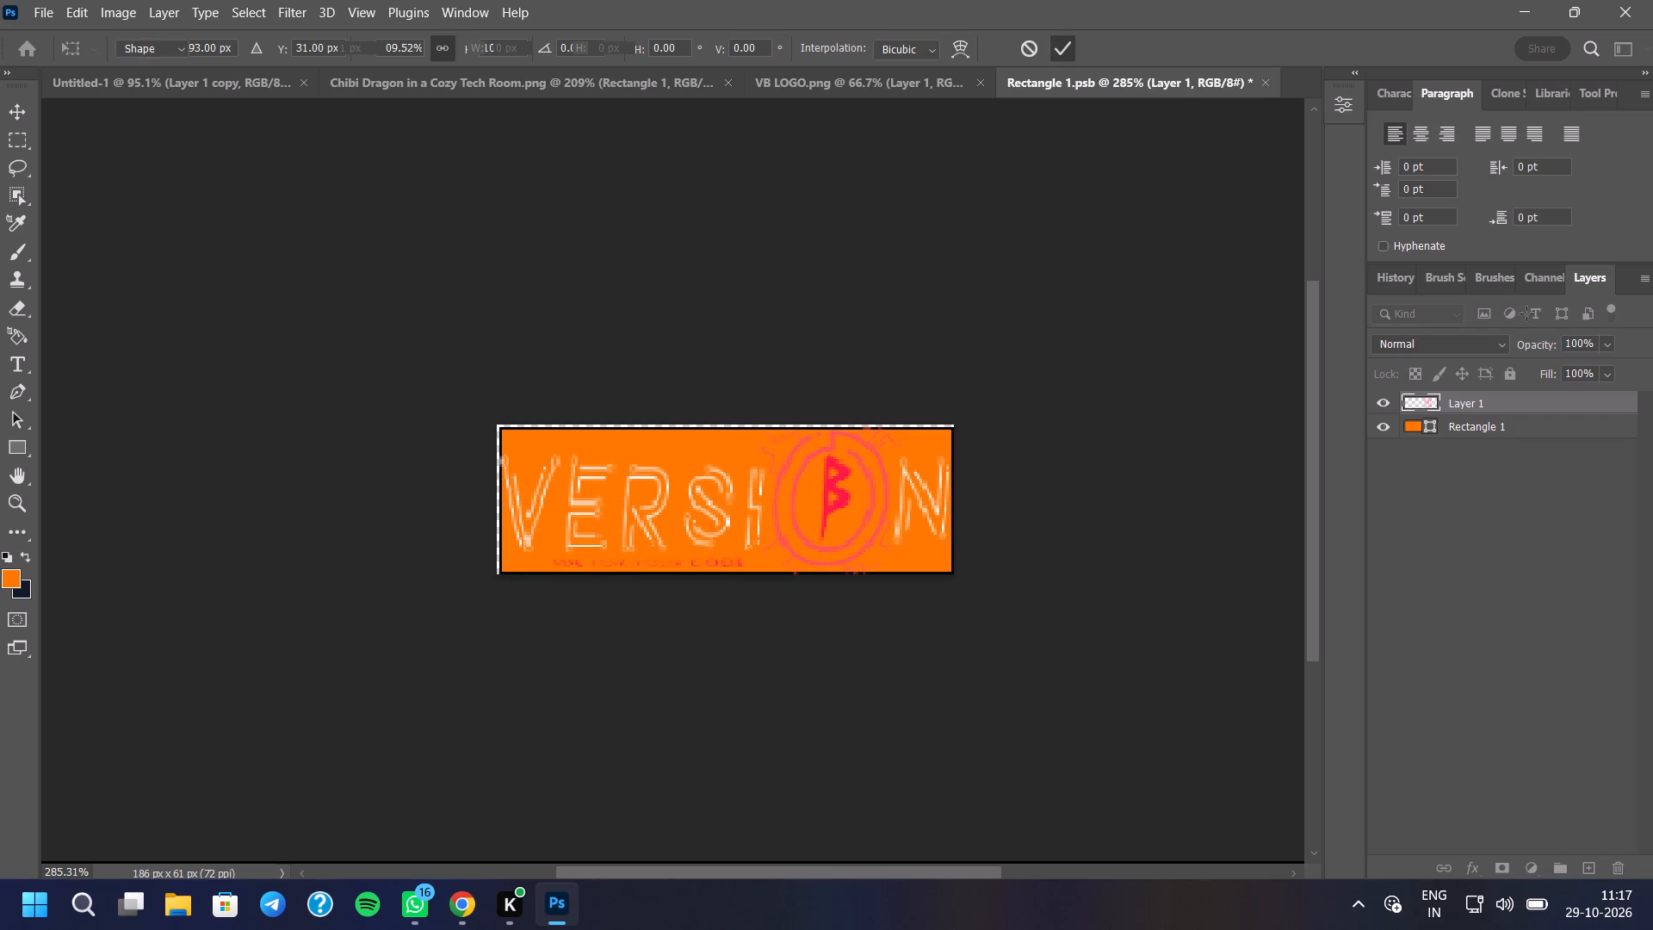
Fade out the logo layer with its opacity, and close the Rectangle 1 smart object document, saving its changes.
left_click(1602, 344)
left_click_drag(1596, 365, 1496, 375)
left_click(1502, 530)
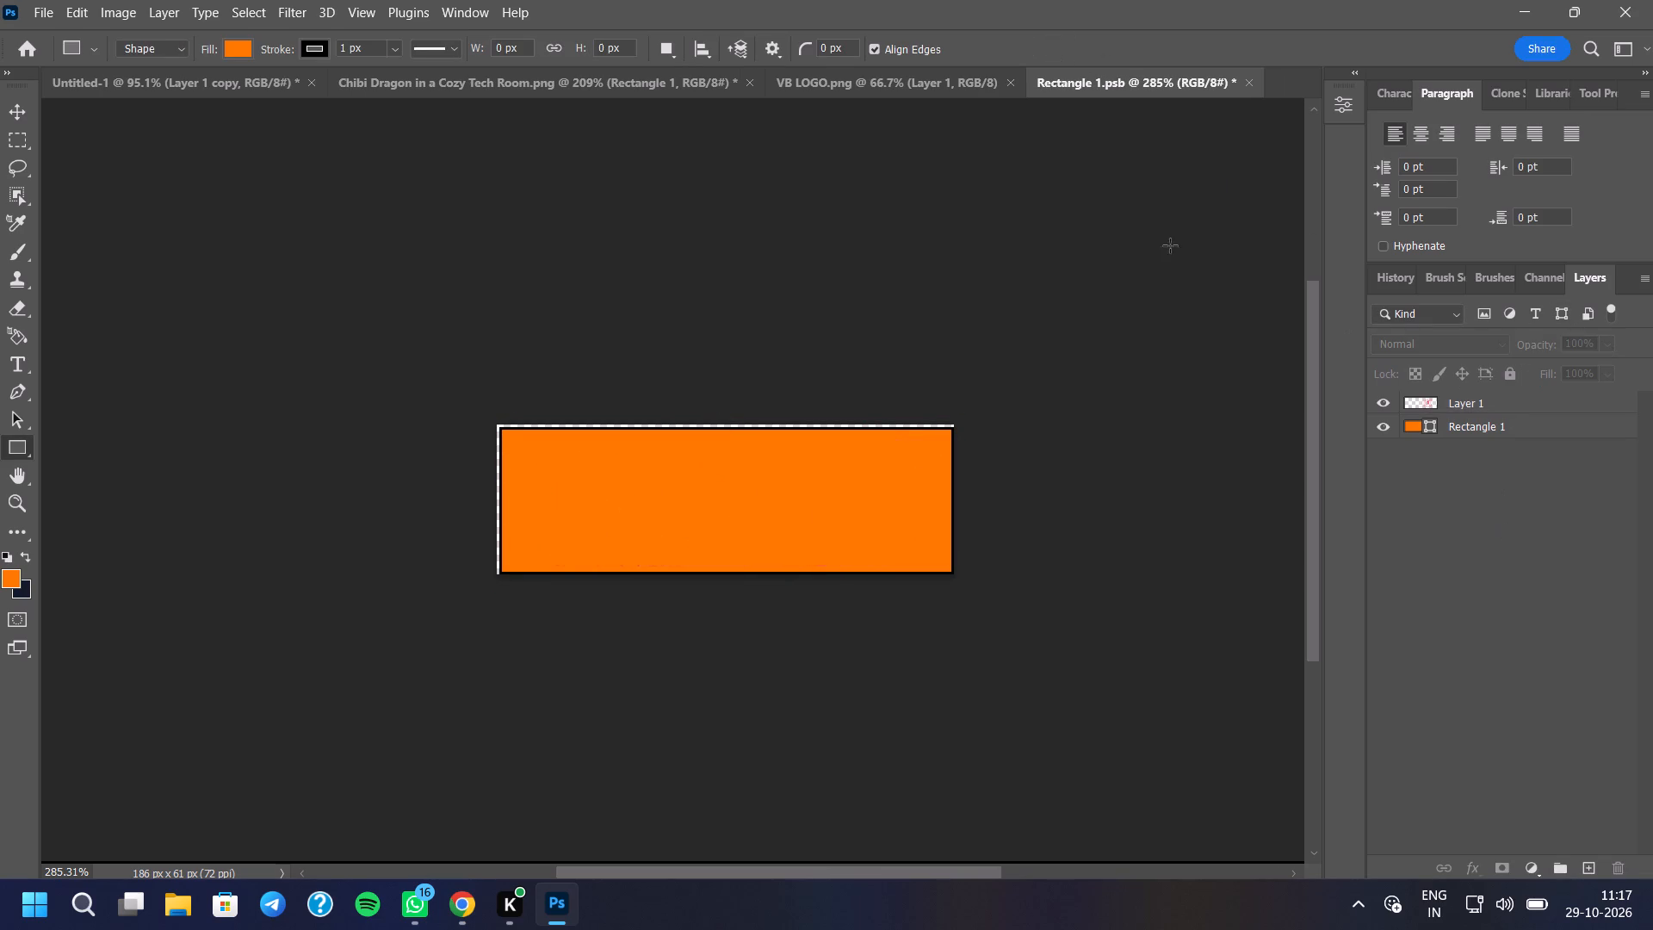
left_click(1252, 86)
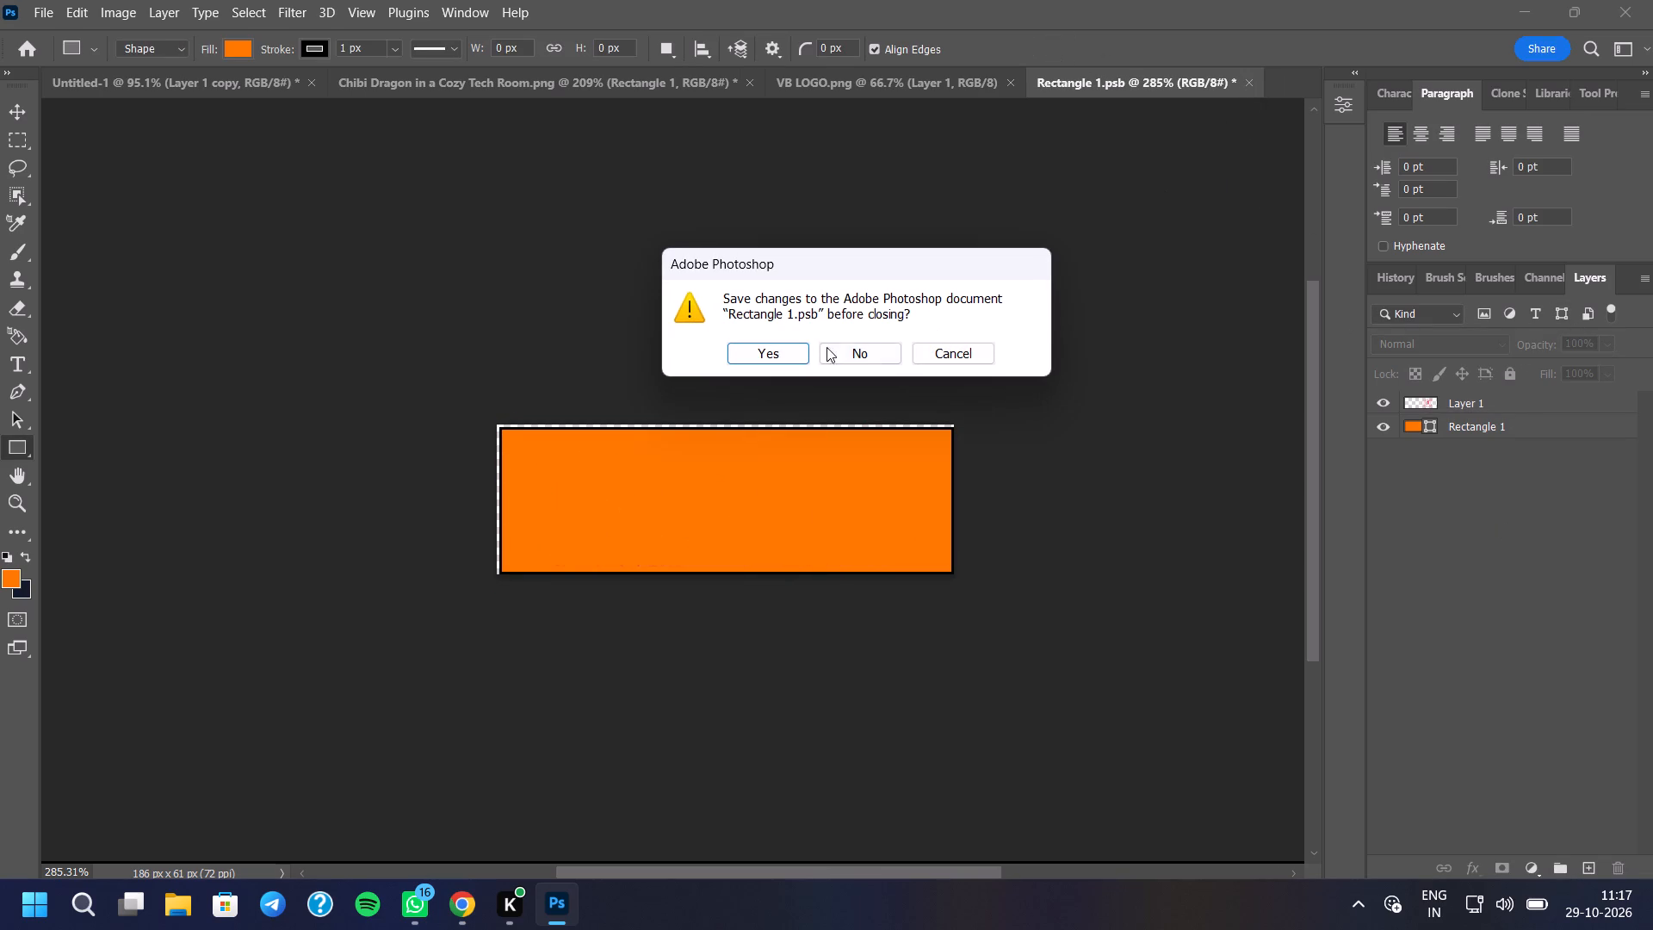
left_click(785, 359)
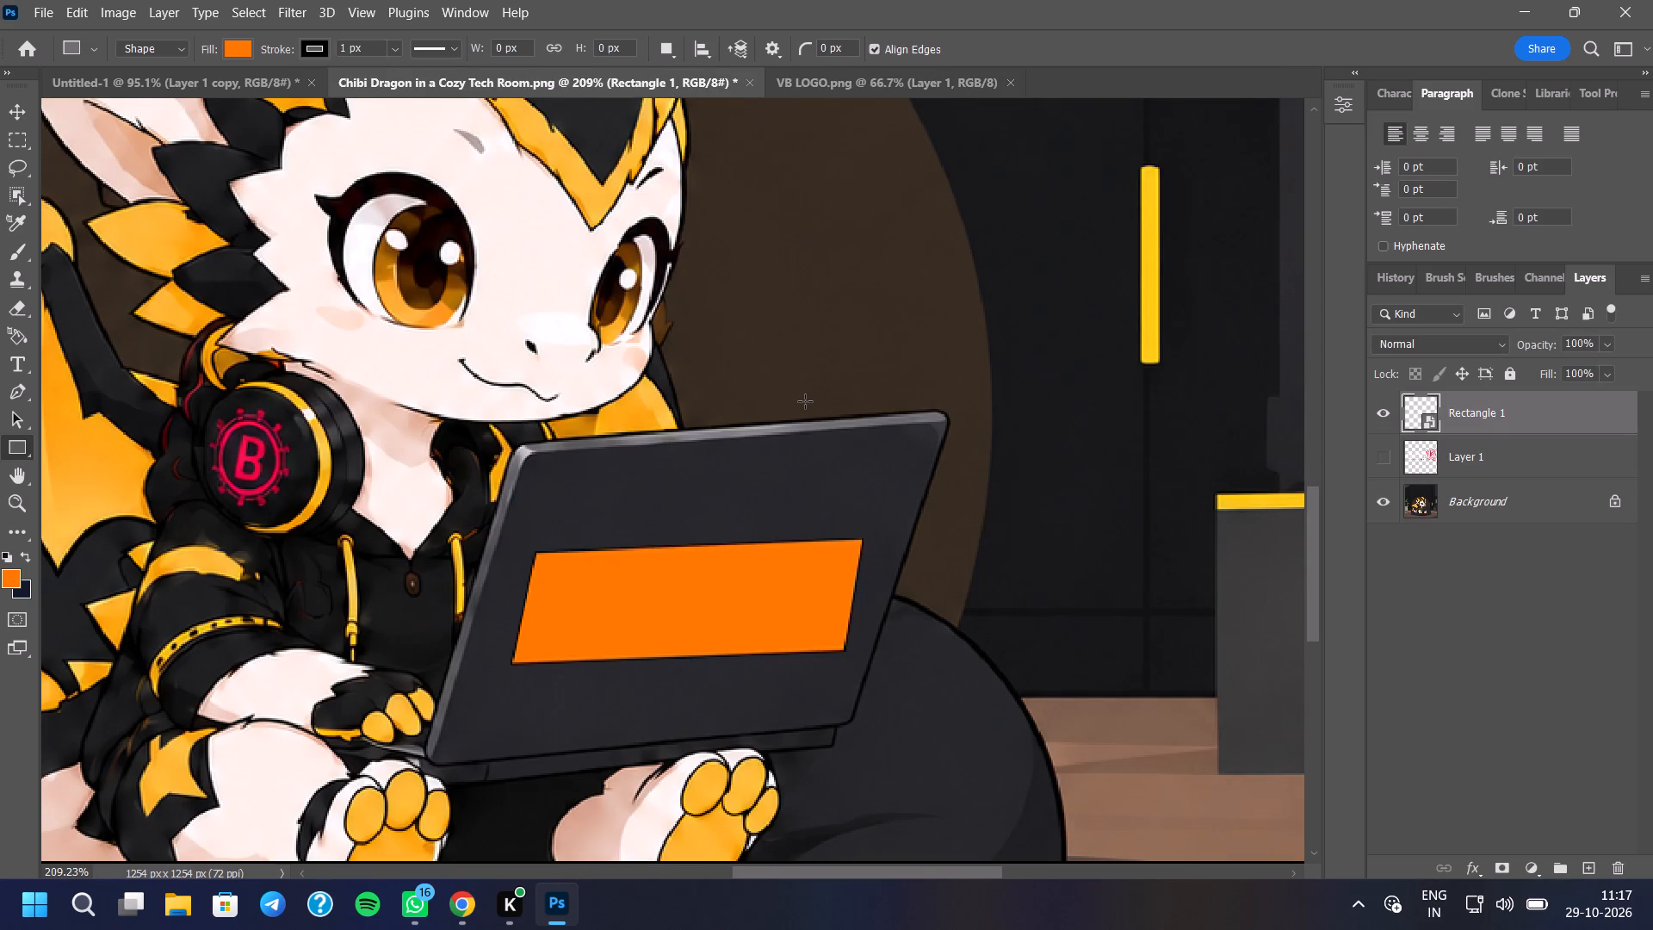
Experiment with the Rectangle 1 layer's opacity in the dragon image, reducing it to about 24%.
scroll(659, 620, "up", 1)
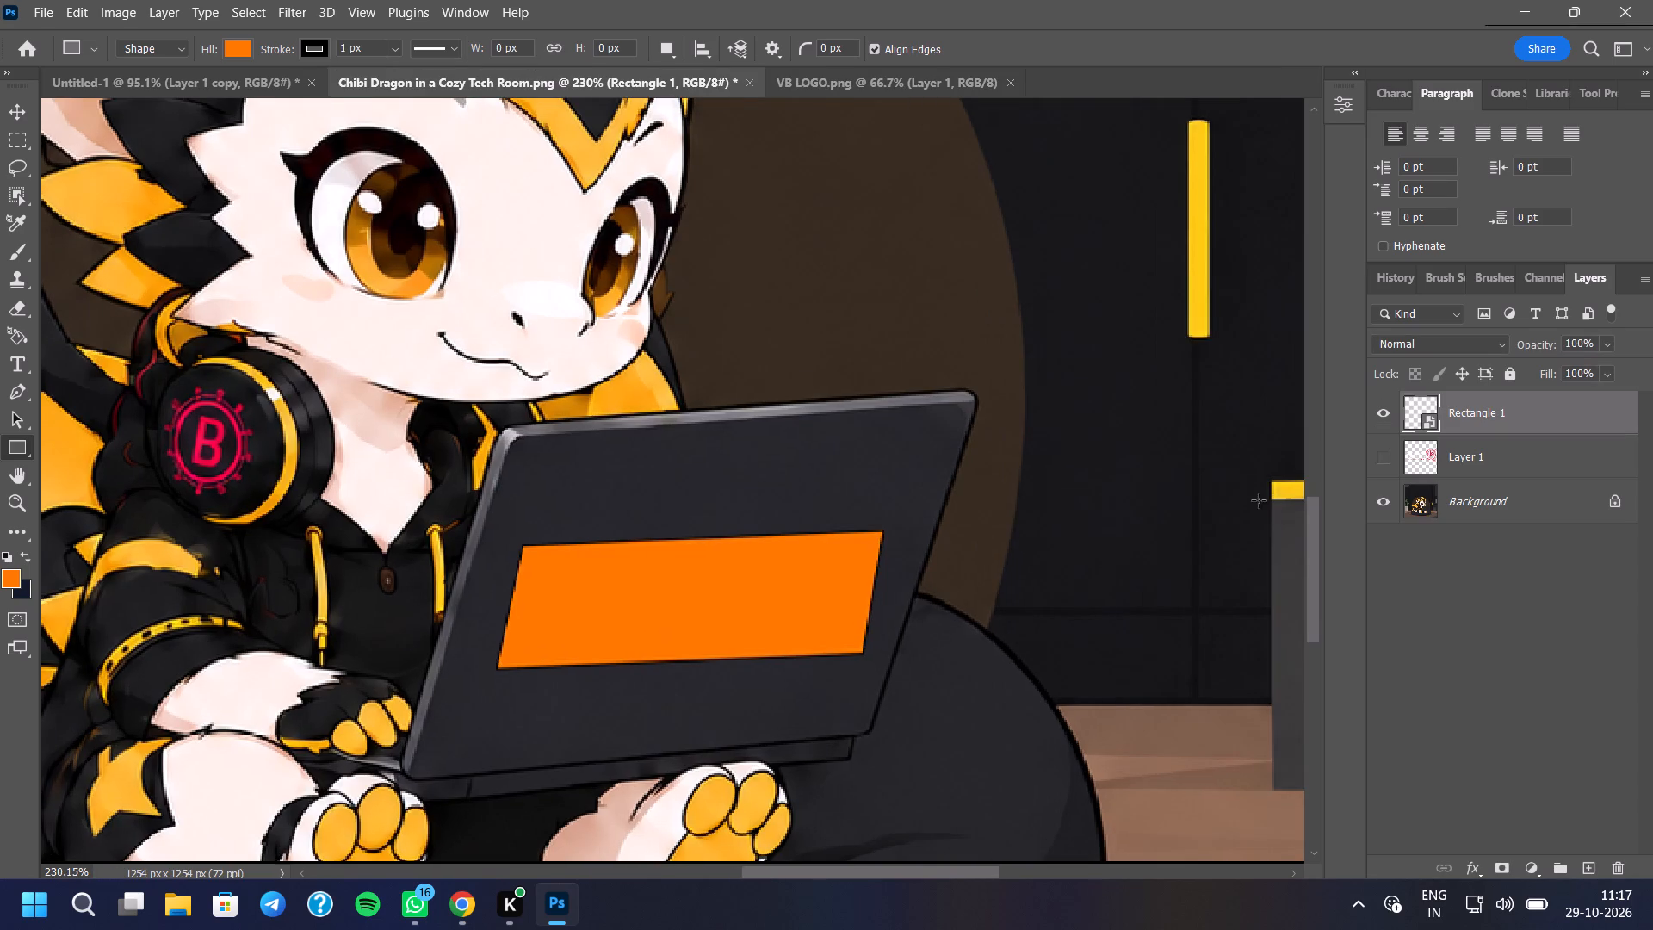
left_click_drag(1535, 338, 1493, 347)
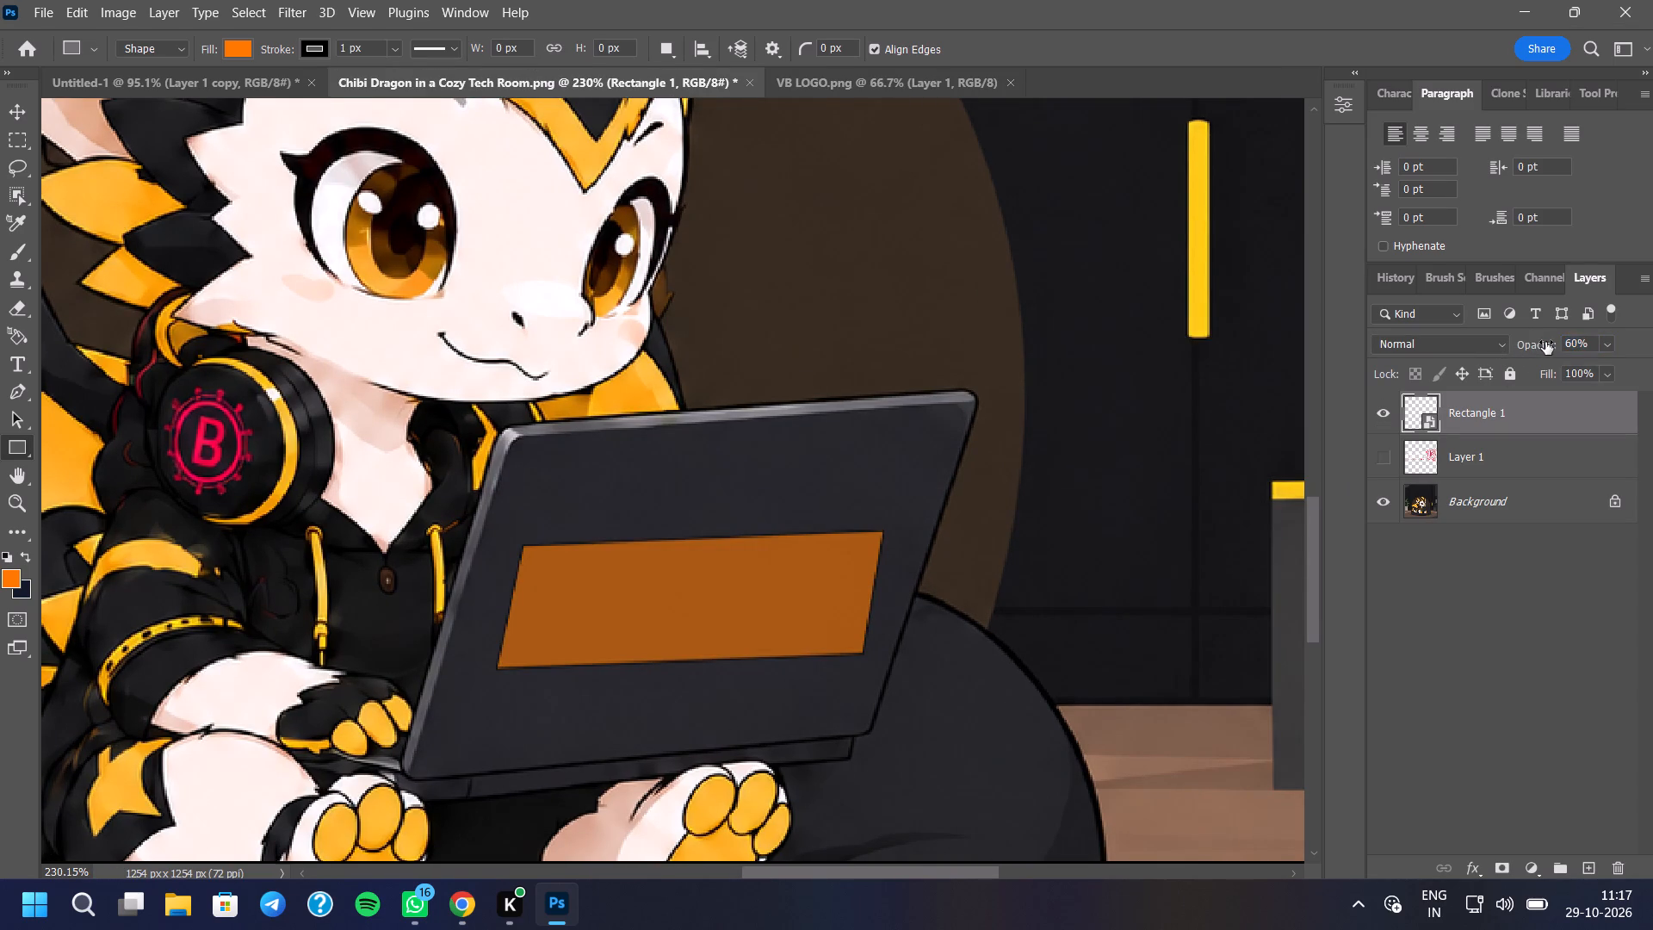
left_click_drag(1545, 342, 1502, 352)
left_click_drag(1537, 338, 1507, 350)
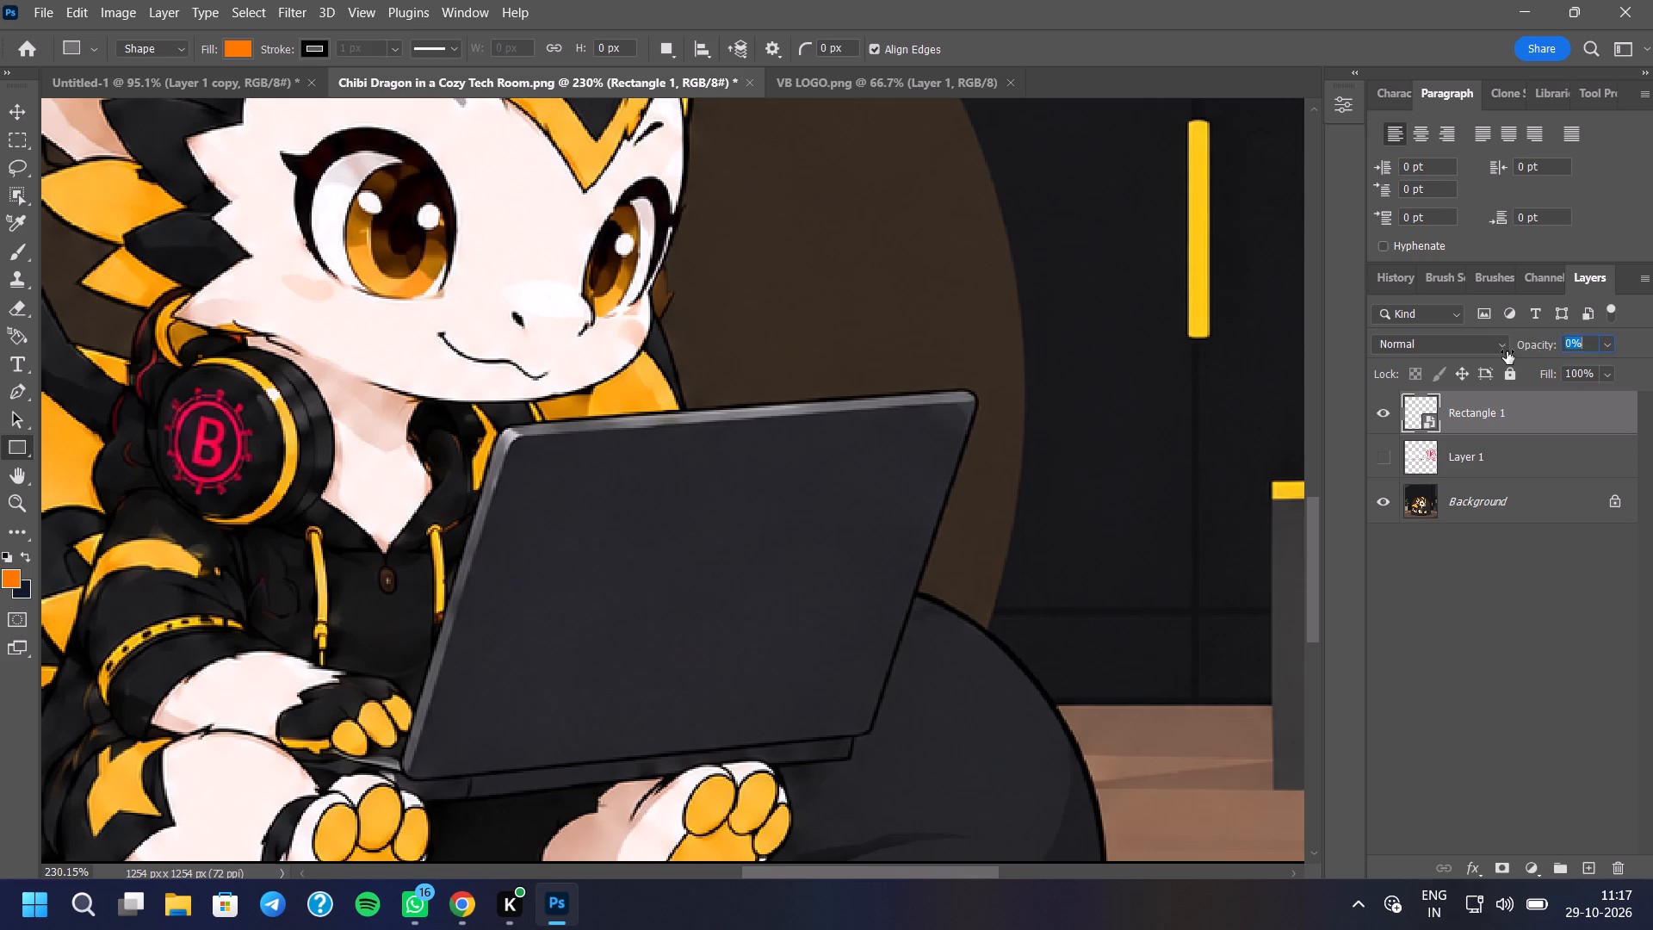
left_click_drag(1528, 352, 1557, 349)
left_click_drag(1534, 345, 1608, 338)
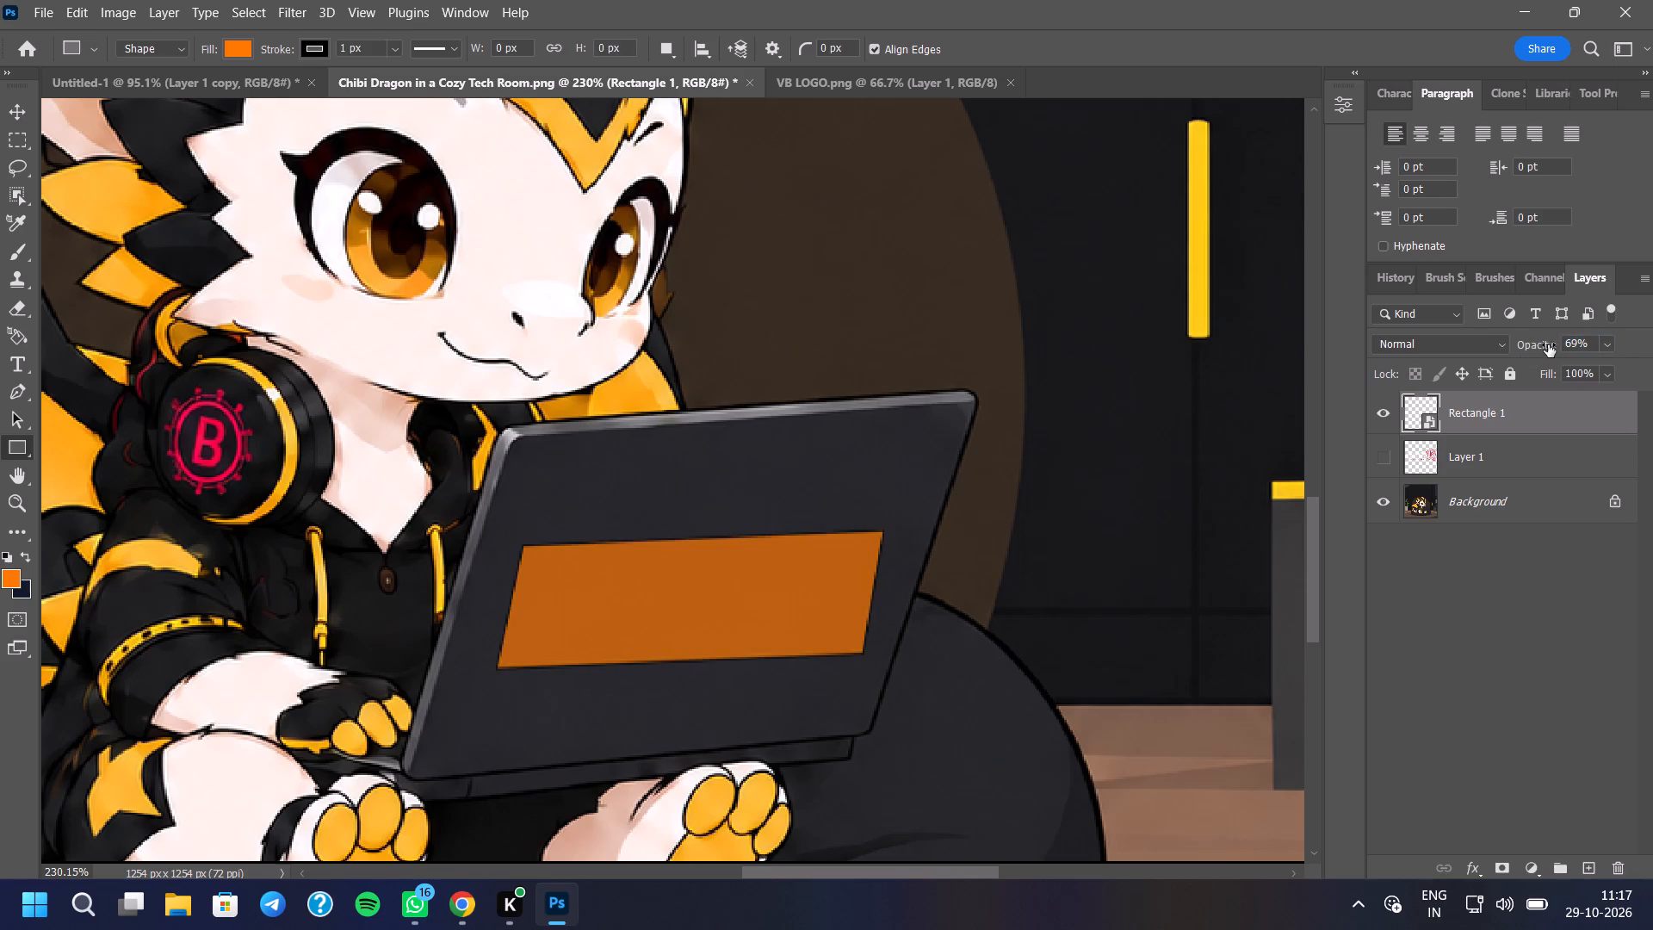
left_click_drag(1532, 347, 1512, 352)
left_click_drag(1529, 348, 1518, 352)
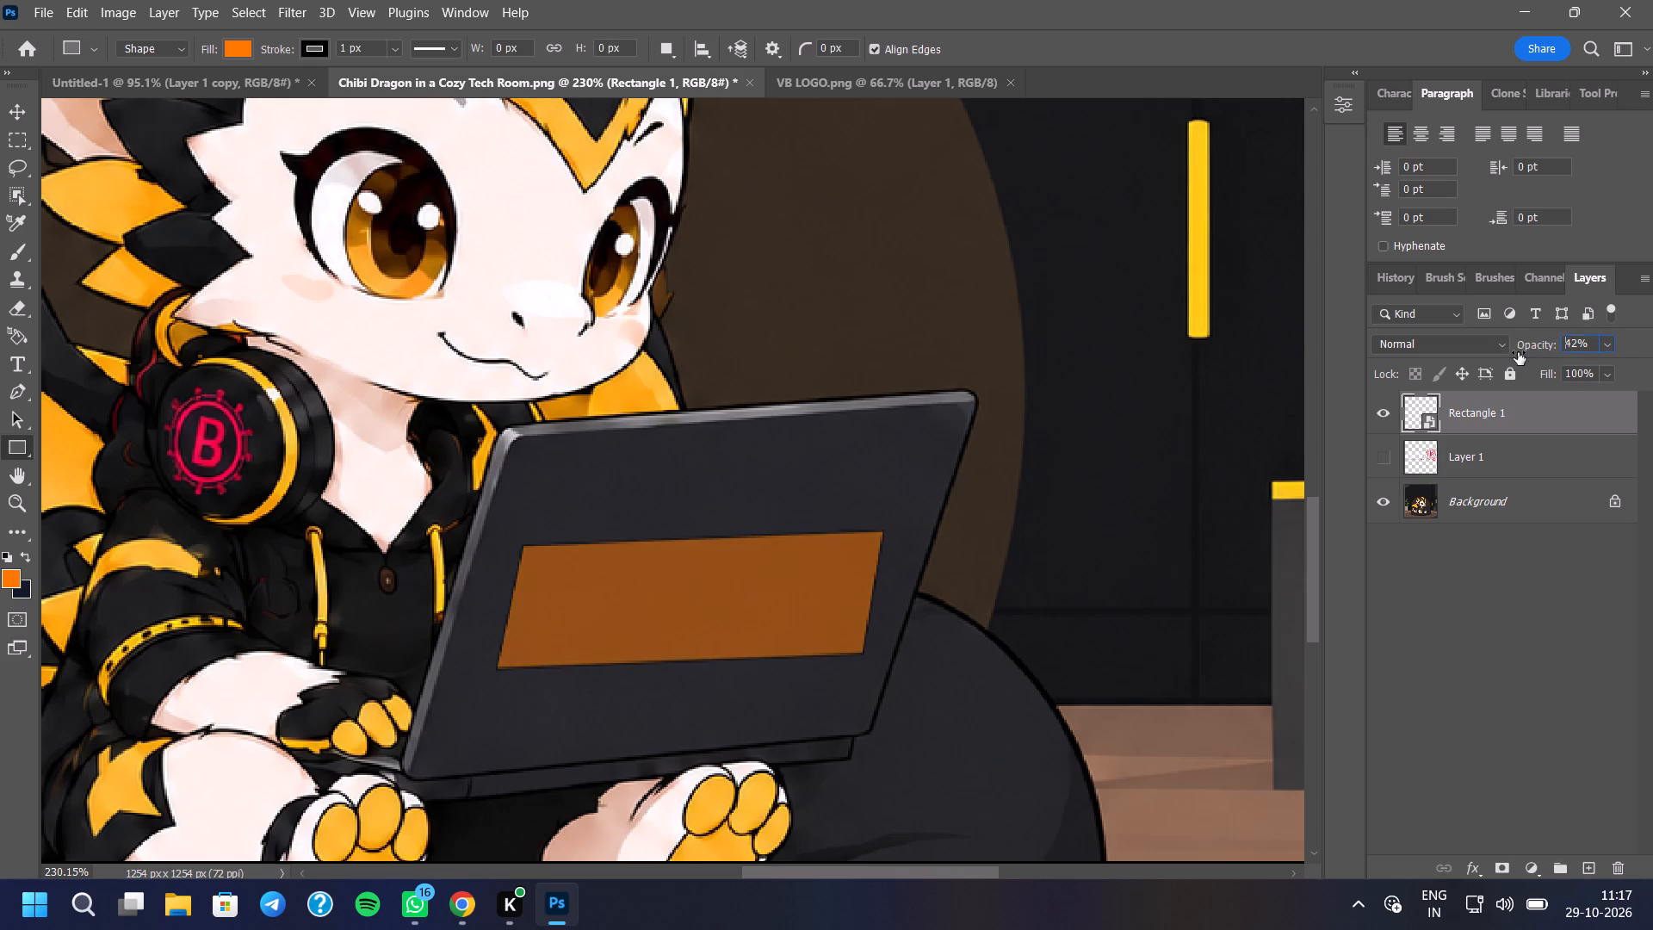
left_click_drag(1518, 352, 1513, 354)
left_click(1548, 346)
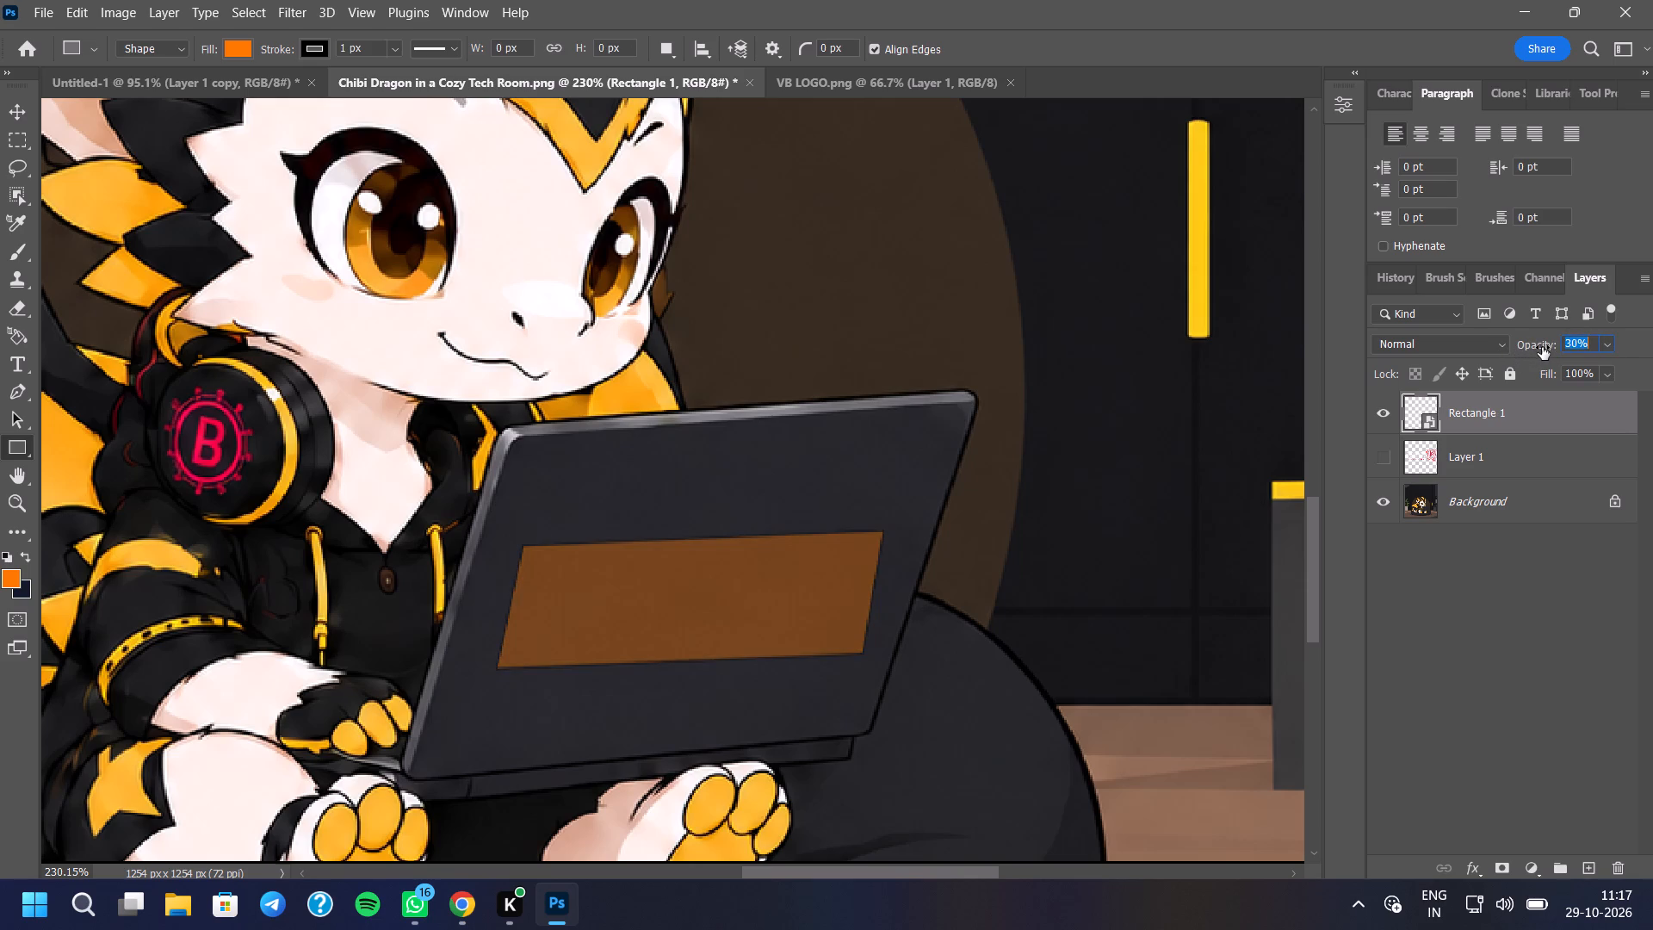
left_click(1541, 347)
Delete the orange Rectangle 1 smart object layer from the dragon image.
left_click(1620, 871)
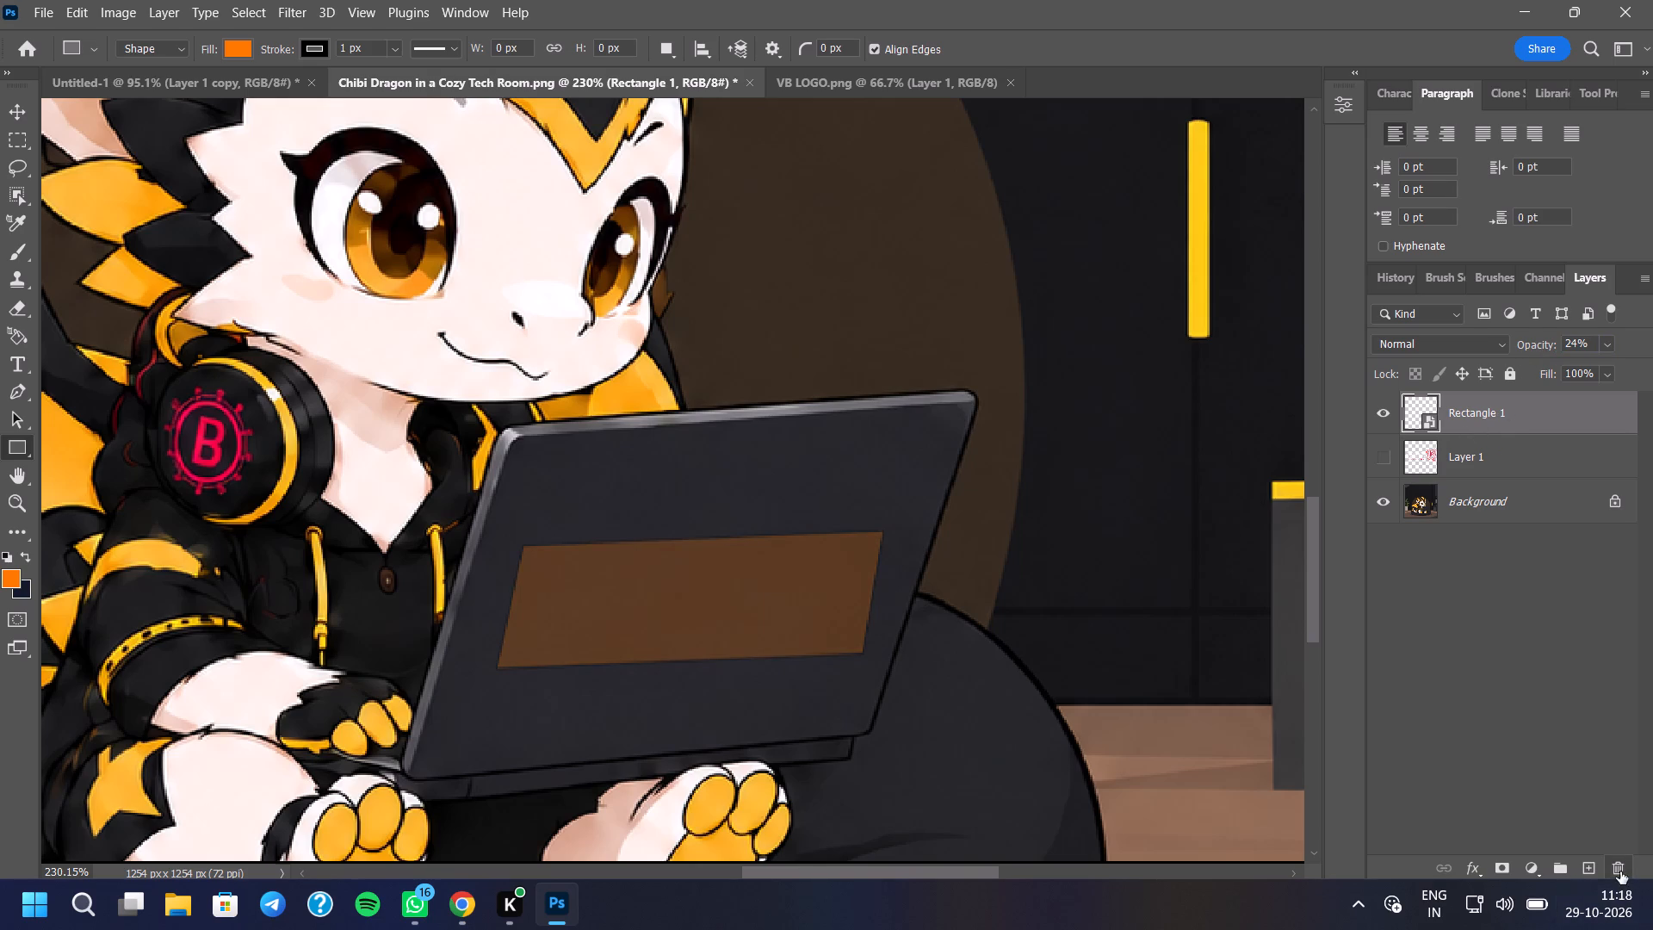
left_click(1545, 738)
left_click(783, 359)
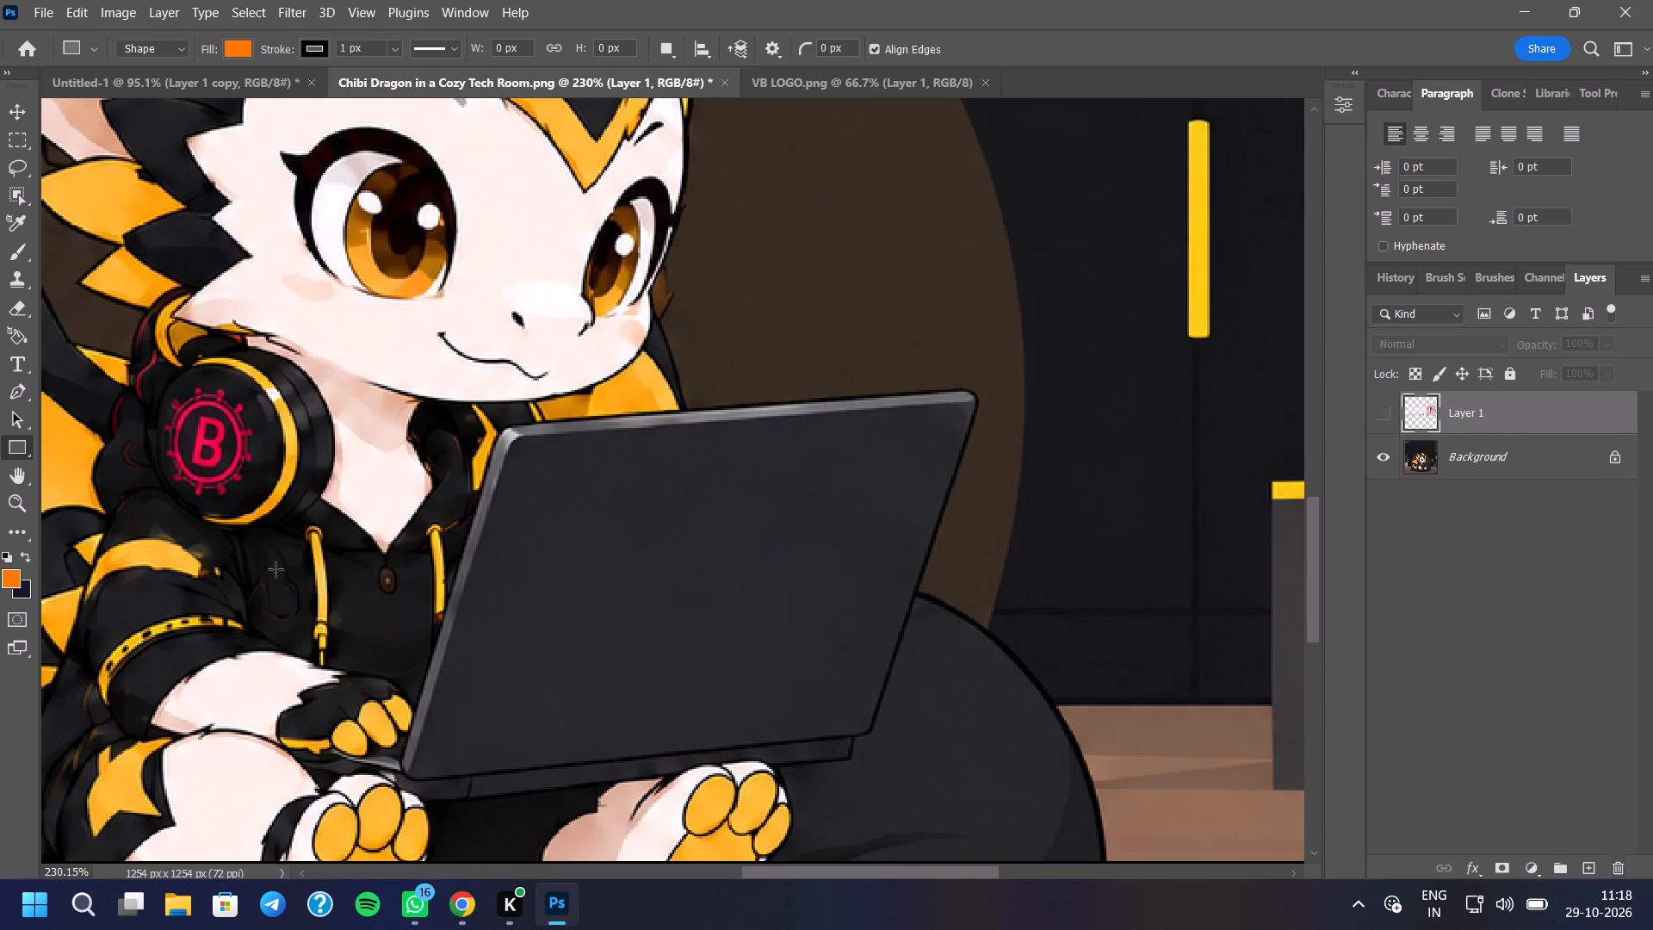
Set the foreground colour to the dark grey sampled from the dragon's laptop lid.
left_click(5, 575)
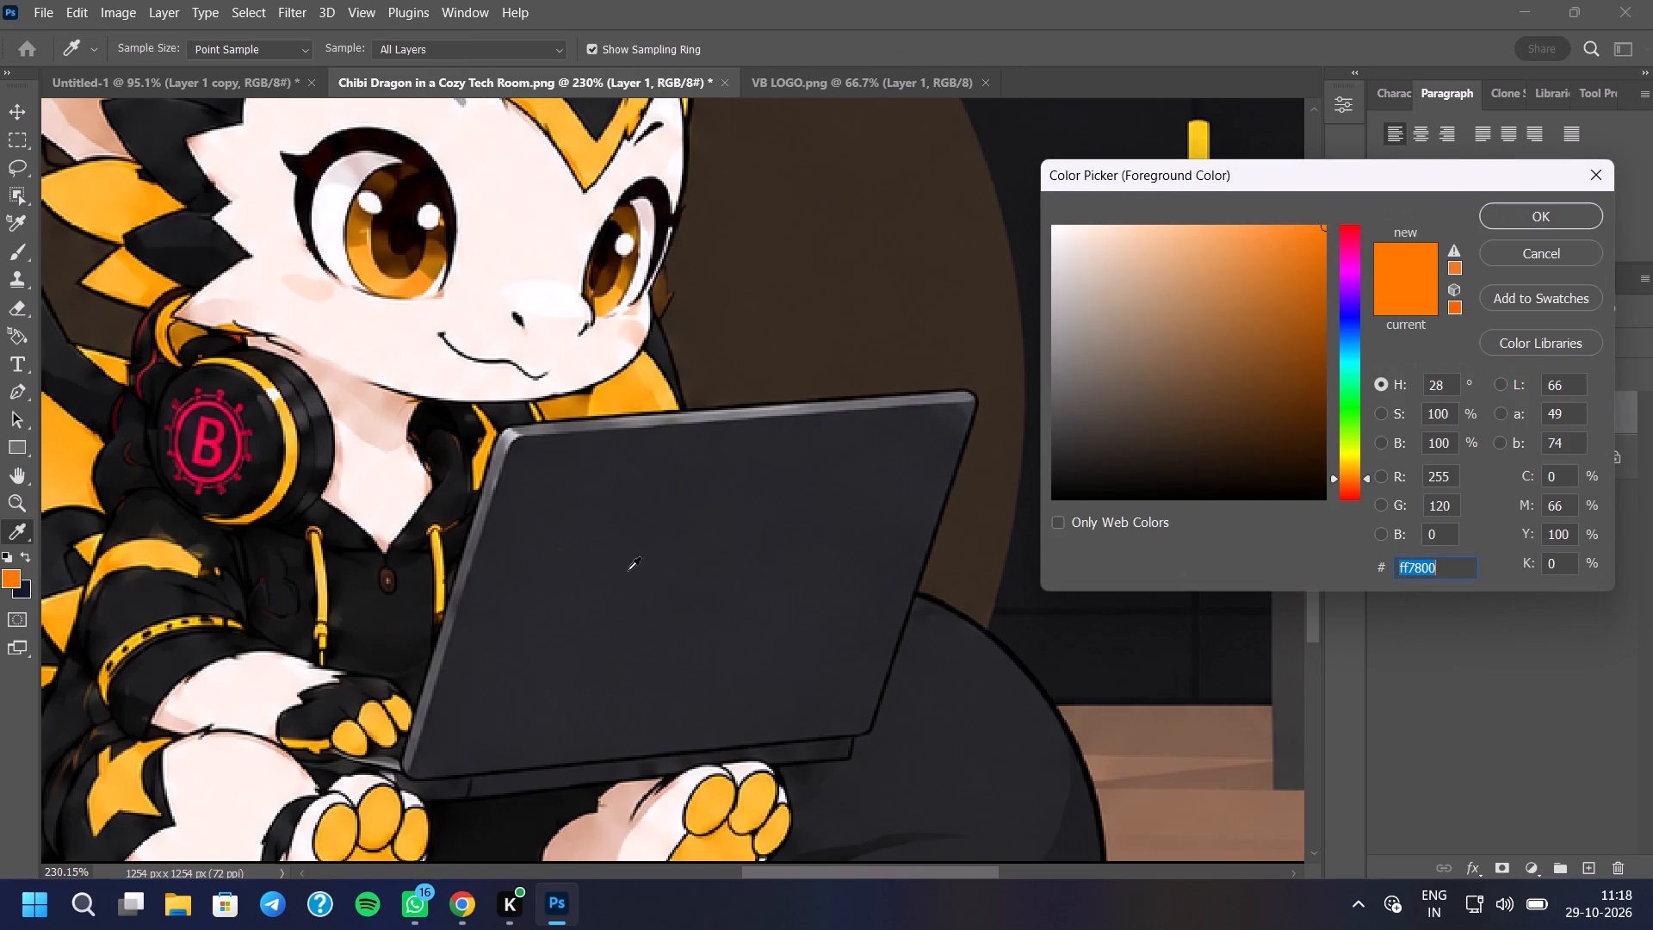
left_click(606, 577)
left_click(596, 595)
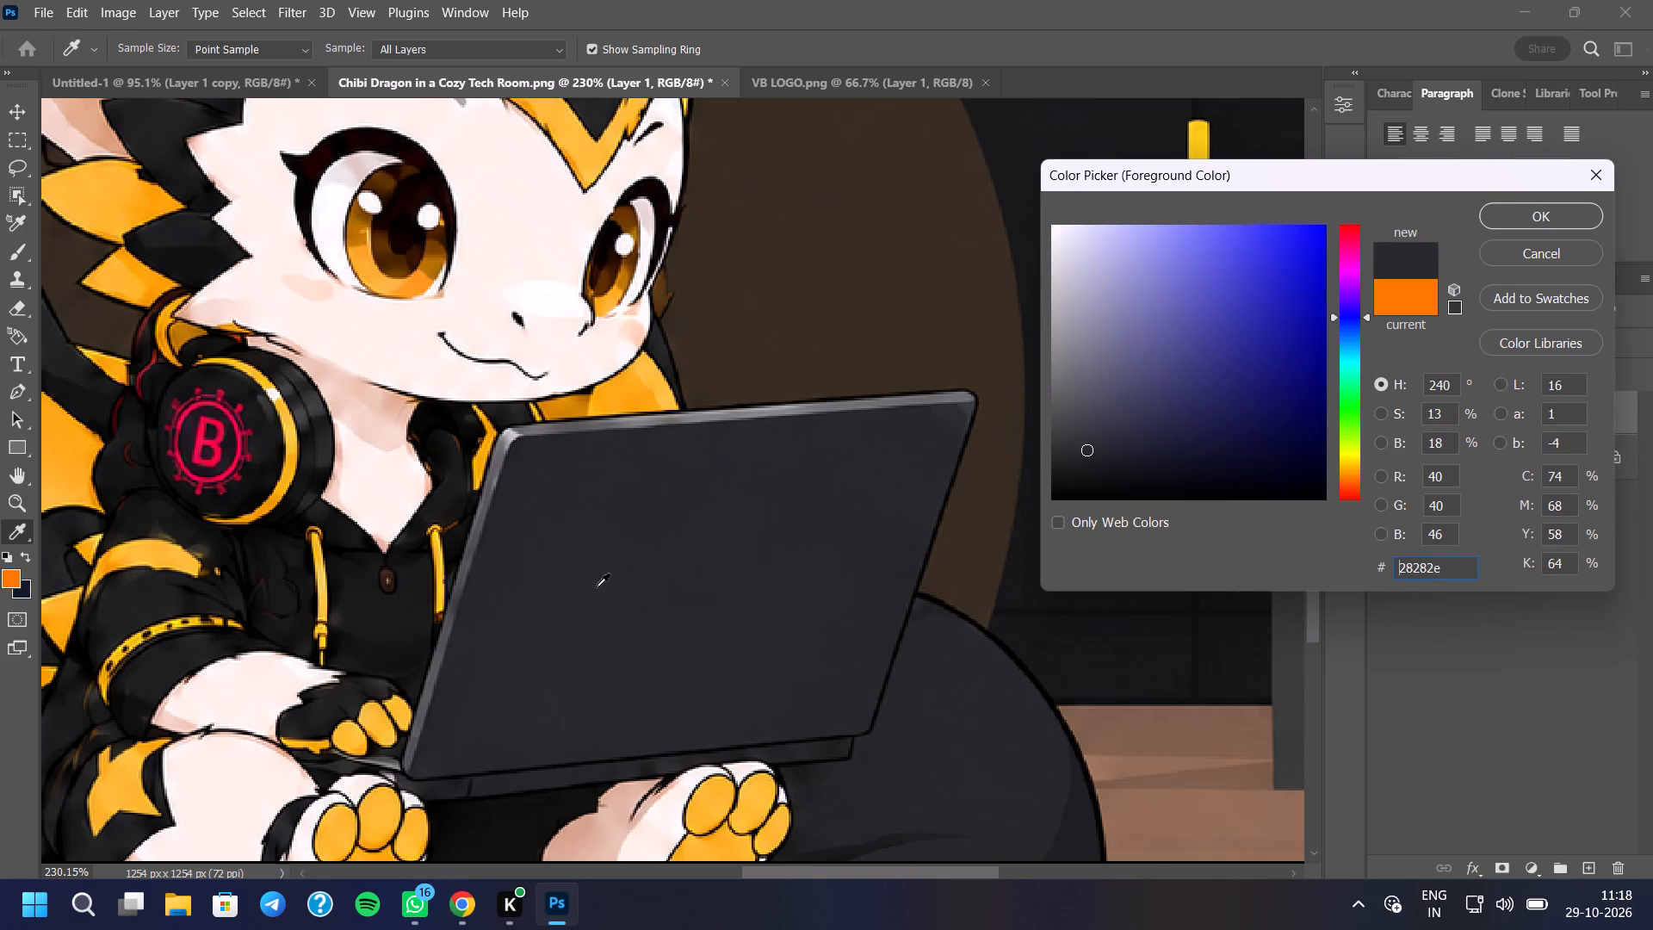
left_click(597, 585)
left_click(597, 585)
left_click(603, 609)
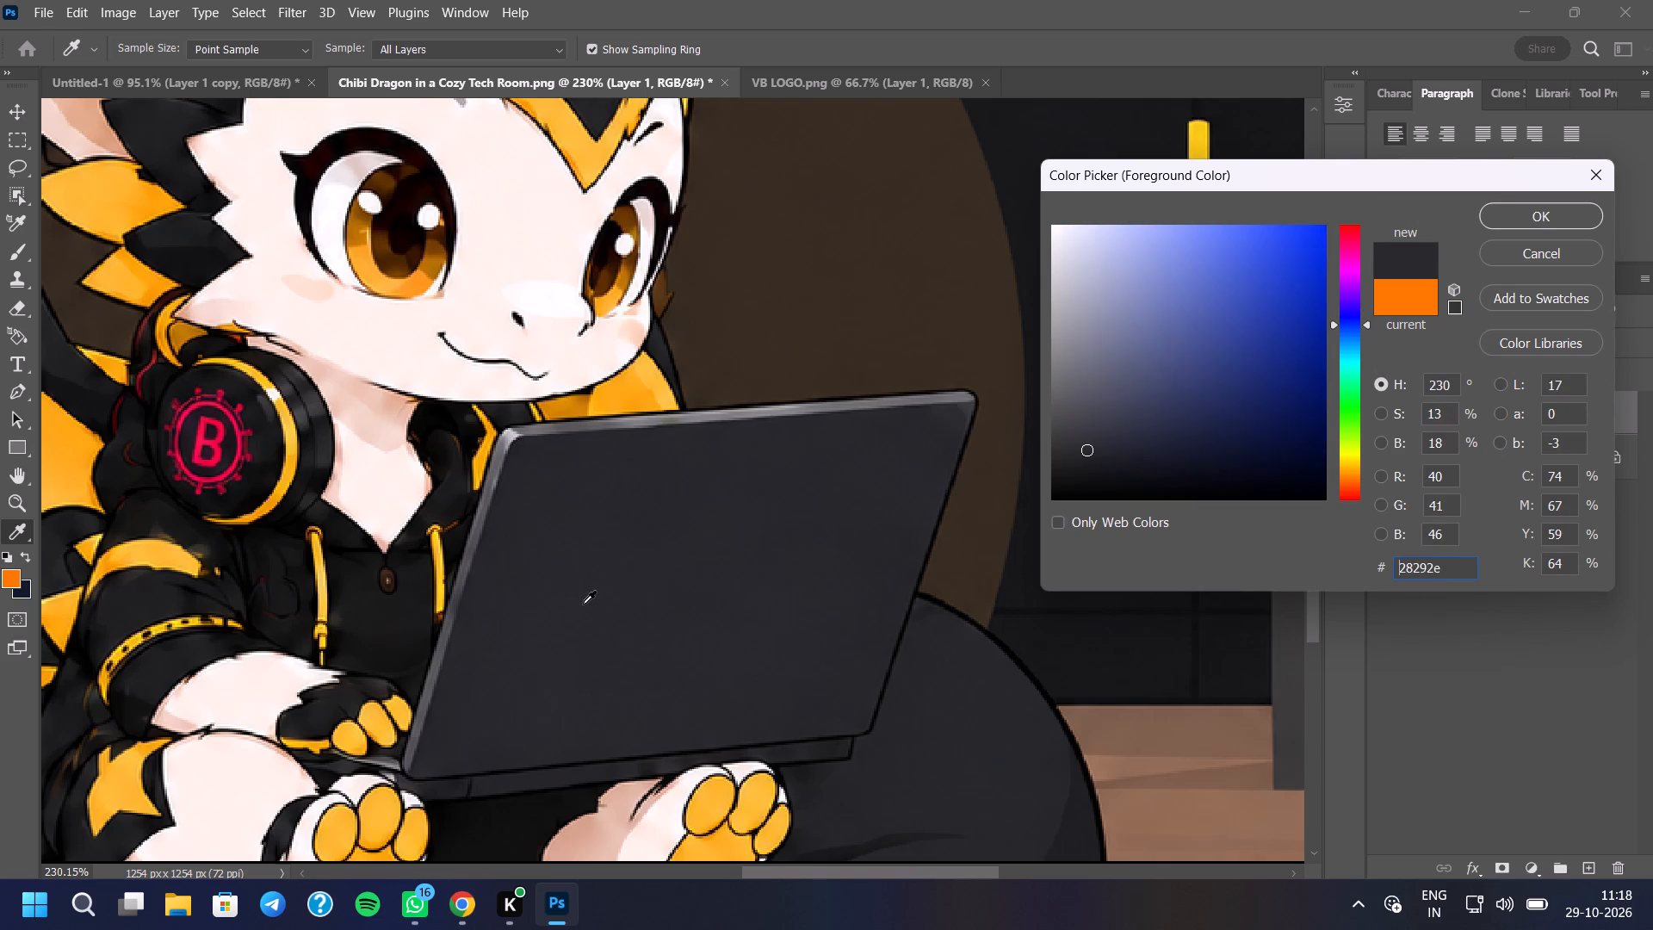
left_click(583, 604)
left_click(1511, 210)
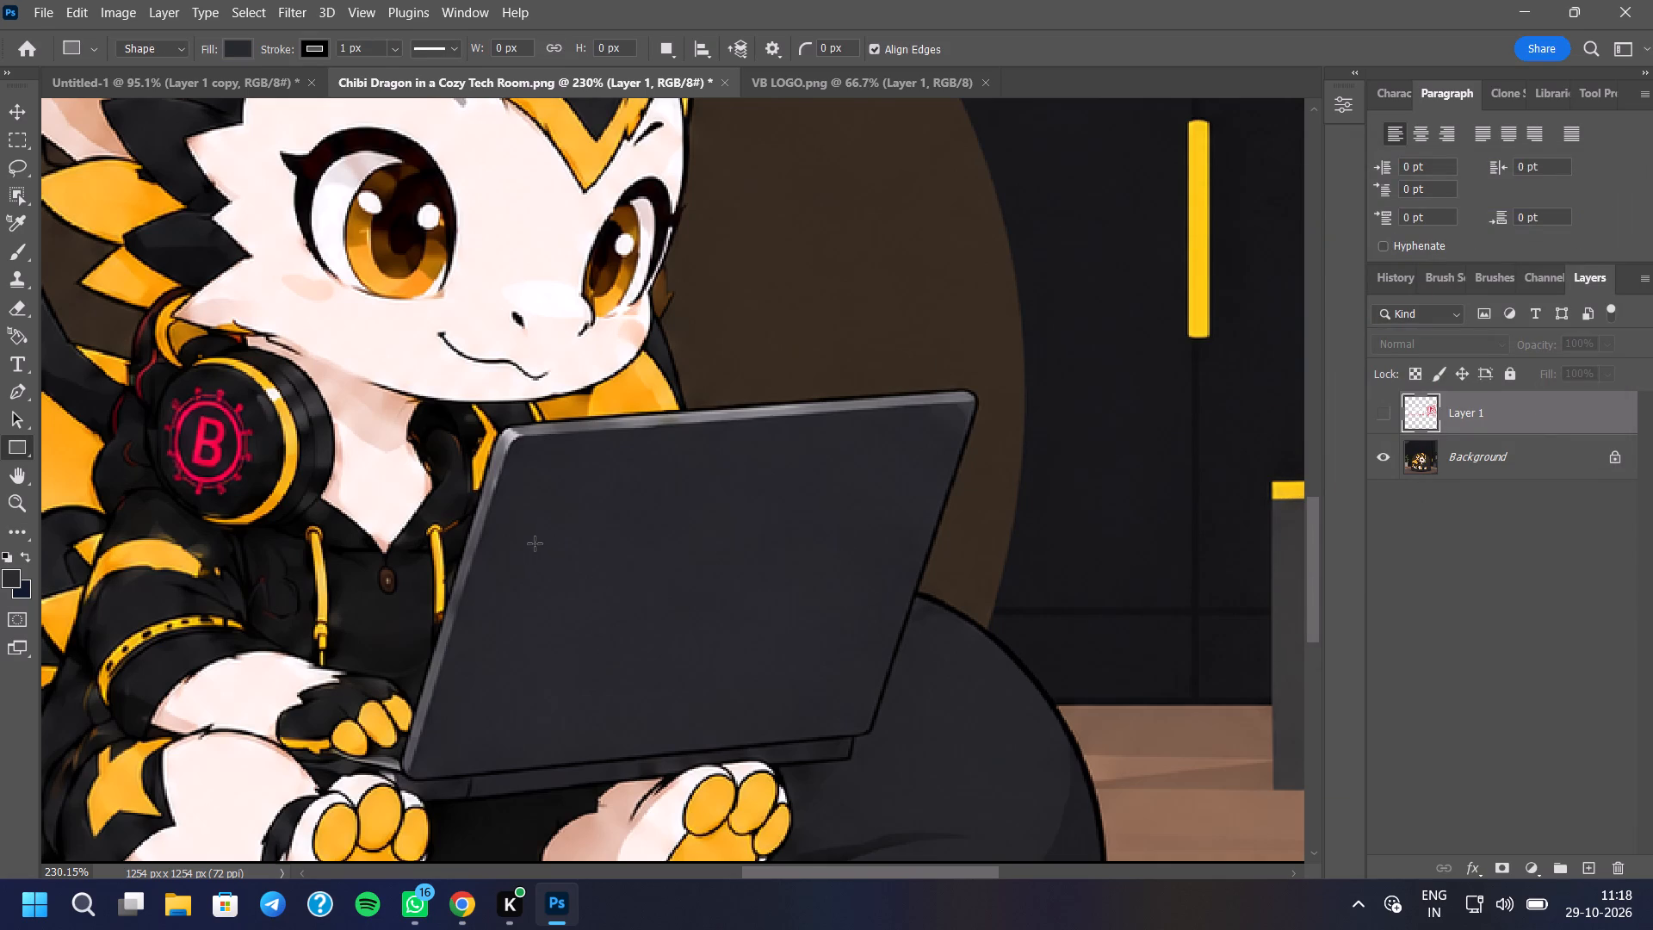
Draw a dark grey rectangle shape about 174 x 58 px across the middle of the laptop lid.
left_click_drag(531, 541, 637, 639)
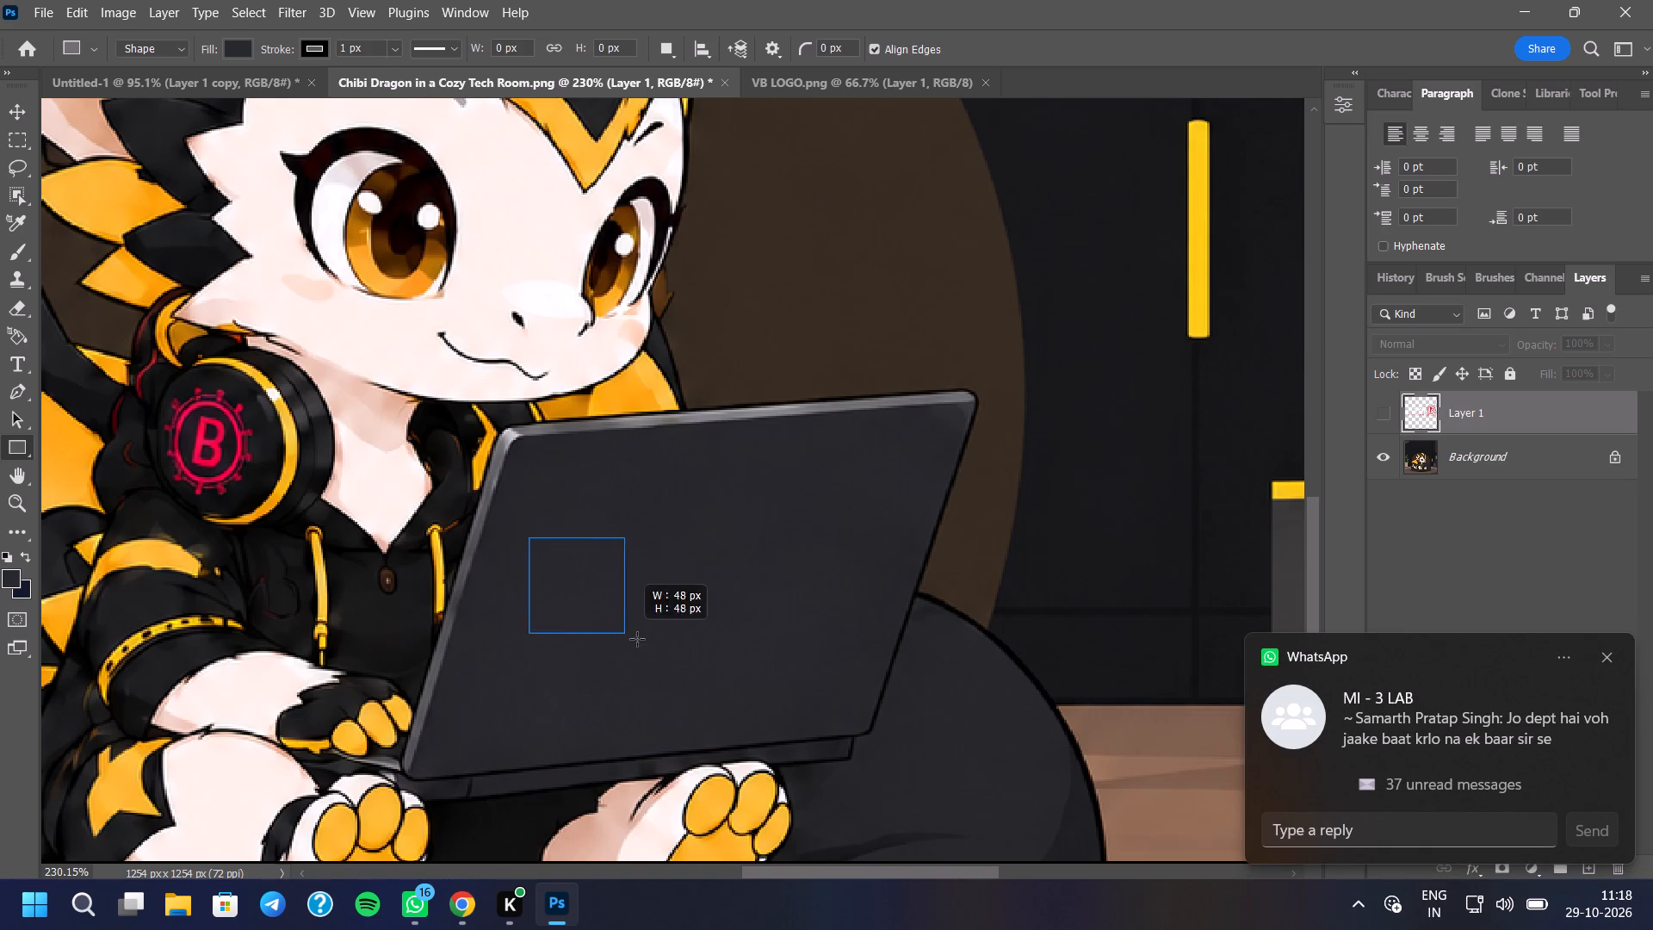
left_click_drag(637, 639, 818, 637)
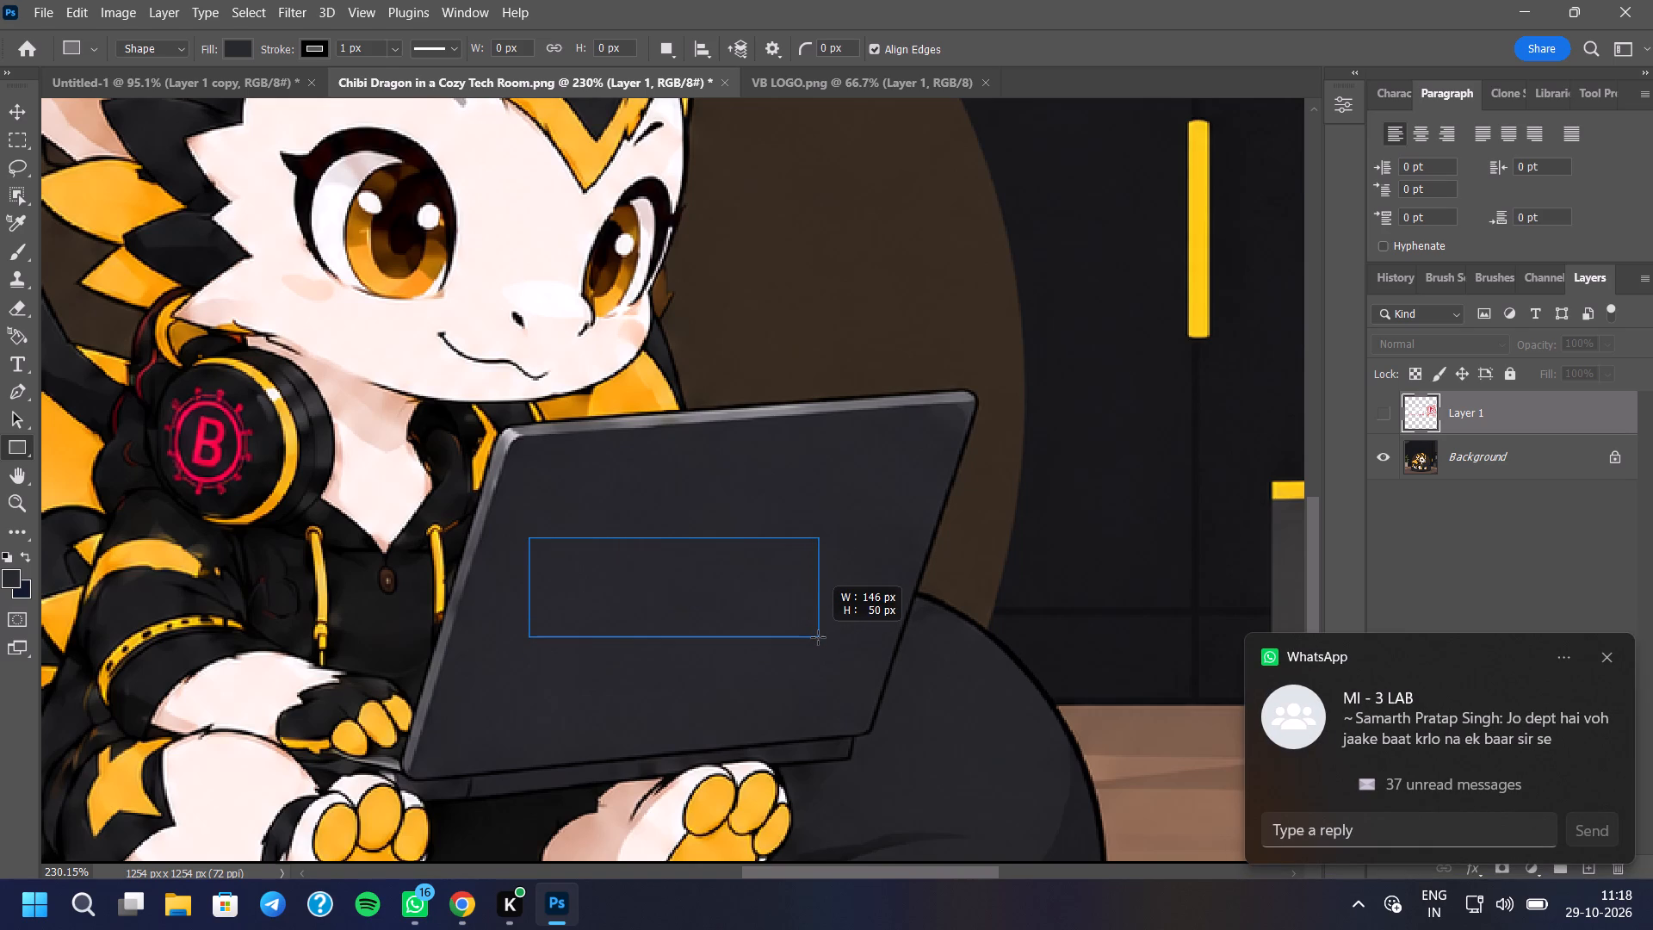
left_click_drag(818, 637, 870, 652)
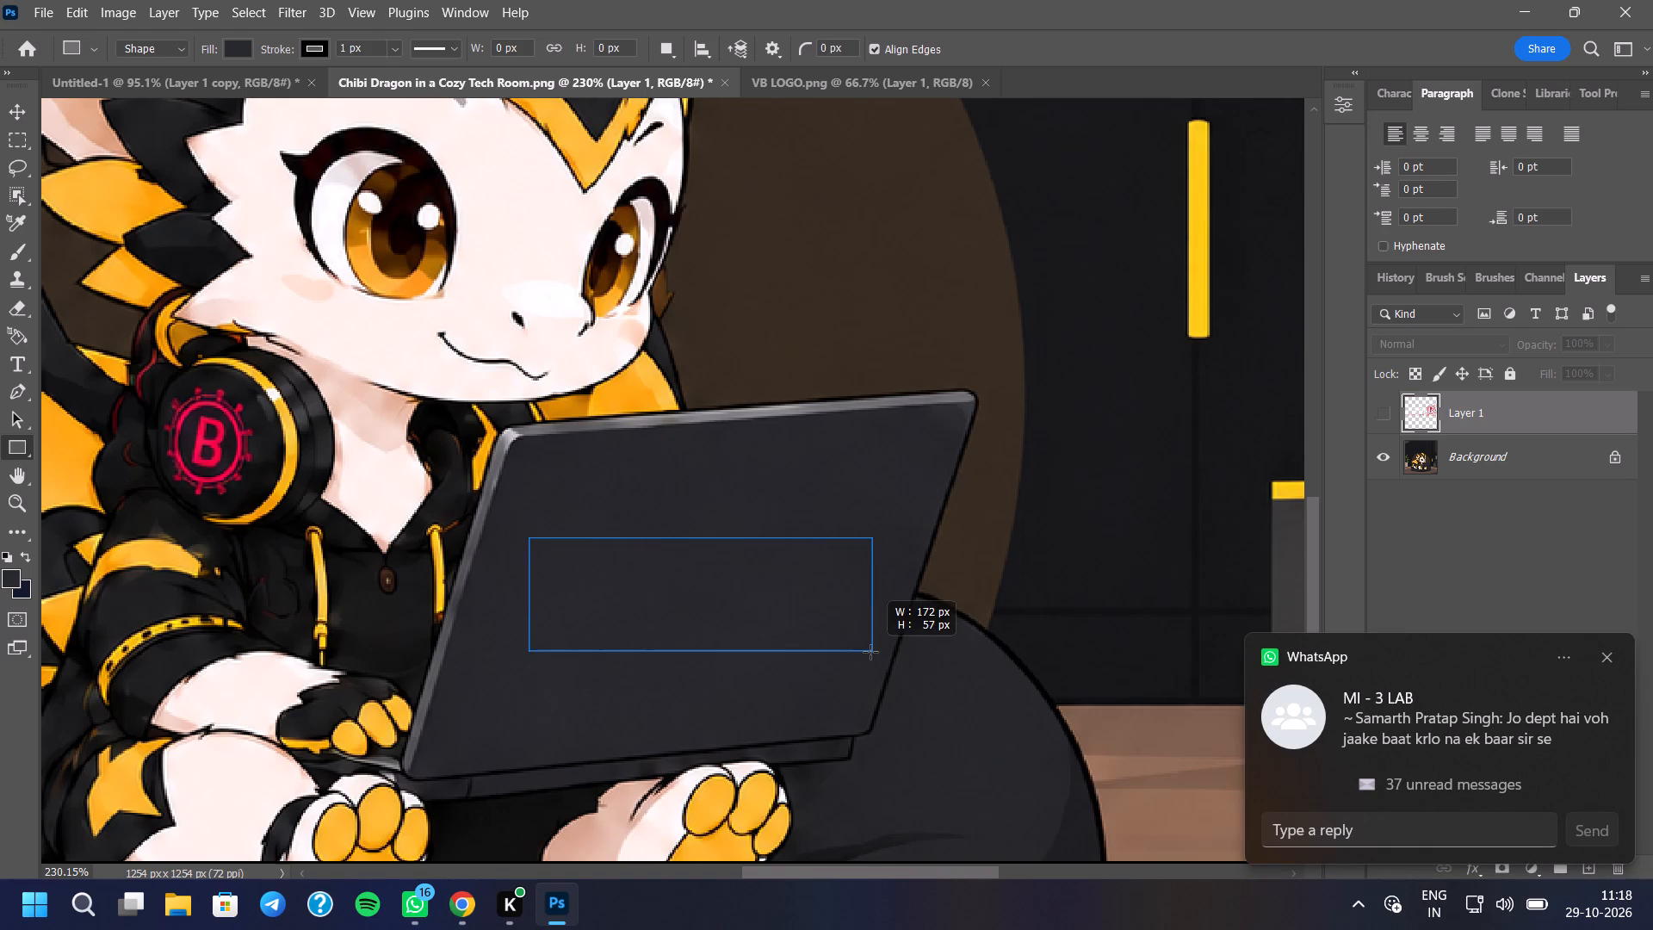
left_click_drag(870, 652, 874, 653)
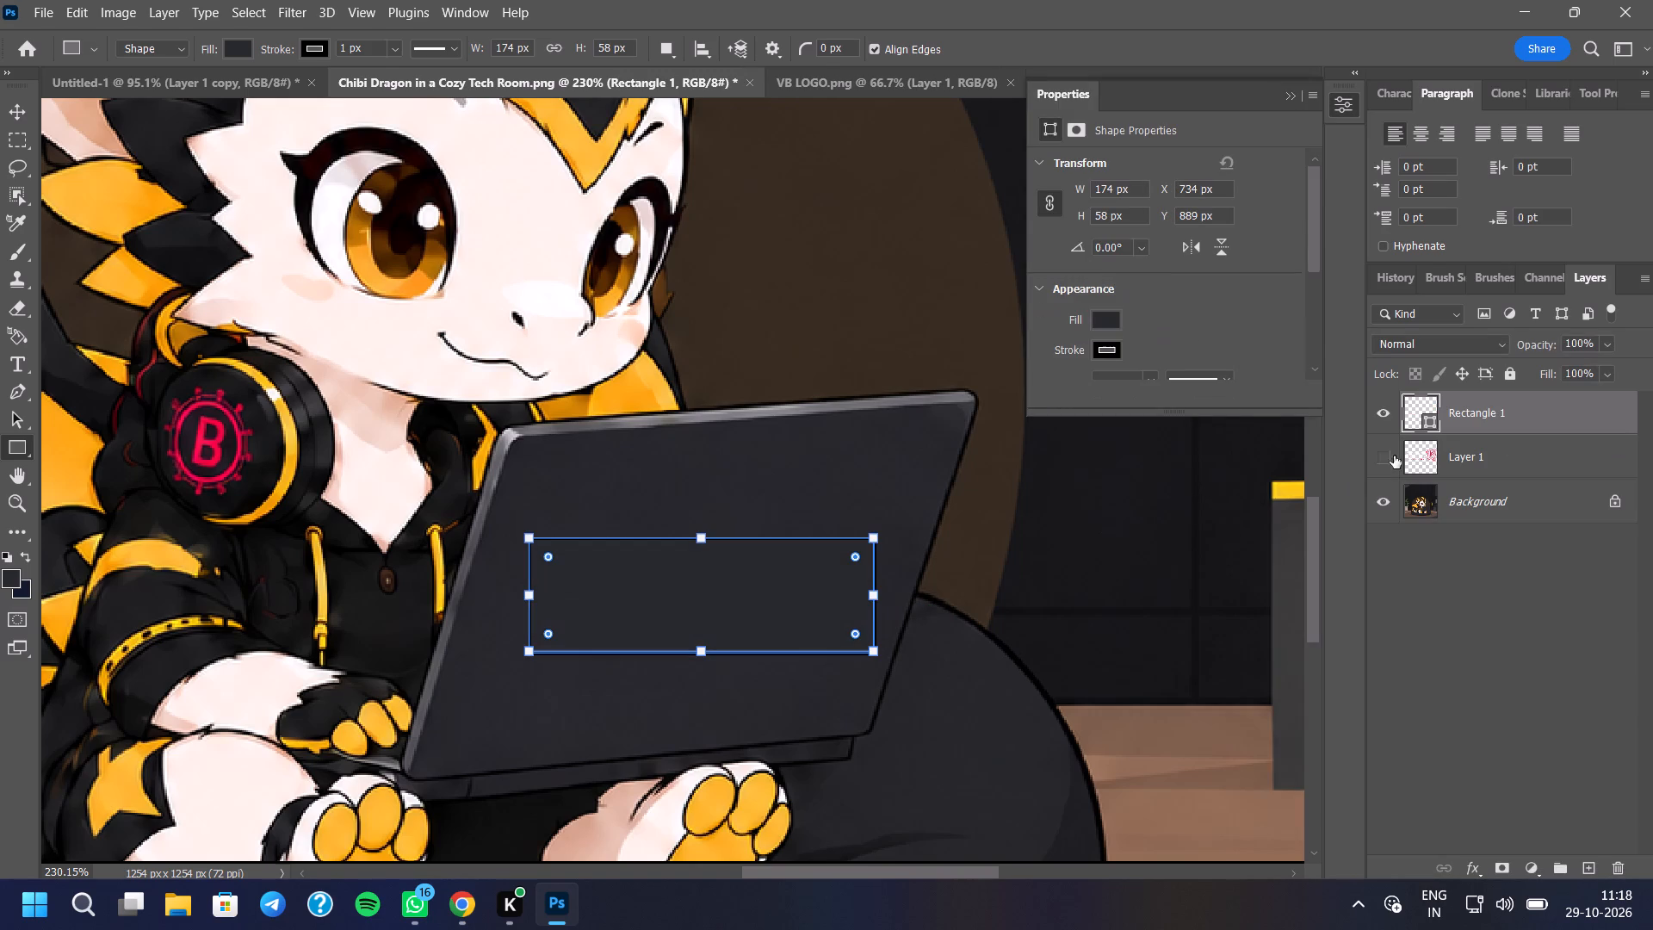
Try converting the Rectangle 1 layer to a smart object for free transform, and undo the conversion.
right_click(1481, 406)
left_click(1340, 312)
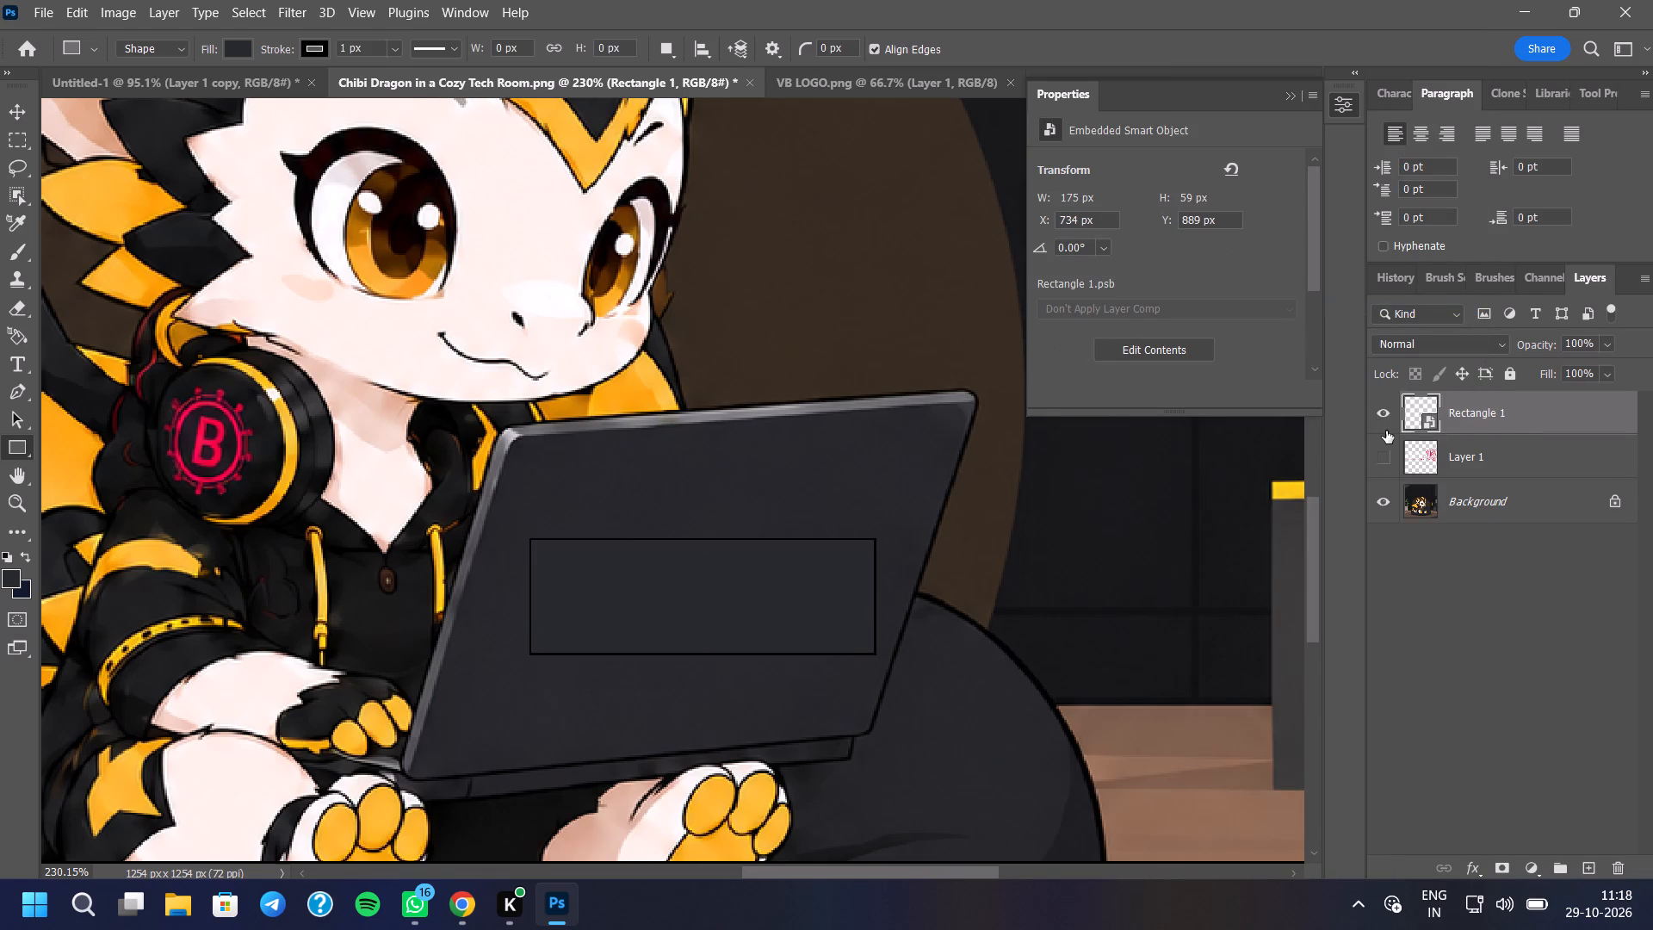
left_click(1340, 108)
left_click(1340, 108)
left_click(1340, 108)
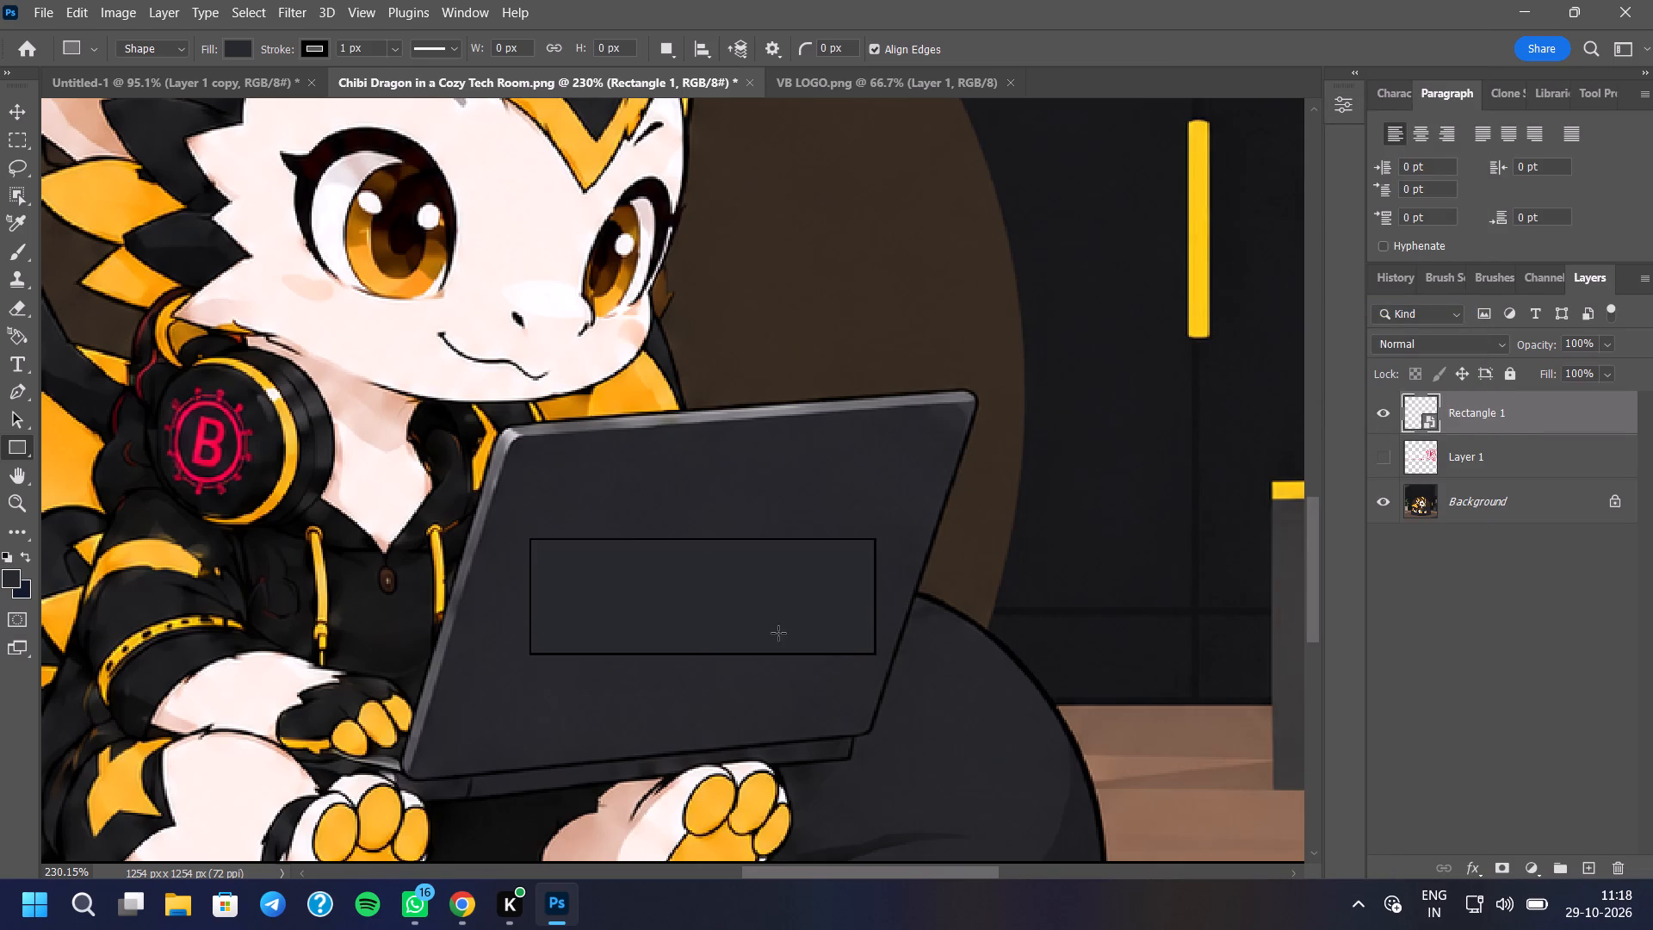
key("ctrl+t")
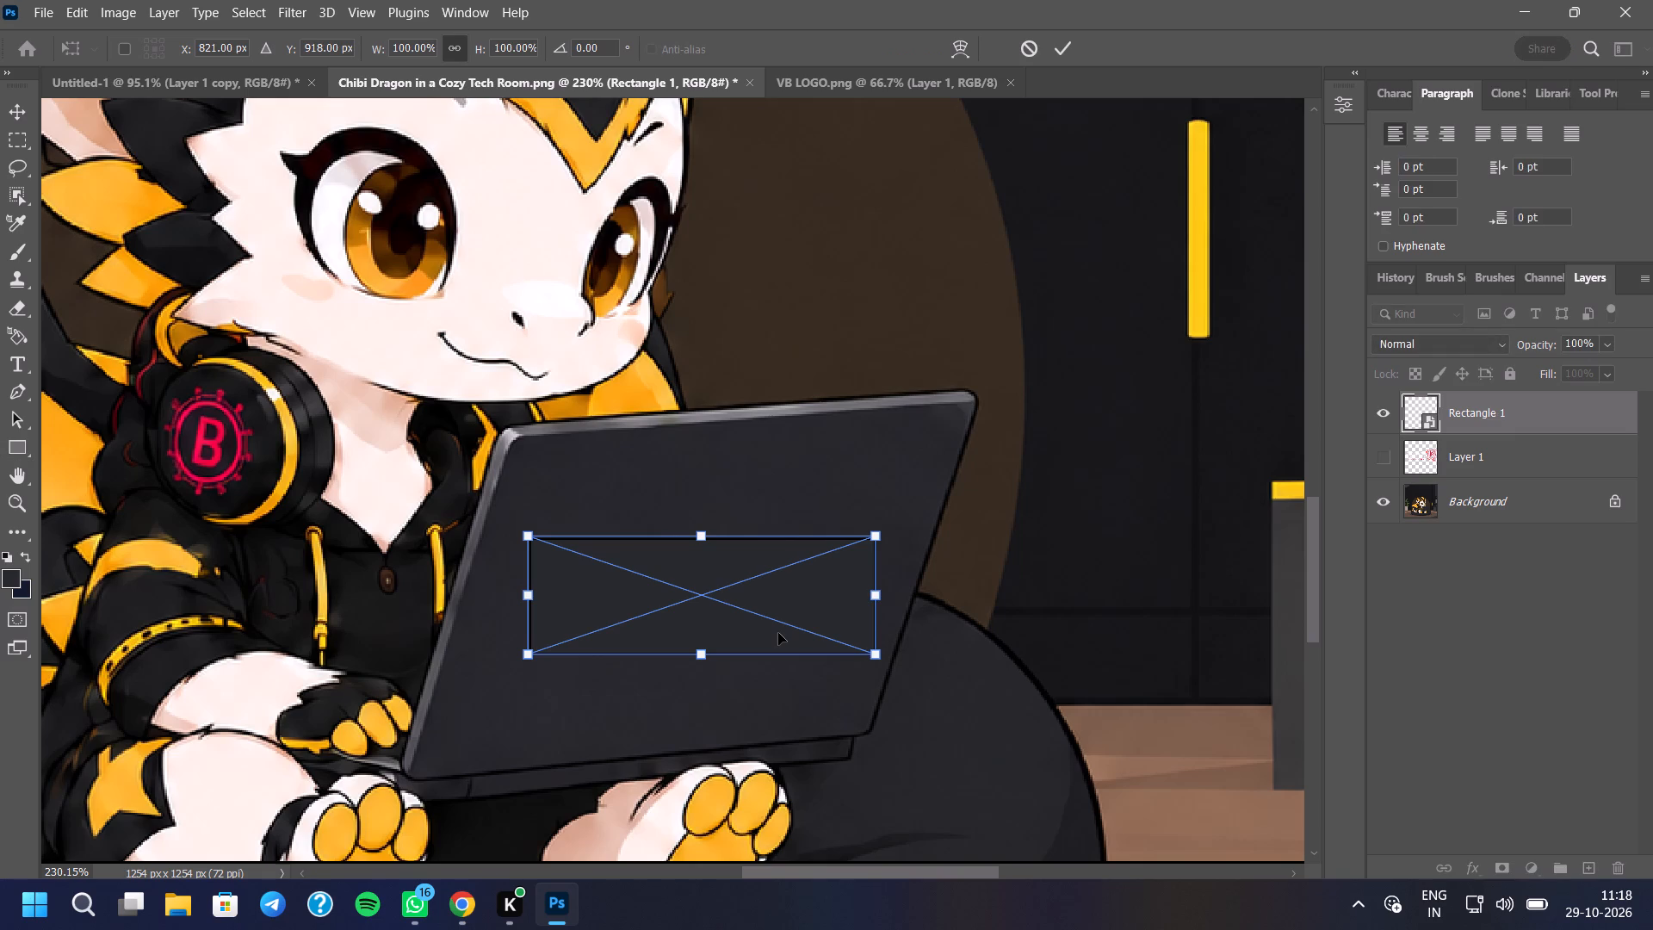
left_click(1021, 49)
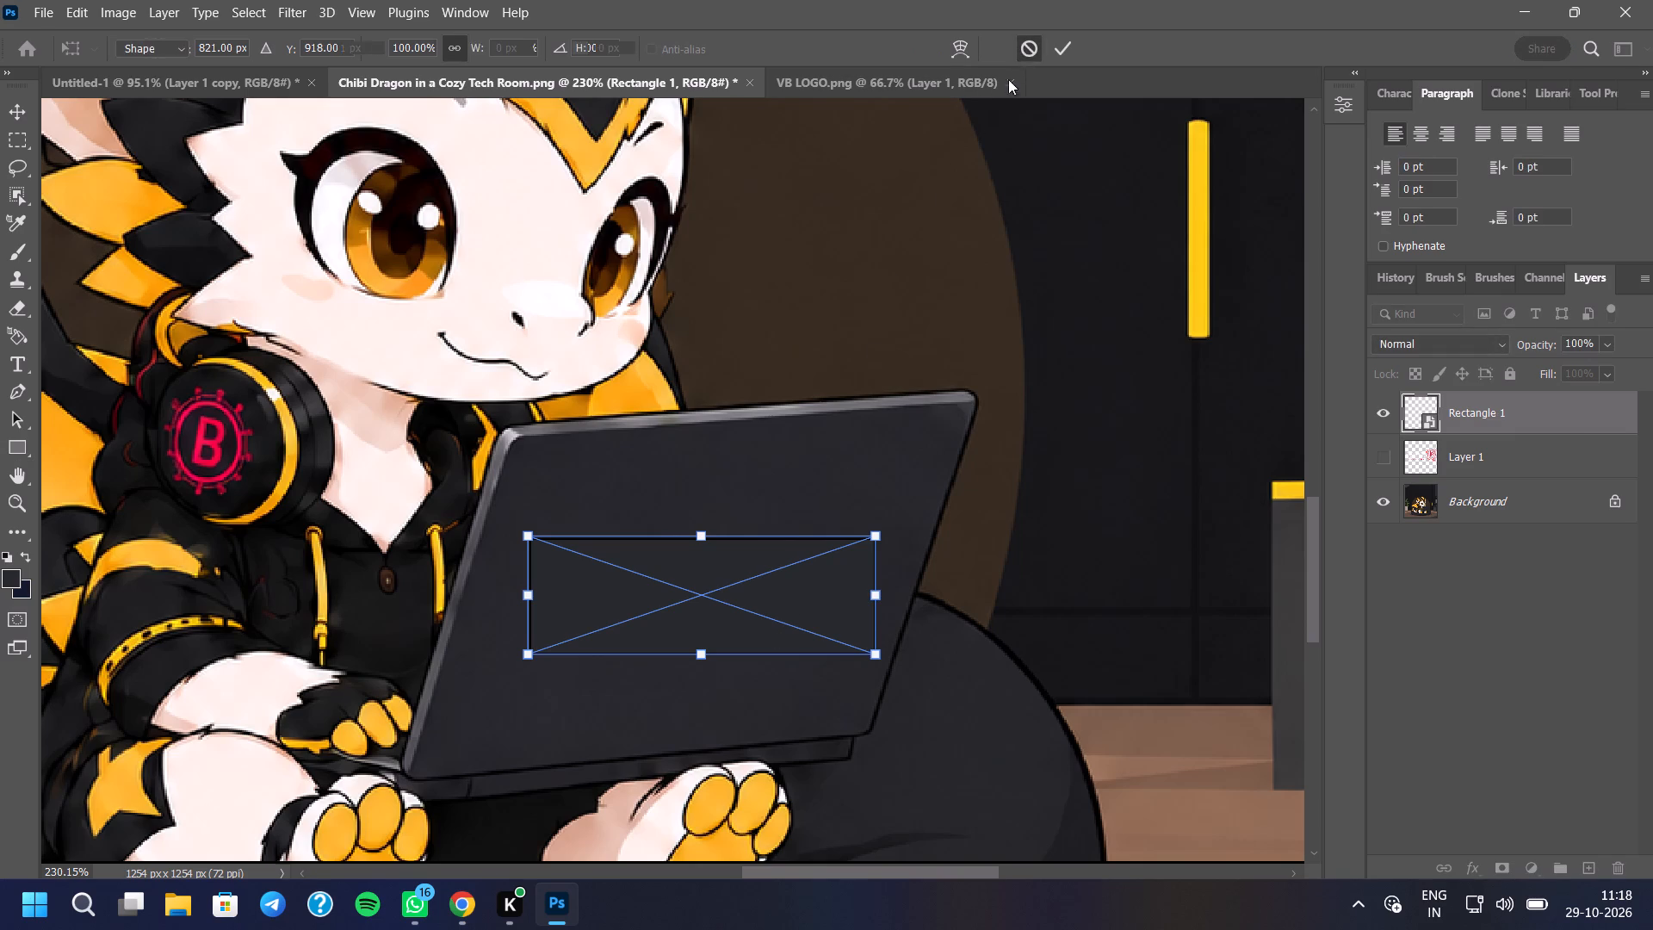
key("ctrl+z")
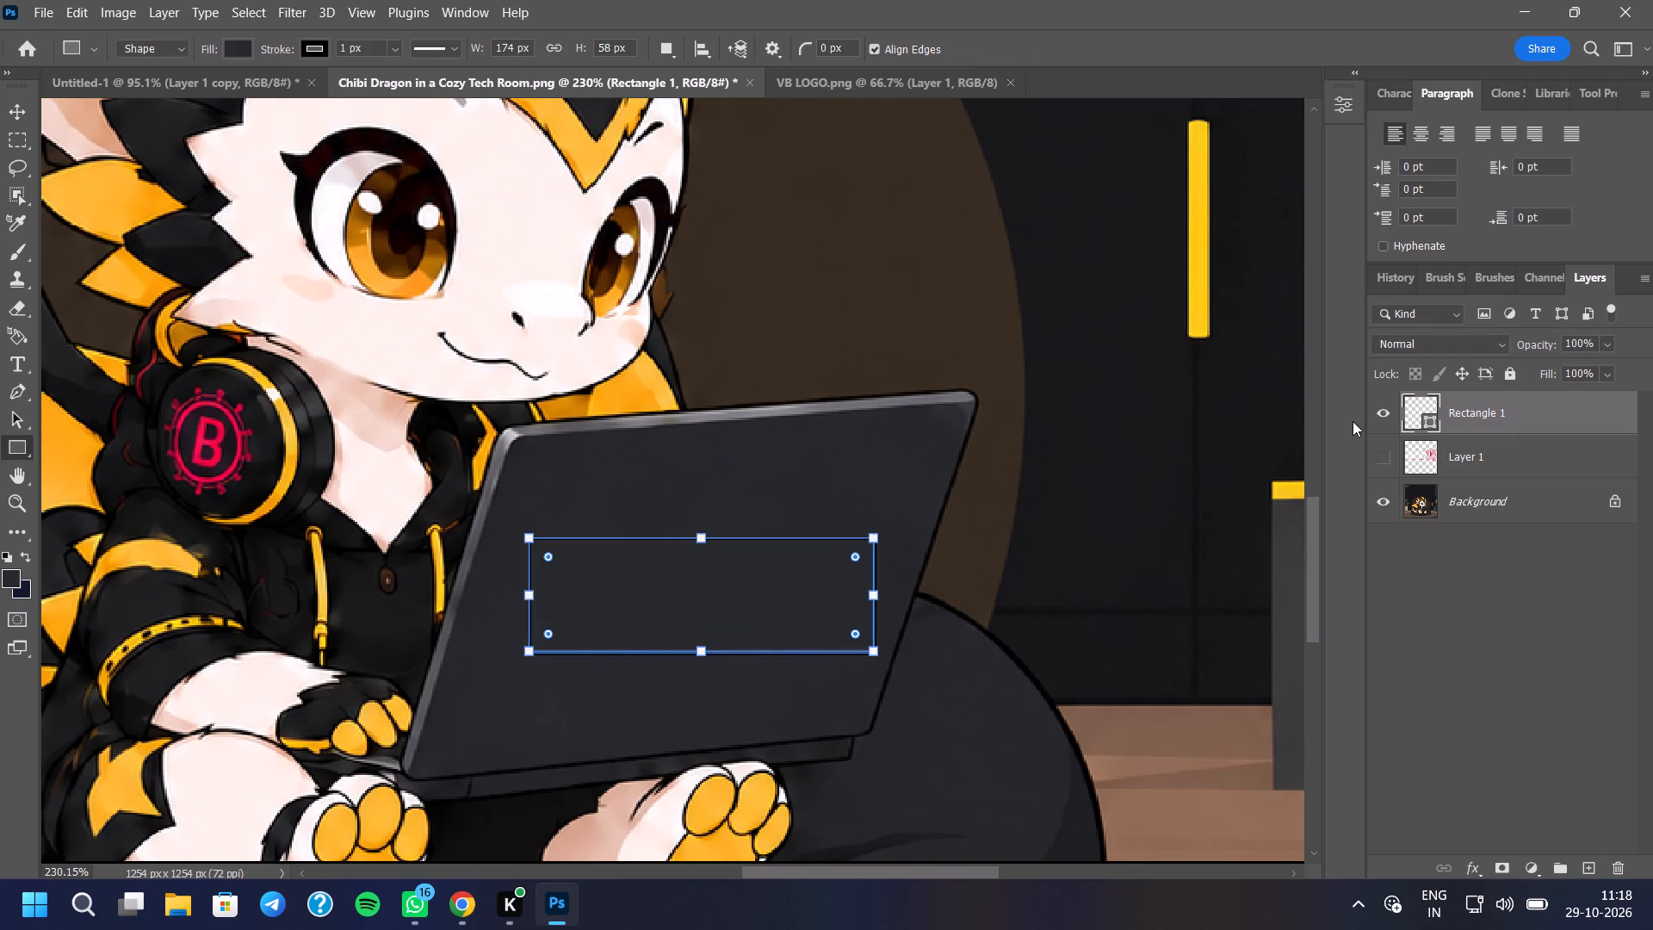
Change the rectangle's stroke colour to the recently used dark grey that matches its fill.
left_click(1335, 118)
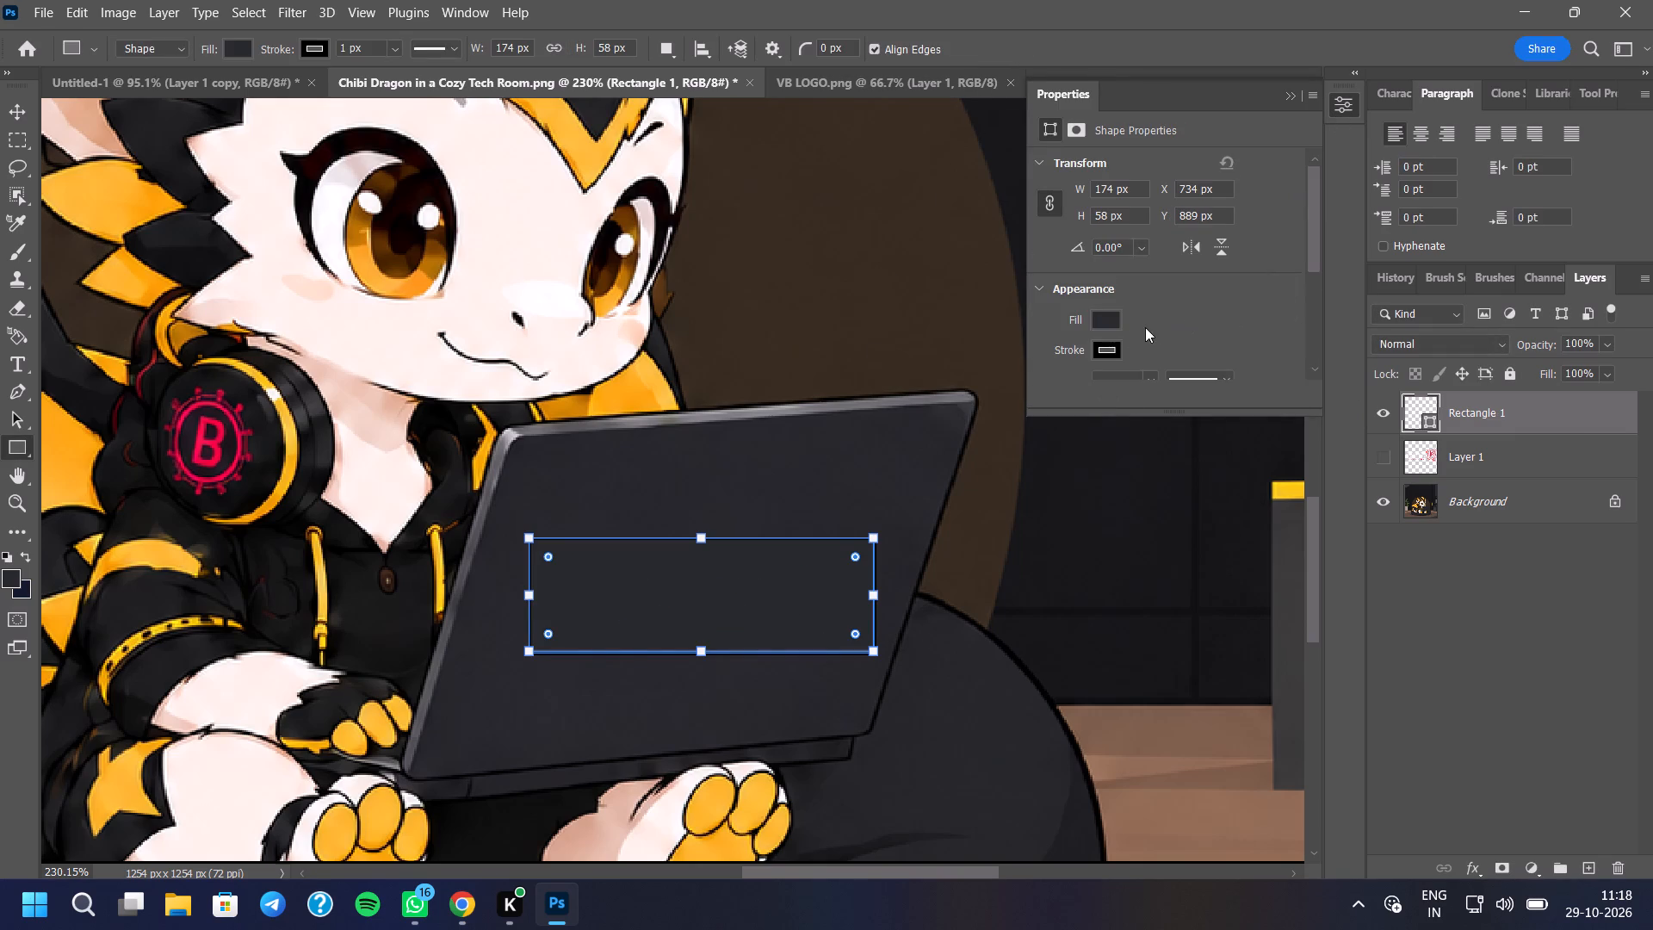
left_click(1110, 346)
left_click(1055, 468)
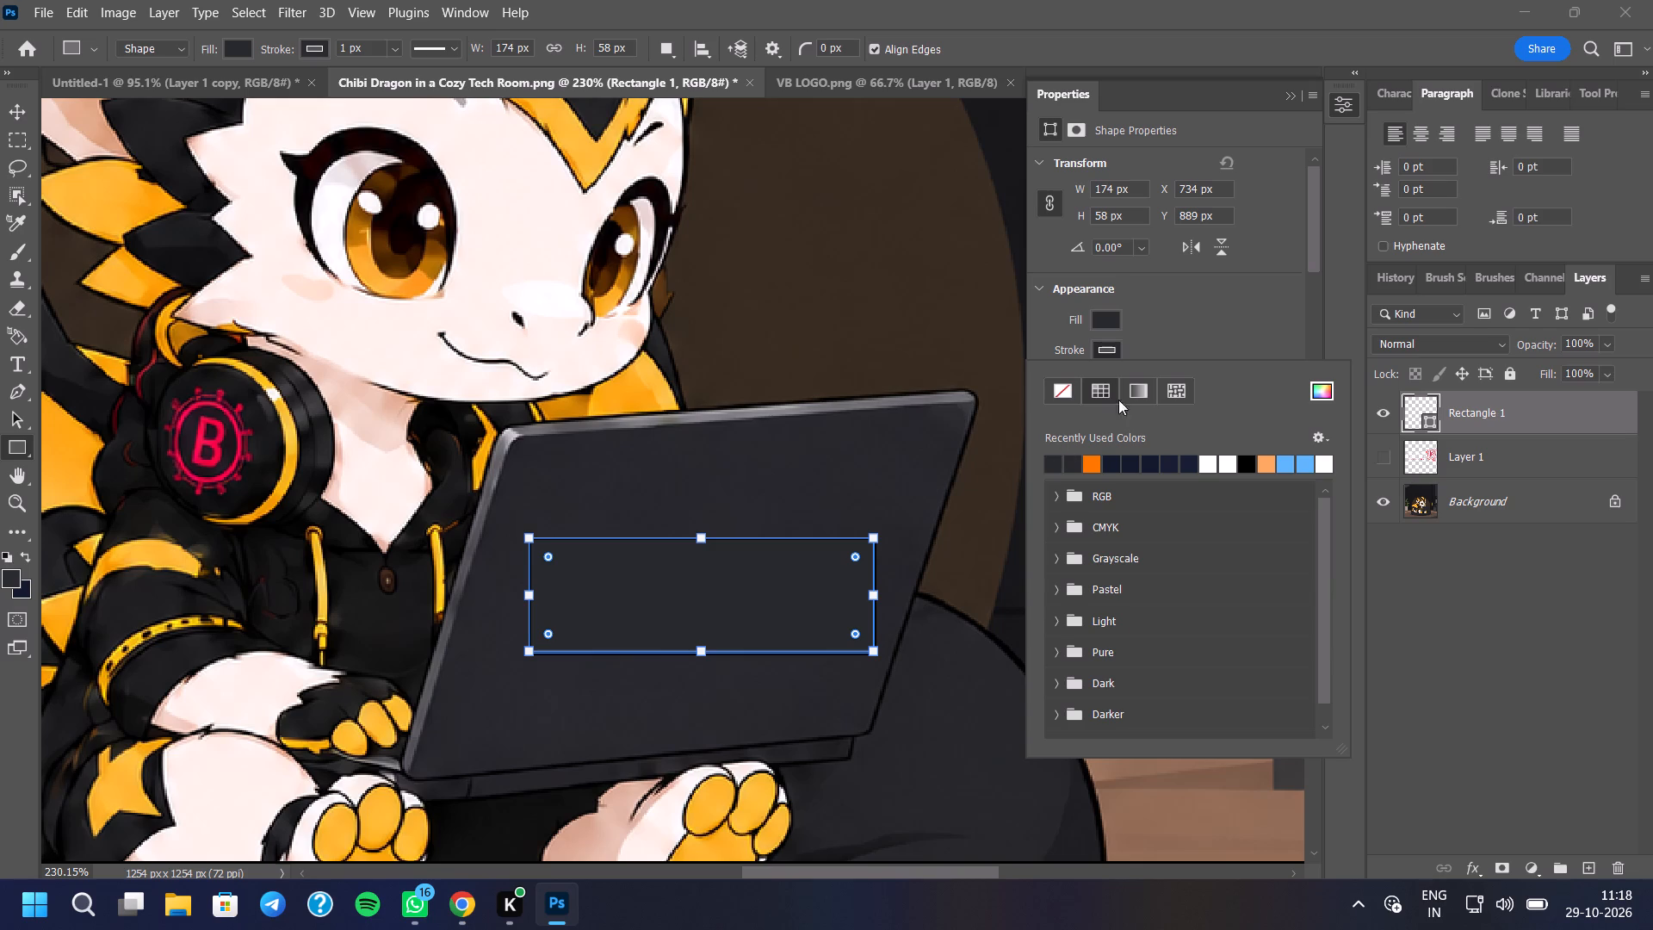
Convert the dark 174 × 58 px rectangle on the laptop lid to a smart object.
left_click(1167, 319)
left_click(1295, 96)
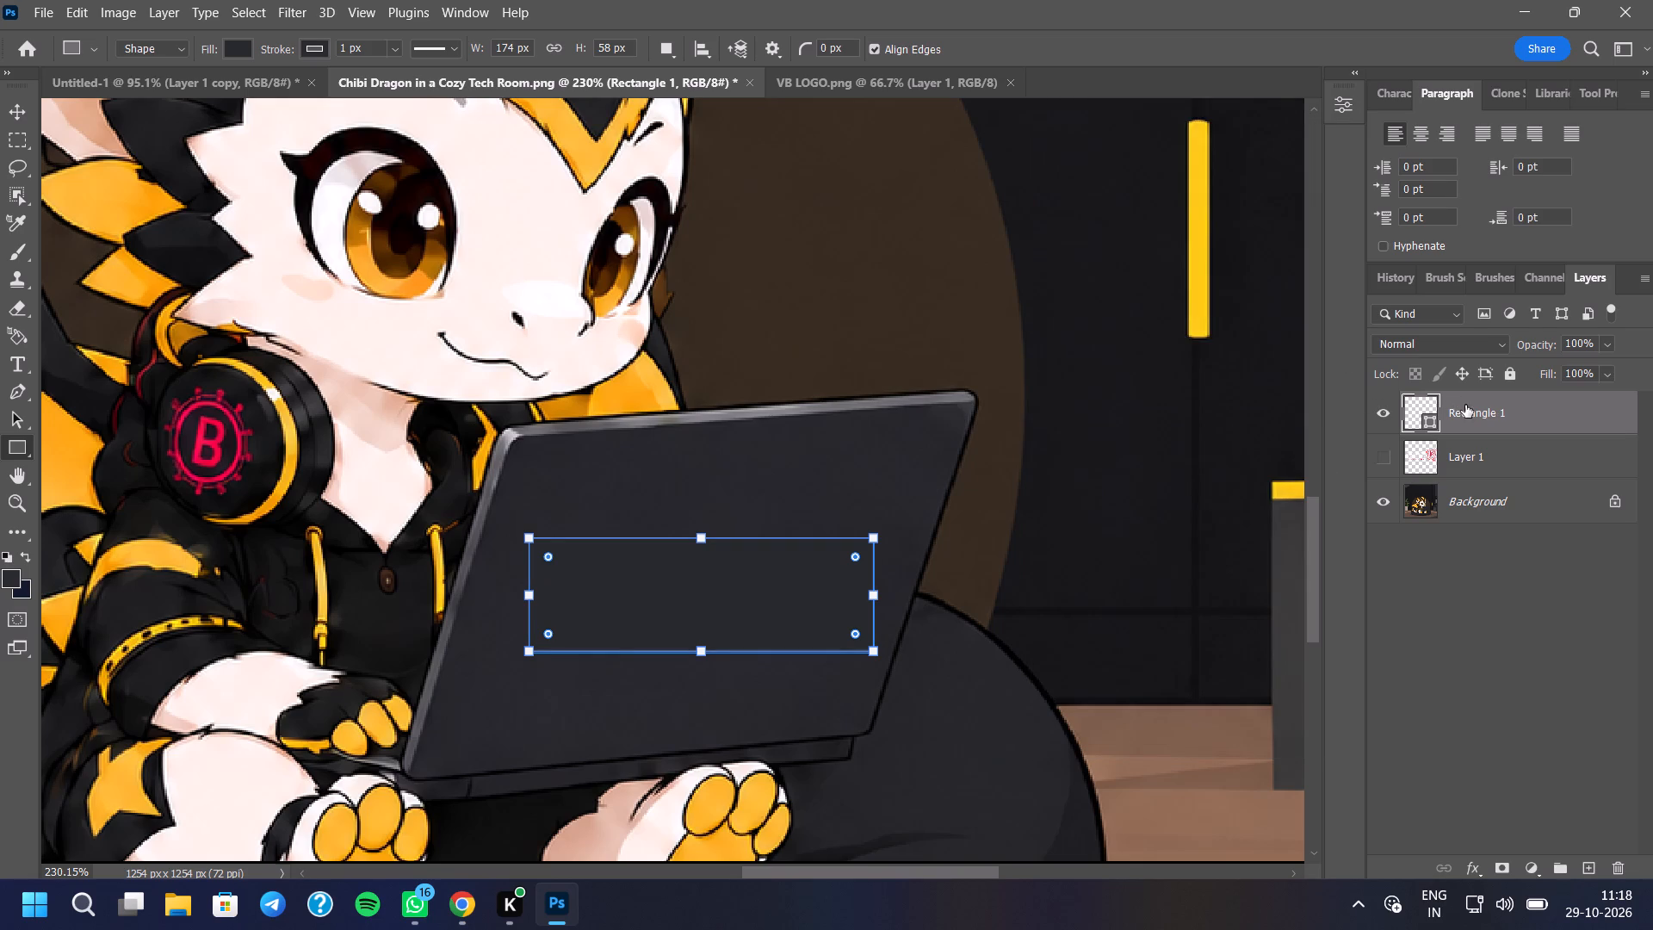
right_click(1465, 405)
left_click(1372, 306)
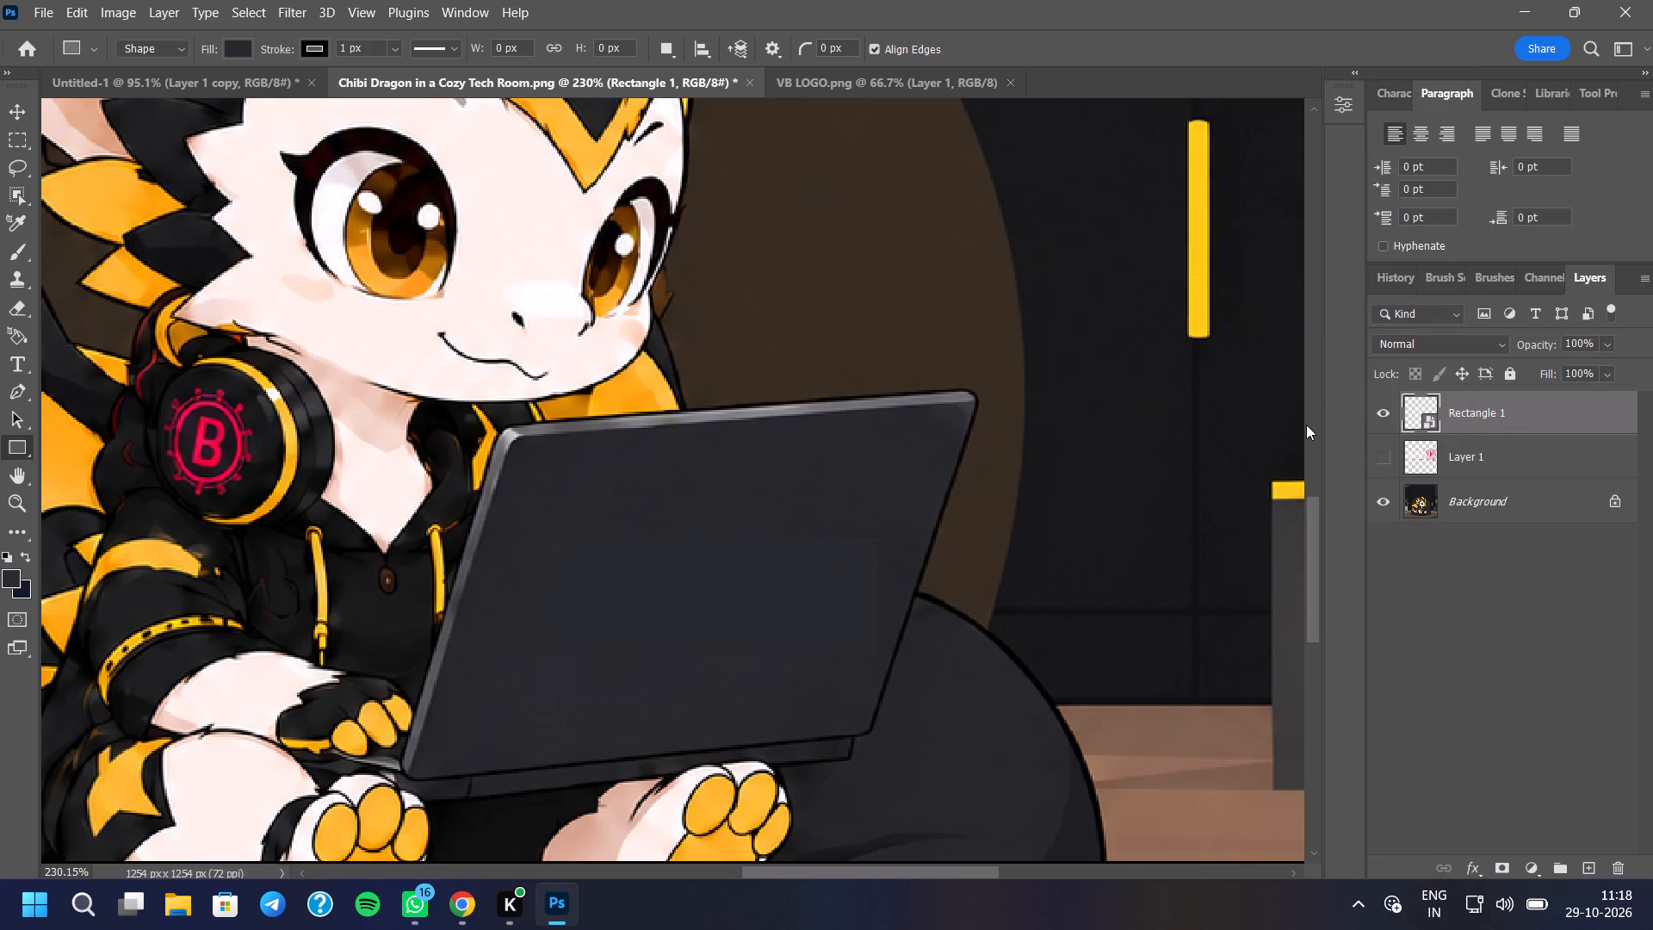
Distort the dark rectangle smart object, slanting its bottom corners and raising its top-right corner to follow the laptop lid's perspective.
key("ctrl+t")
right_click(796, 591)
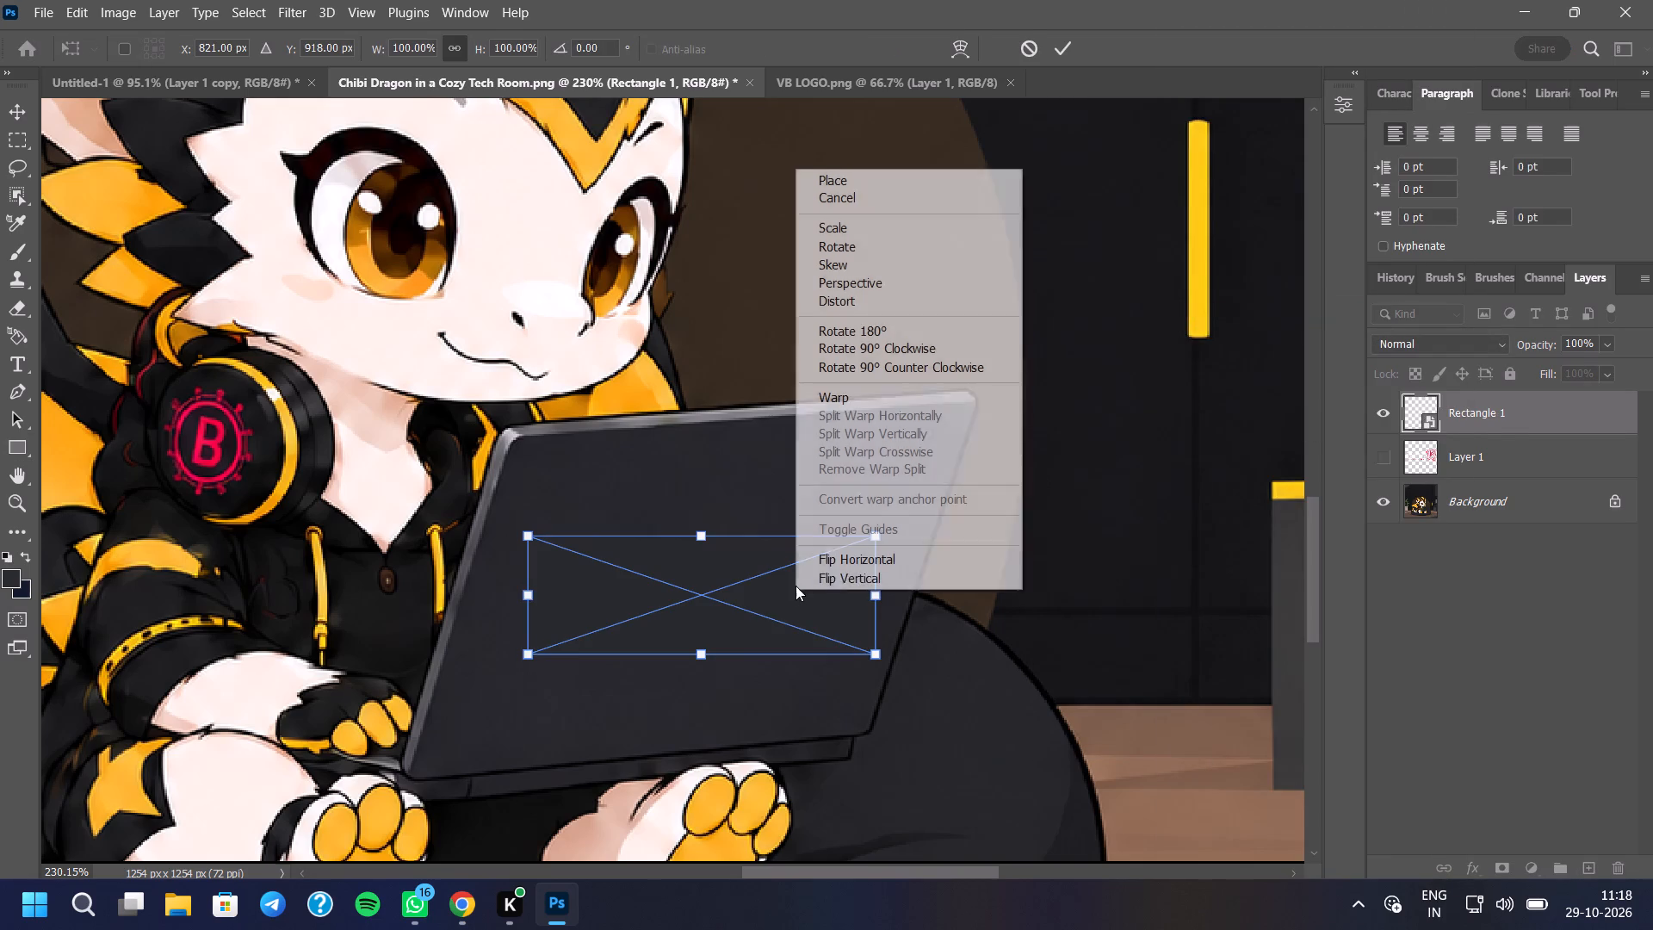
left_click(854, 305)
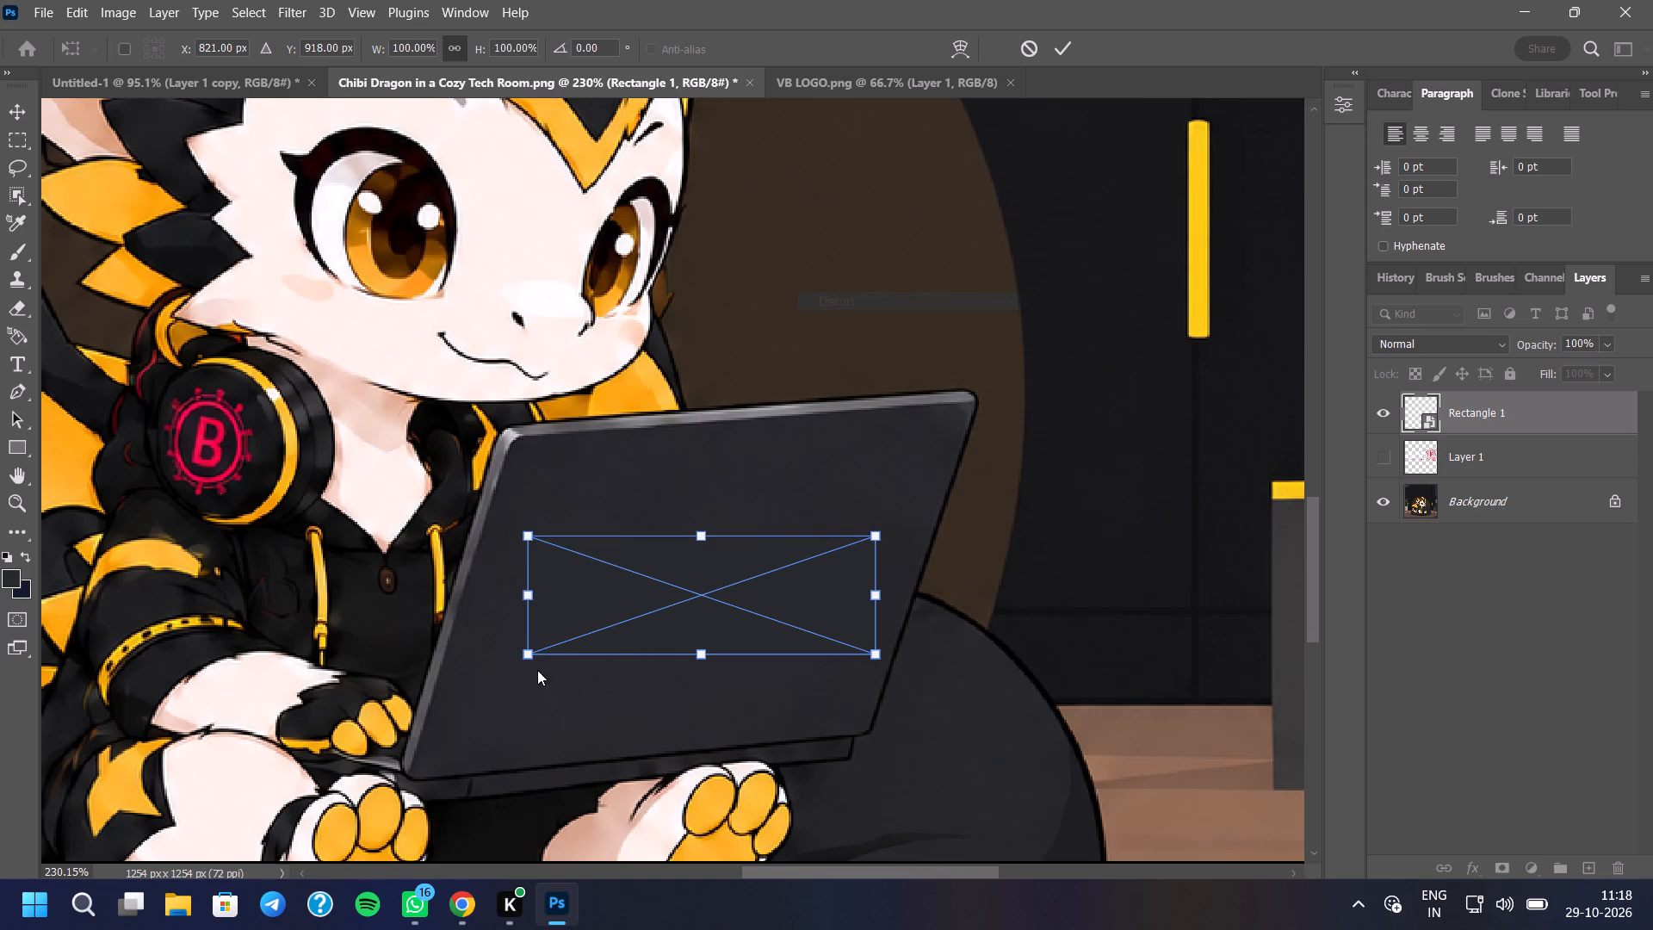
left_click_drag(531, 654, 502, 657)
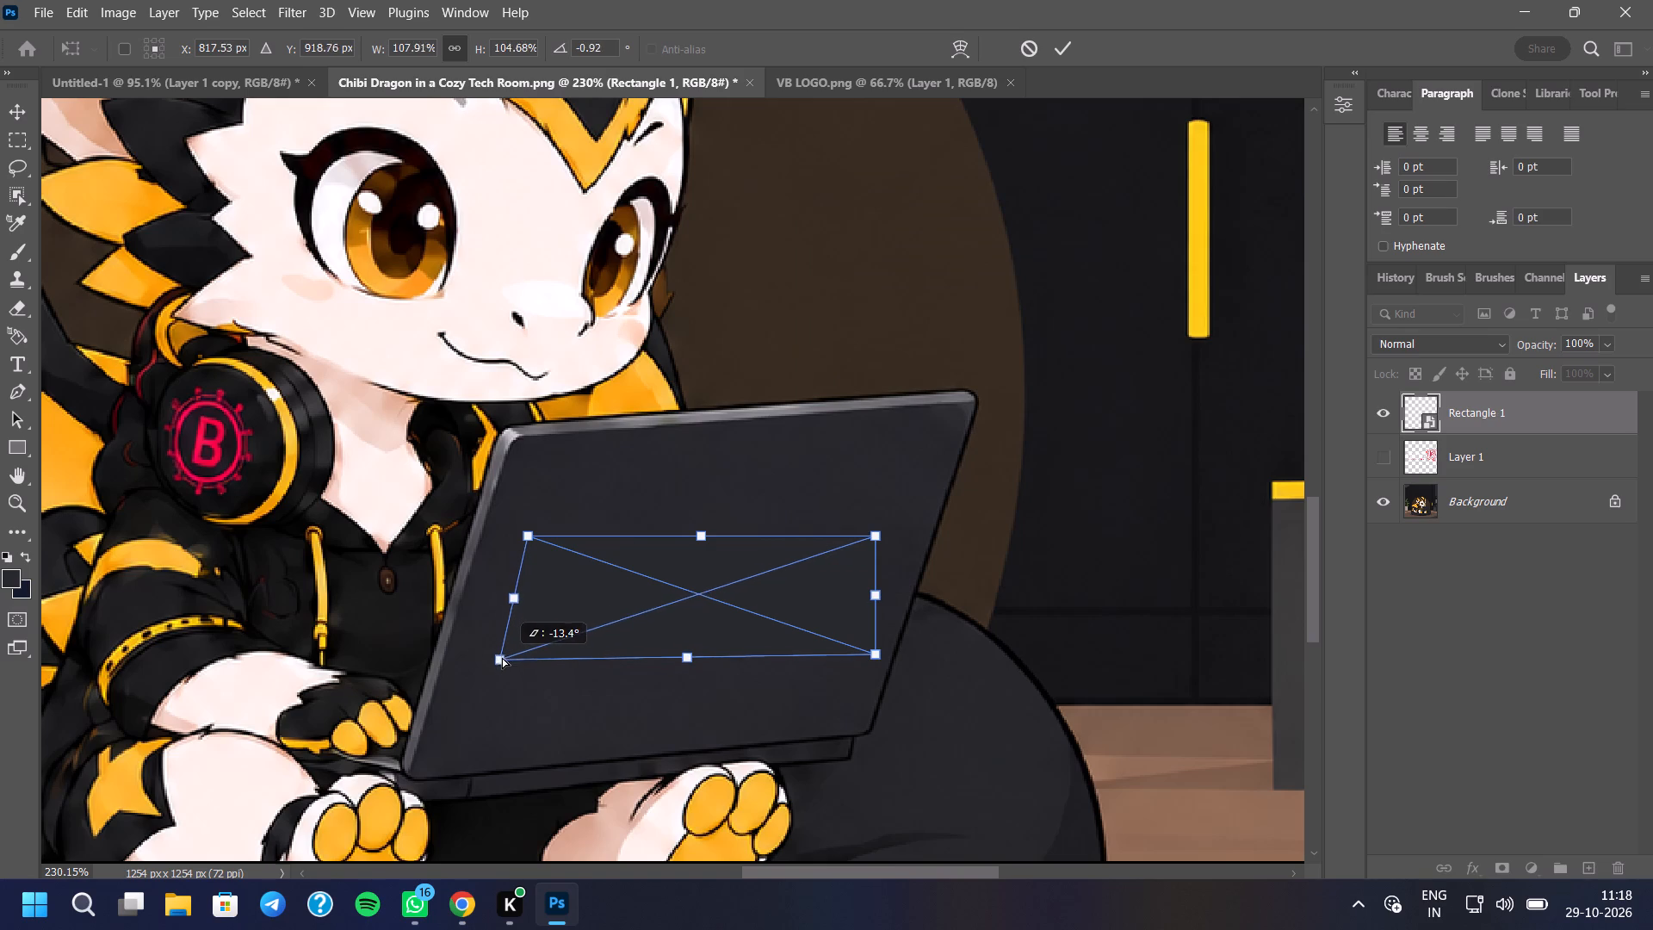
left_click_drag(502, 657, 502, 656)
left_click_drag(874, 657, 850, 667)
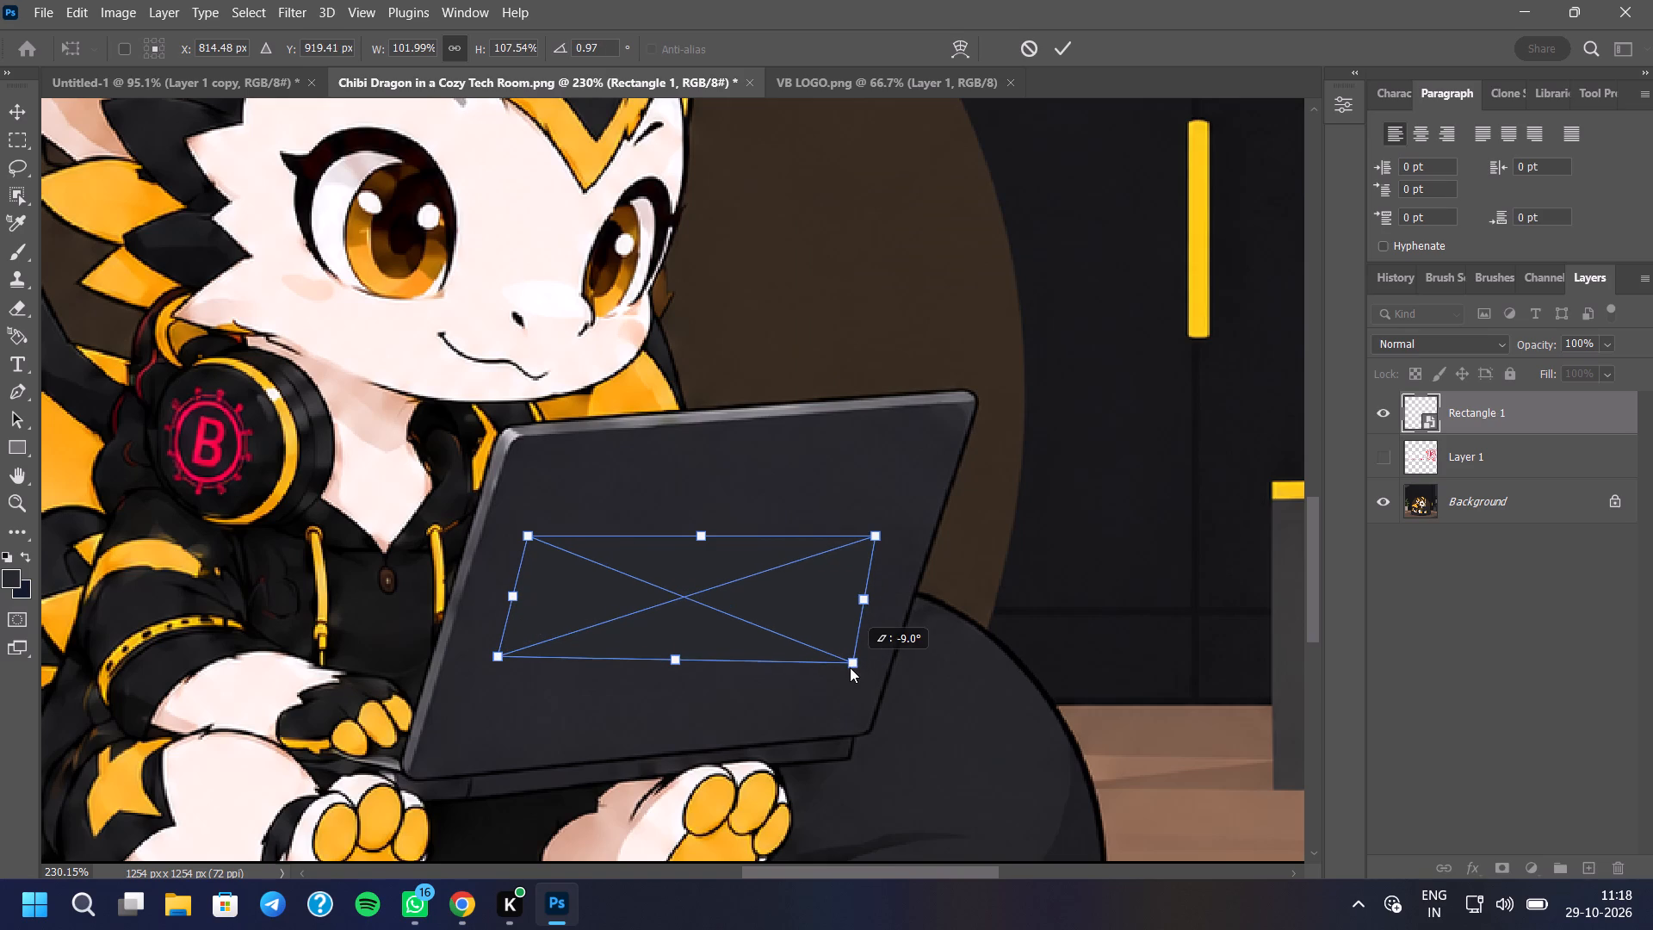
left_click_drag(850, 667, 851, 665)
left_click_drag(870, 534, 870, 521)
left_click_drag(853, 662, 858, 639)
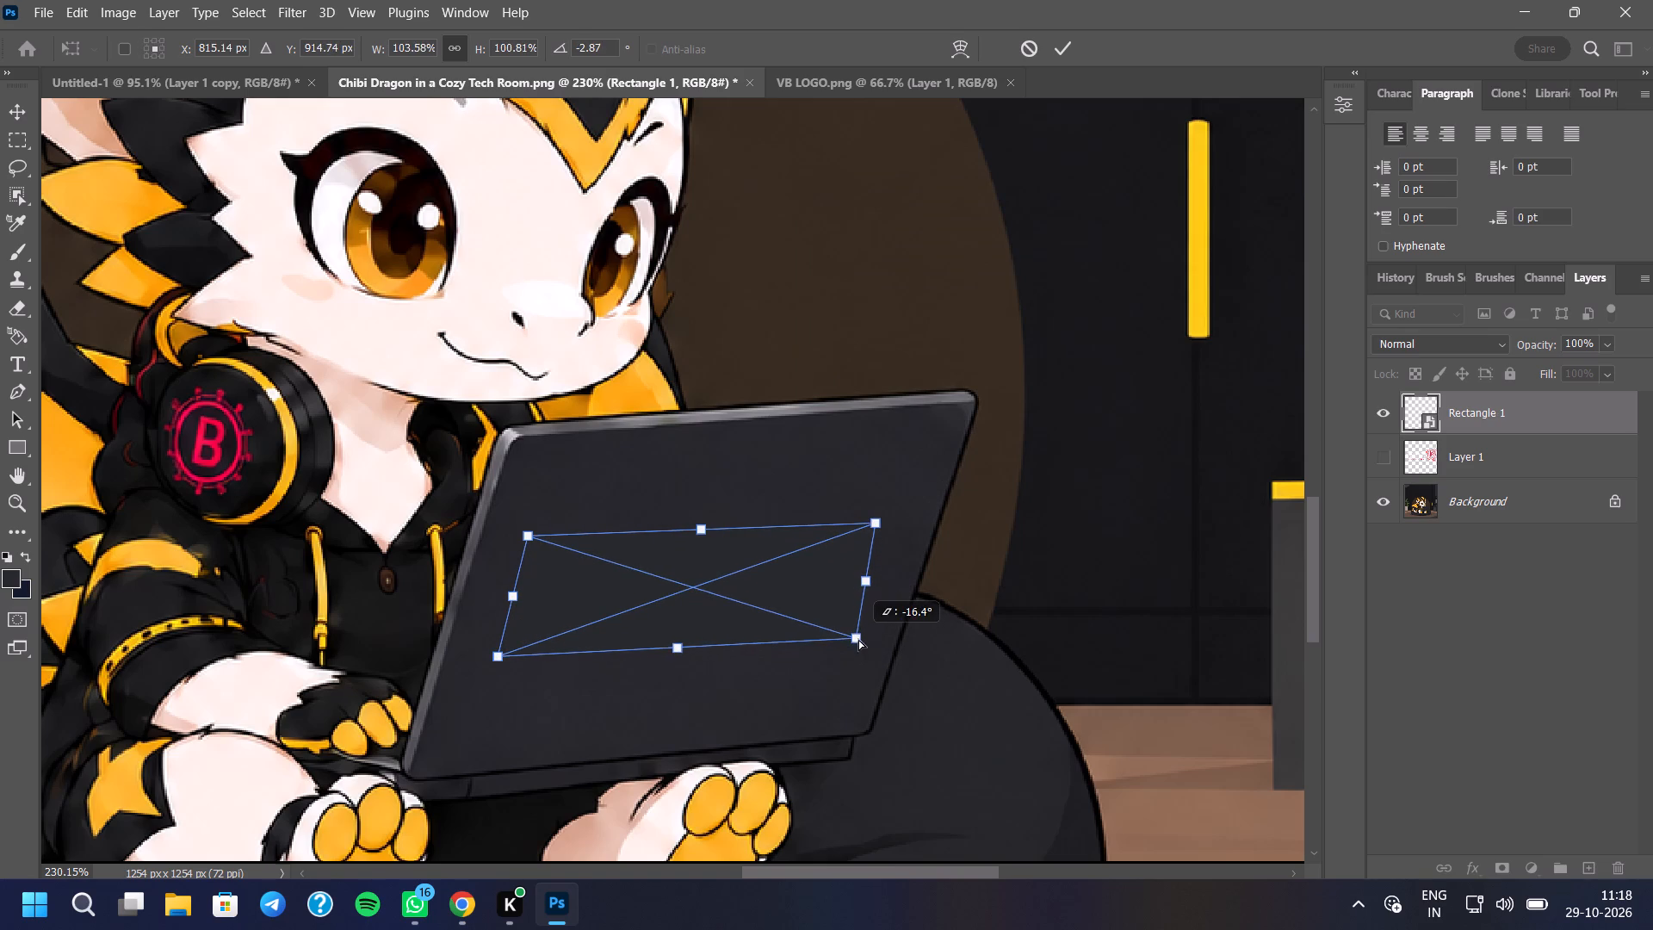
left_click_drag(858, 639, 860, 640)
left_click_drag(495, 657, 498, 647)
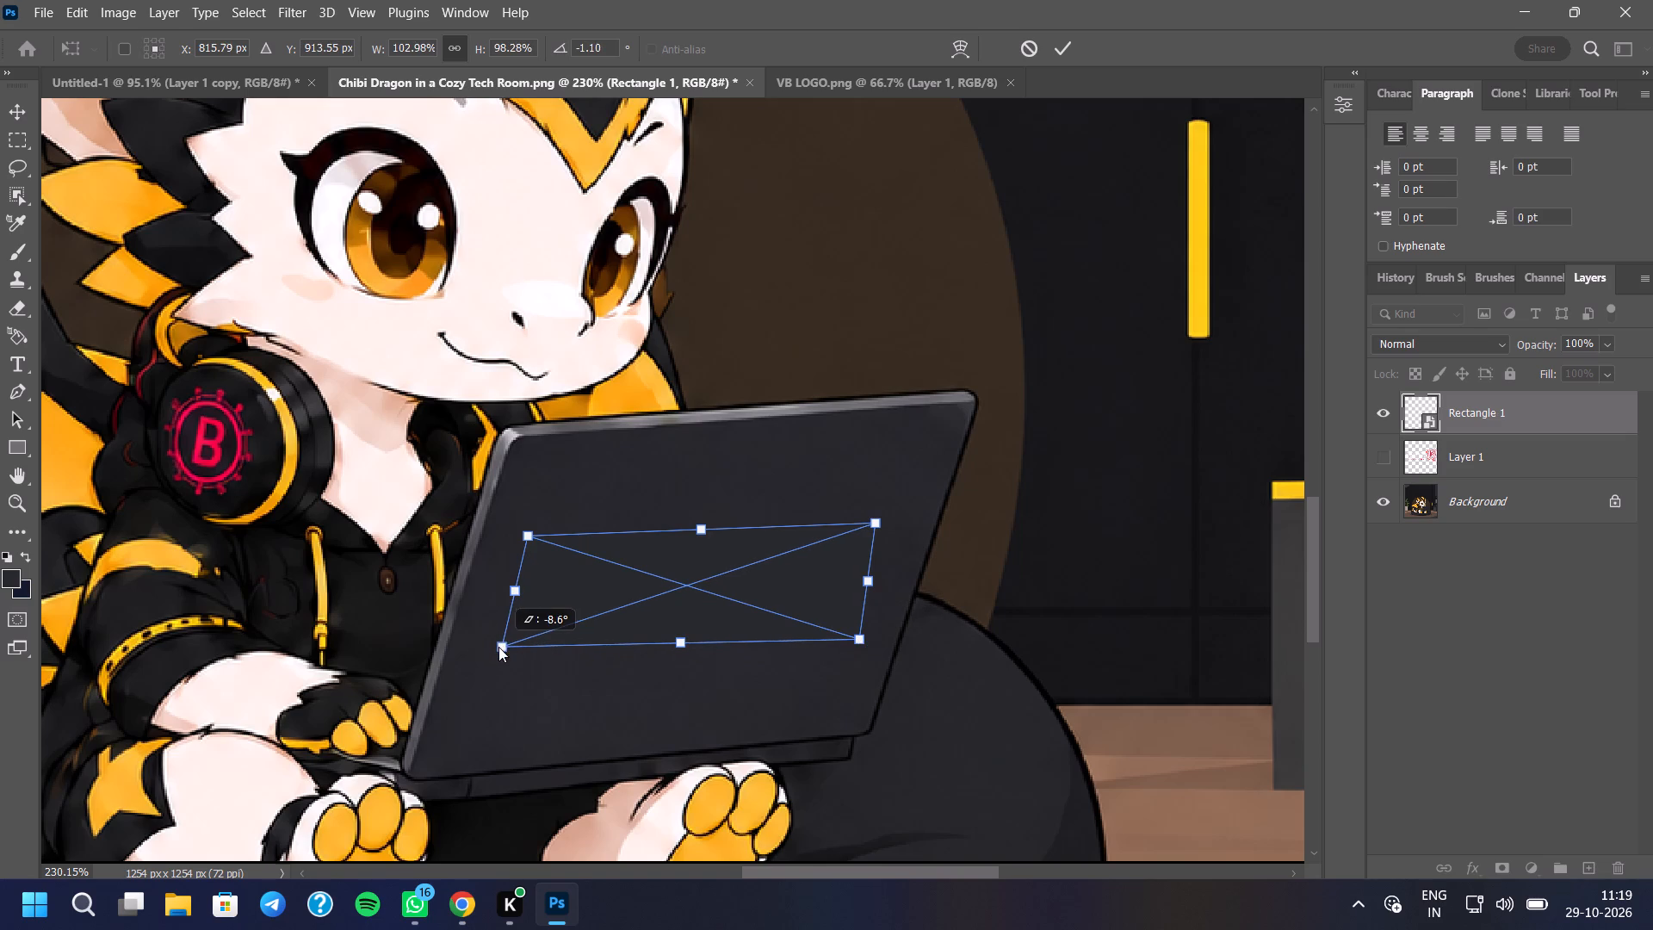
left_click_drag(498, 647, 499, 647)
Refine the dark rectangle's corner distortion to follow the laptop lid's slant, at about 108% width and 97% height, and apply it.
left_click(862, 637)
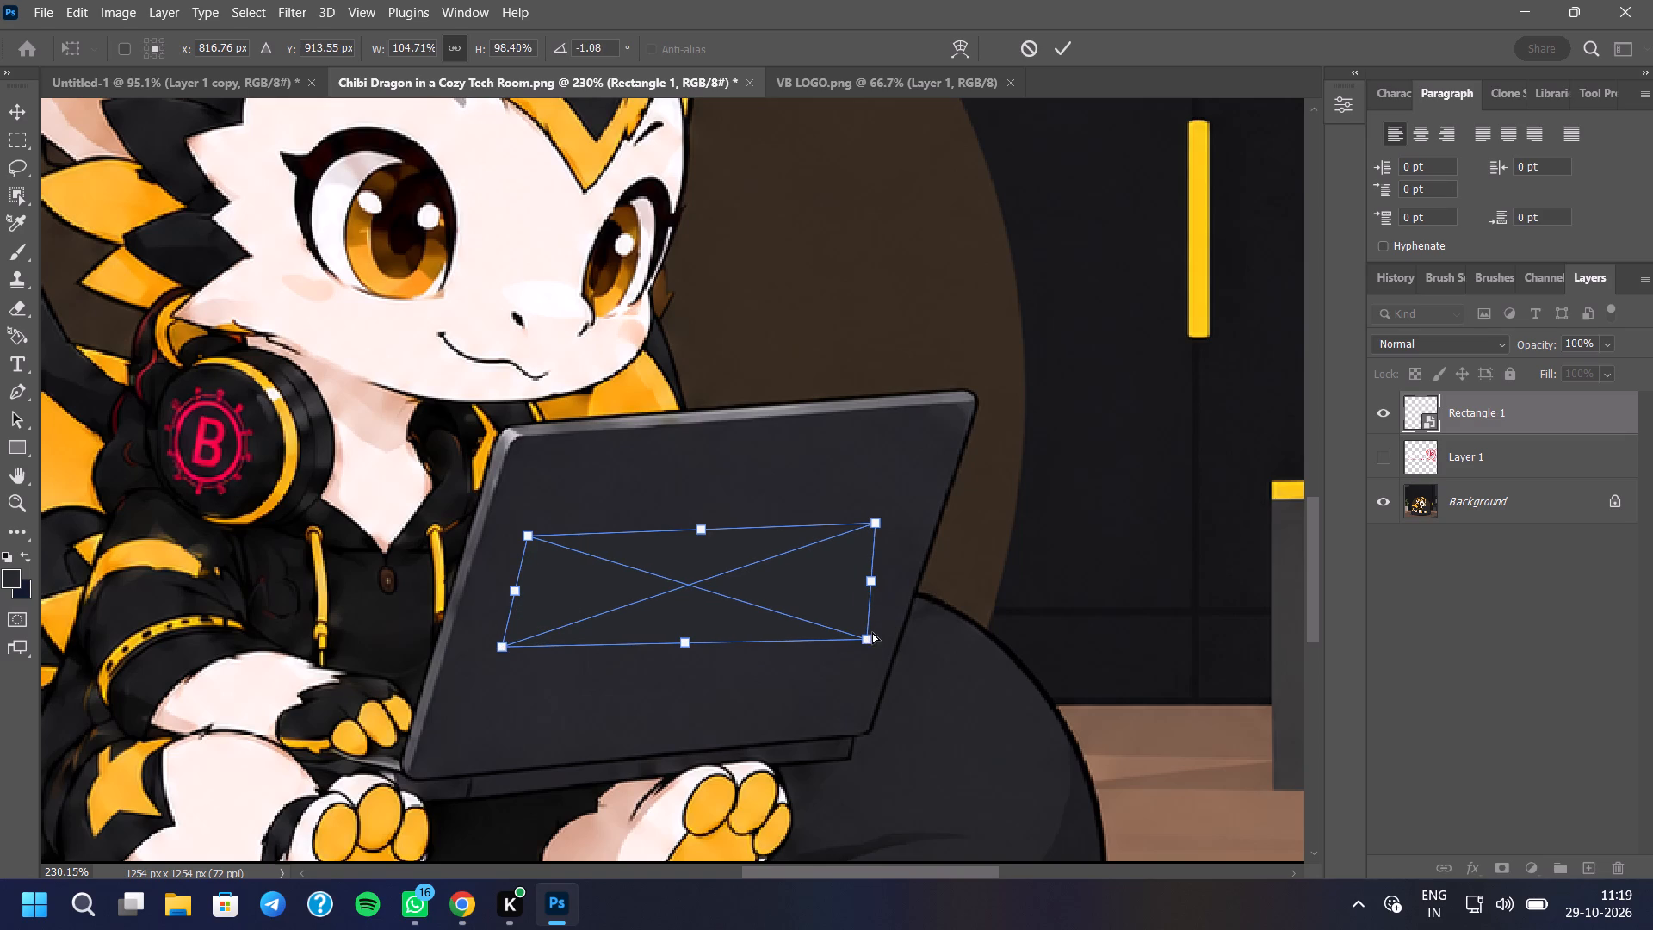
left_click(872, 586)
left_click_drag(881, 518, 885, 518)
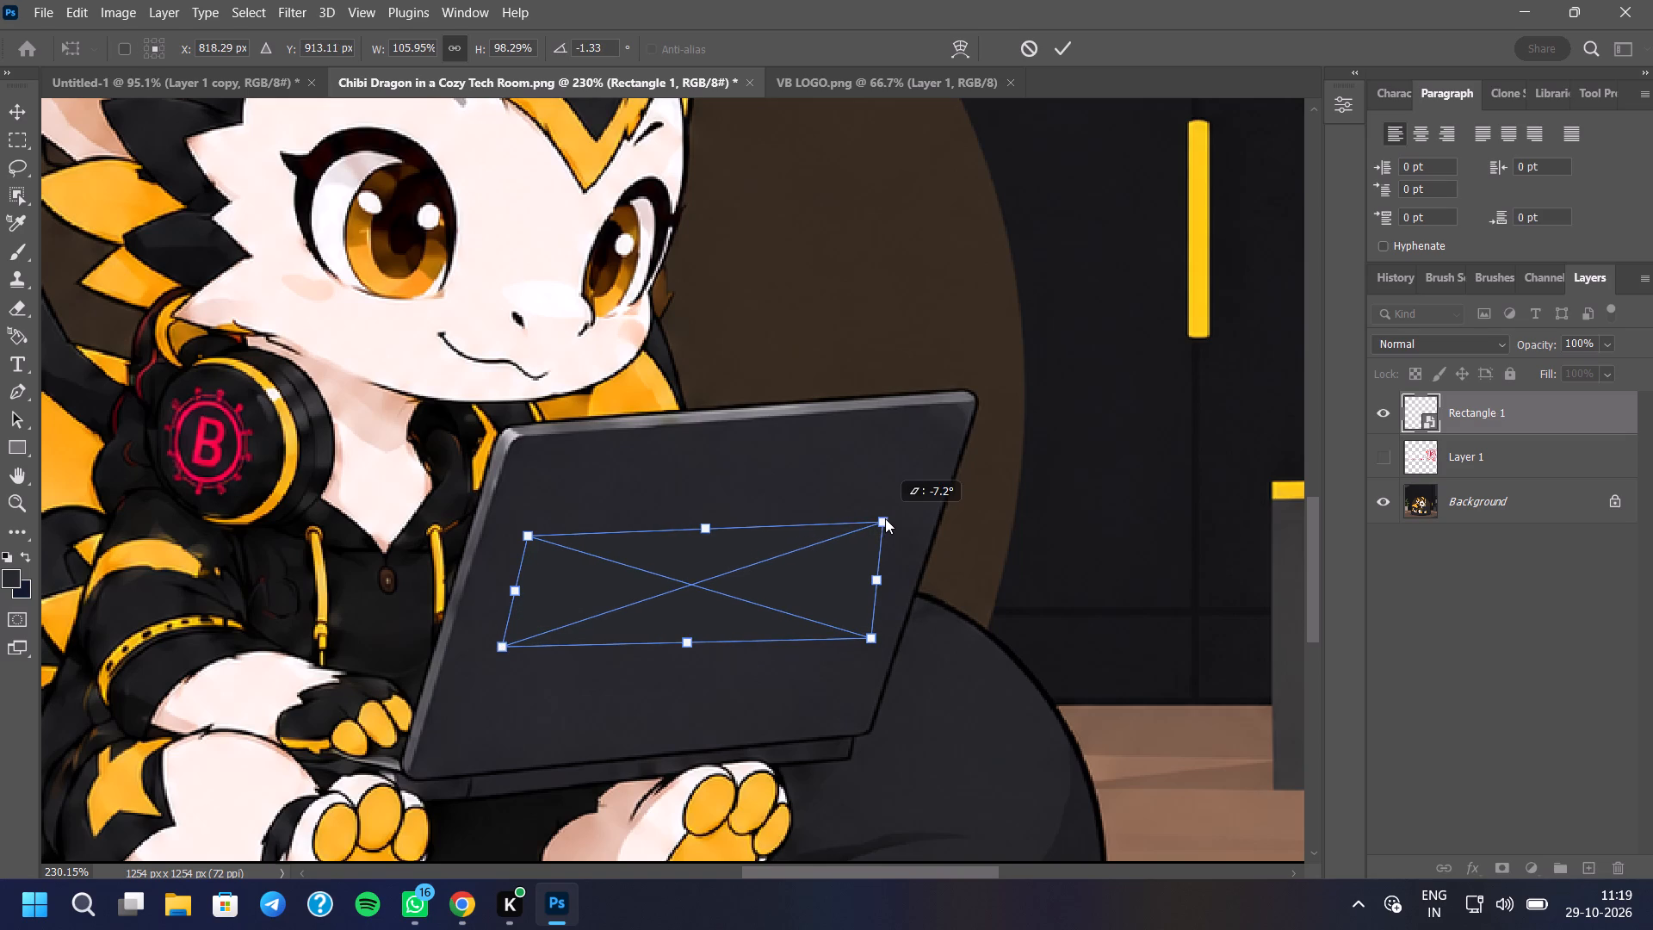
left_click_drag(885, 518, 901, 519)
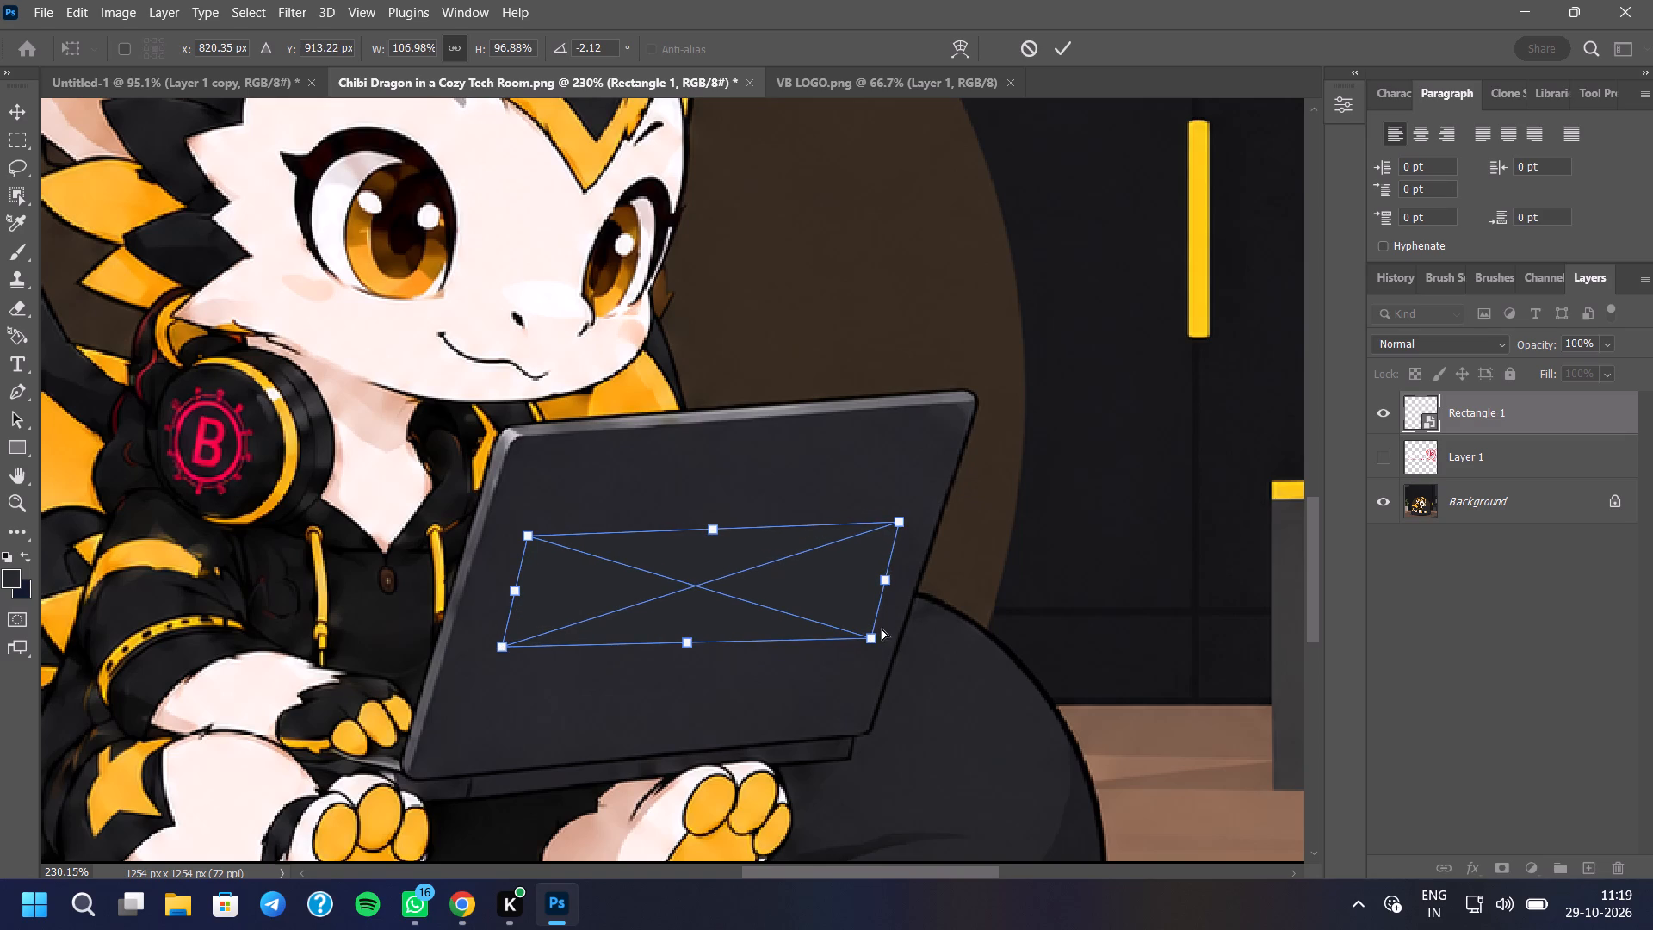
left_click(875, 638)
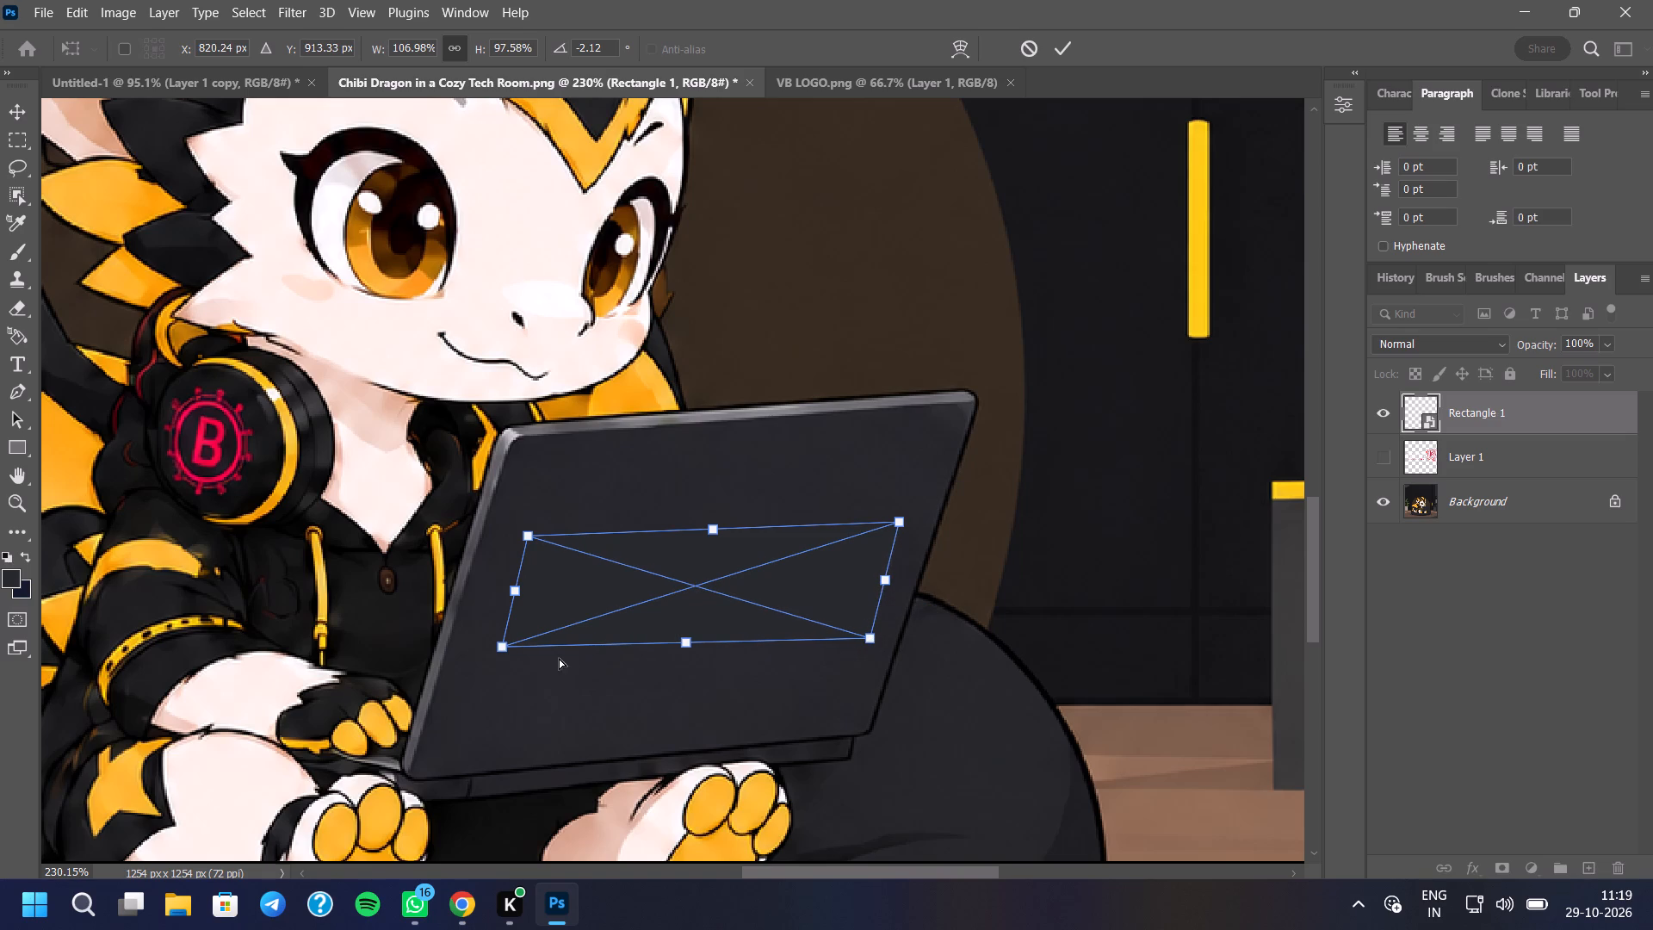
left_click_drag(509, 650, 498, 650)
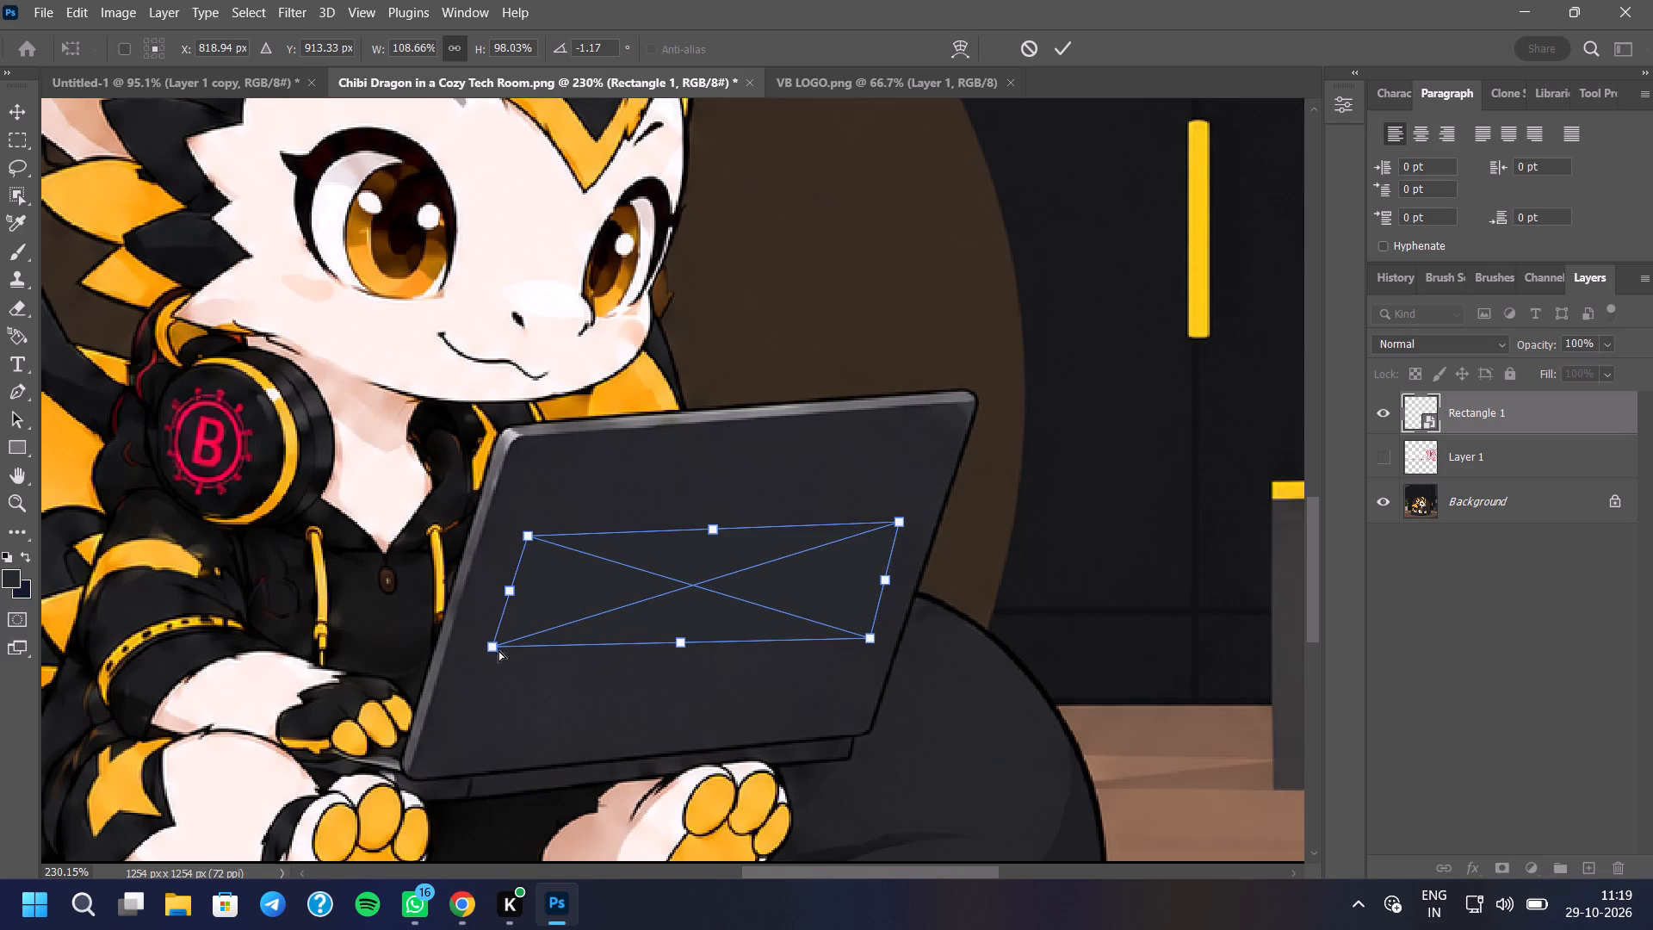
left_click_drag(522, 540, 517, 530)
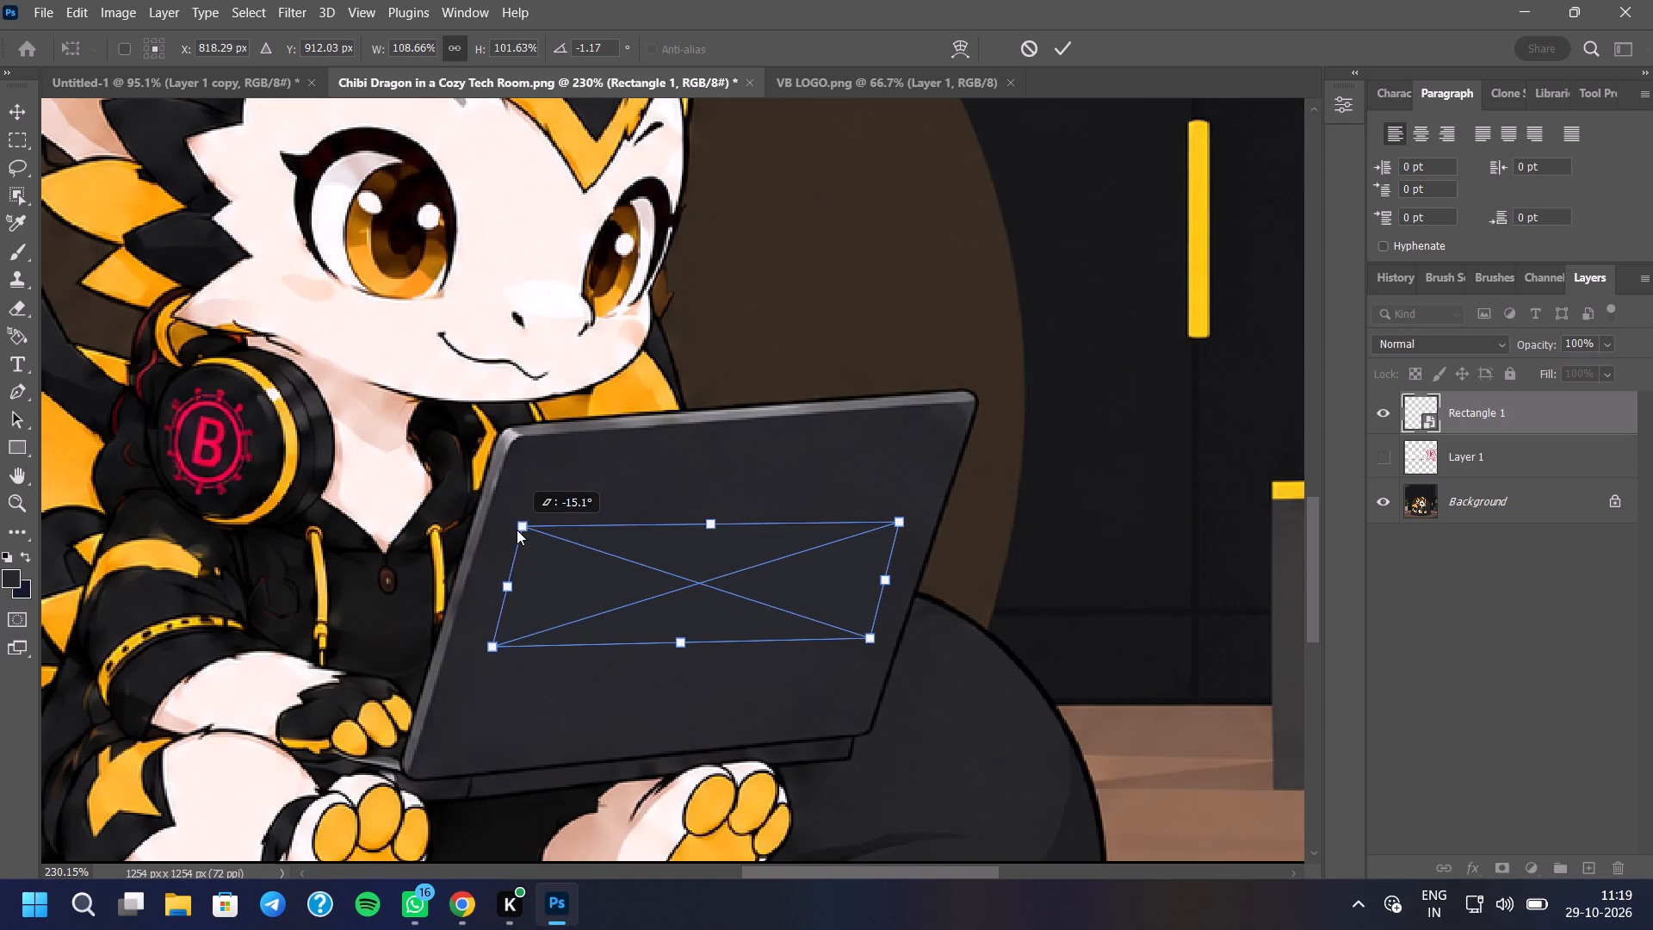
left_click_drag(517, 530, 513, 536)
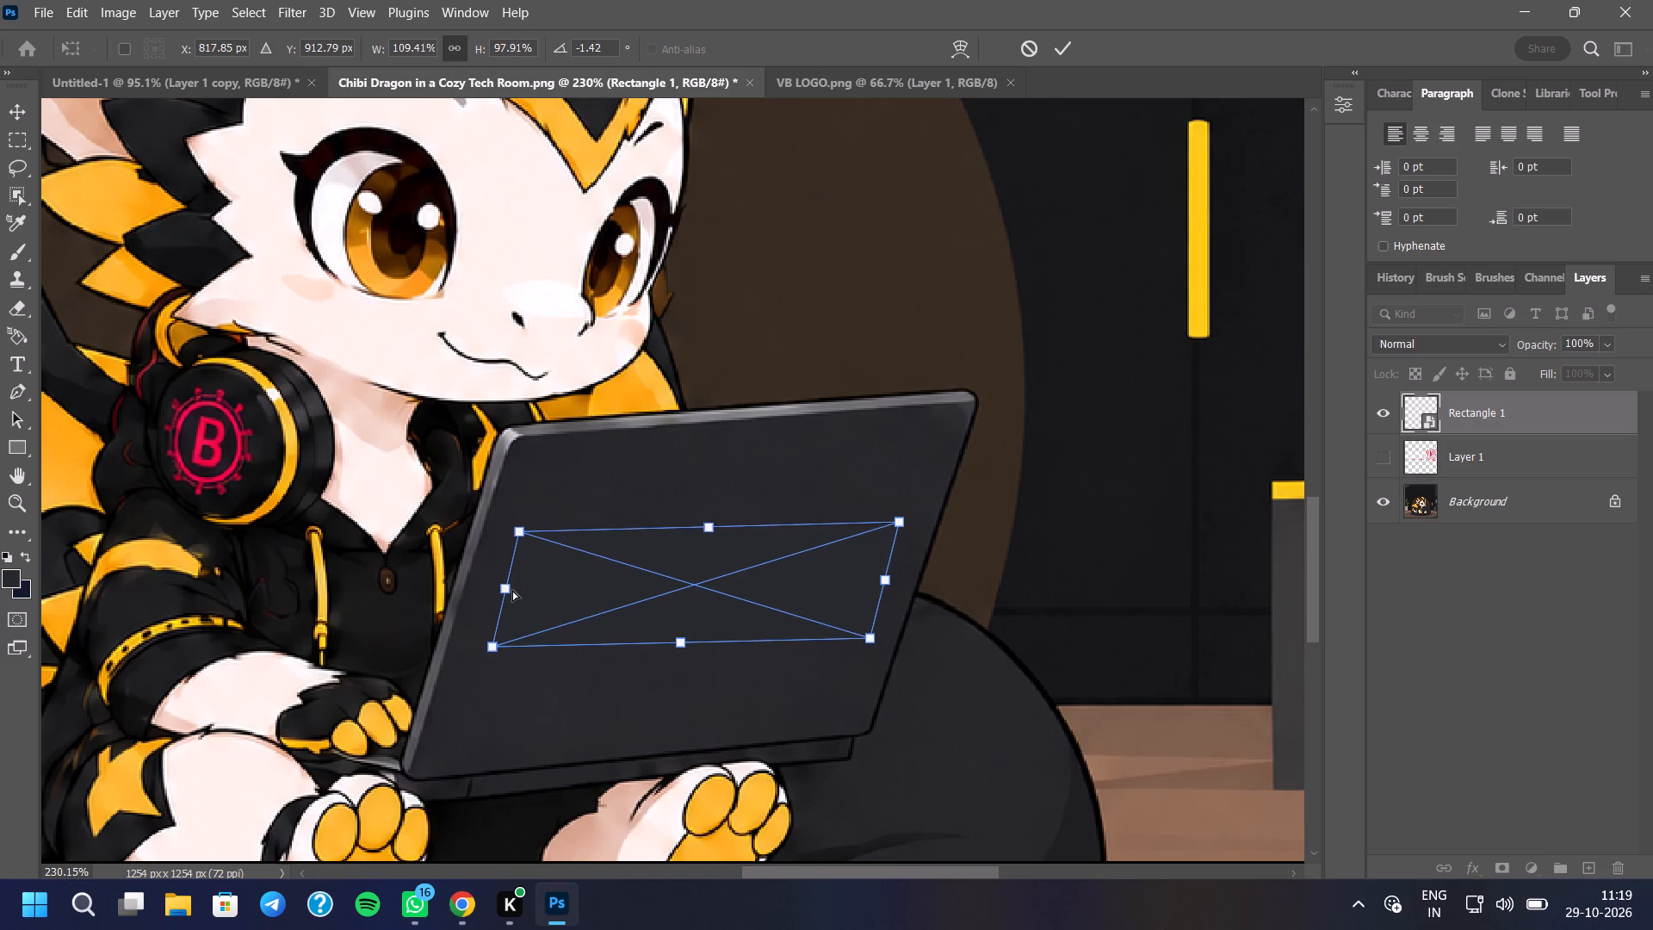
left_click(509, 587)
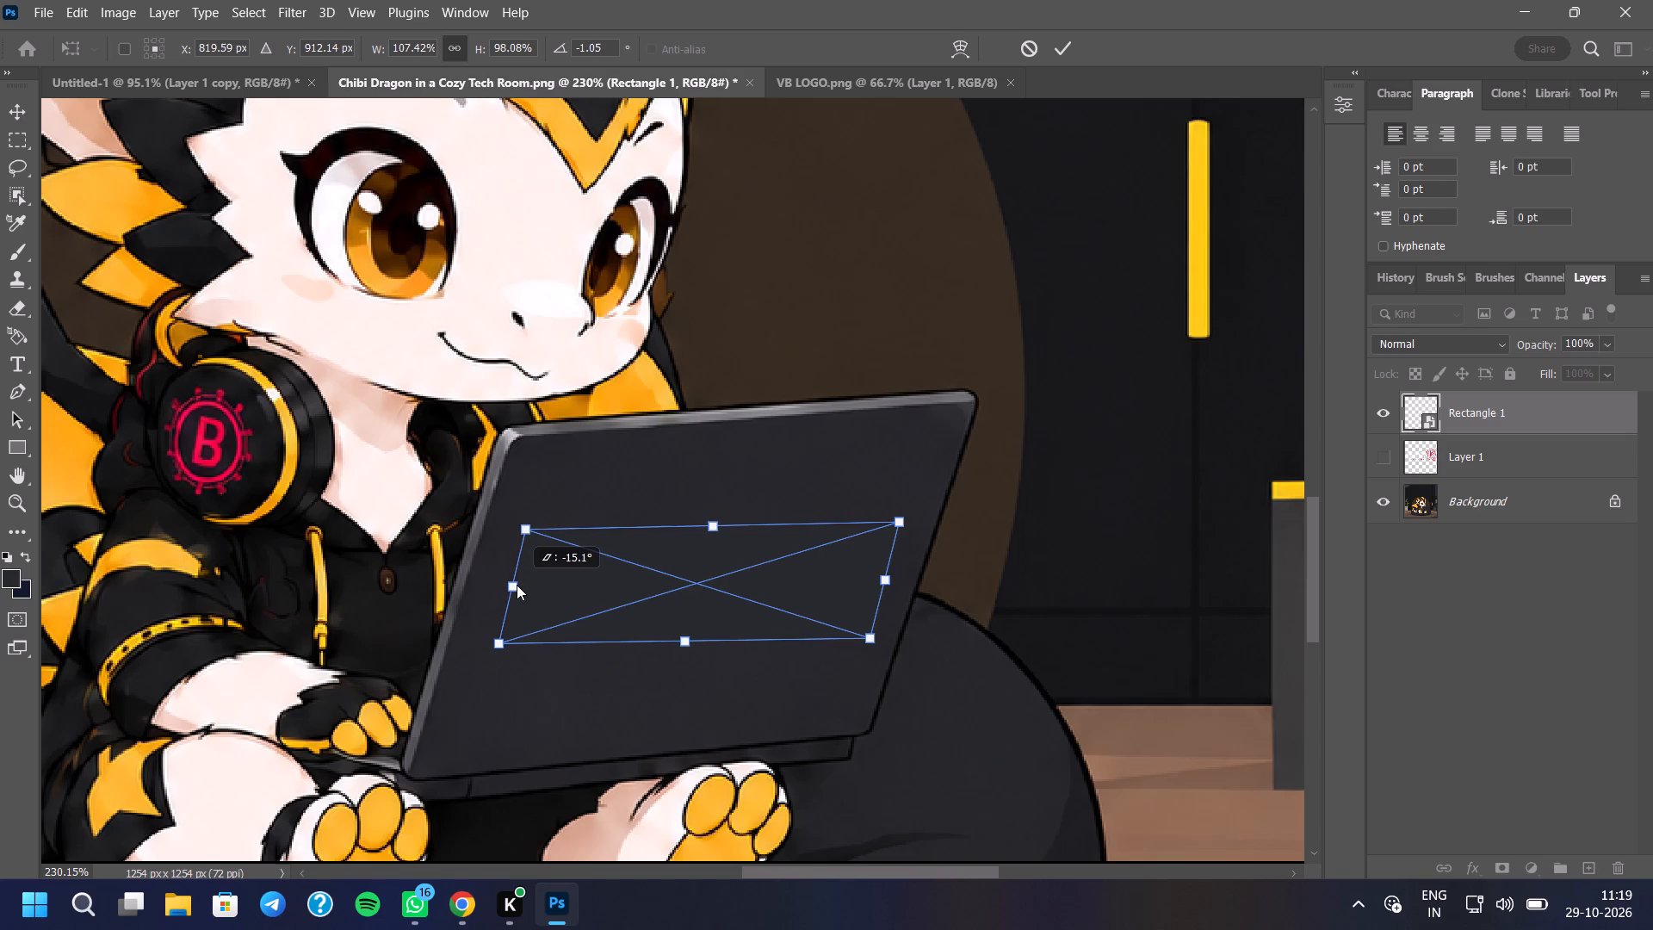
left_click(869, 645)
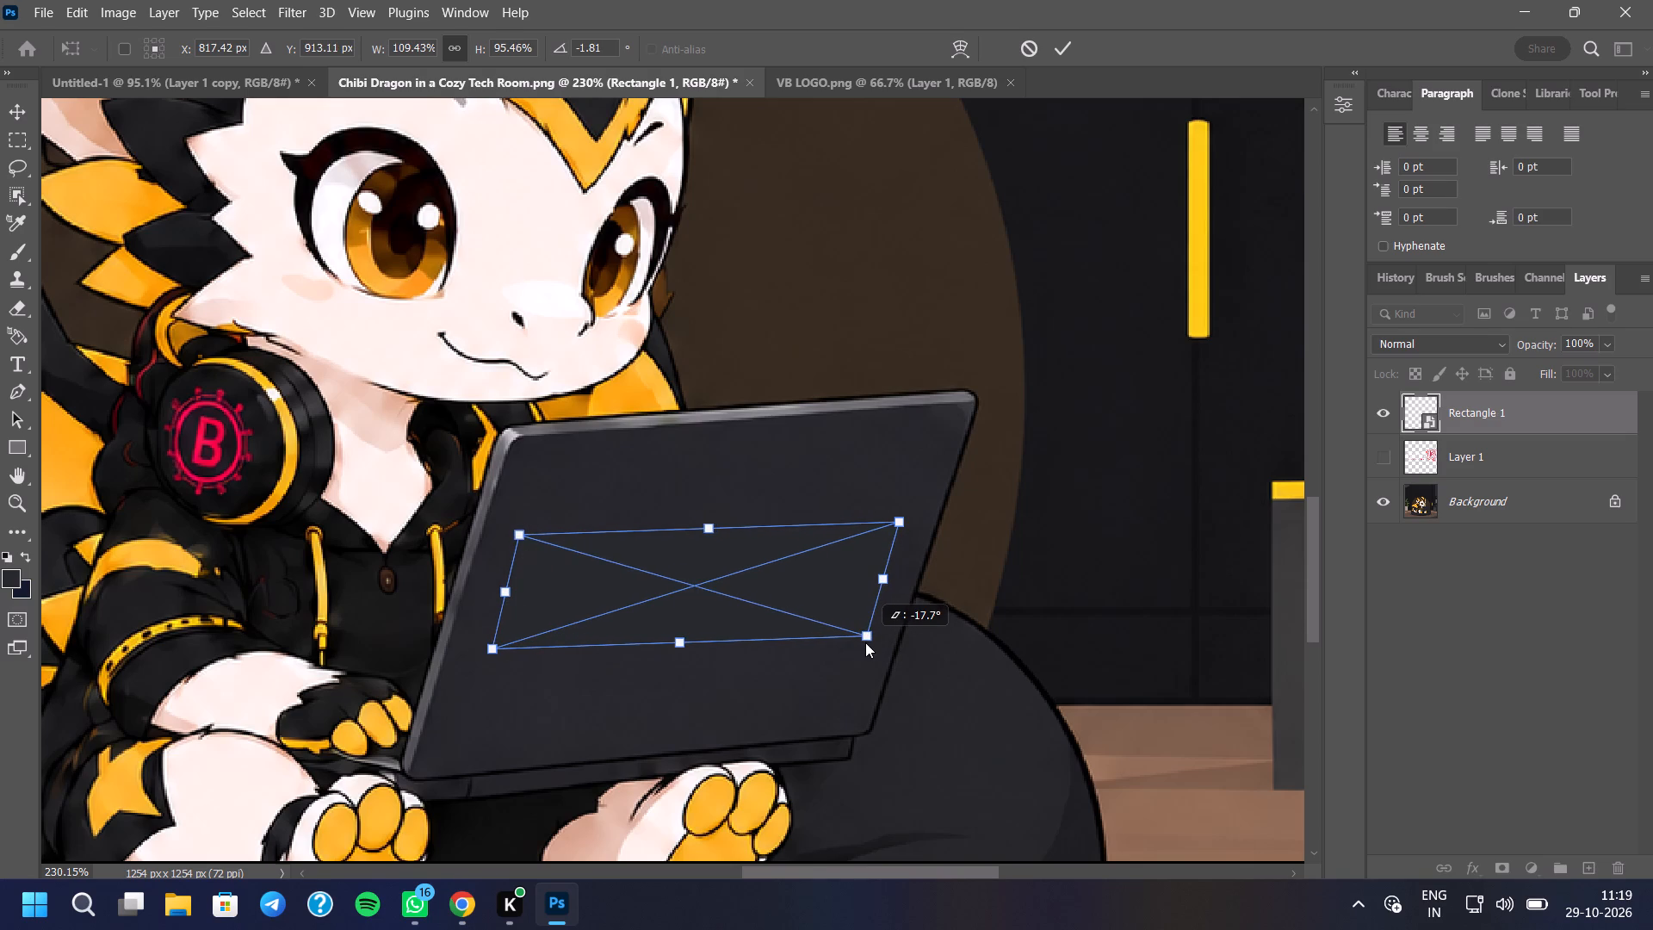
left_click(879, 580)
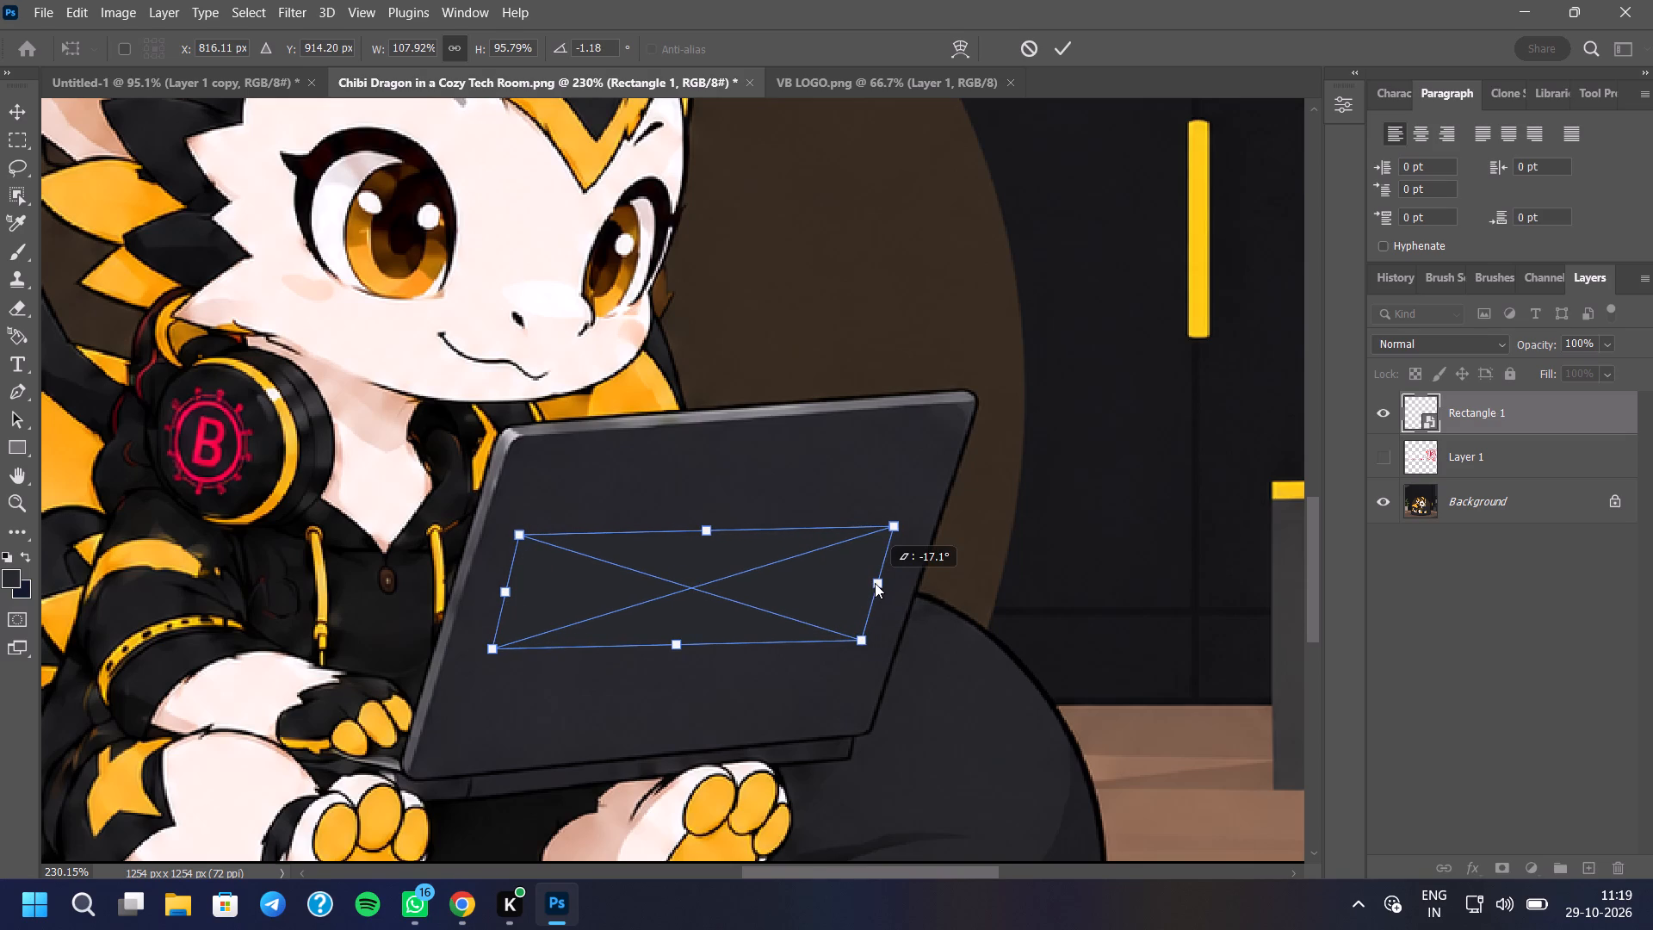
left_click(897, 517)
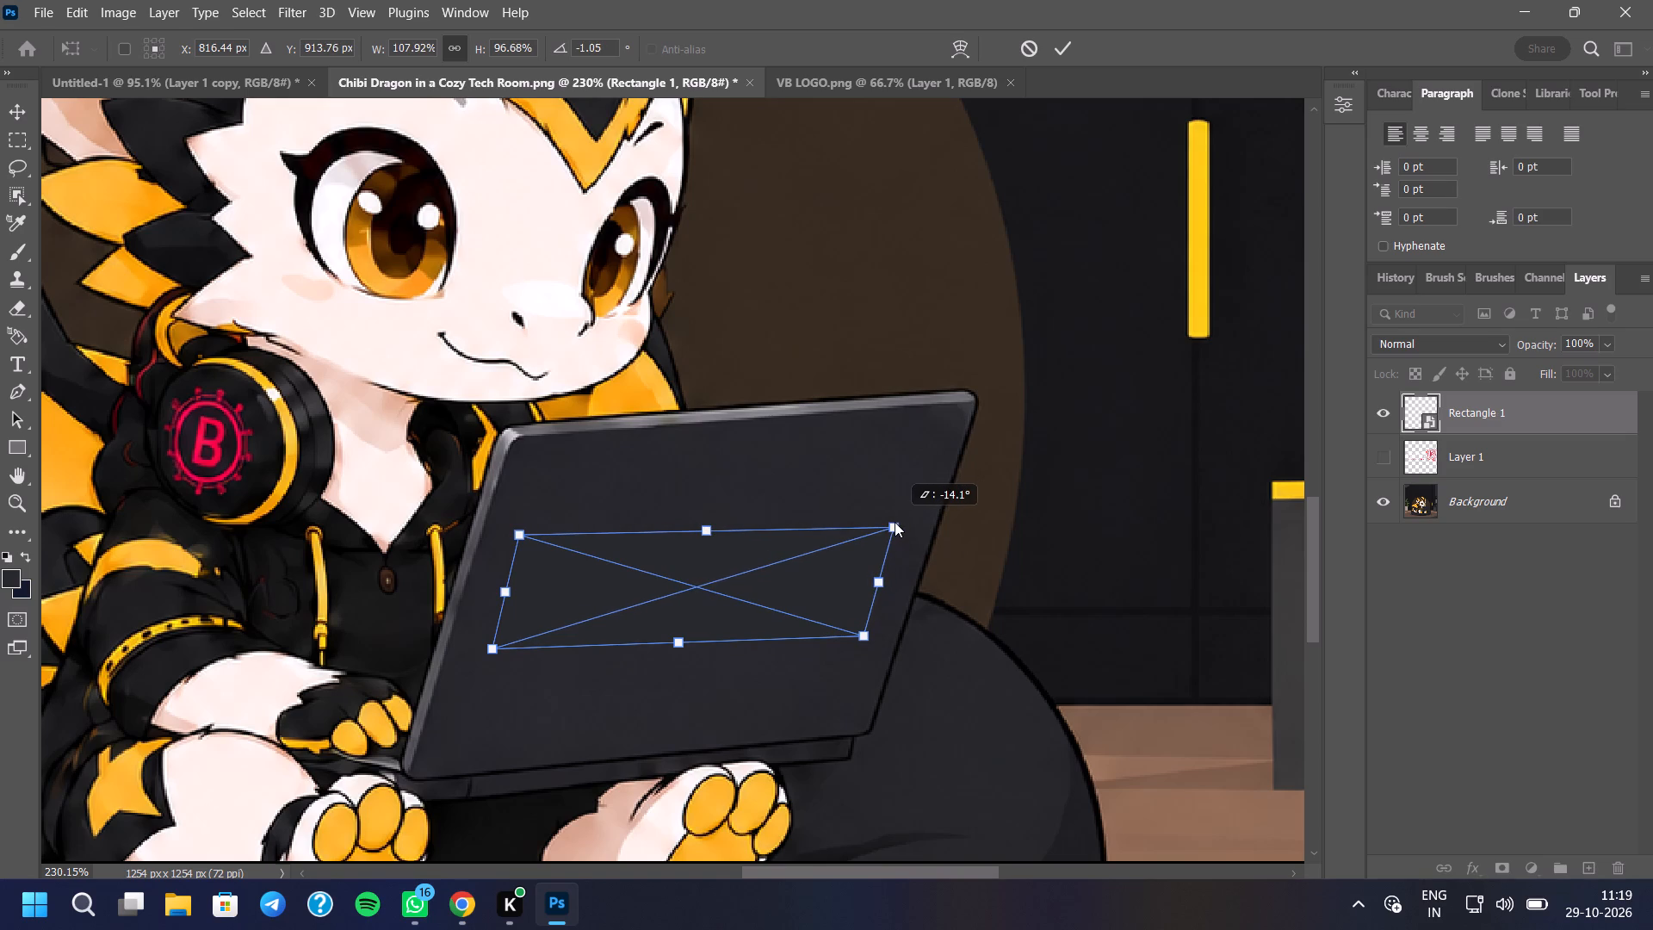
left_click(1072, 50)
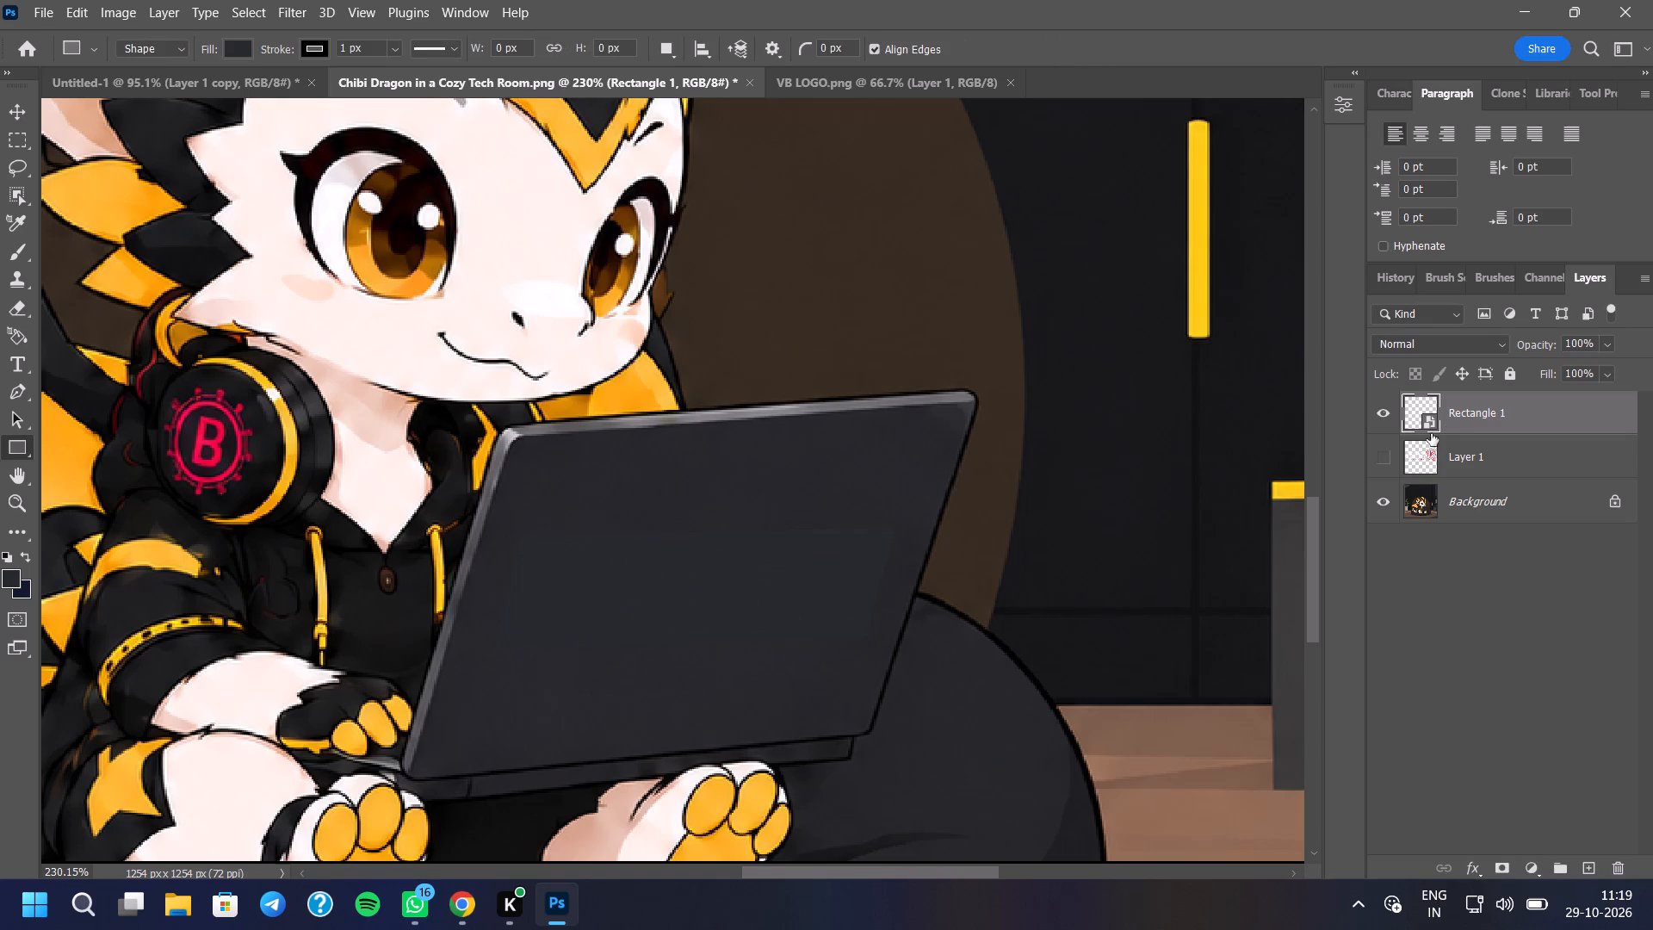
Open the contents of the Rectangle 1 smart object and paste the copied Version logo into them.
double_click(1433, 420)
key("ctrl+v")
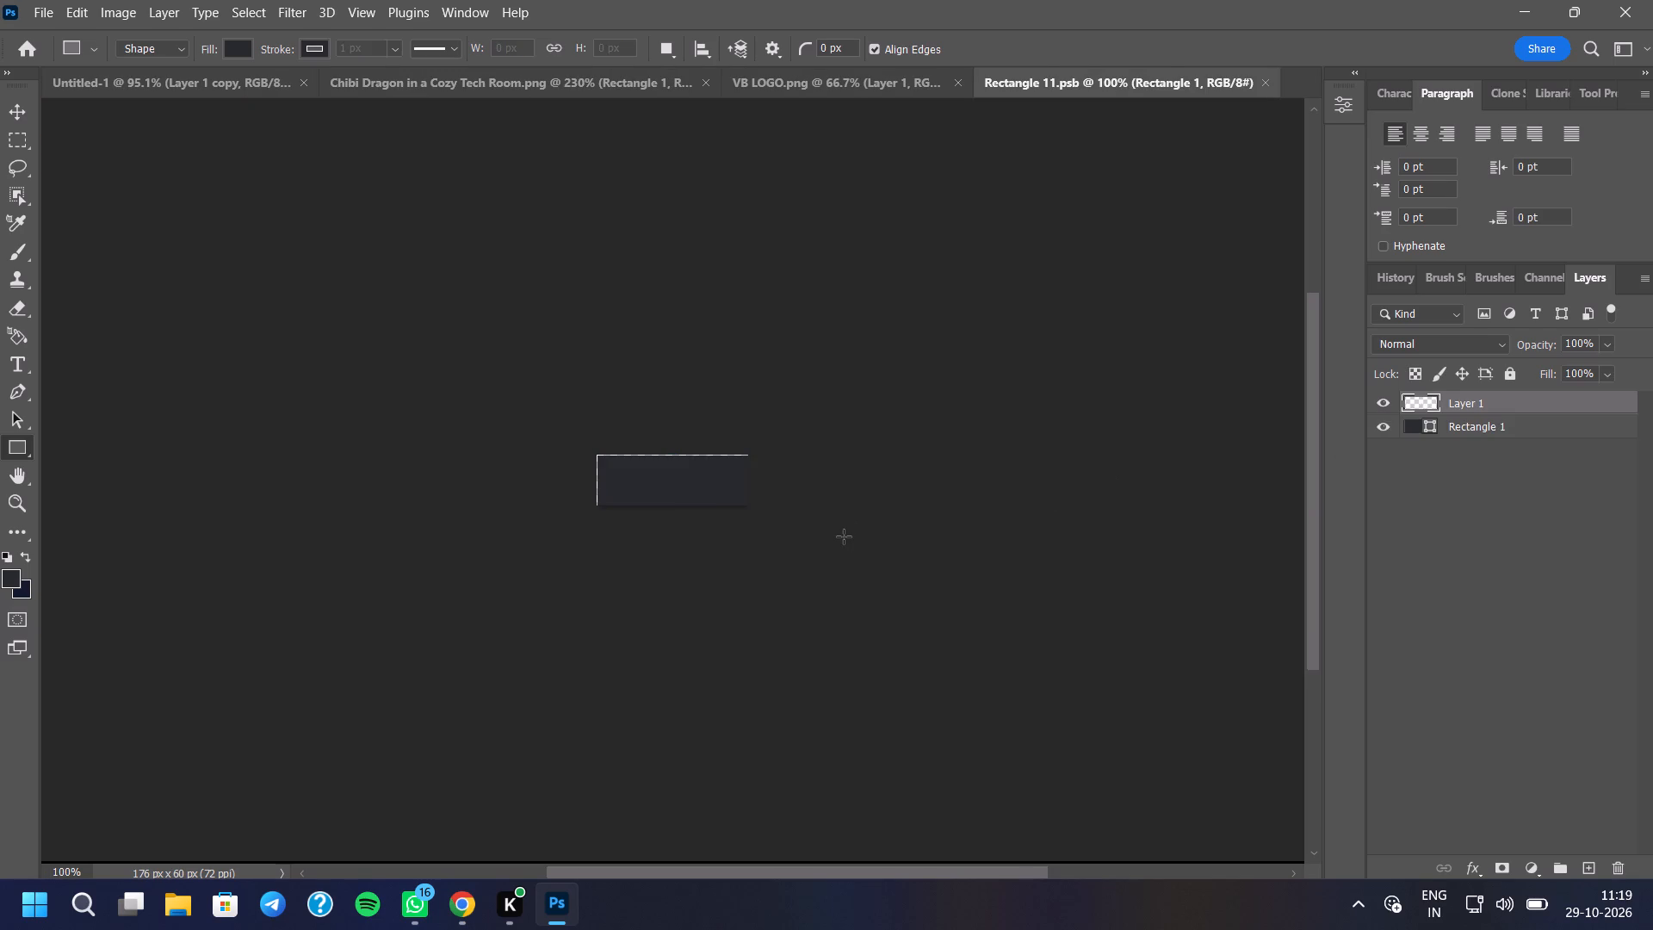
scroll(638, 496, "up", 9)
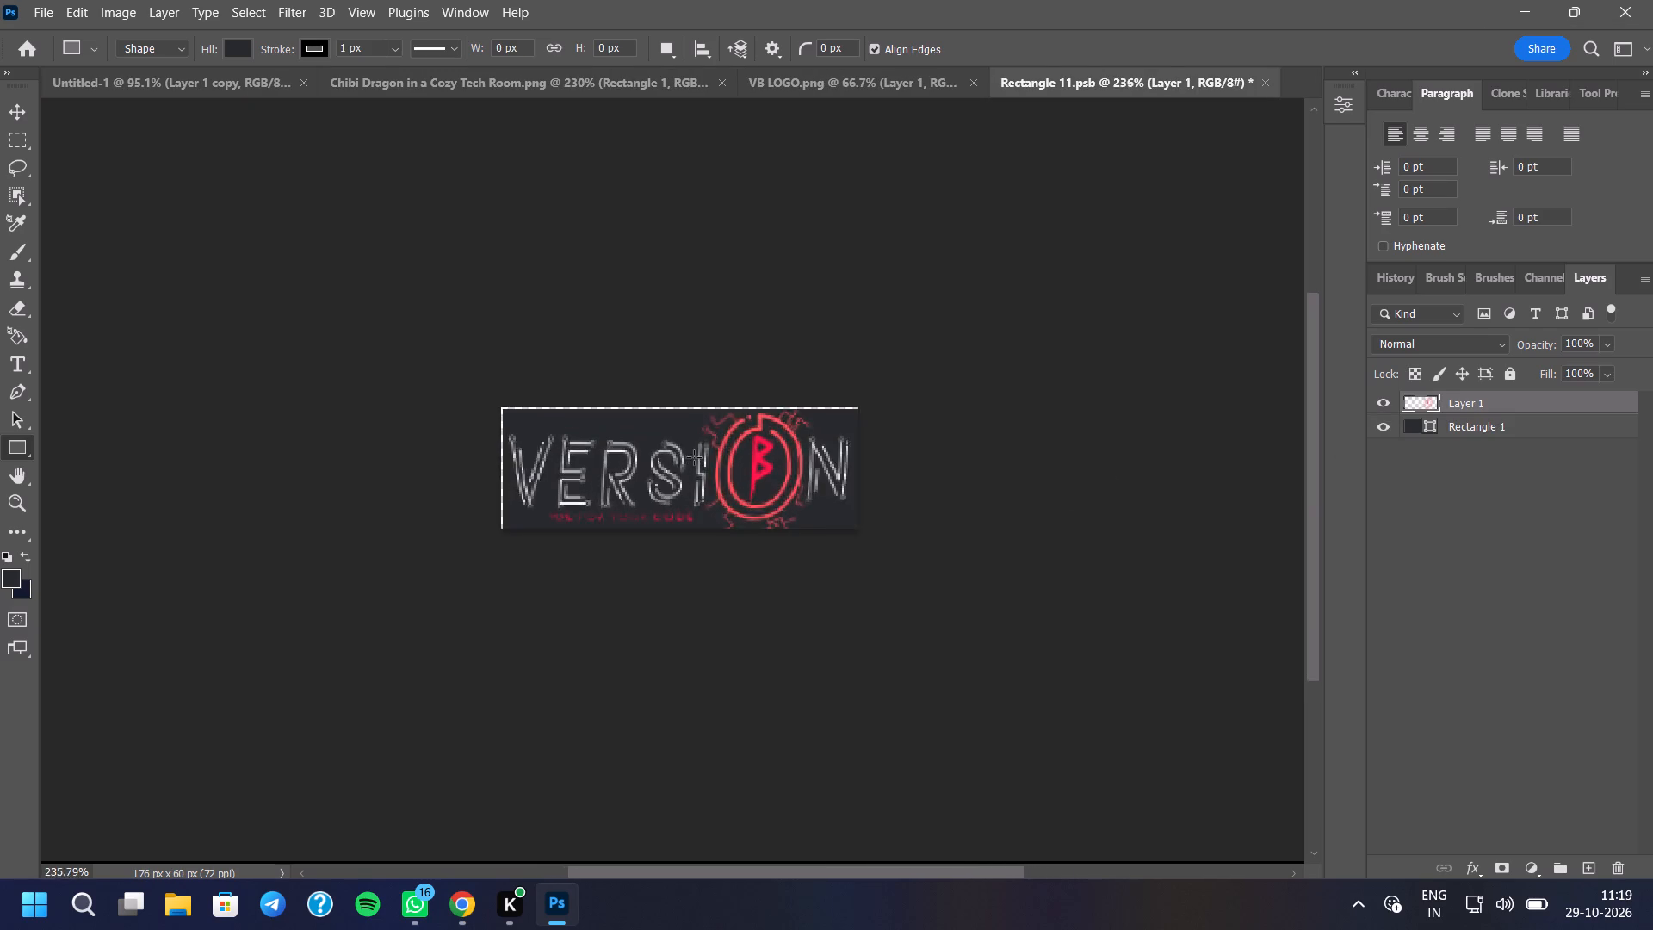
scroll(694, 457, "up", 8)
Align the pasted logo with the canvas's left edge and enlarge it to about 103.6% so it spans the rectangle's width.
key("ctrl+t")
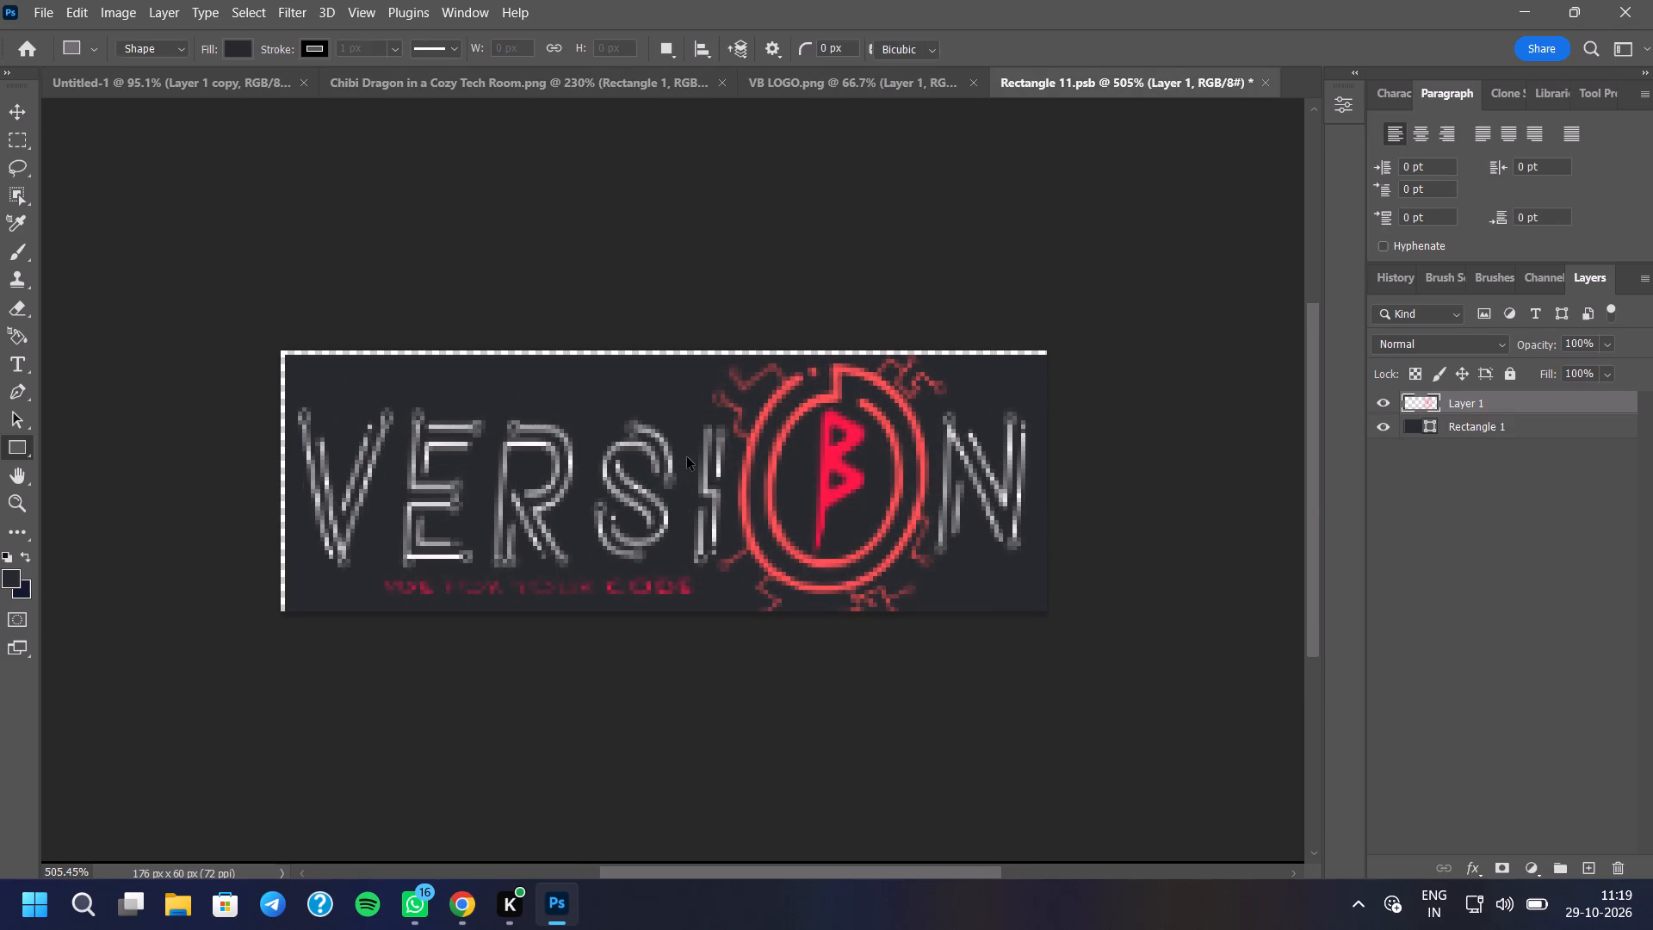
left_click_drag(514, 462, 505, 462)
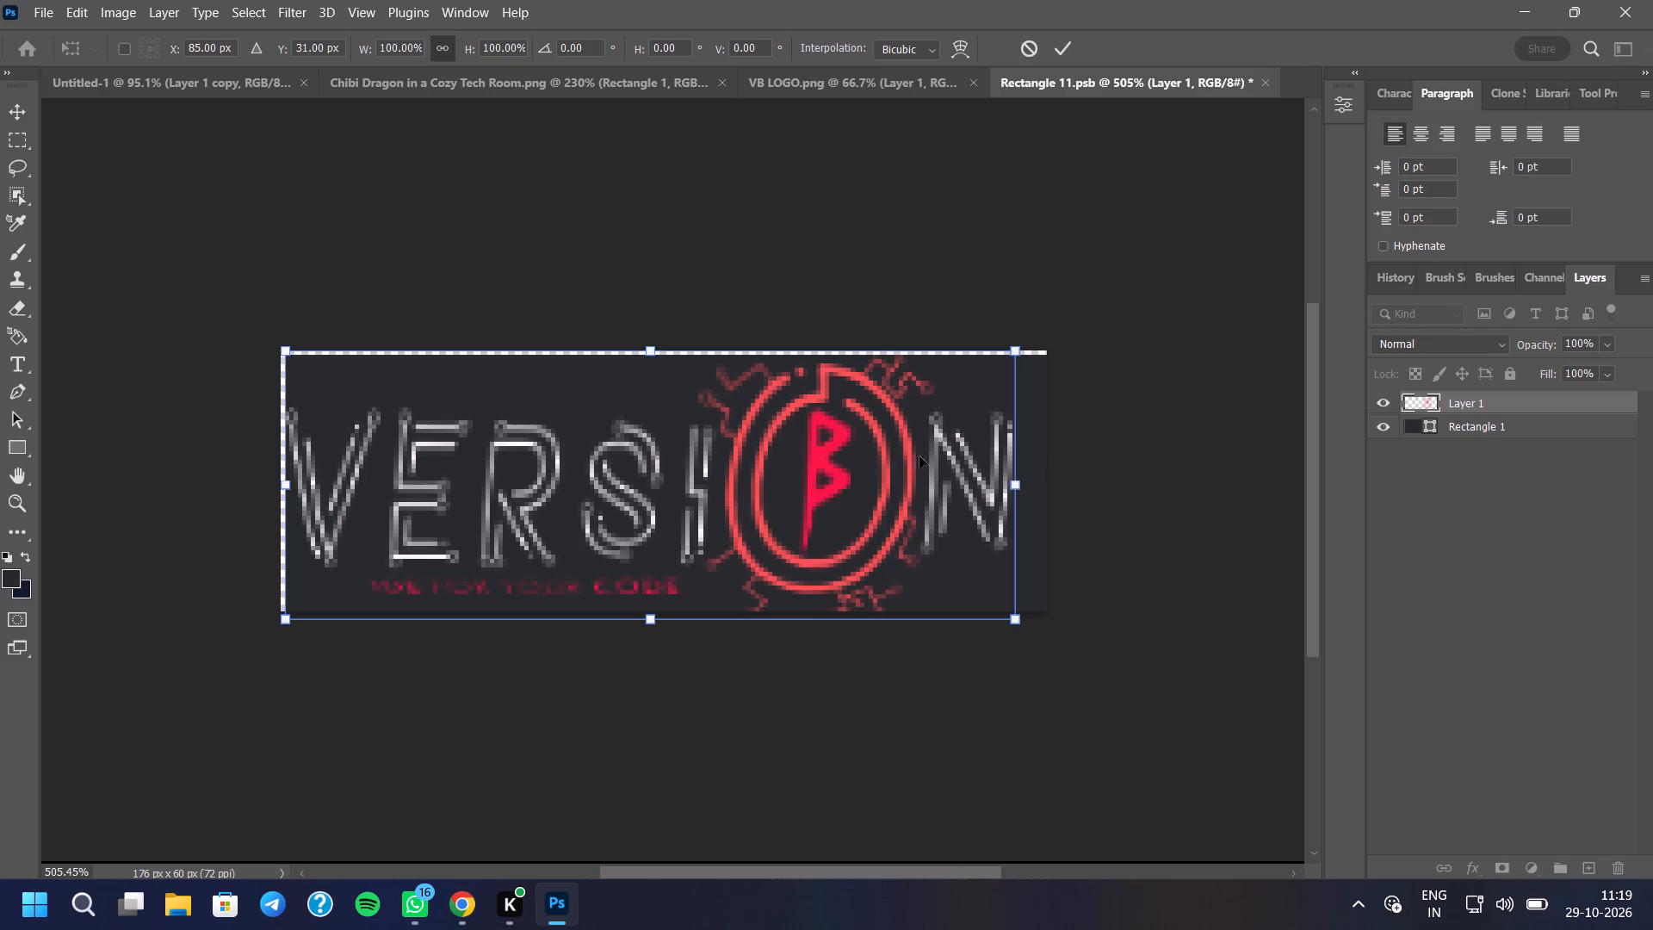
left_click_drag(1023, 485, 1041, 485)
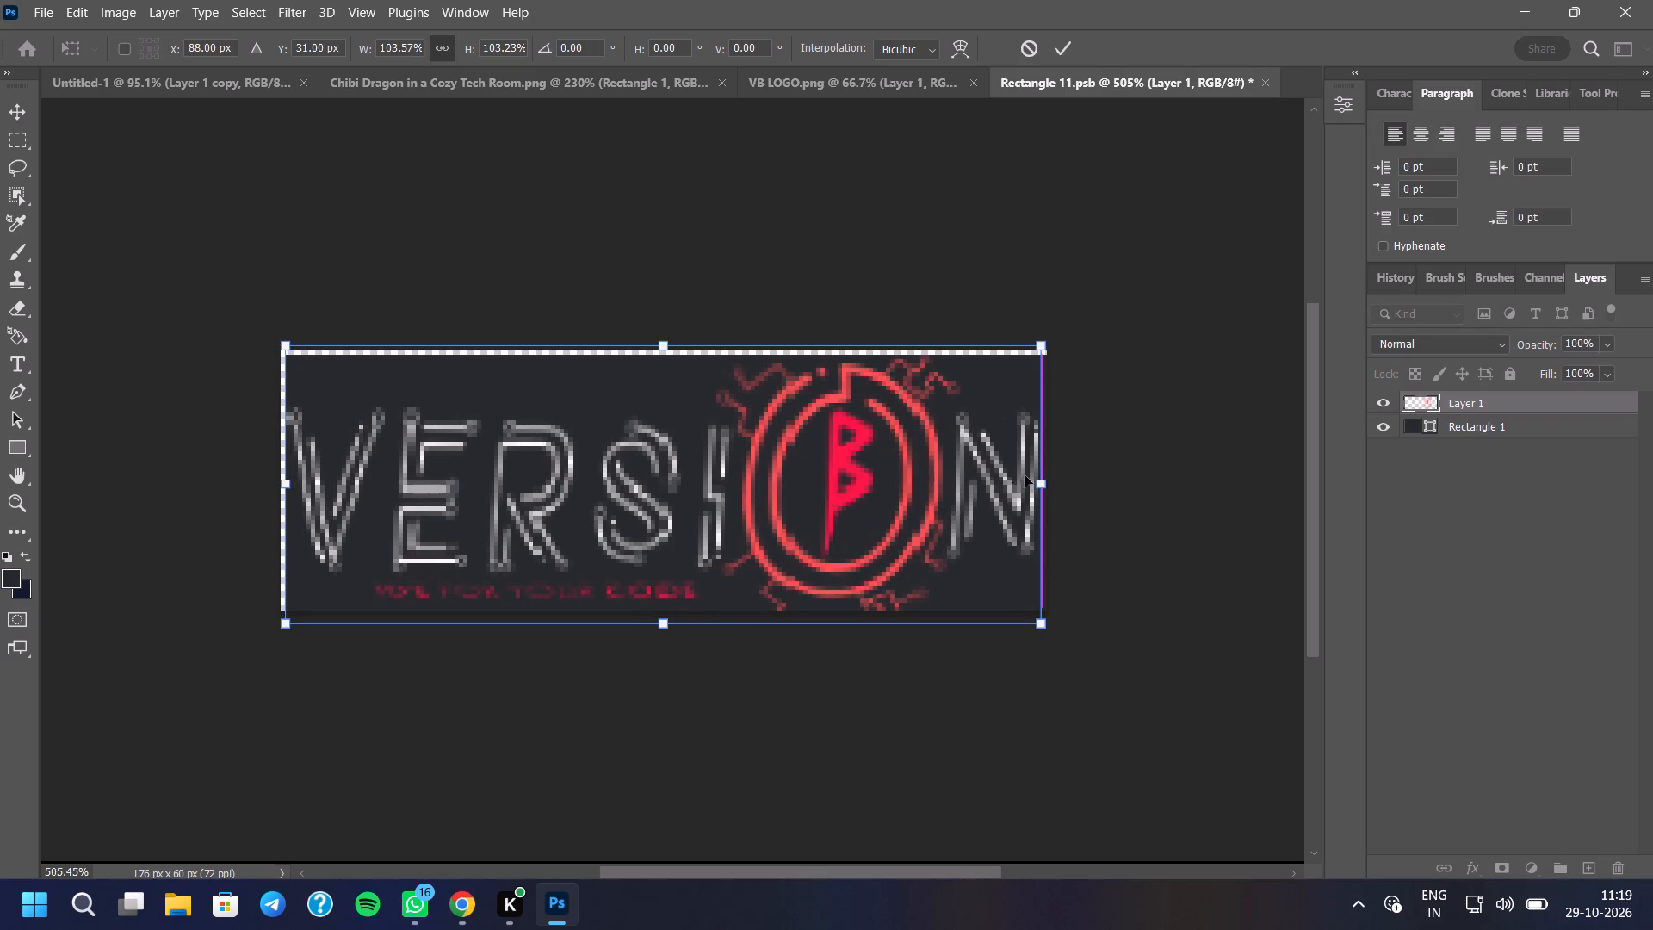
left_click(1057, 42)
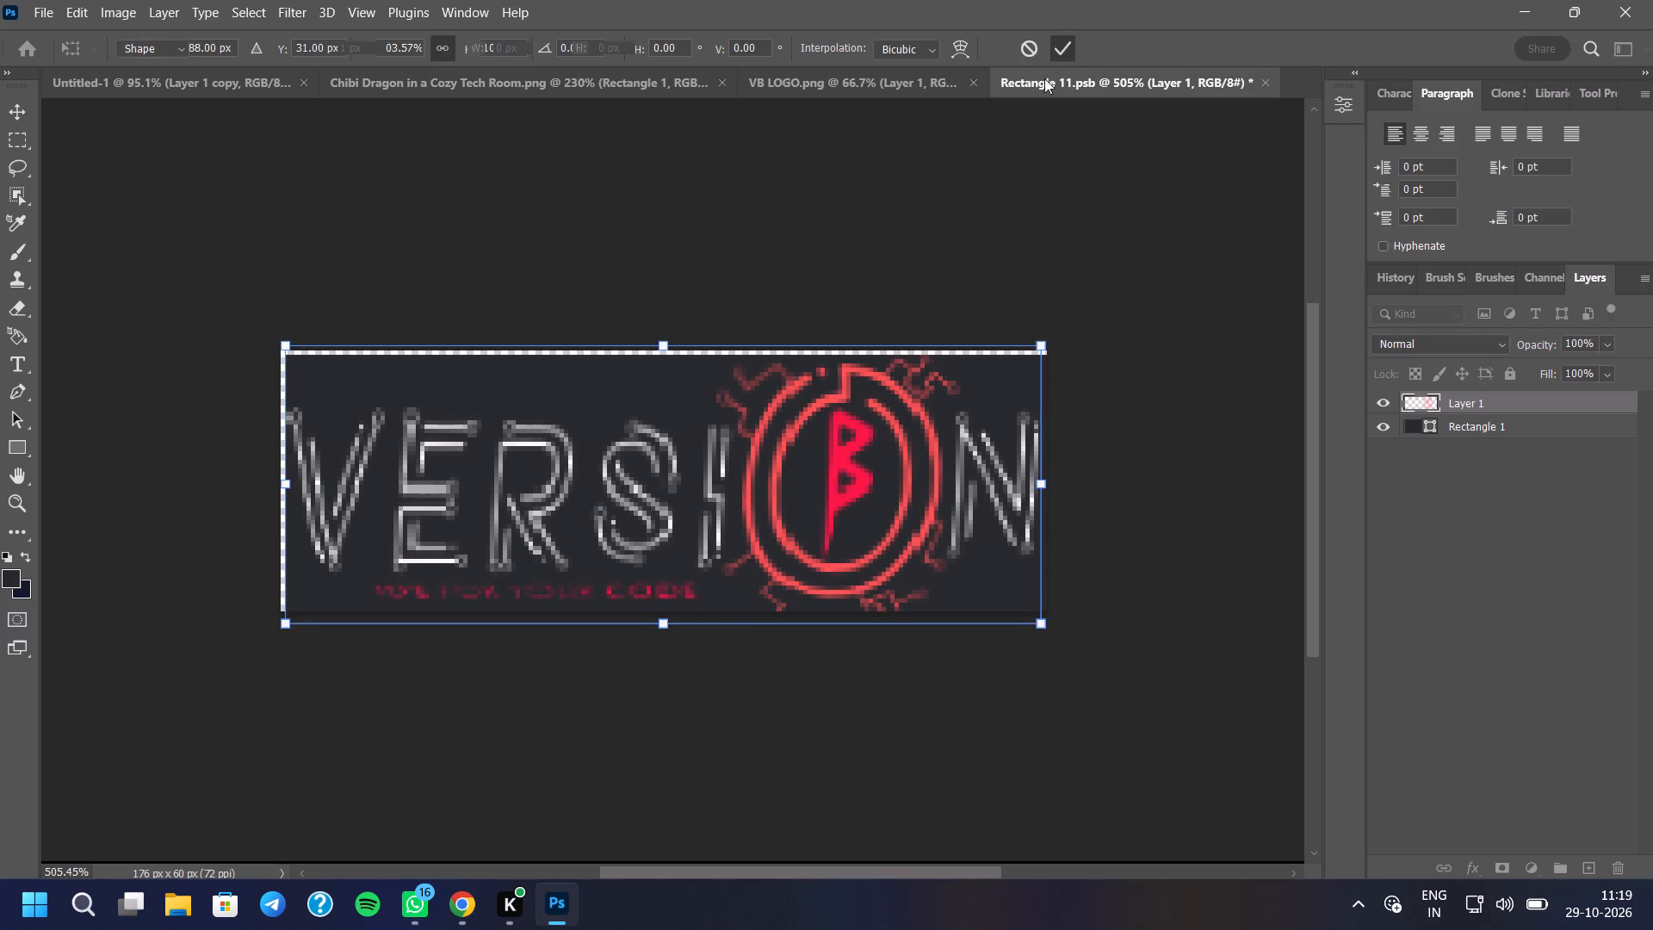
Switch to Chrome and review the YouTube short on realistic warping with the Distort tool, pausing at the picture-frame result.
left_click(445, 900)
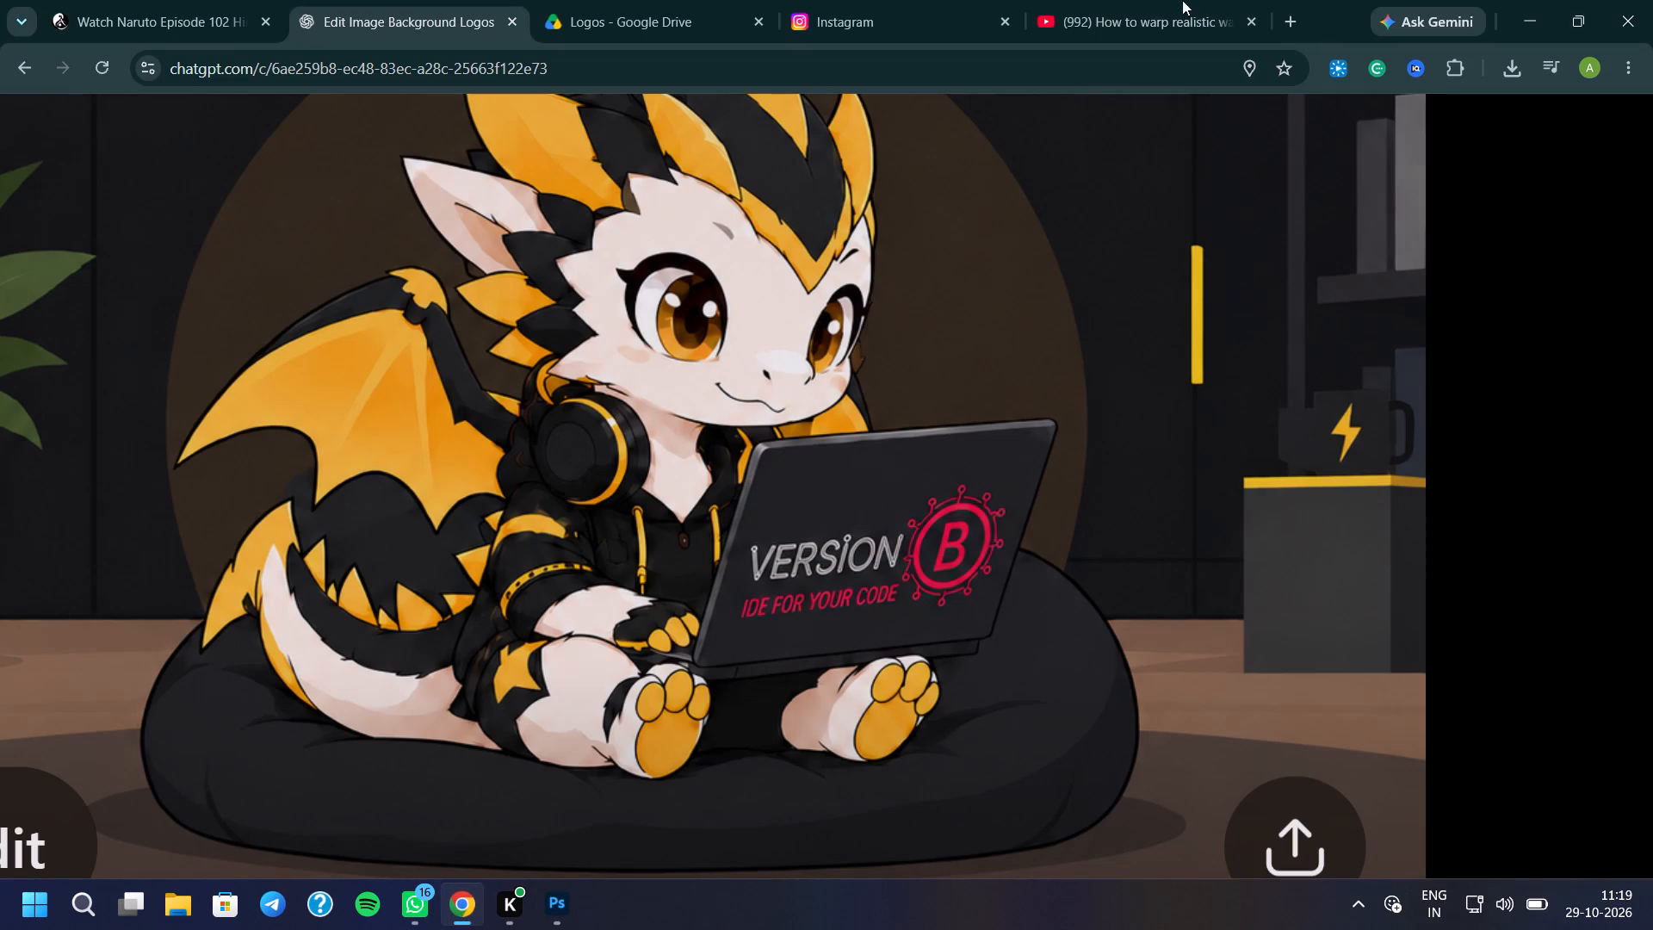
left_click(1204, 0)
left_click(959, 540)
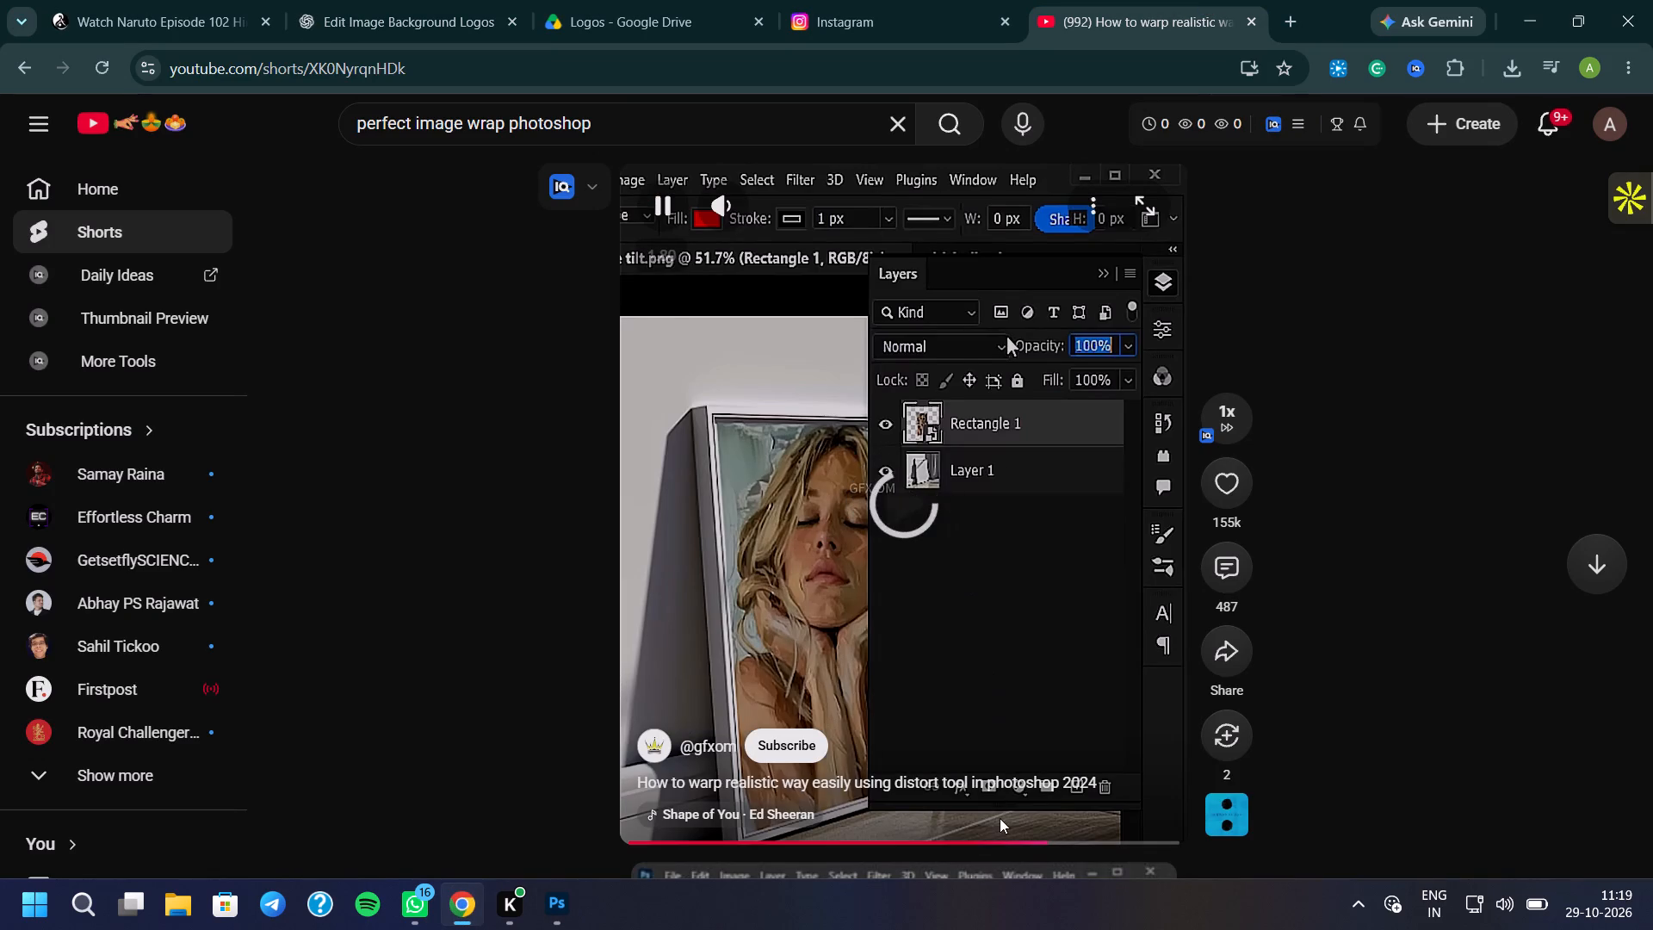
left_click(999, 834)
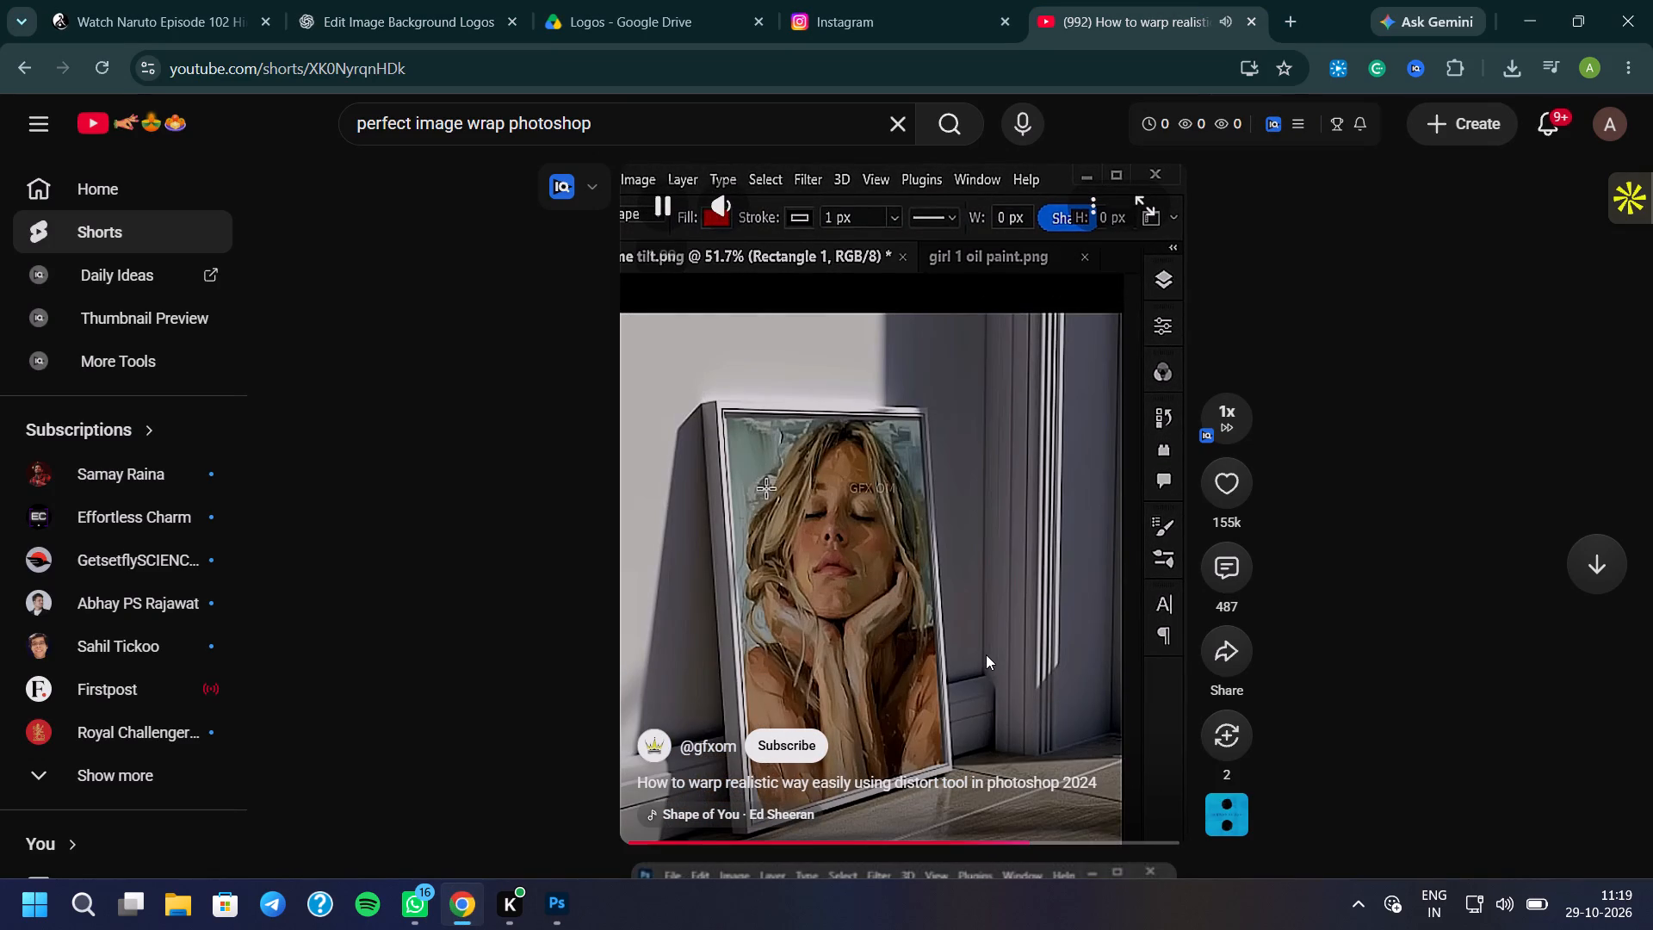
left_click(986, 653)
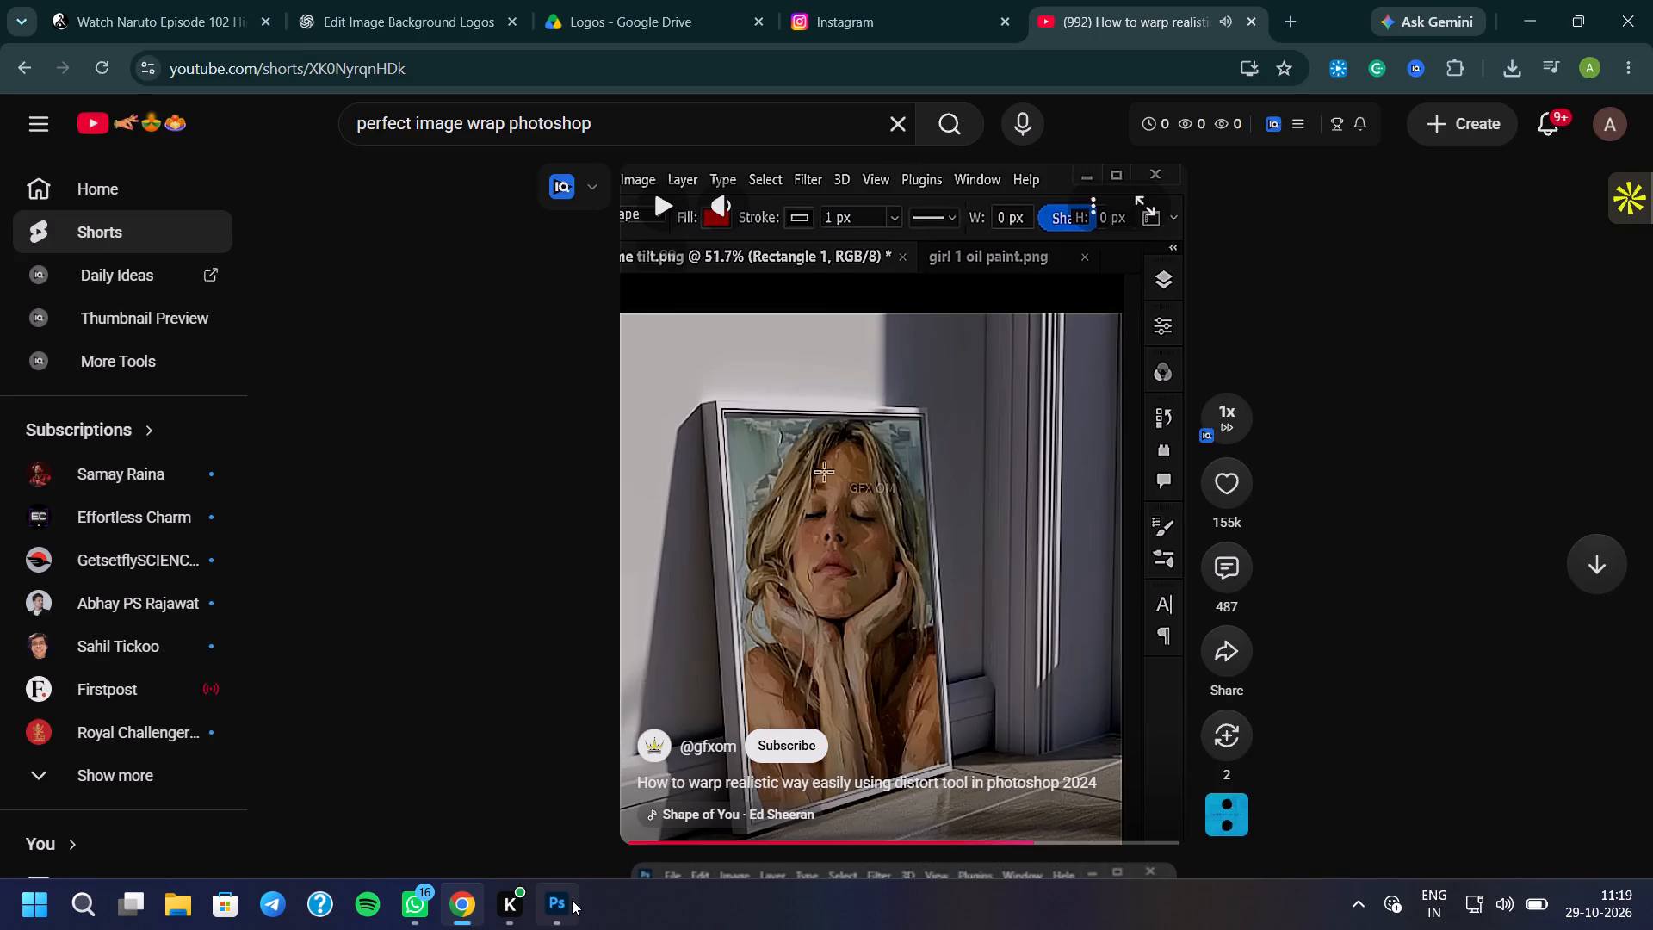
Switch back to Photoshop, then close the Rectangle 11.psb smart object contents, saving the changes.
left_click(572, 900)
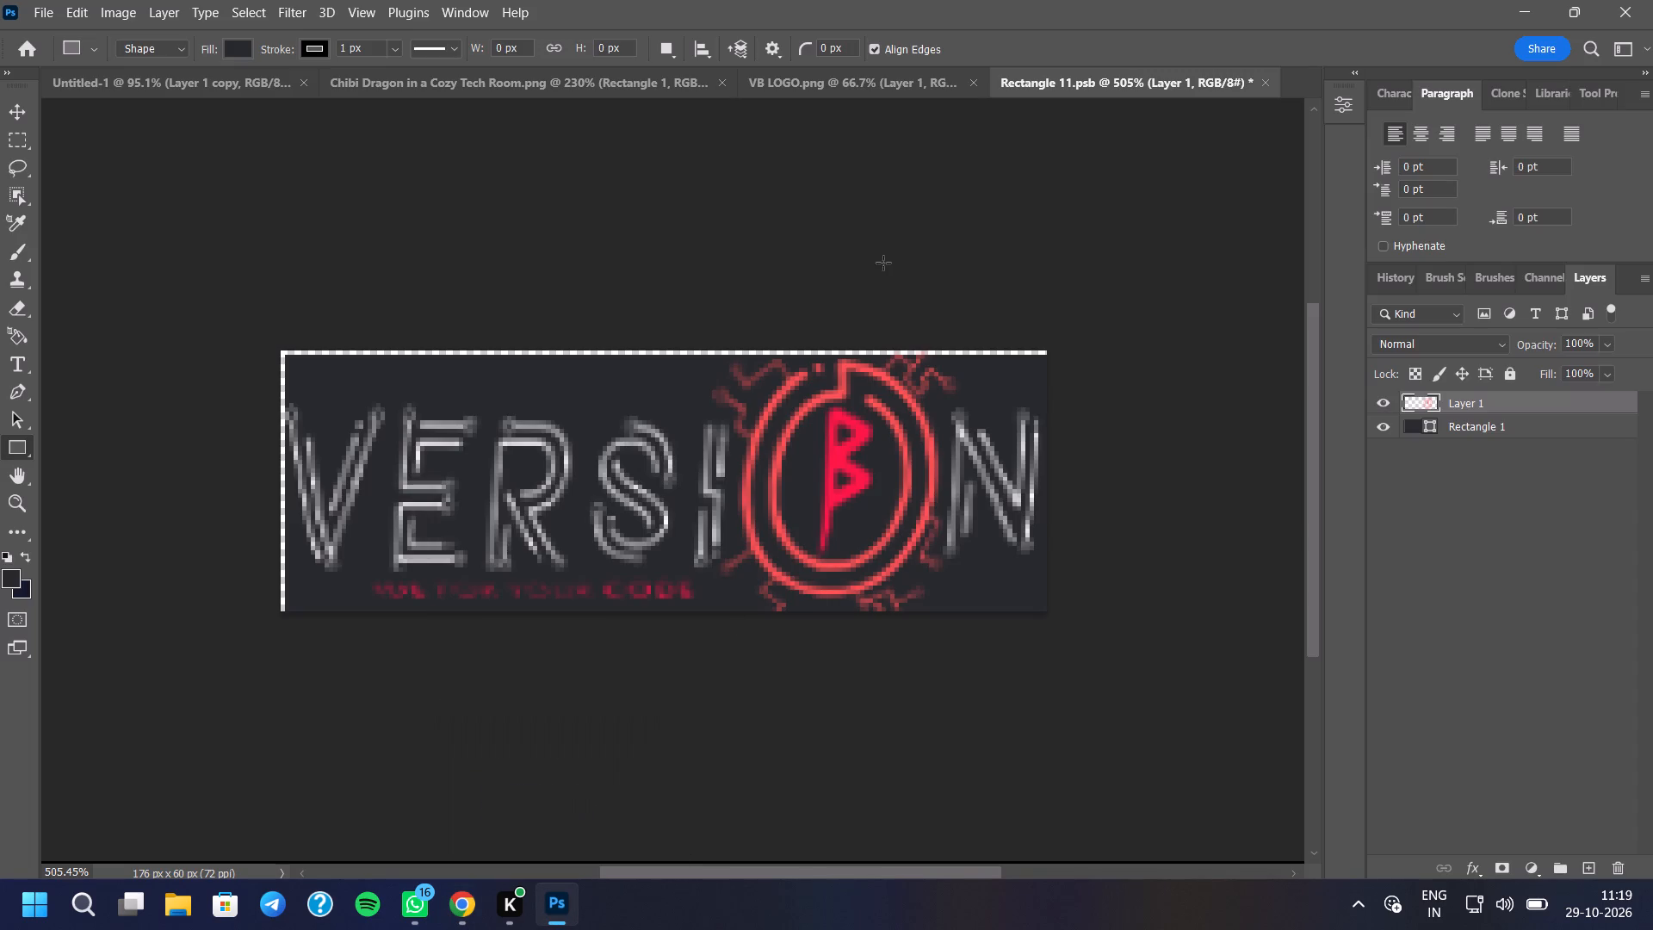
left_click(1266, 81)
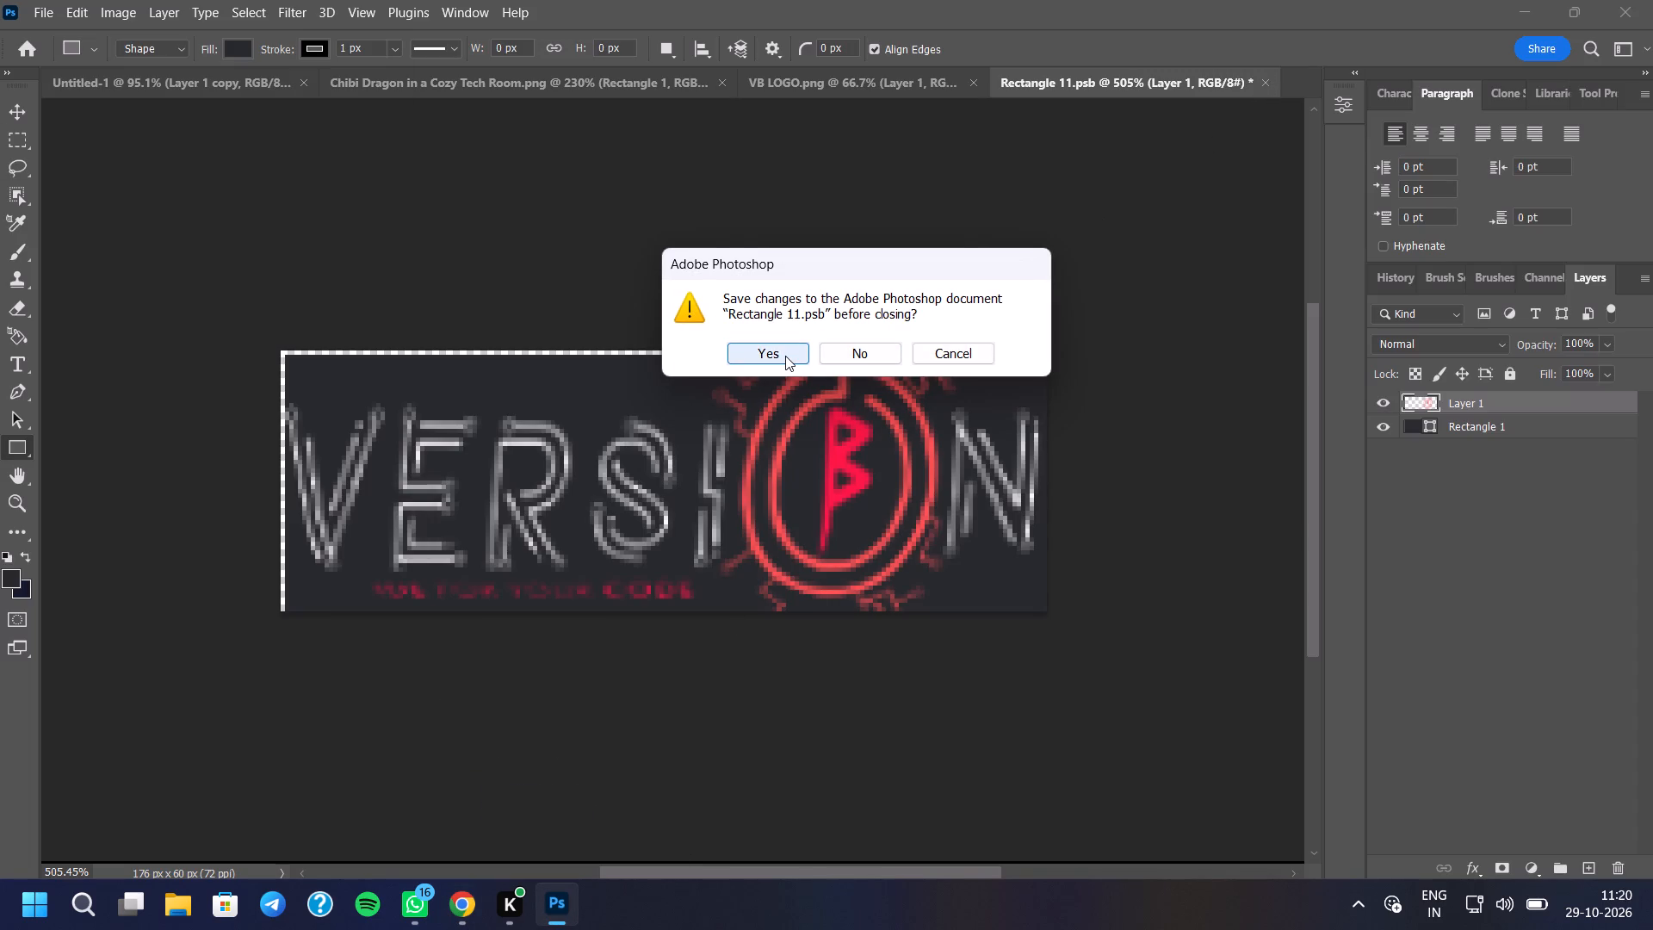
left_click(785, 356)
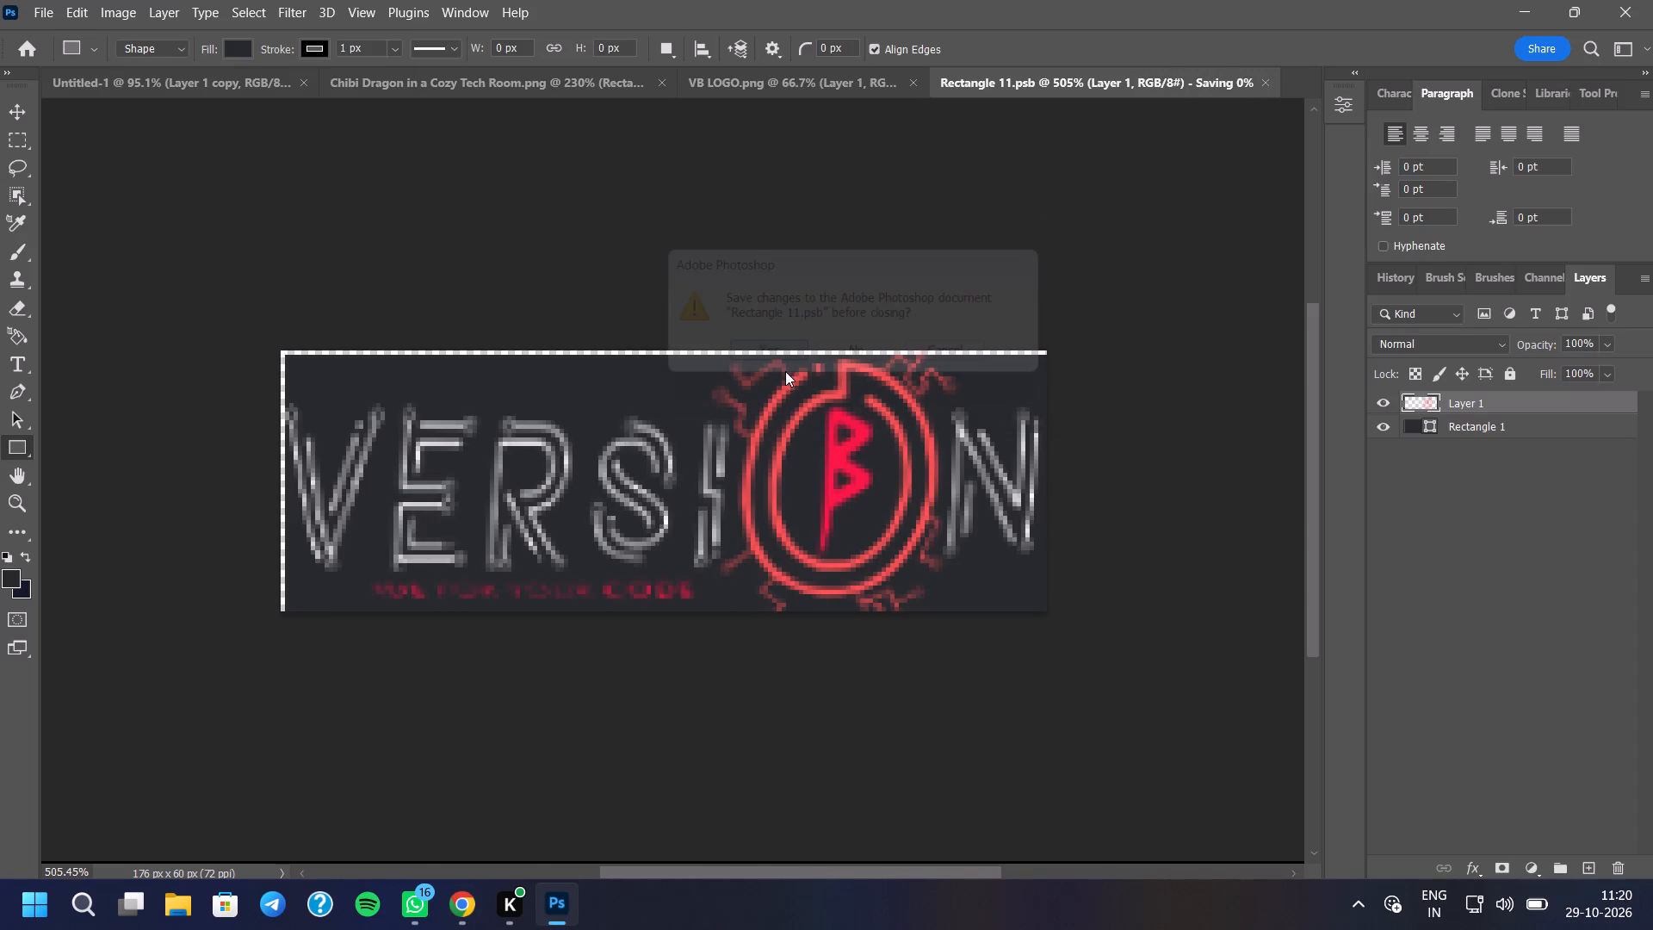
Examine how the Version logo sits on the laptop lid, both close up and in the whole dragon image.
scroll(730, 516, "down", 6)
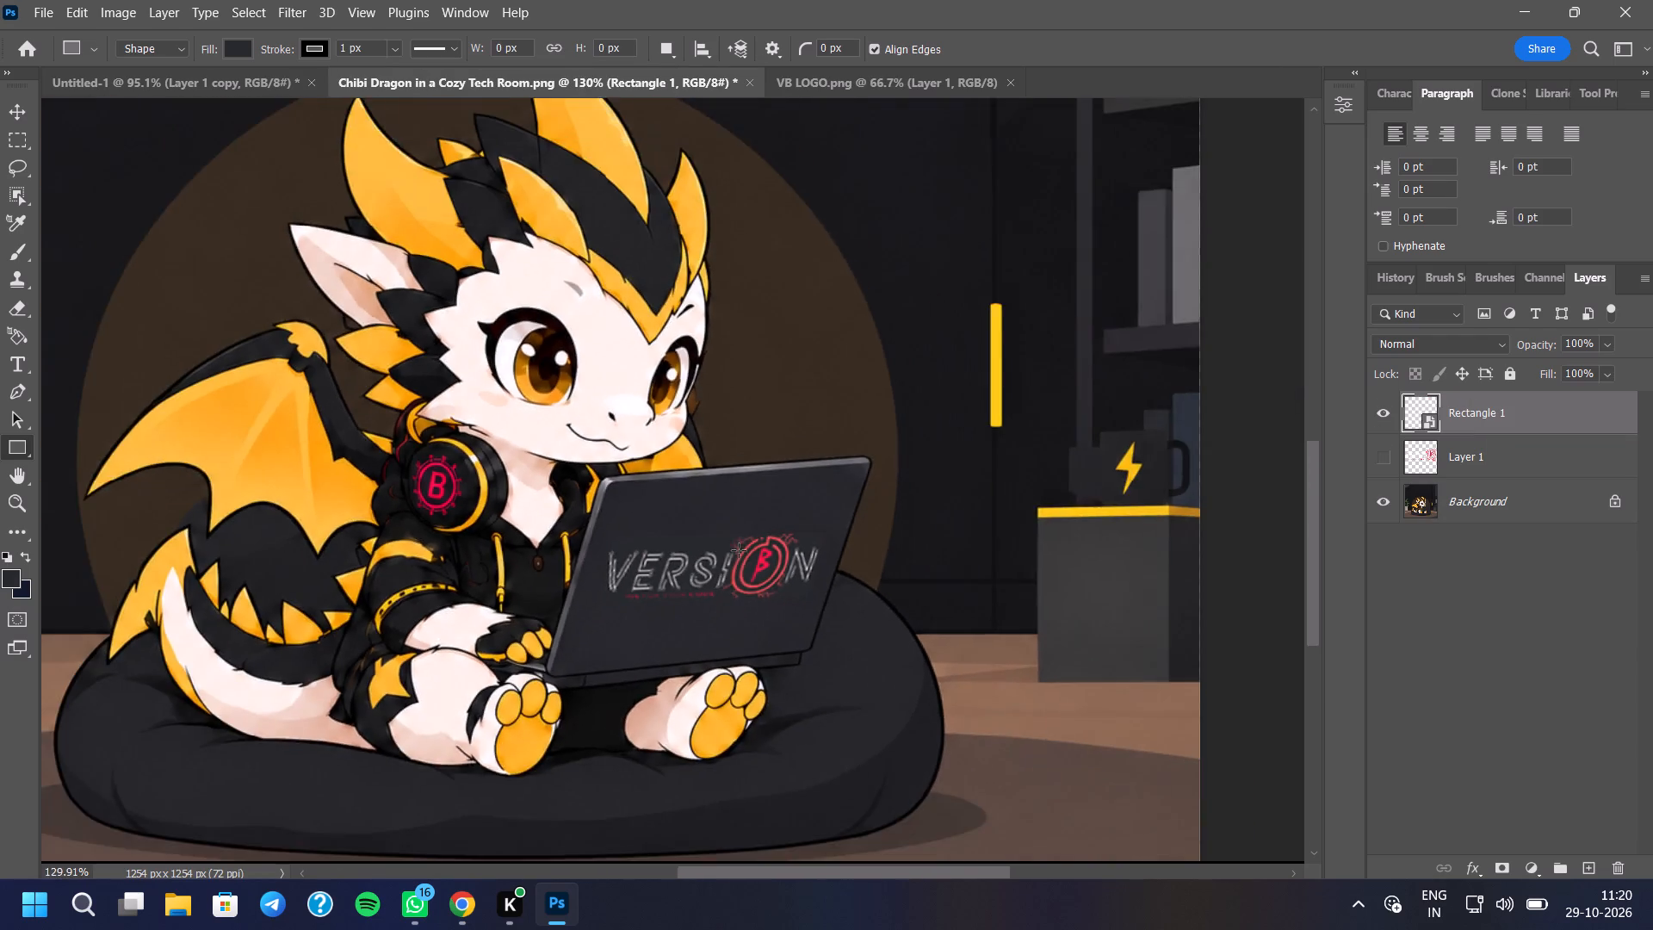
scroll(739, 550, "down", 5)
scroll(753, 551, "up", 13)
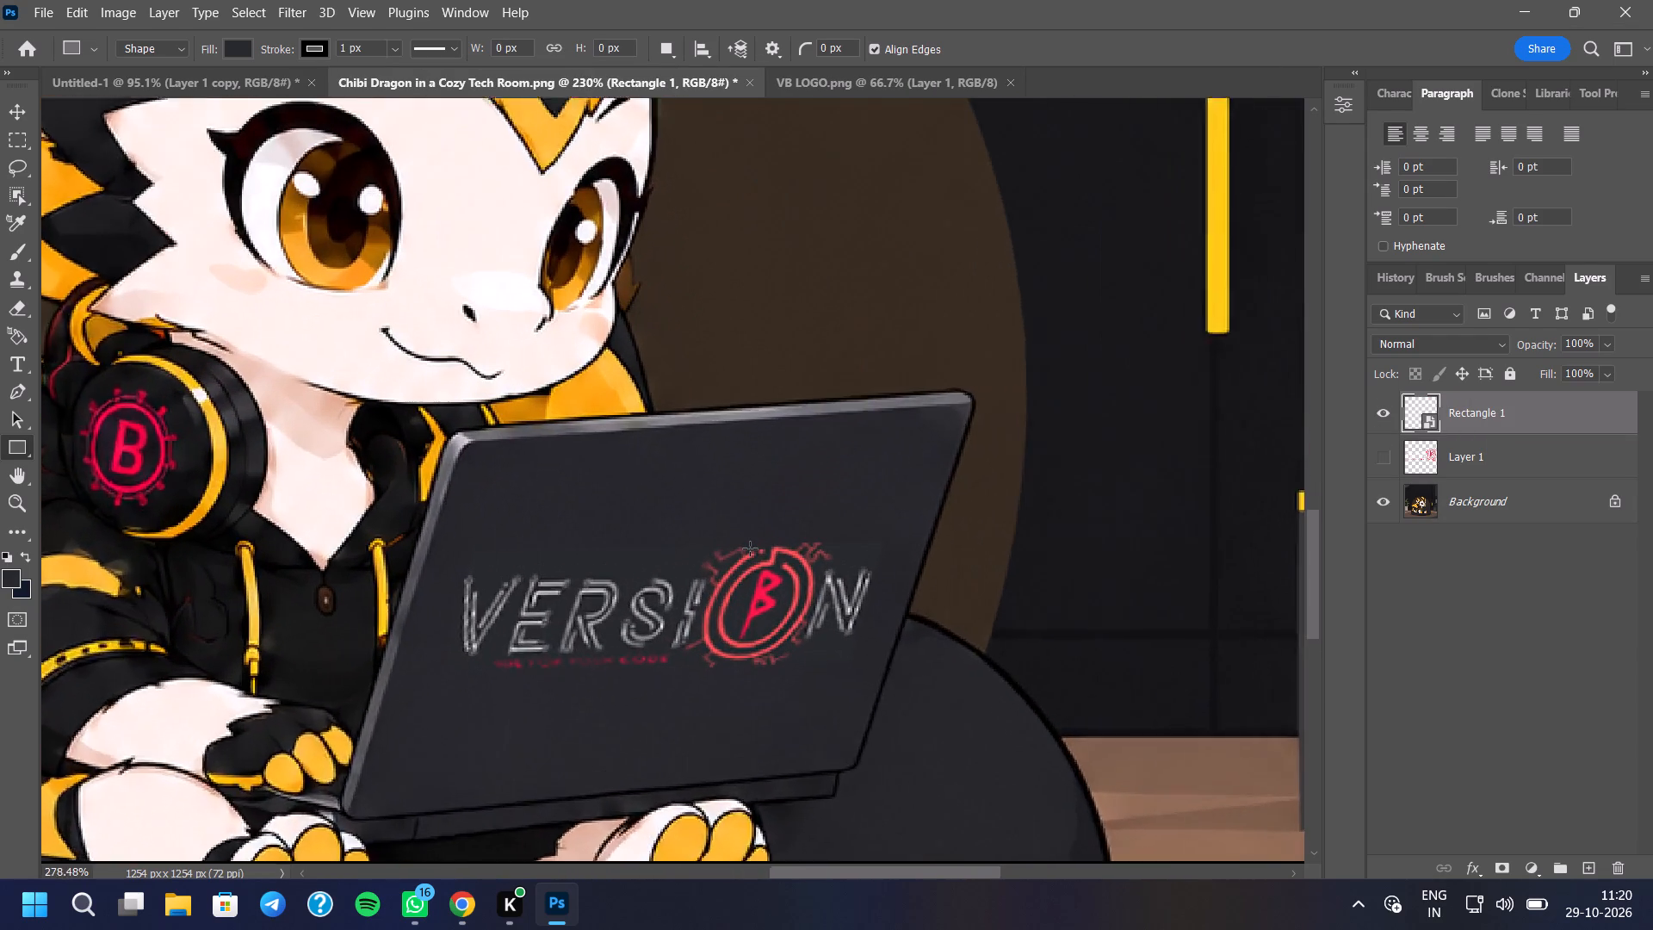
scroll(750, 549, "up", 1)
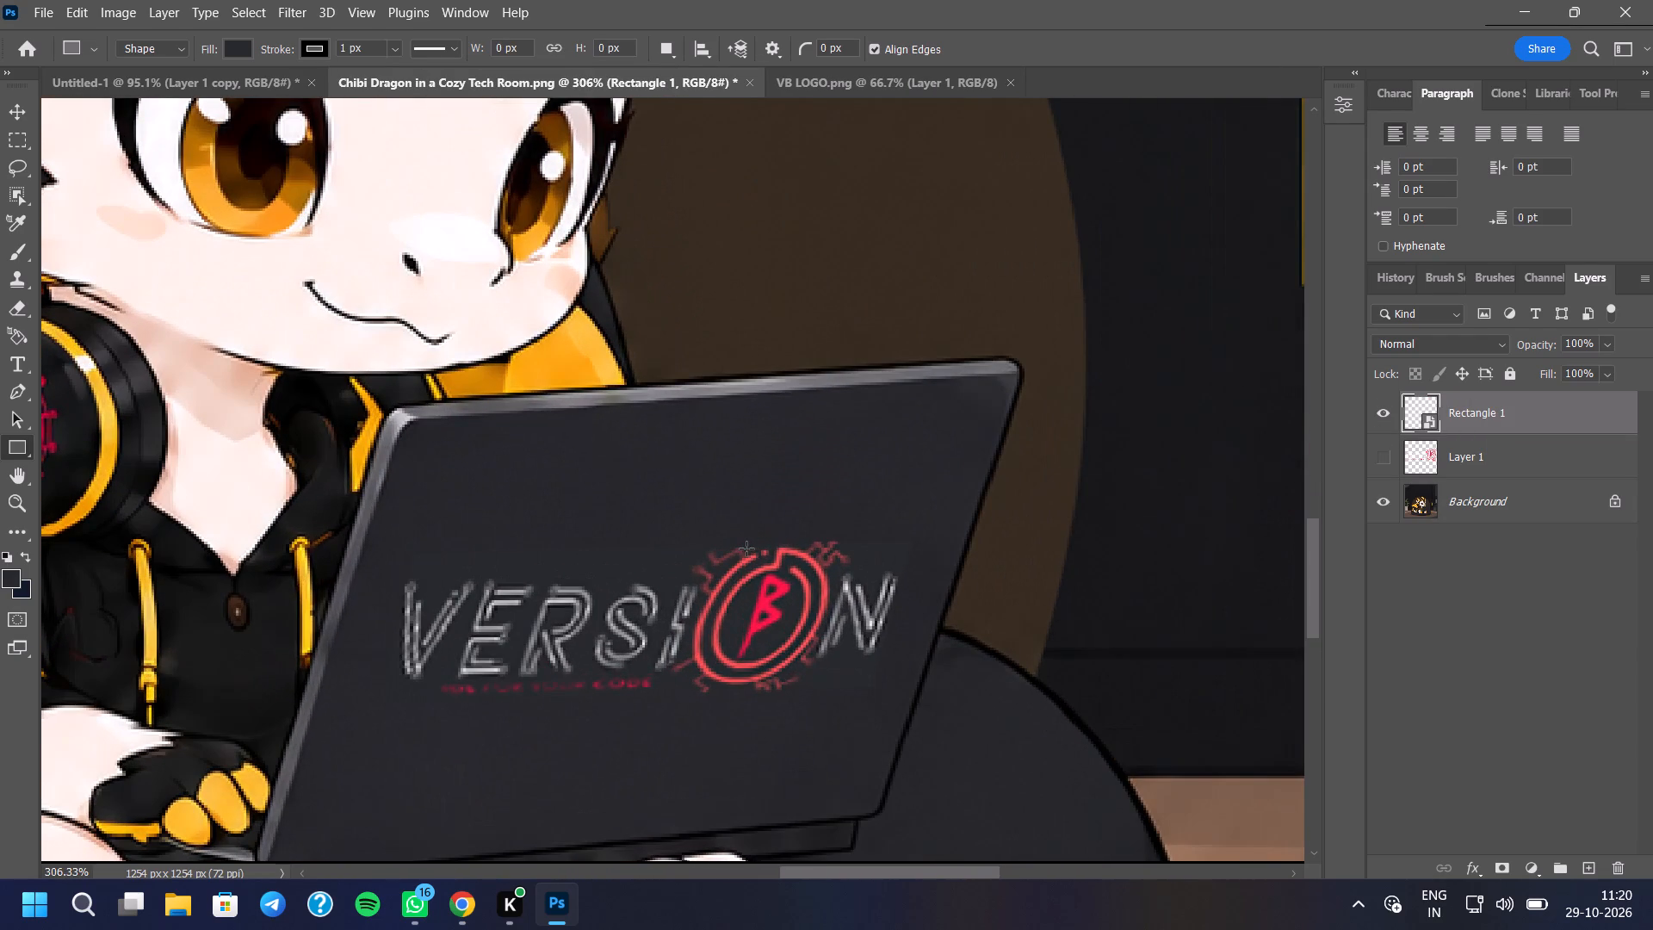
scroll(746, 547, "down", 18)
scroll(748, 534, "up", 4)
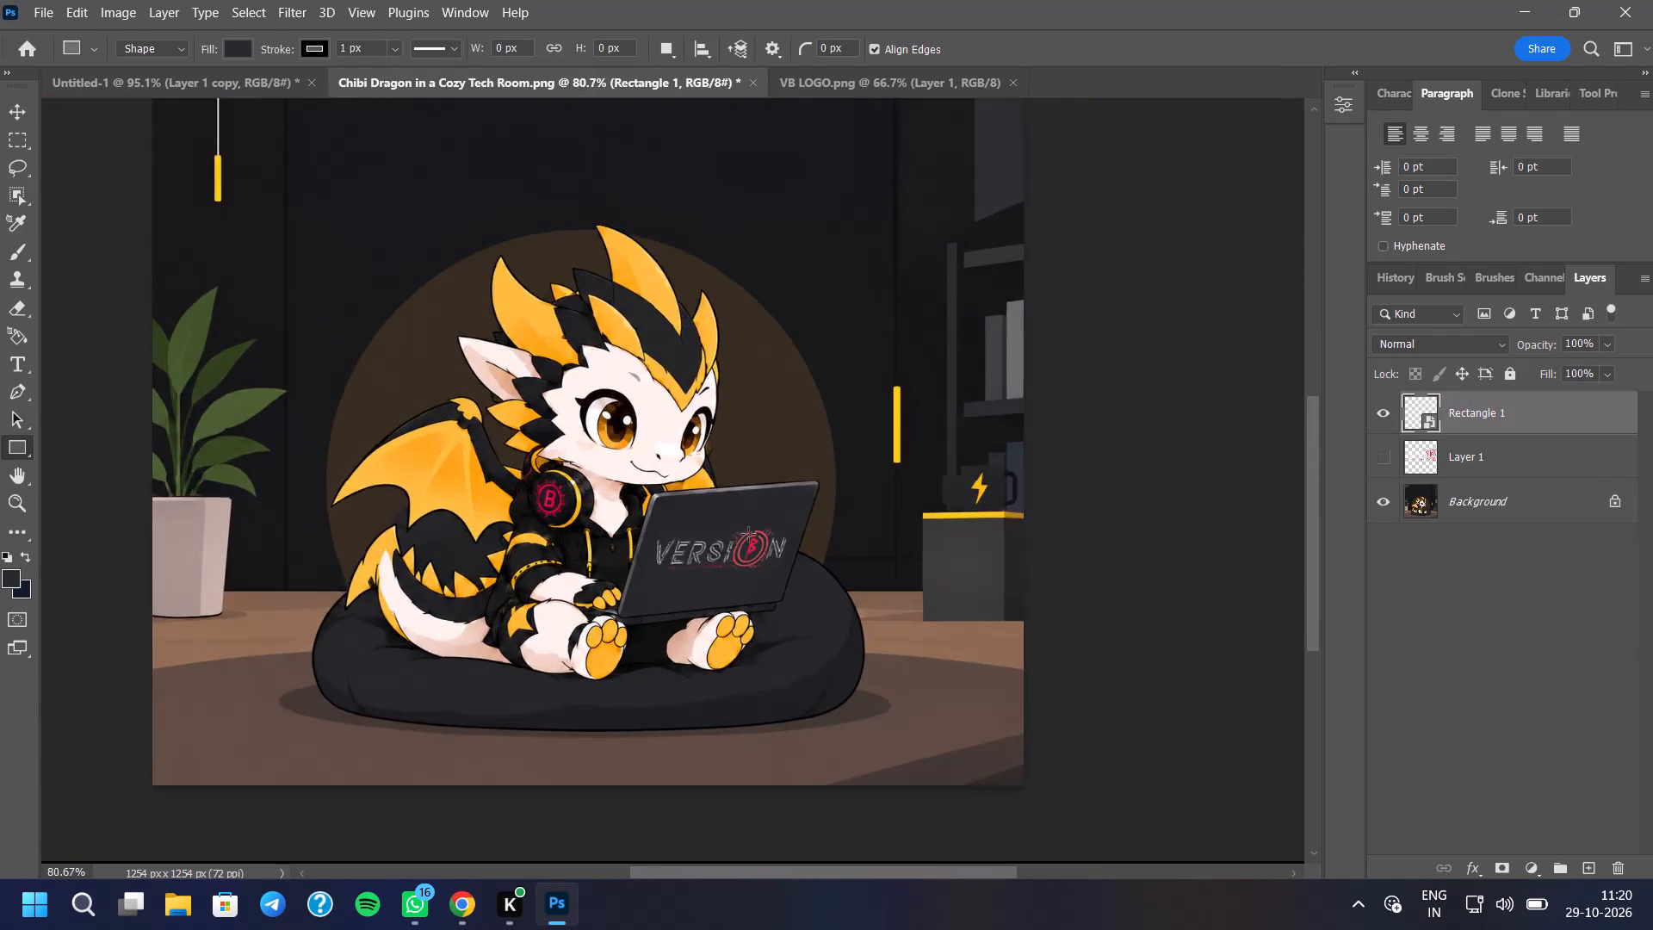
scroll(748, 534, "up", 12)
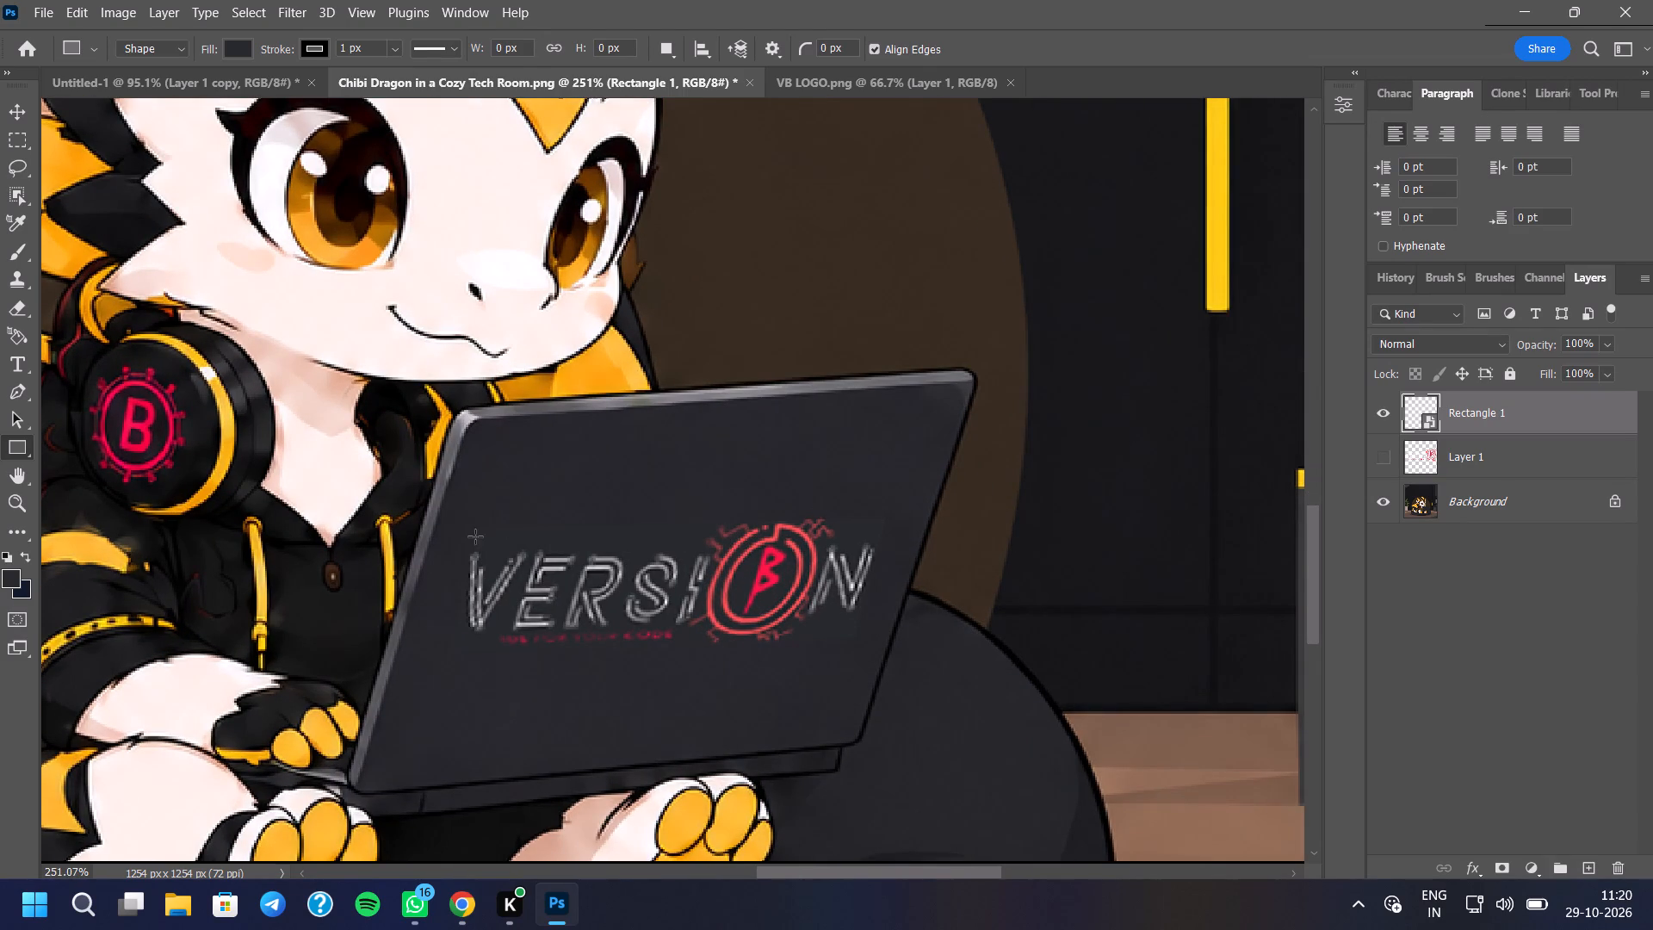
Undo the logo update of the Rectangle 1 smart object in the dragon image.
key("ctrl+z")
Open the Rectangle 1 smart object's contents again and examine the plain dark rectangle.
double_click(1430, 422)
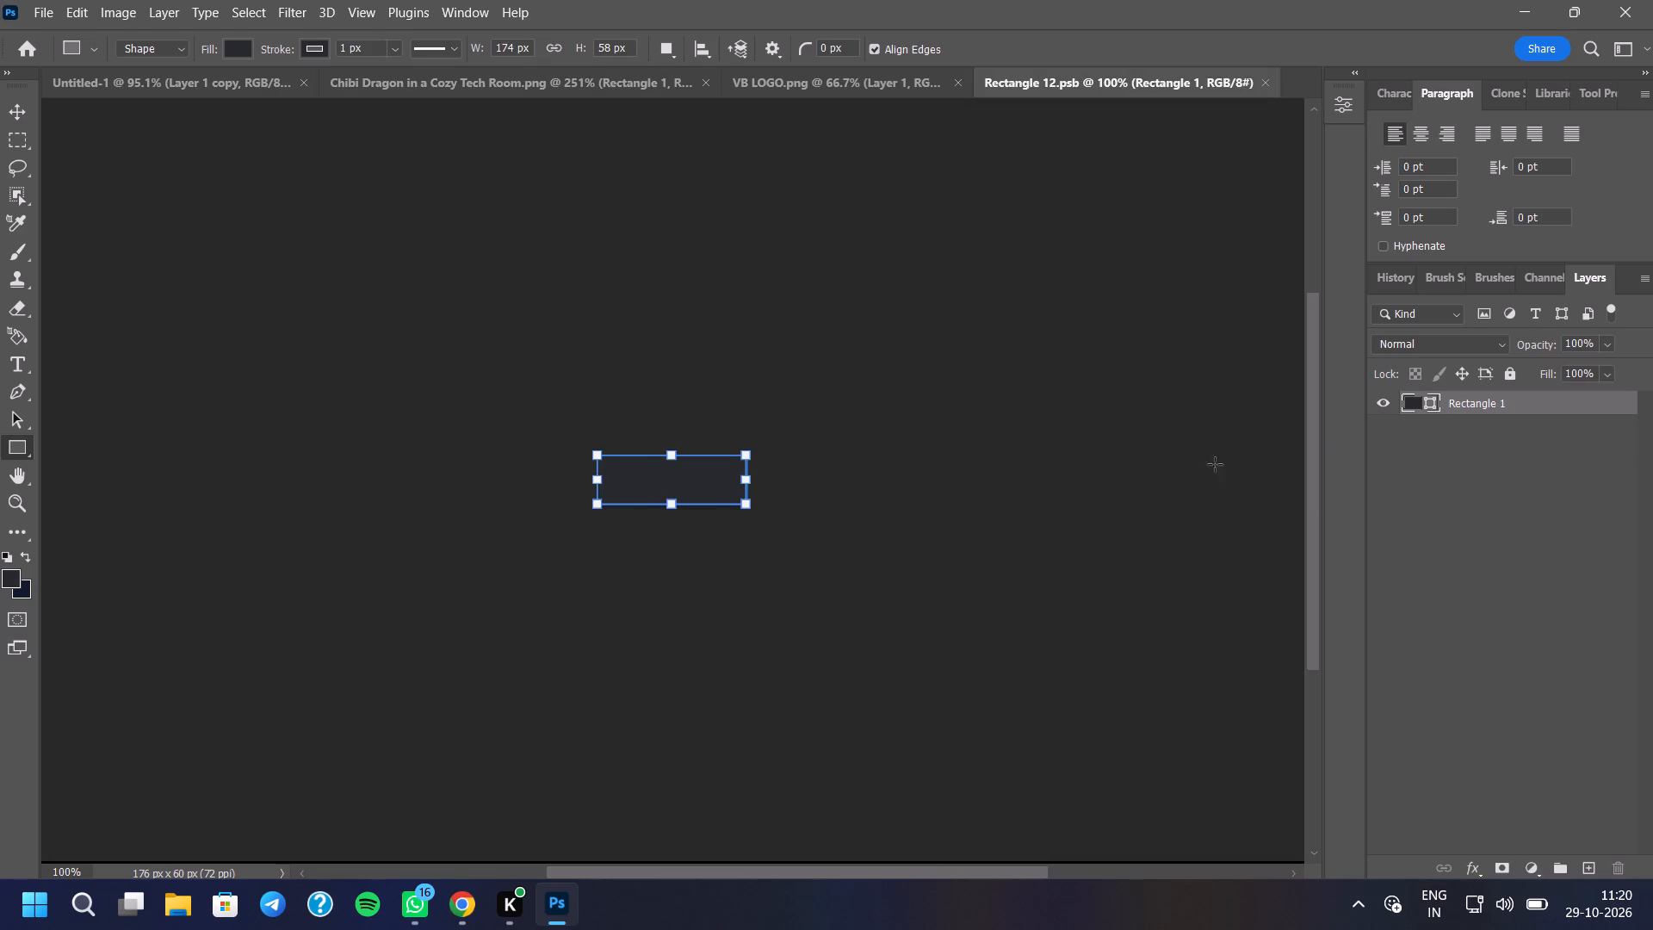
scroll(707, 499, "up", 3)
scroll(707, 496, "down", 5)
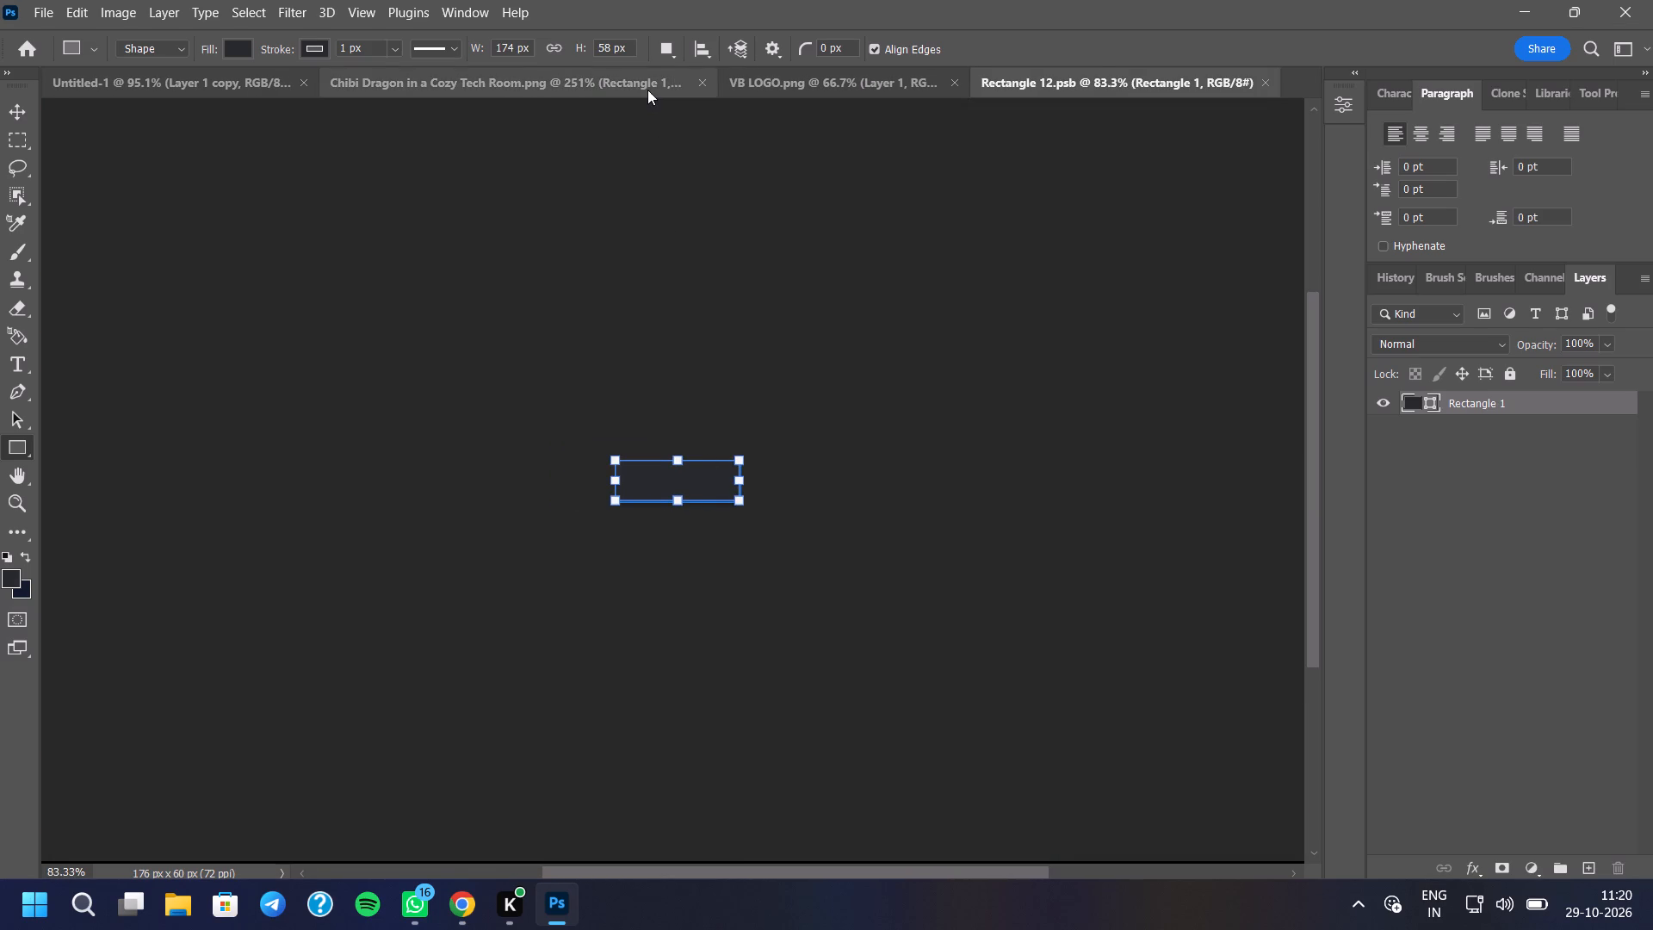
Distort the Rectangle 1 smart object in the dragon image, raising its two right-hand corners to follow the laptop lid's slope.
left_click(647, 88)
right_click(1464, 408)
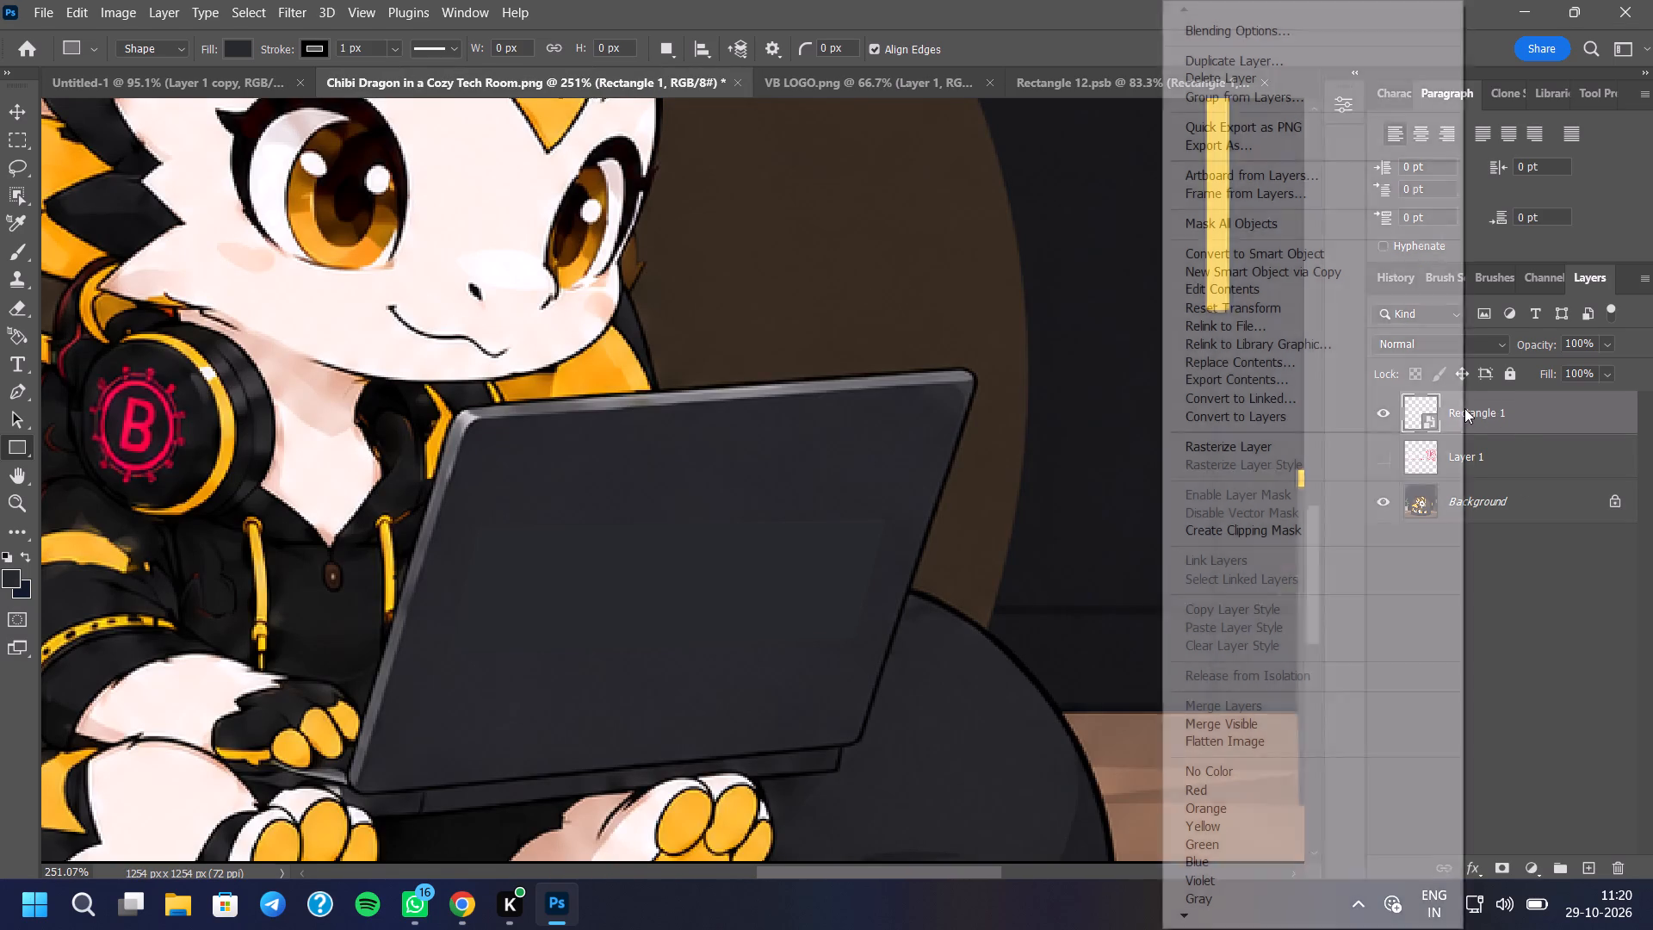
left_click(1562, 423)
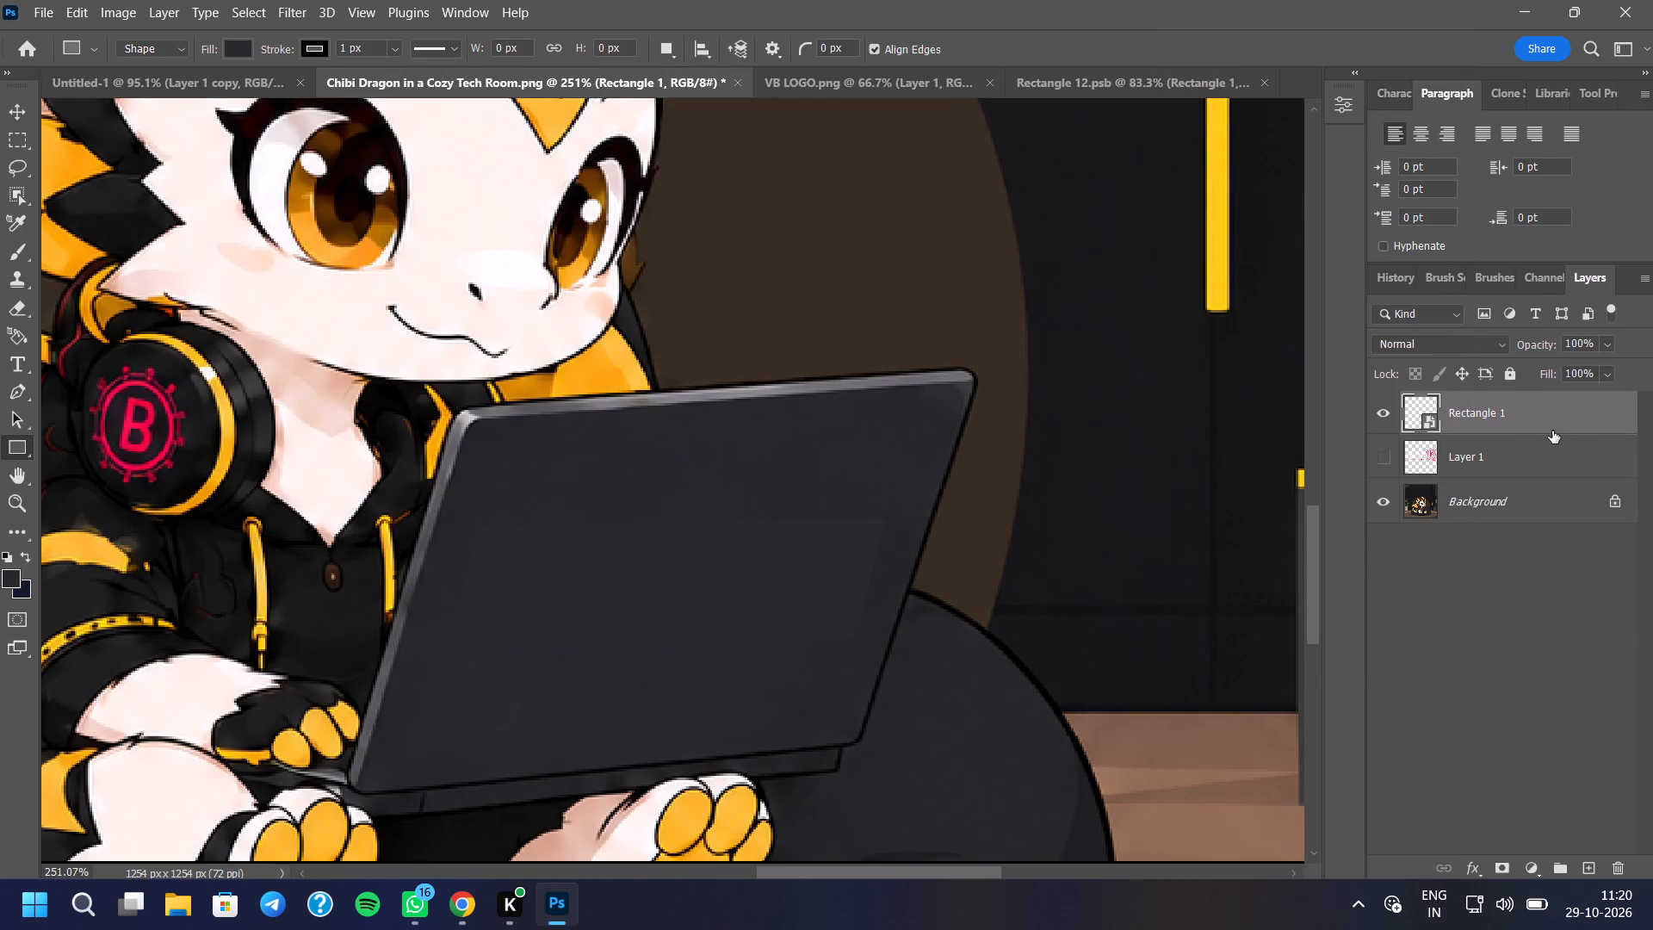
key("ctrl+t")
right_click(746, 567)
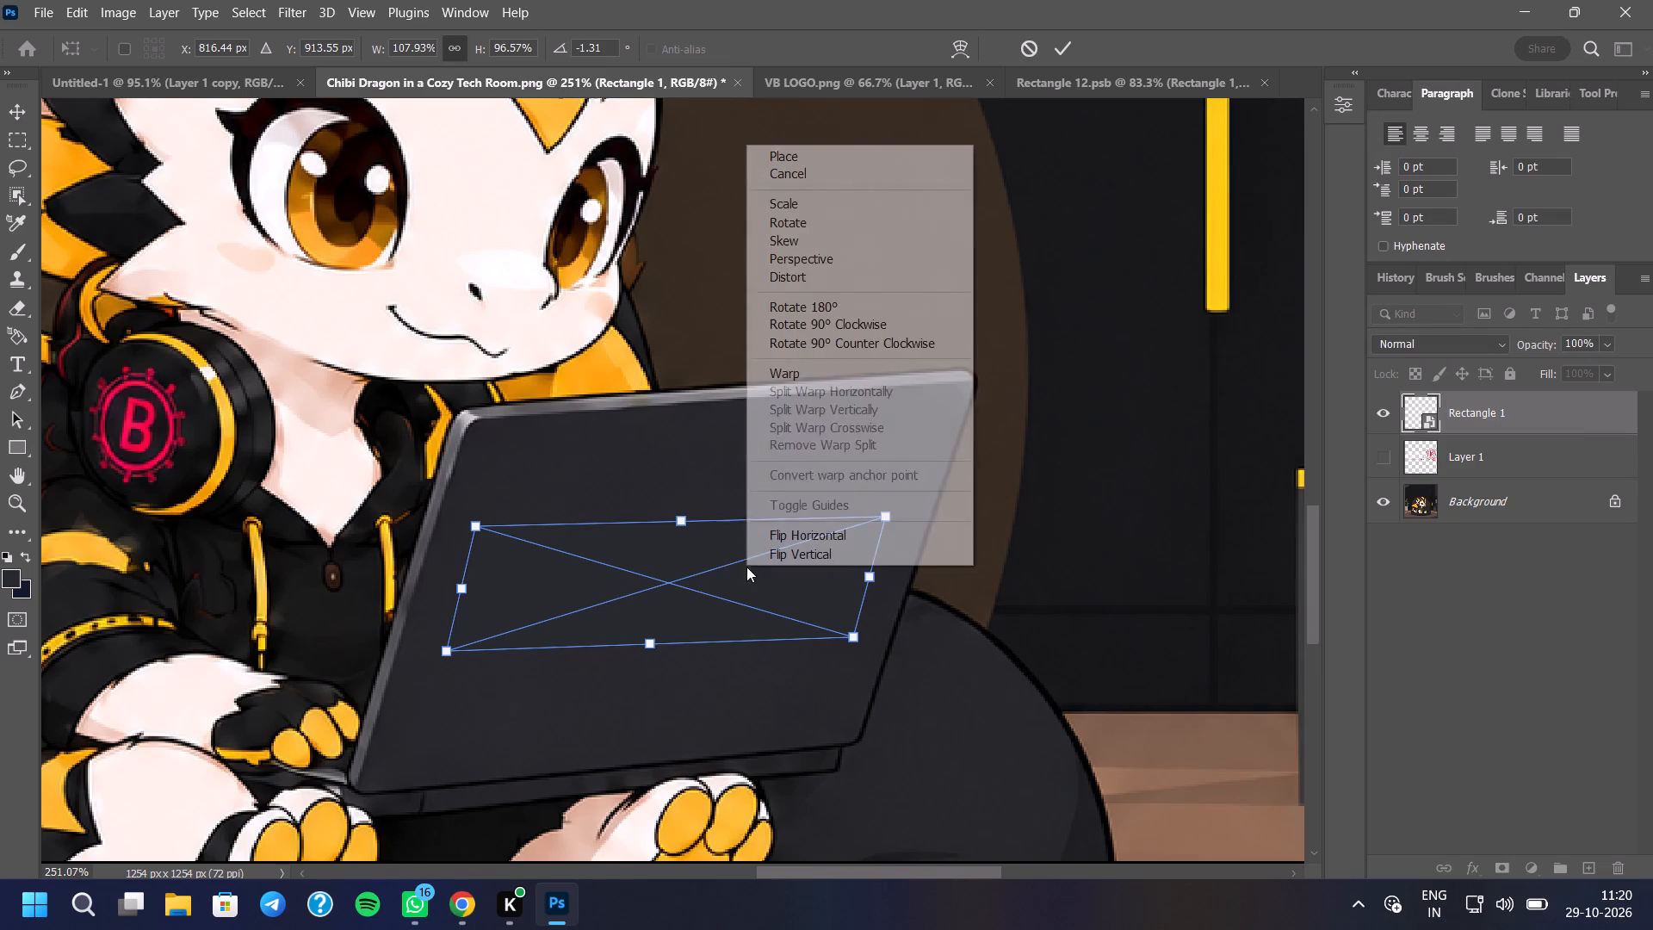
left_click(802, 283)
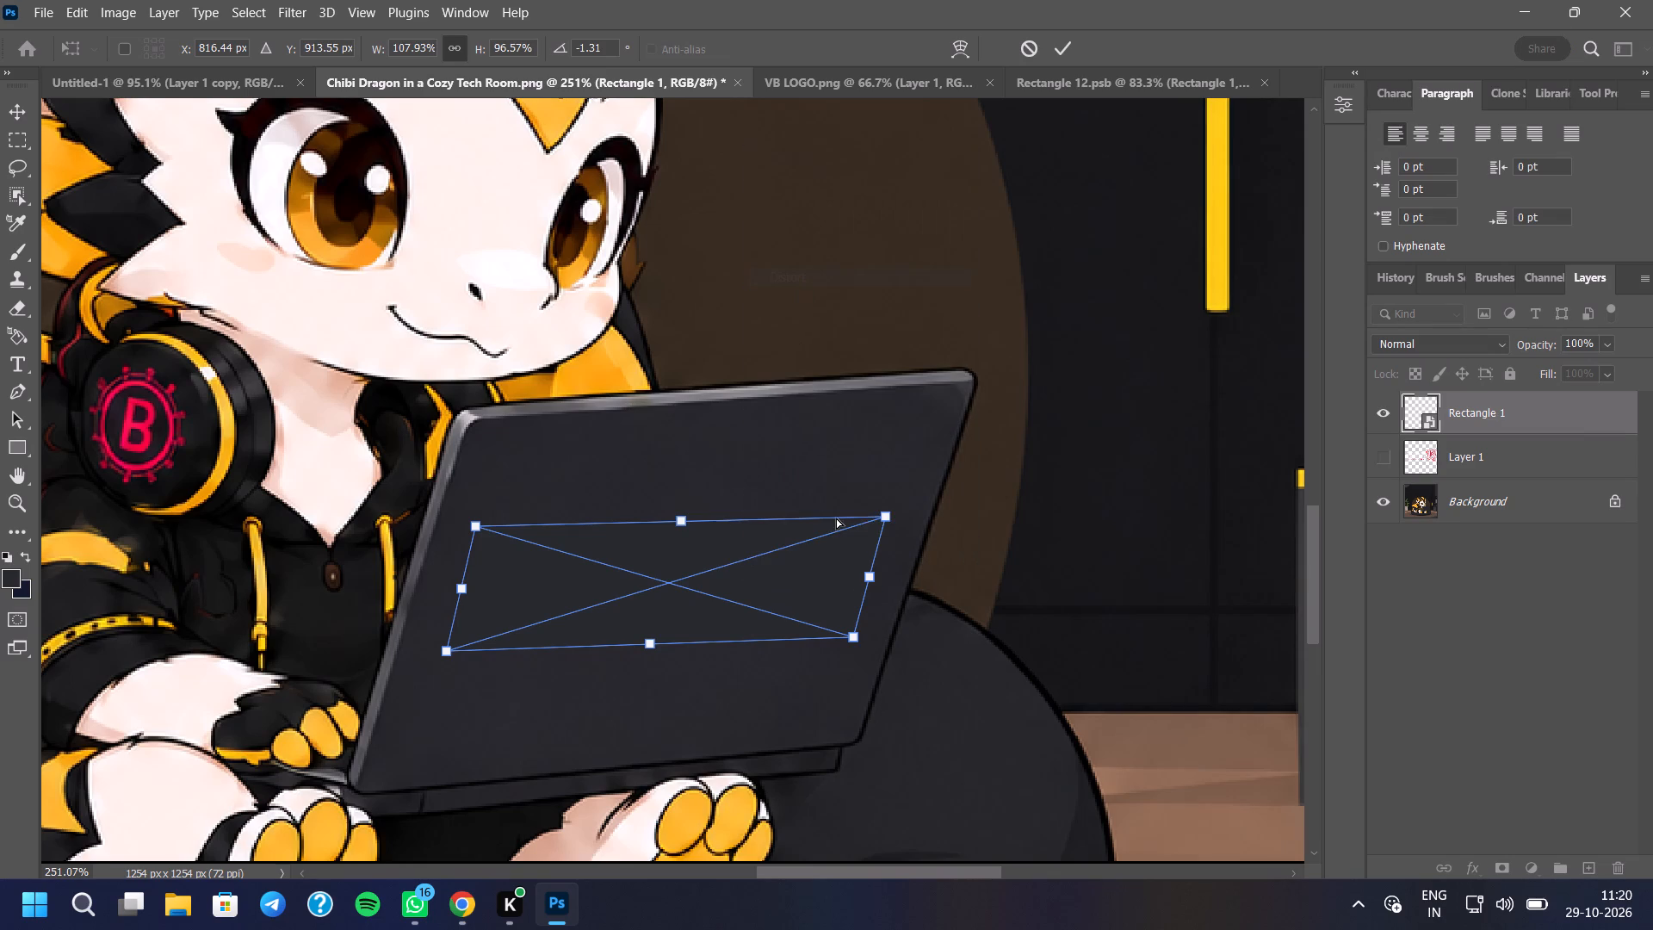
left_click_drag(891, 513, 888, 492)
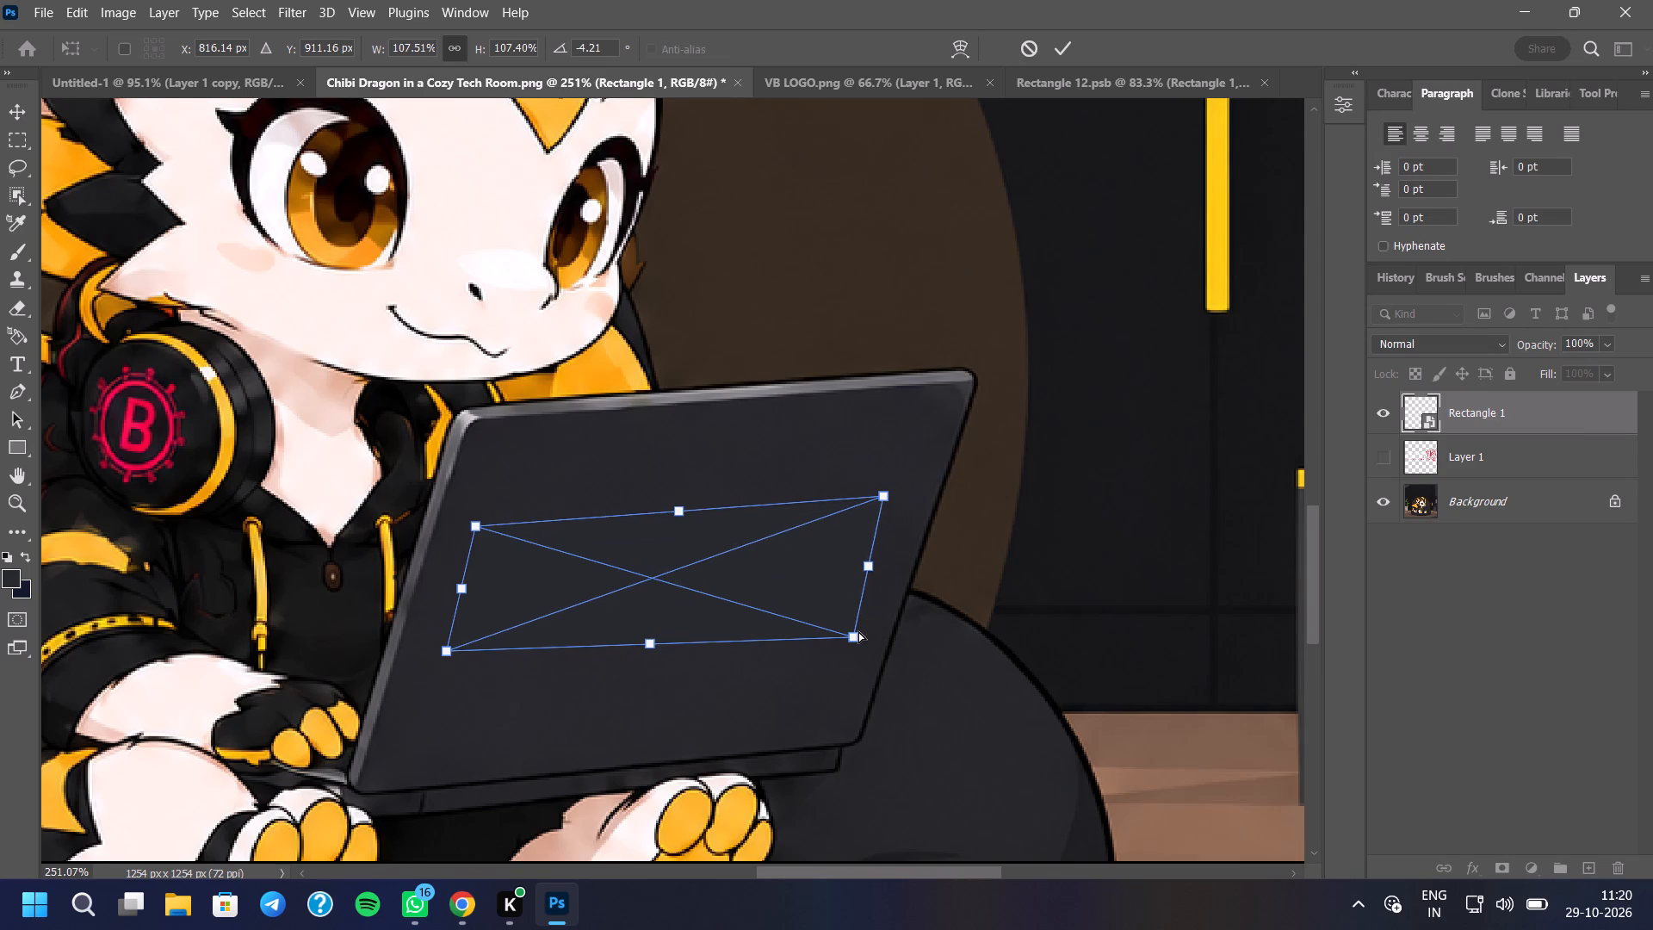
left_click_drag(858, 636, 865, 618)
left_click(883, 492)
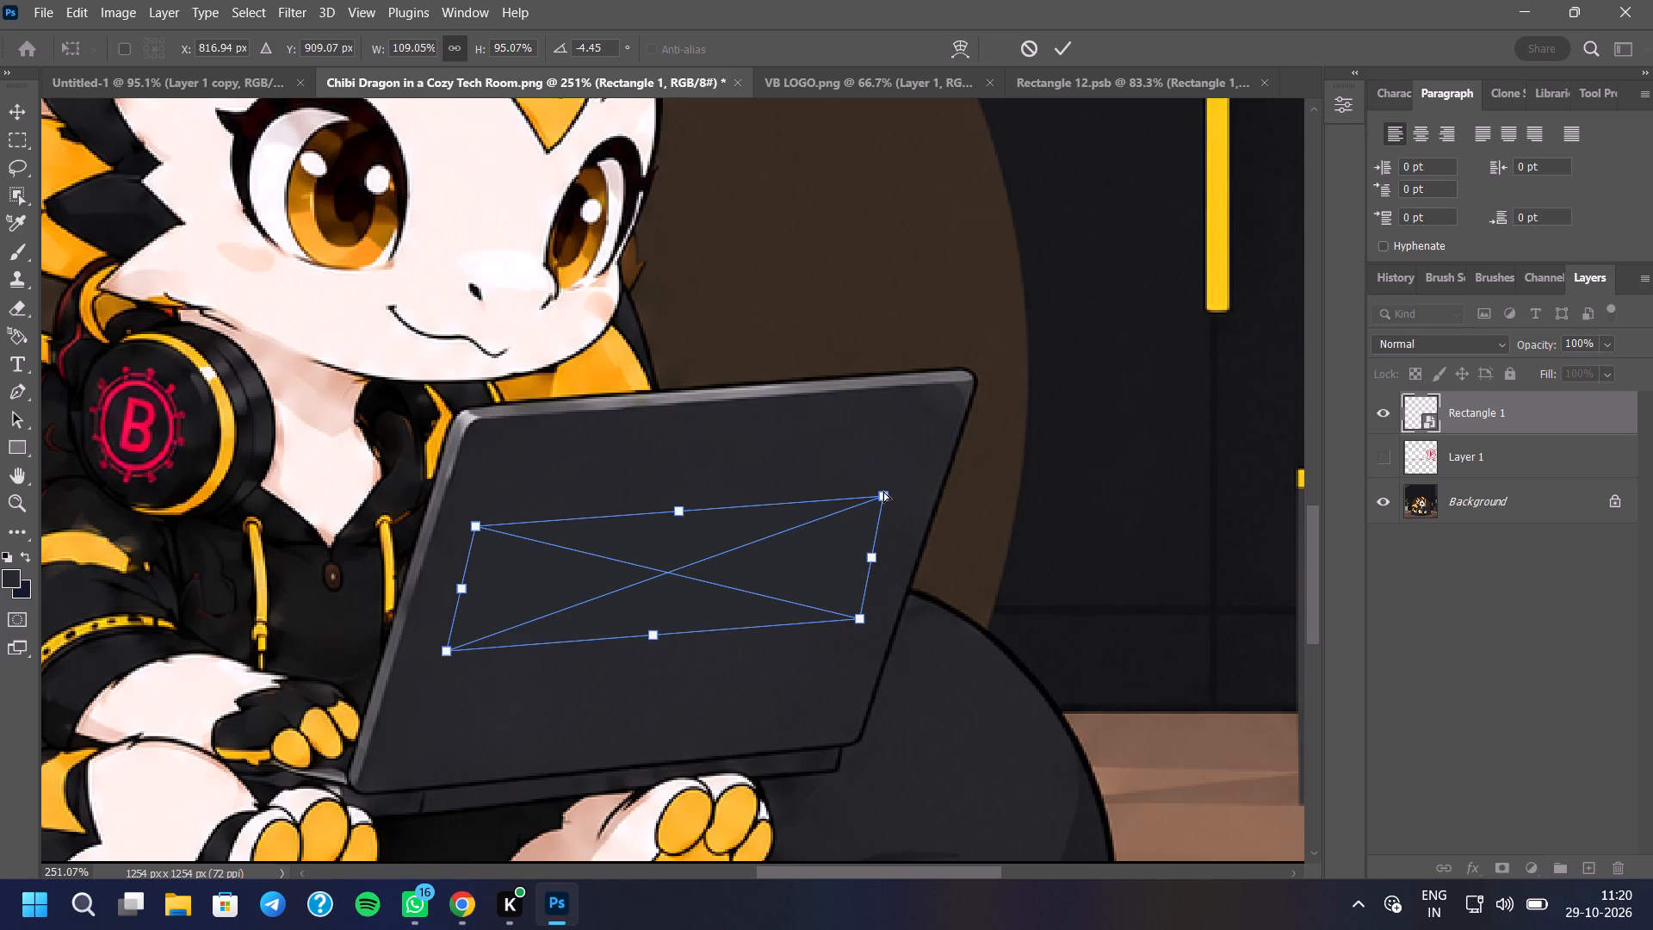
left_click(1061, 51)
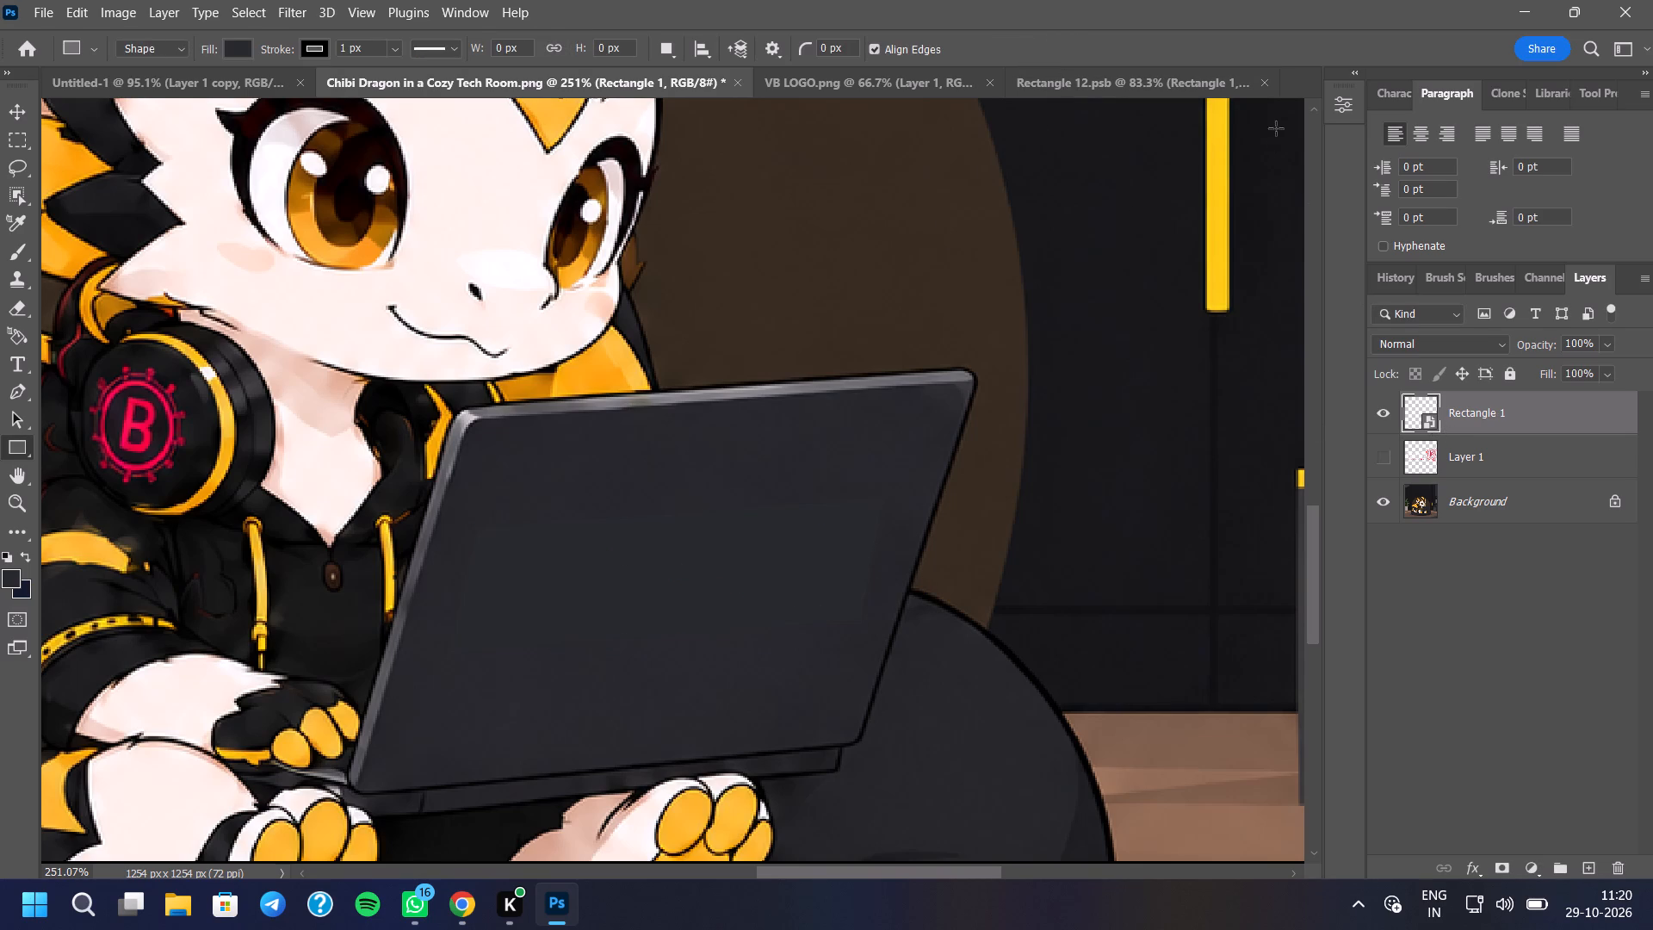
Close Rectangle 12.psb, reopen the Rectangle 1 smart object's contents from the dragon image and paste the Version logo over the dark rectangle.
left_click(1269, 78)
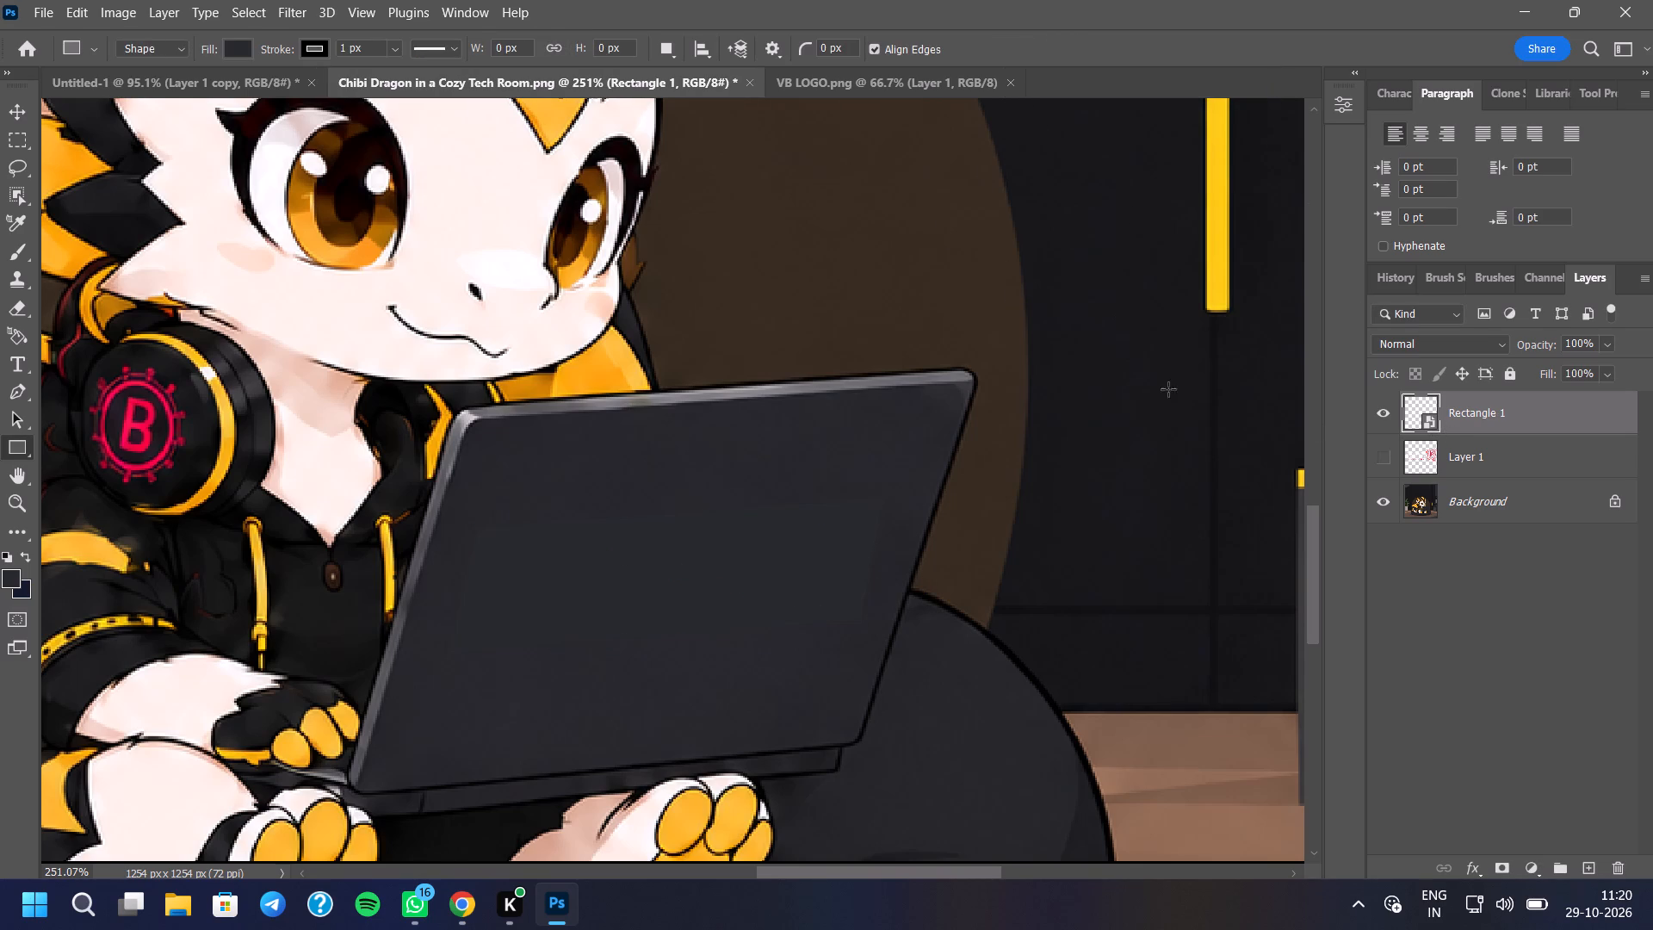
double_click(1427, 422)
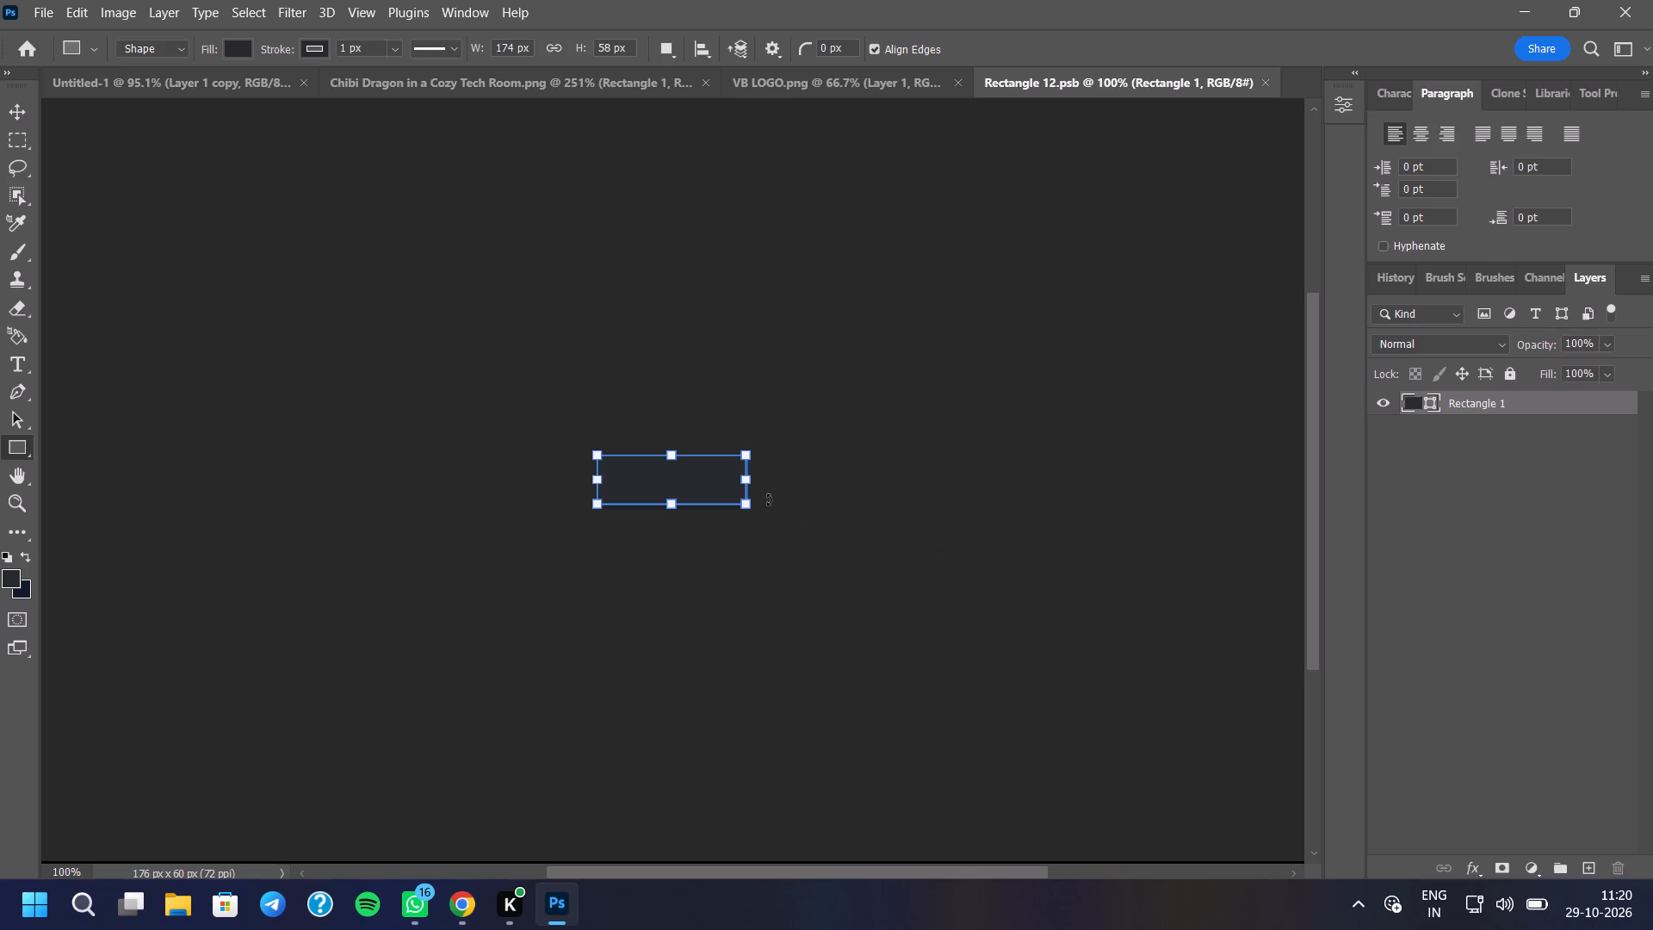
key("ctrl+v")
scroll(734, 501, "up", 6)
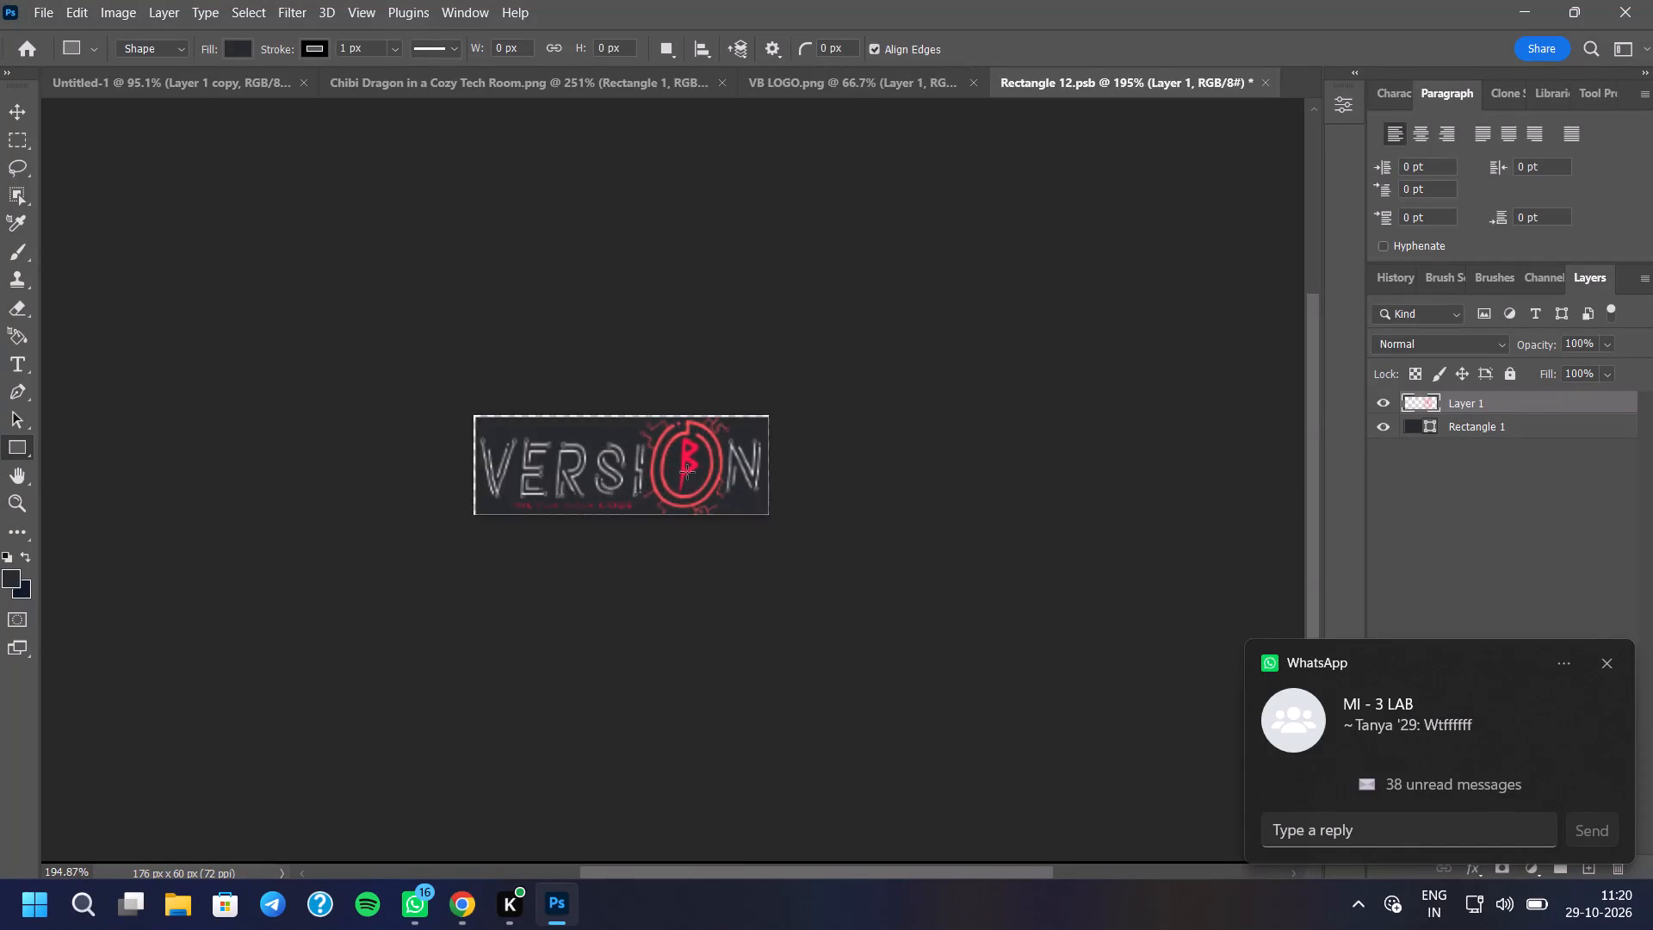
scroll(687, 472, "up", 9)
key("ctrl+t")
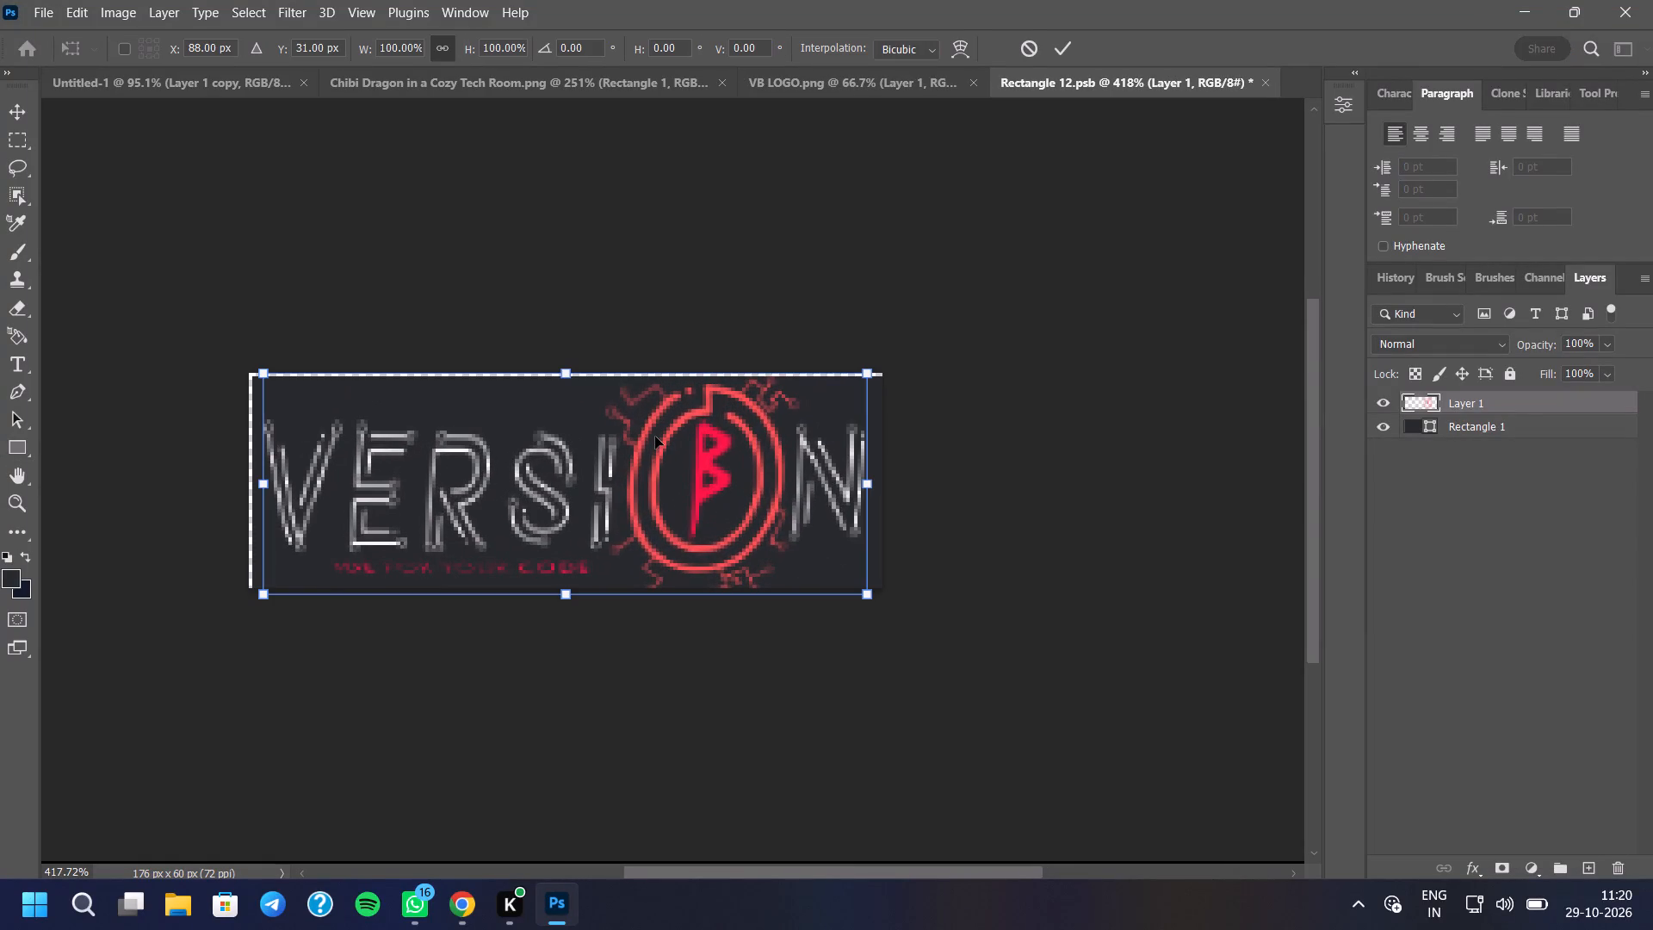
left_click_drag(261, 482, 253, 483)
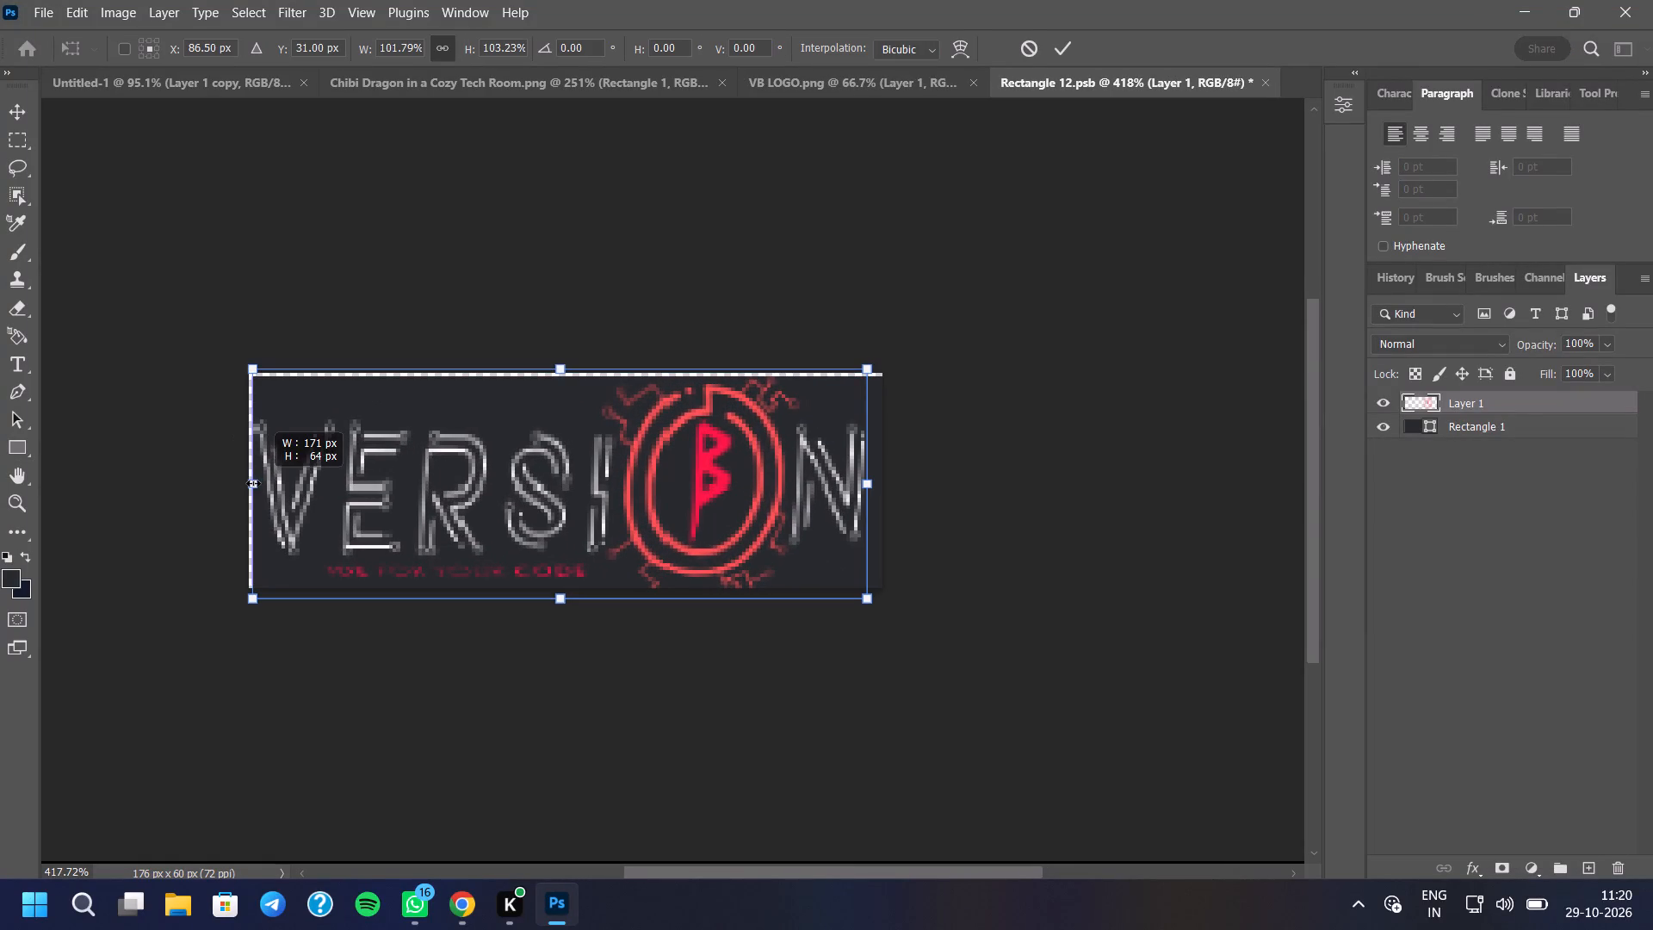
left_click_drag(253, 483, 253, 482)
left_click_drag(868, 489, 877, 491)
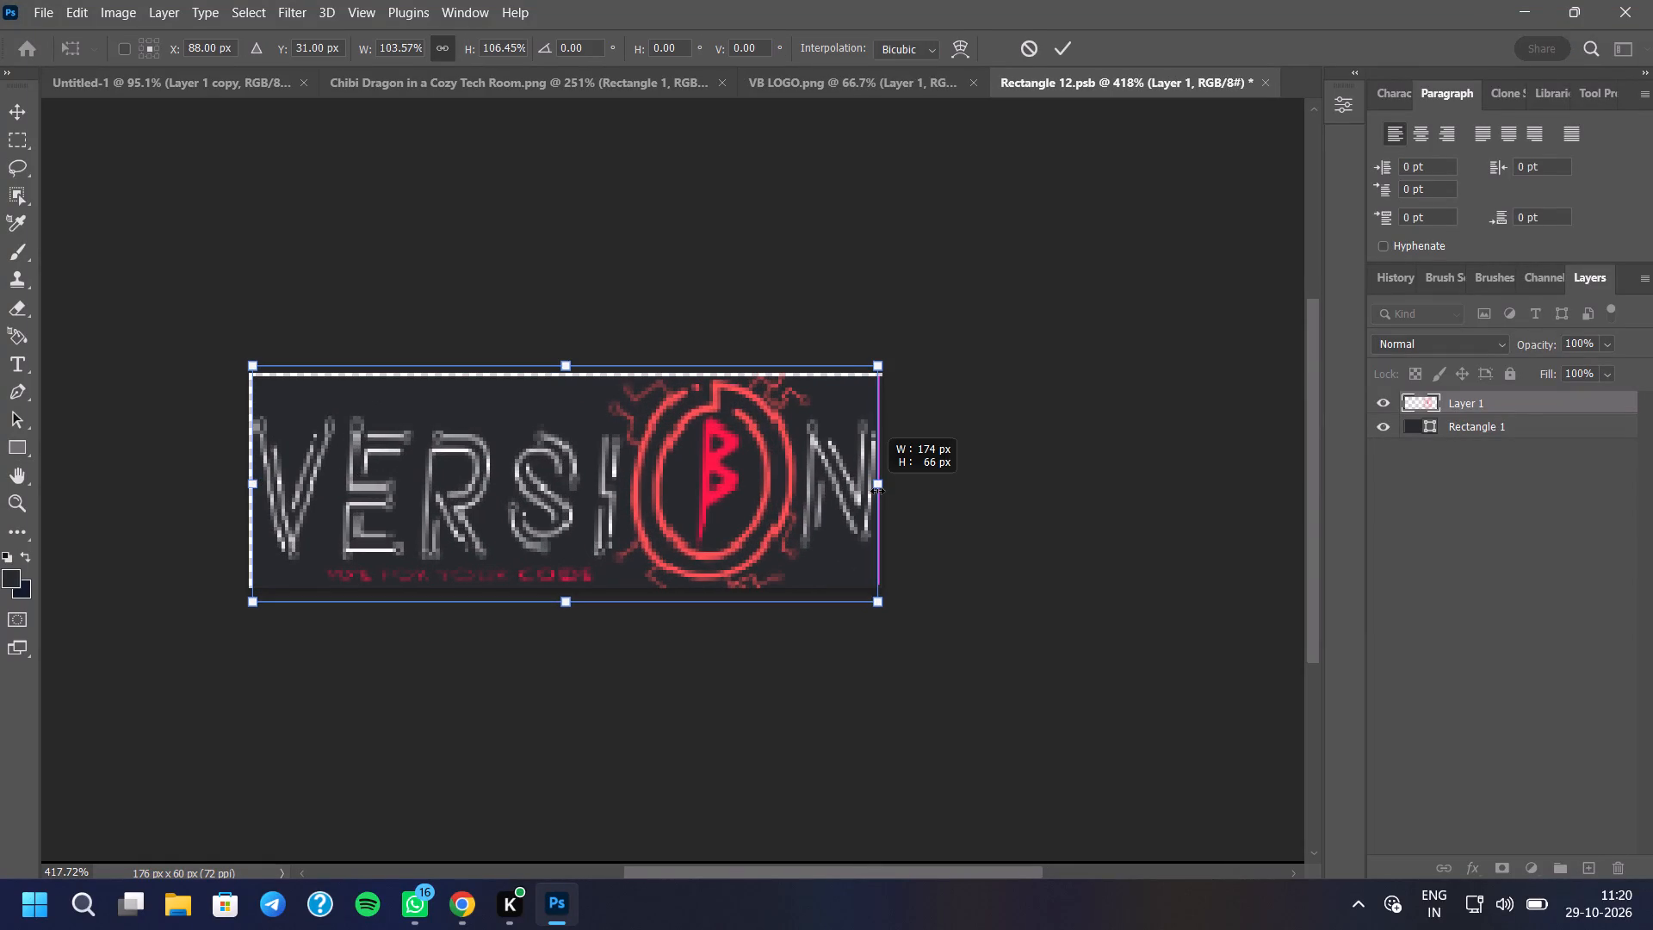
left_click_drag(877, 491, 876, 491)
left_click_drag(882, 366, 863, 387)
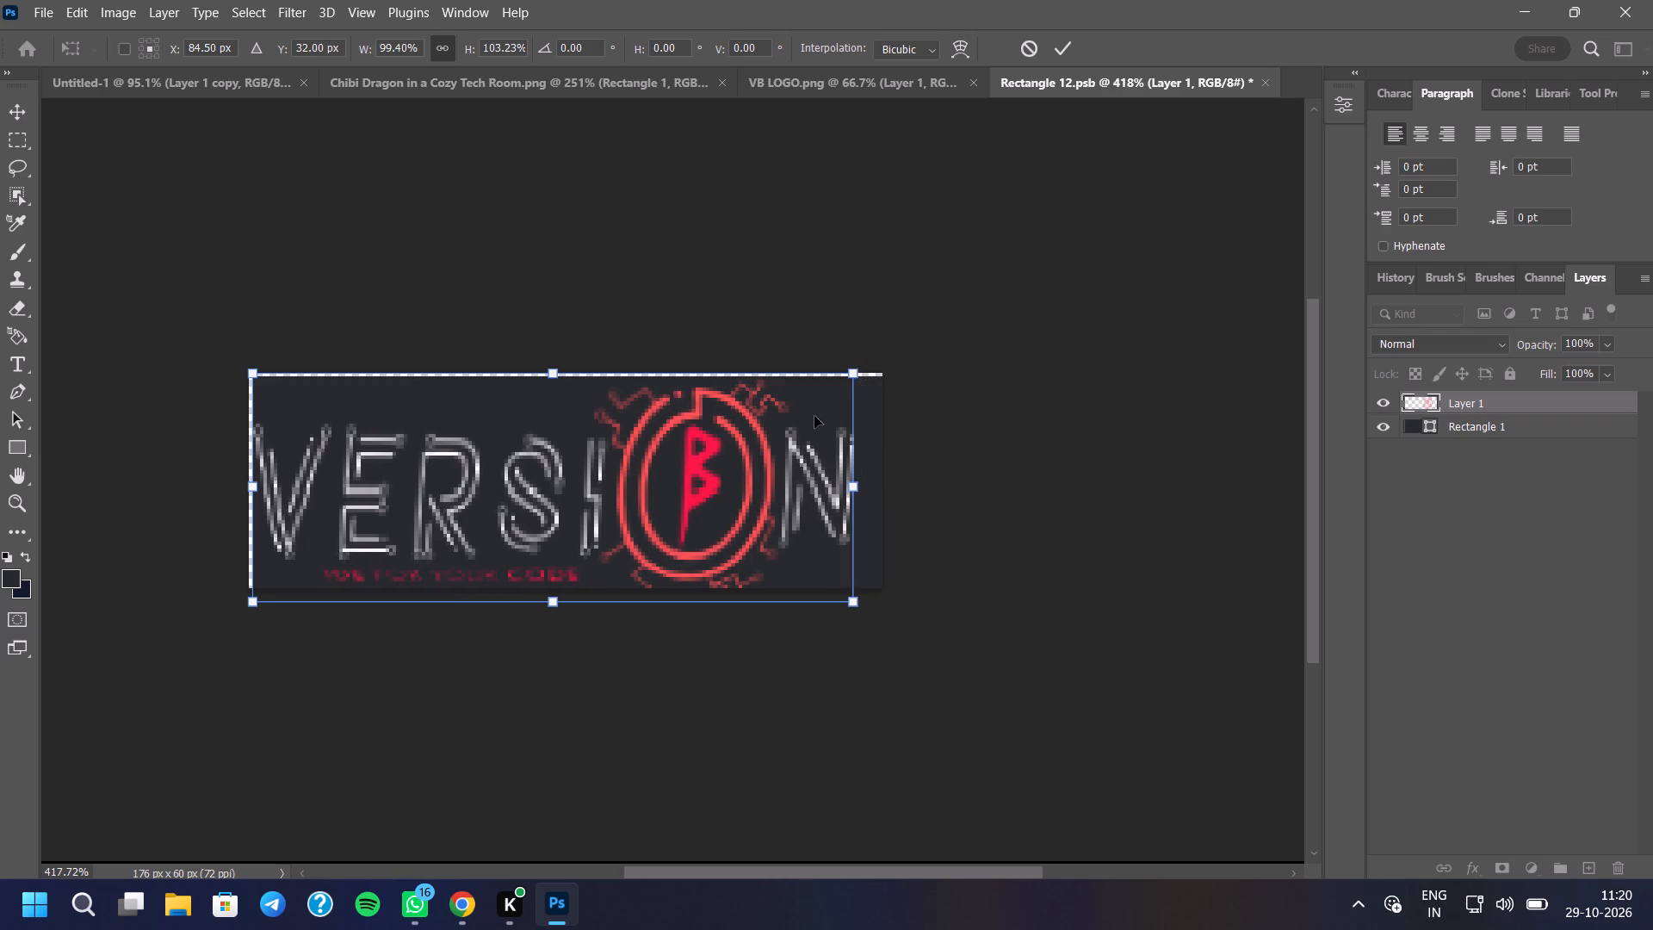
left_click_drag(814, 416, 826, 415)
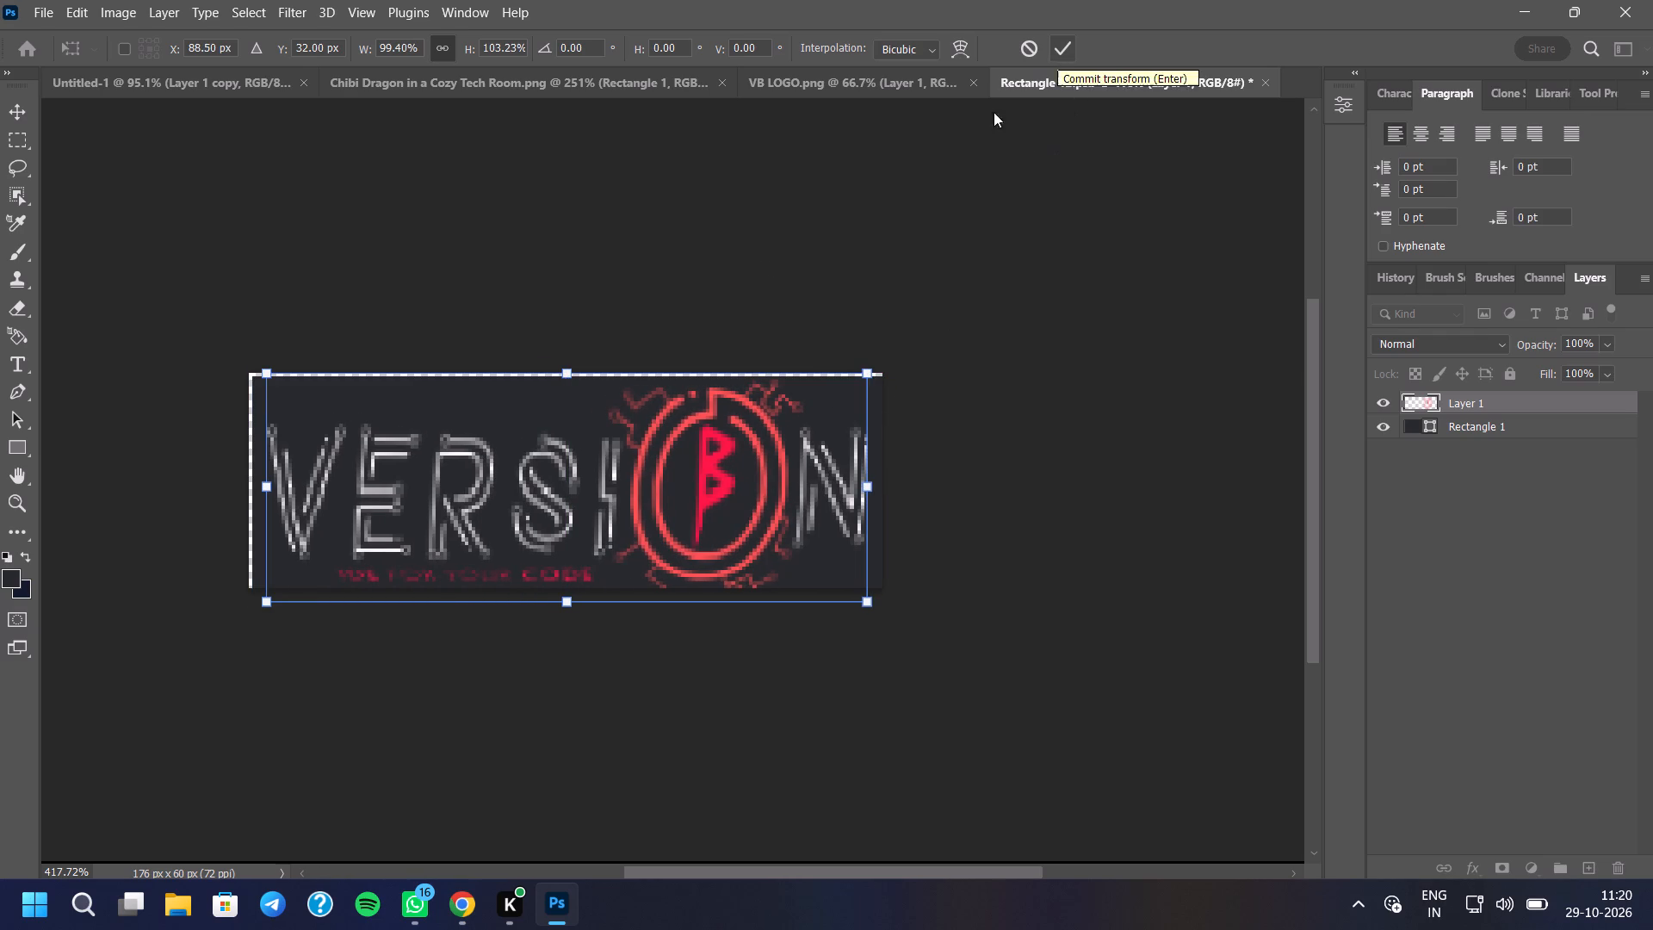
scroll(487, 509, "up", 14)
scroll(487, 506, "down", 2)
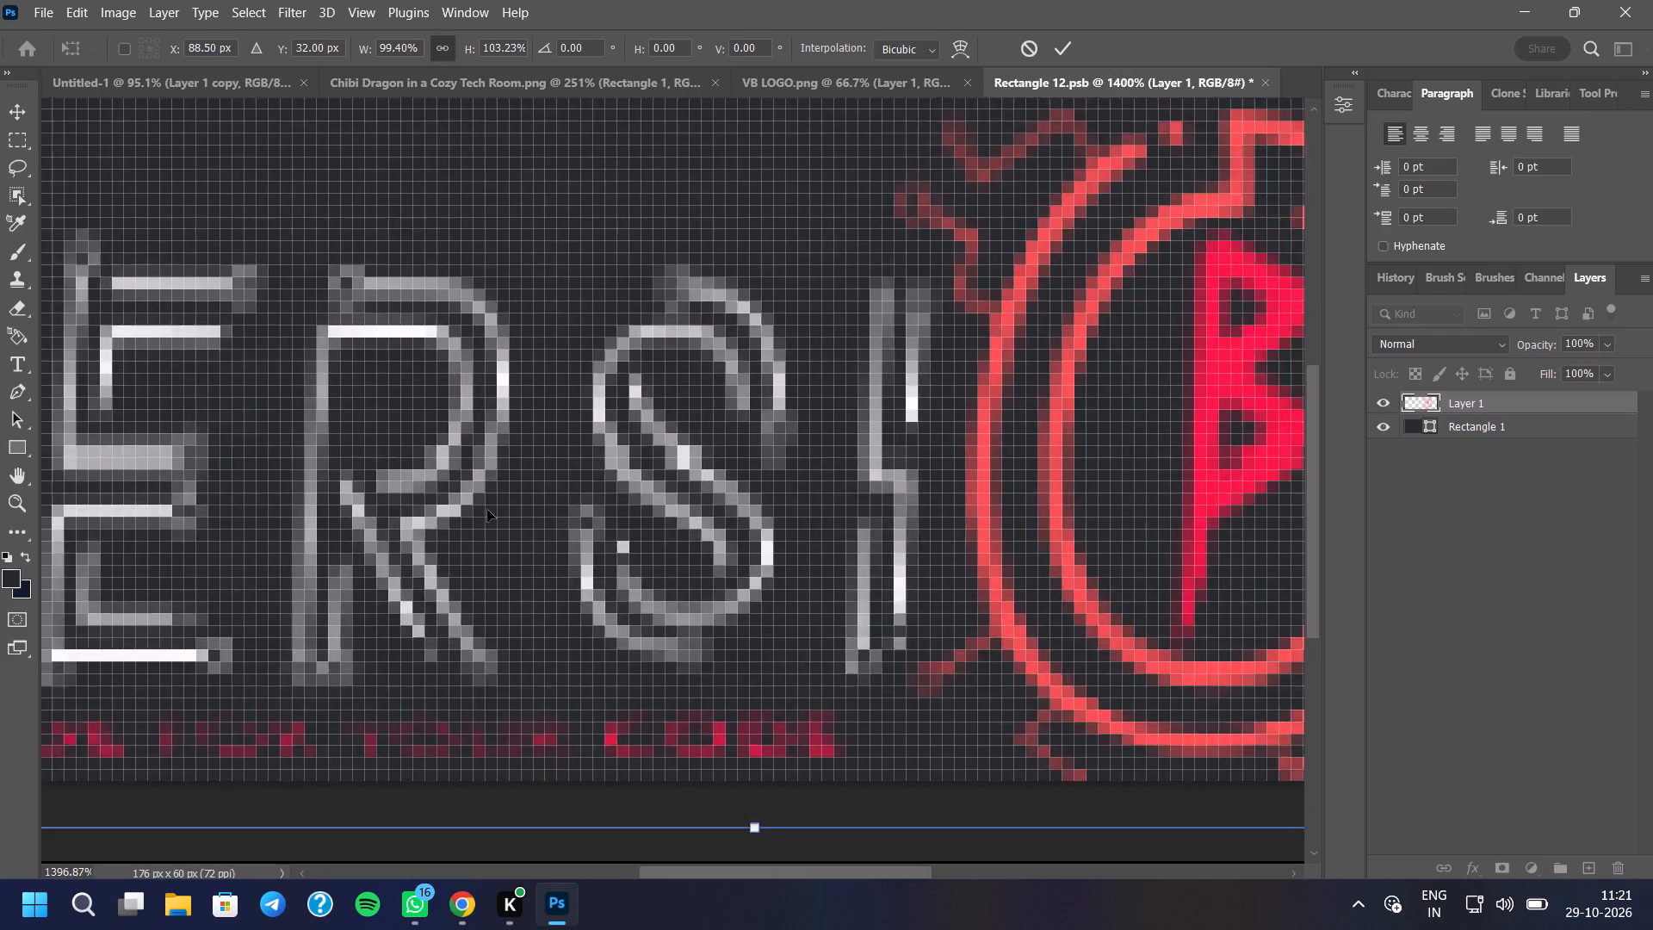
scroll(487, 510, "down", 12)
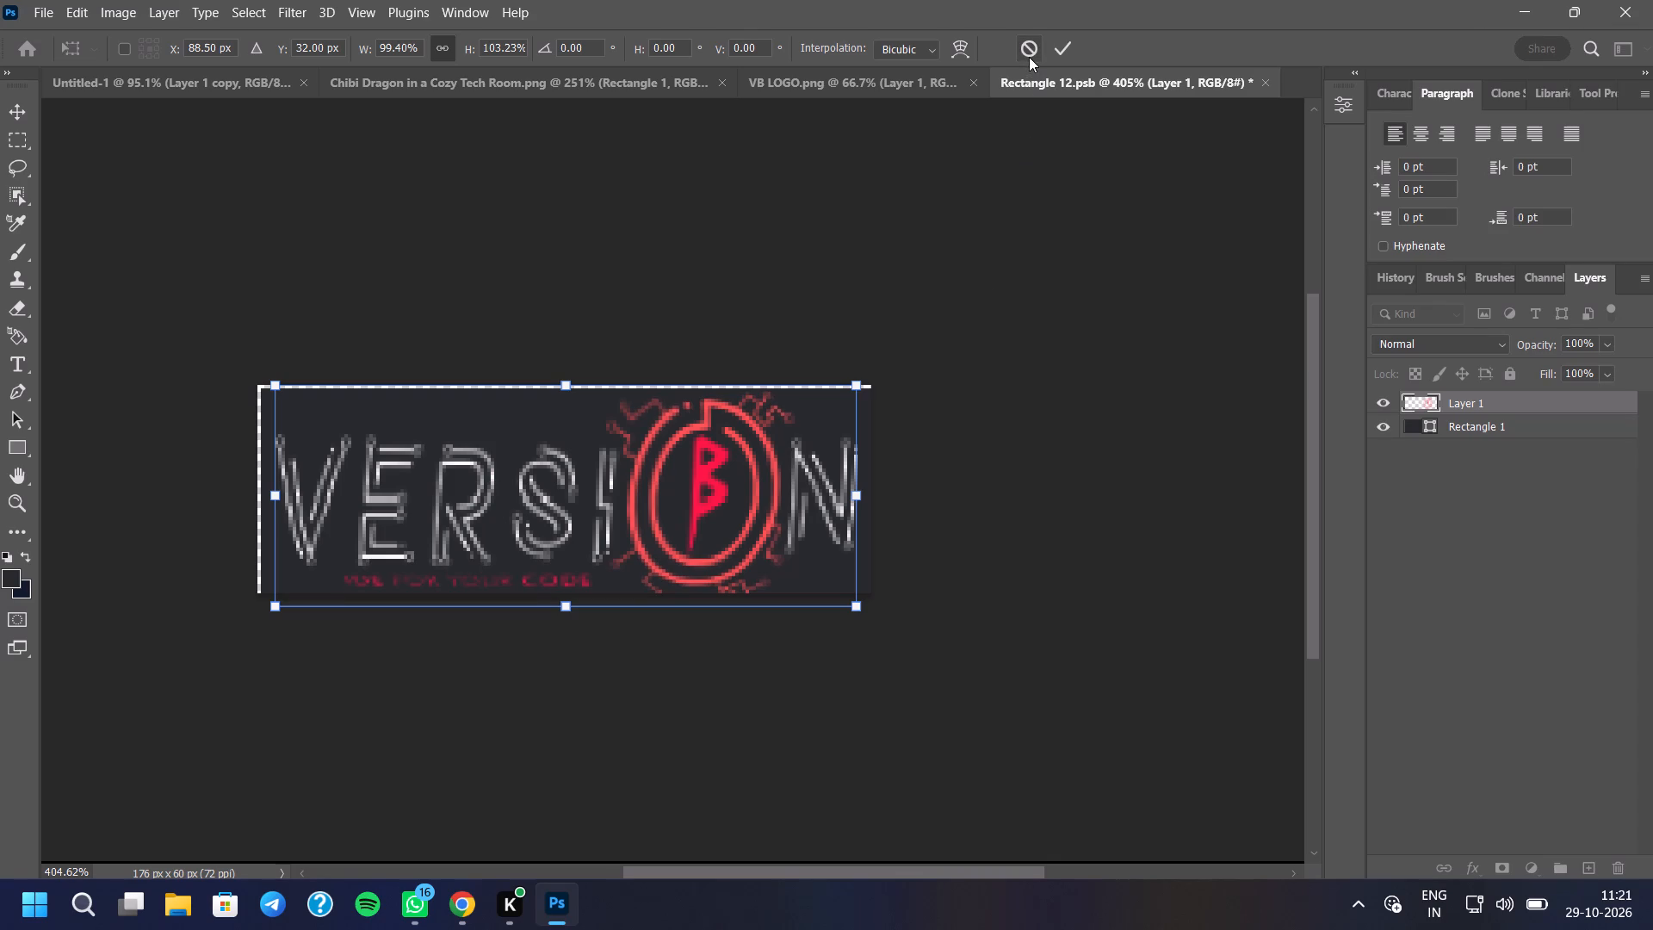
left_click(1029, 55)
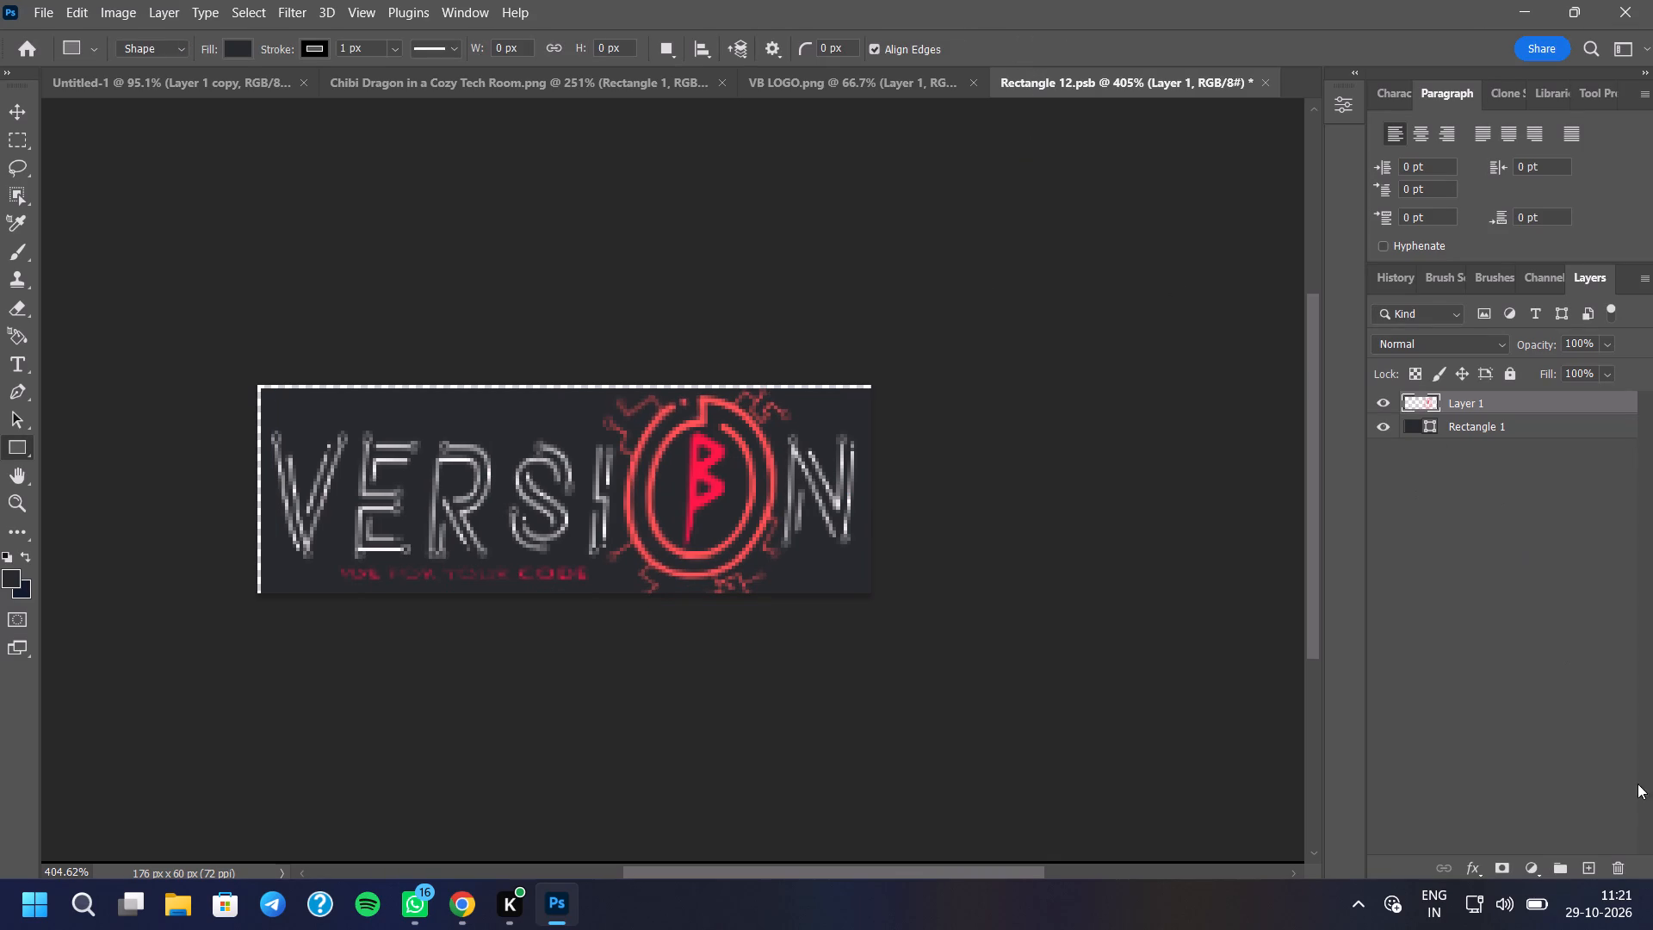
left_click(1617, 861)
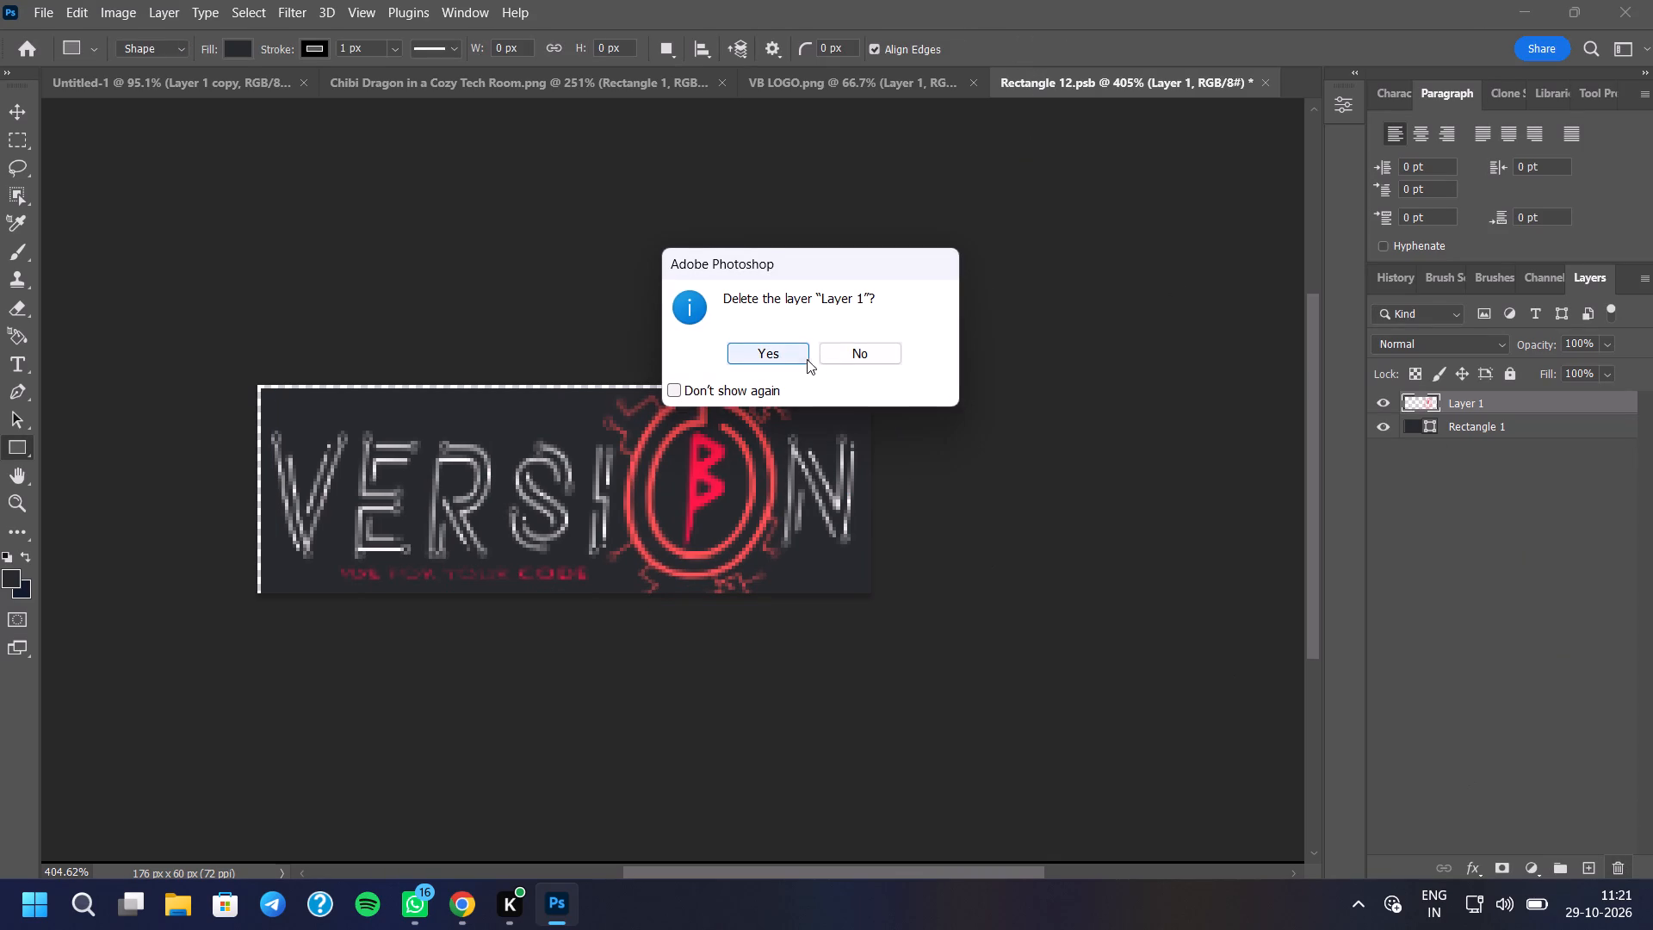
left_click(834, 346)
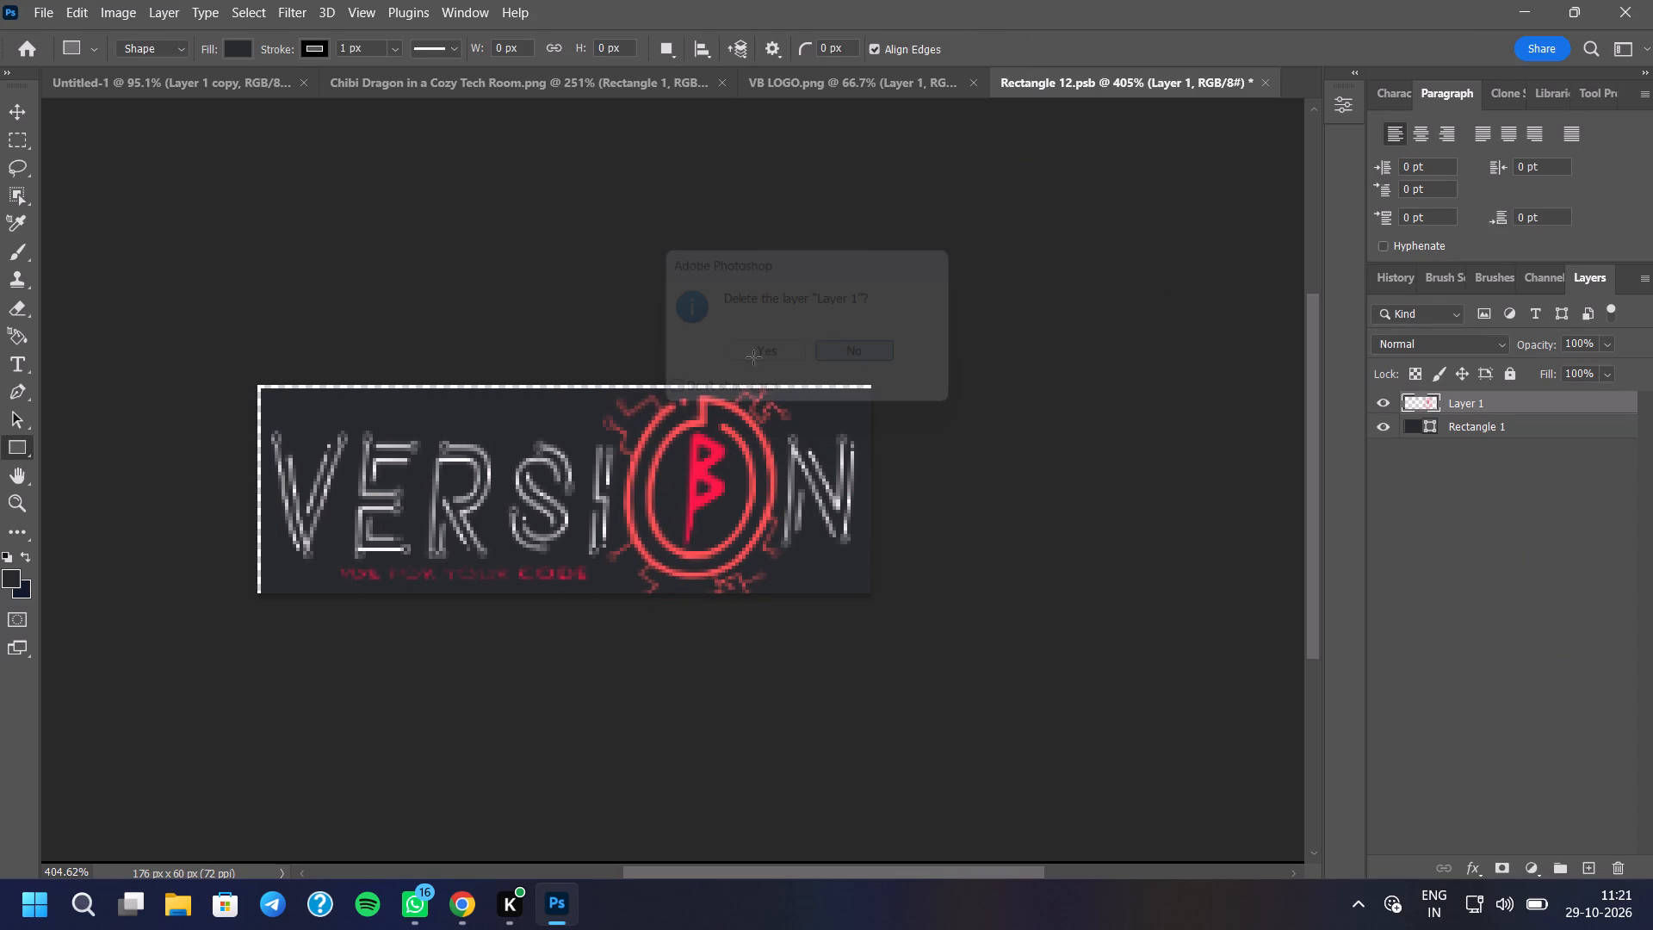
Select the area around the whole Version logo in VB LOGO.png with a rectangular marquee and cut it.
left_click(882, 84)
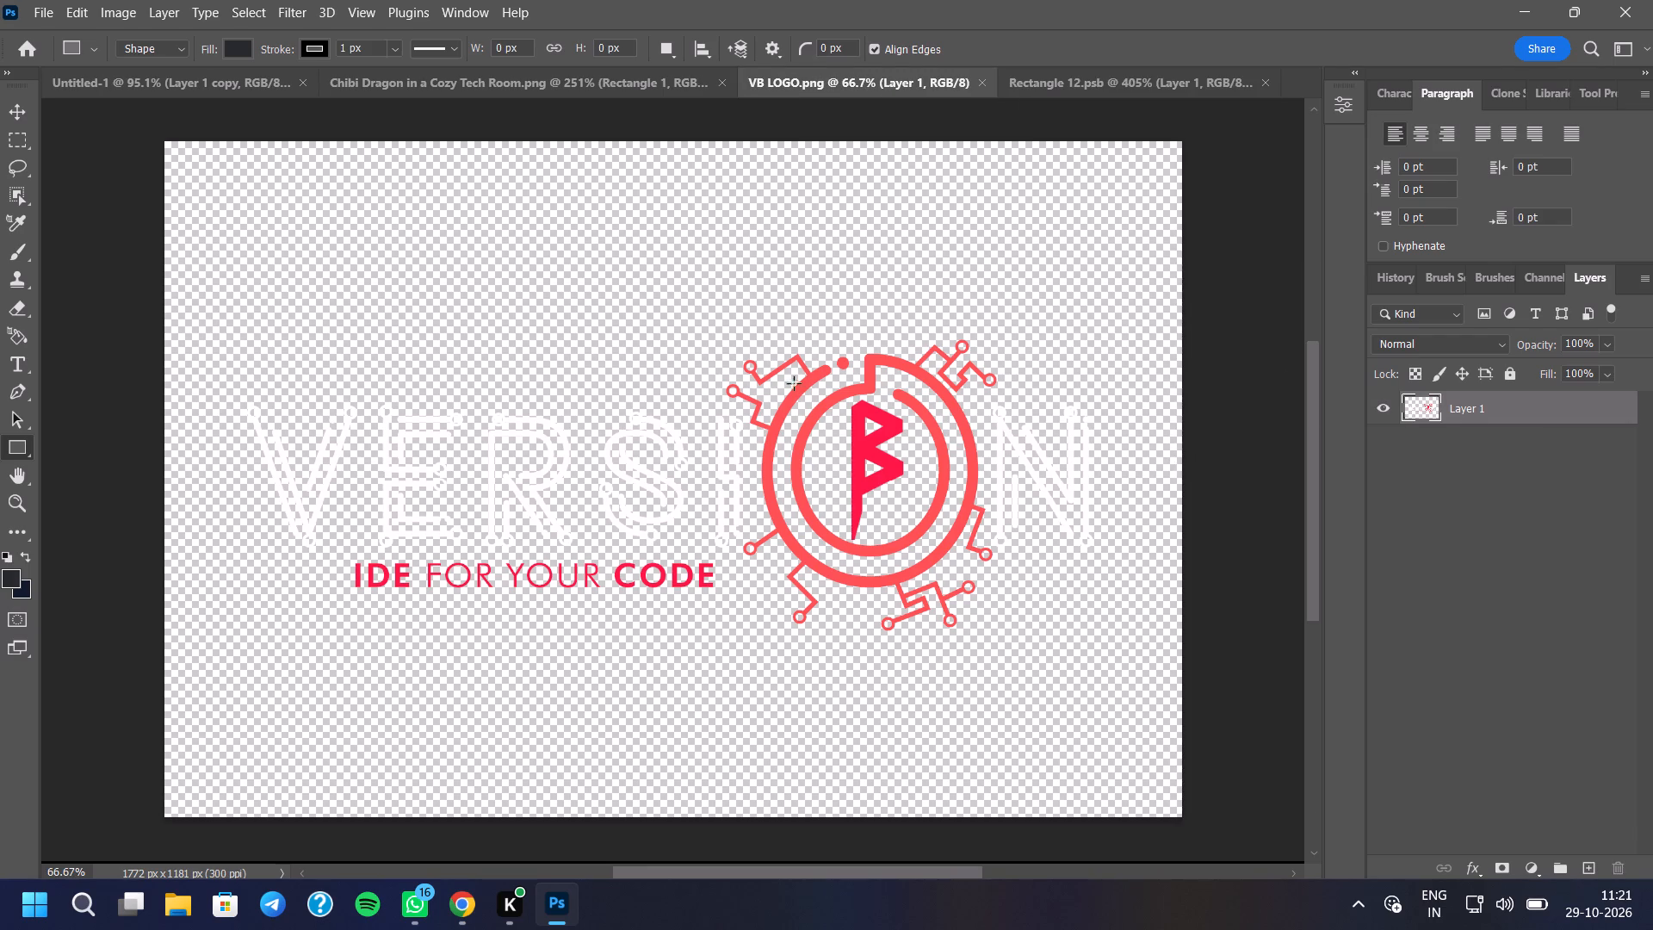
left_click(22, 142)
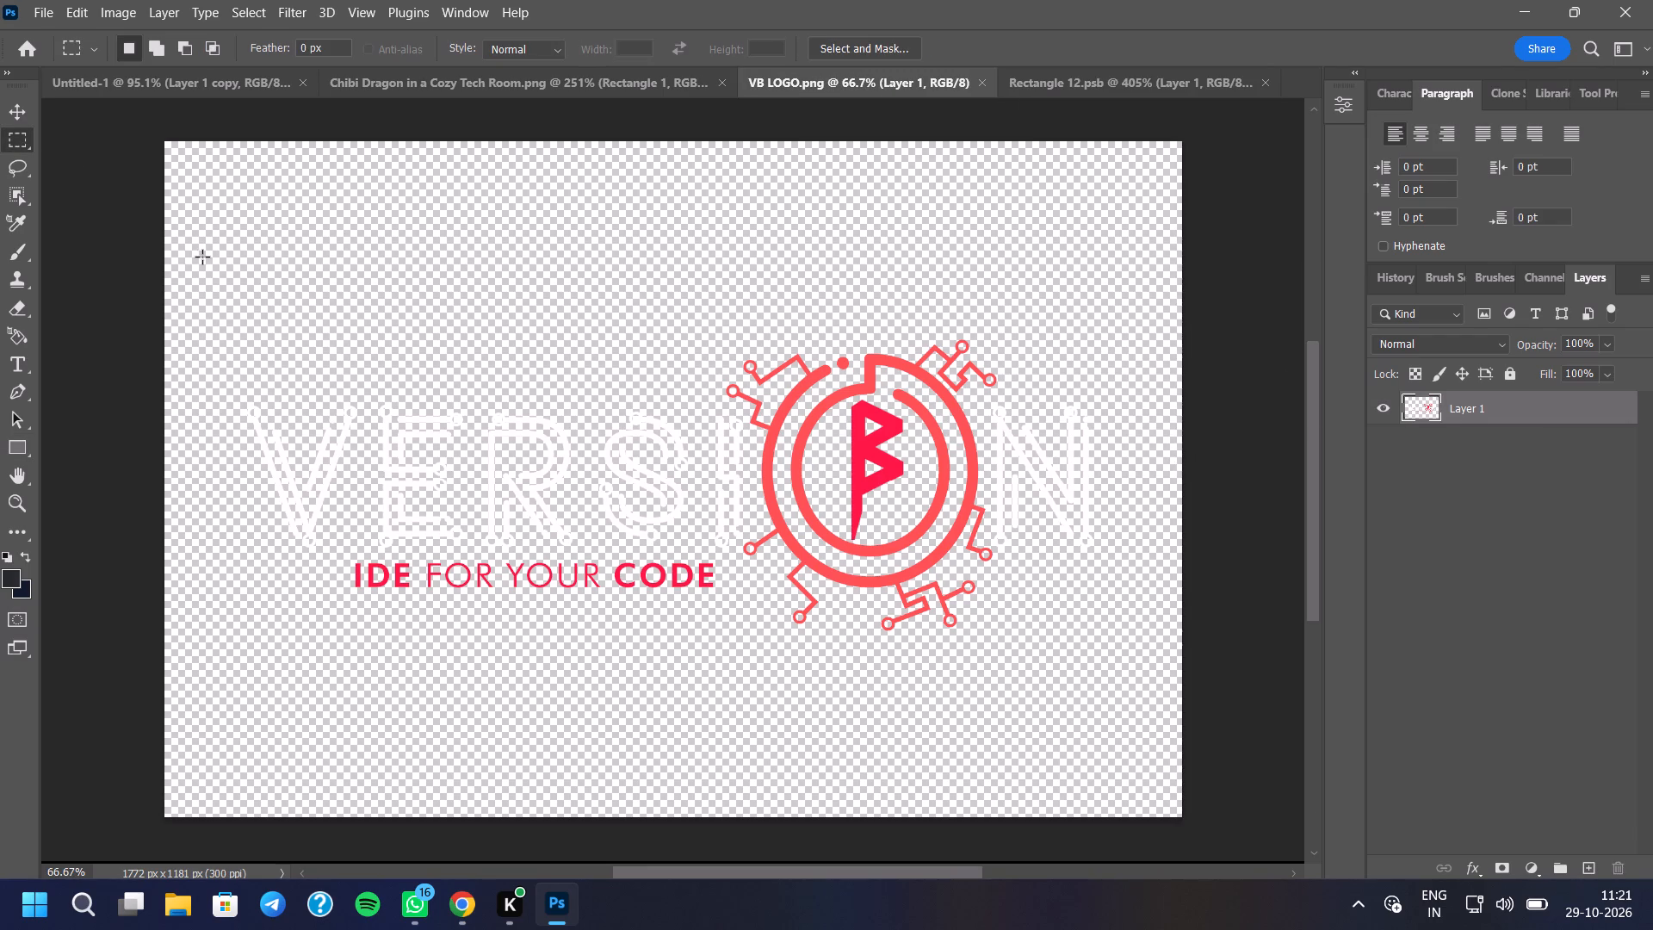
left_click_drag(192, 291, 1174, 697)
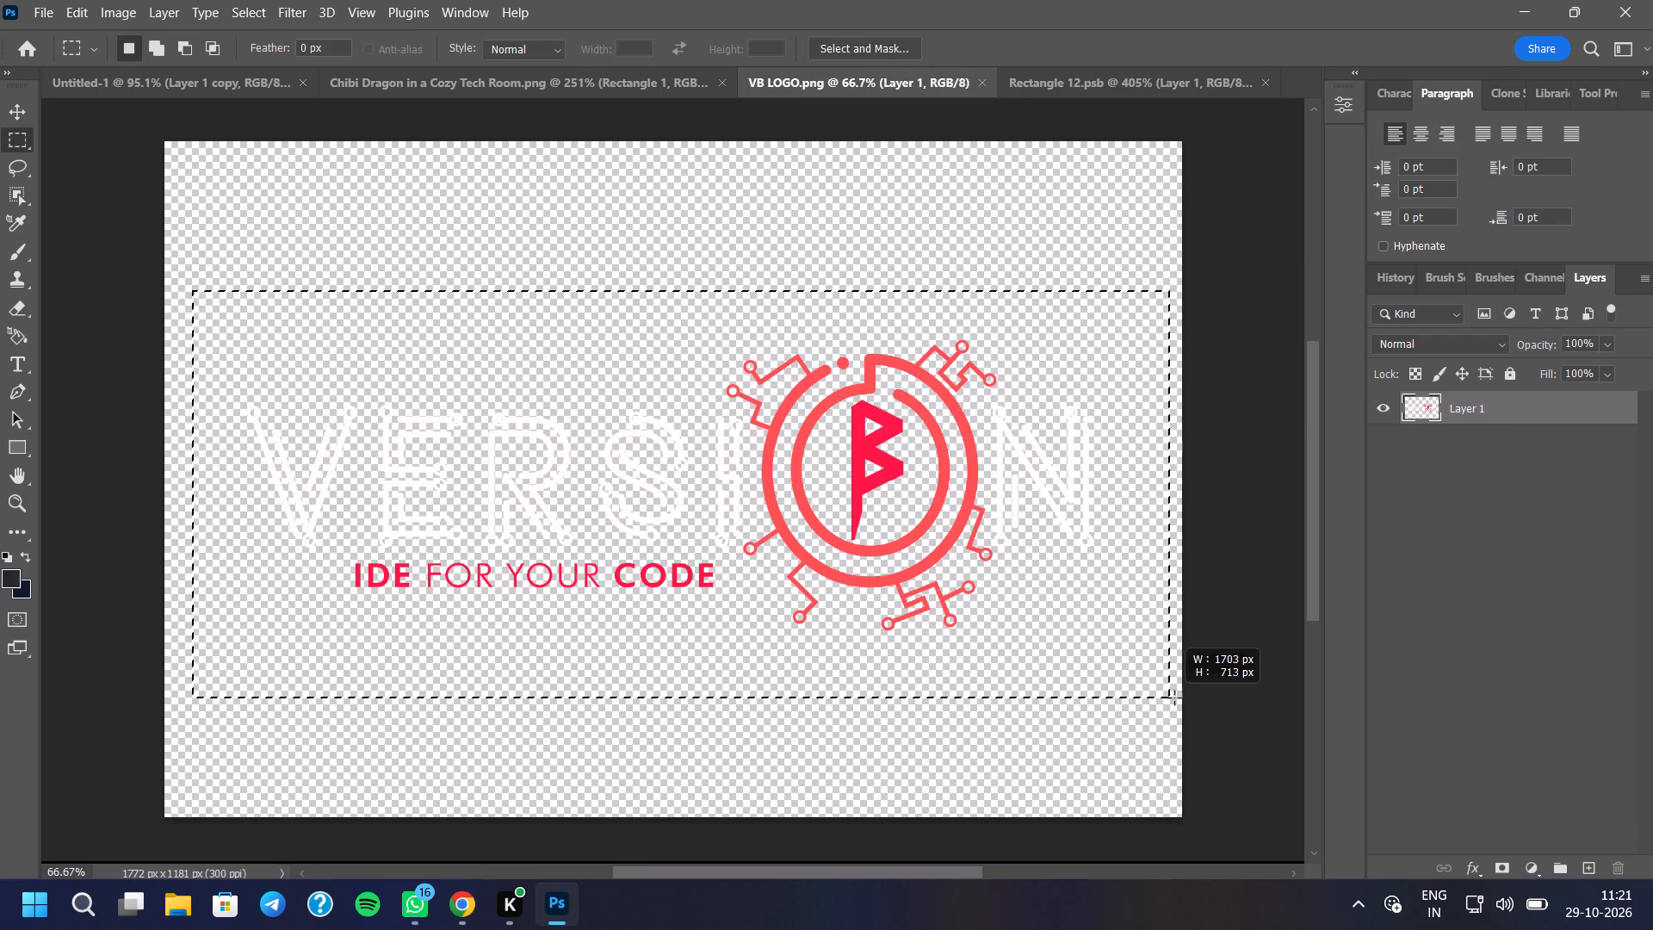
left_click_drag(1174, 697, 1182, 680)
left_click_drag(1165, 673, 1127, 654)
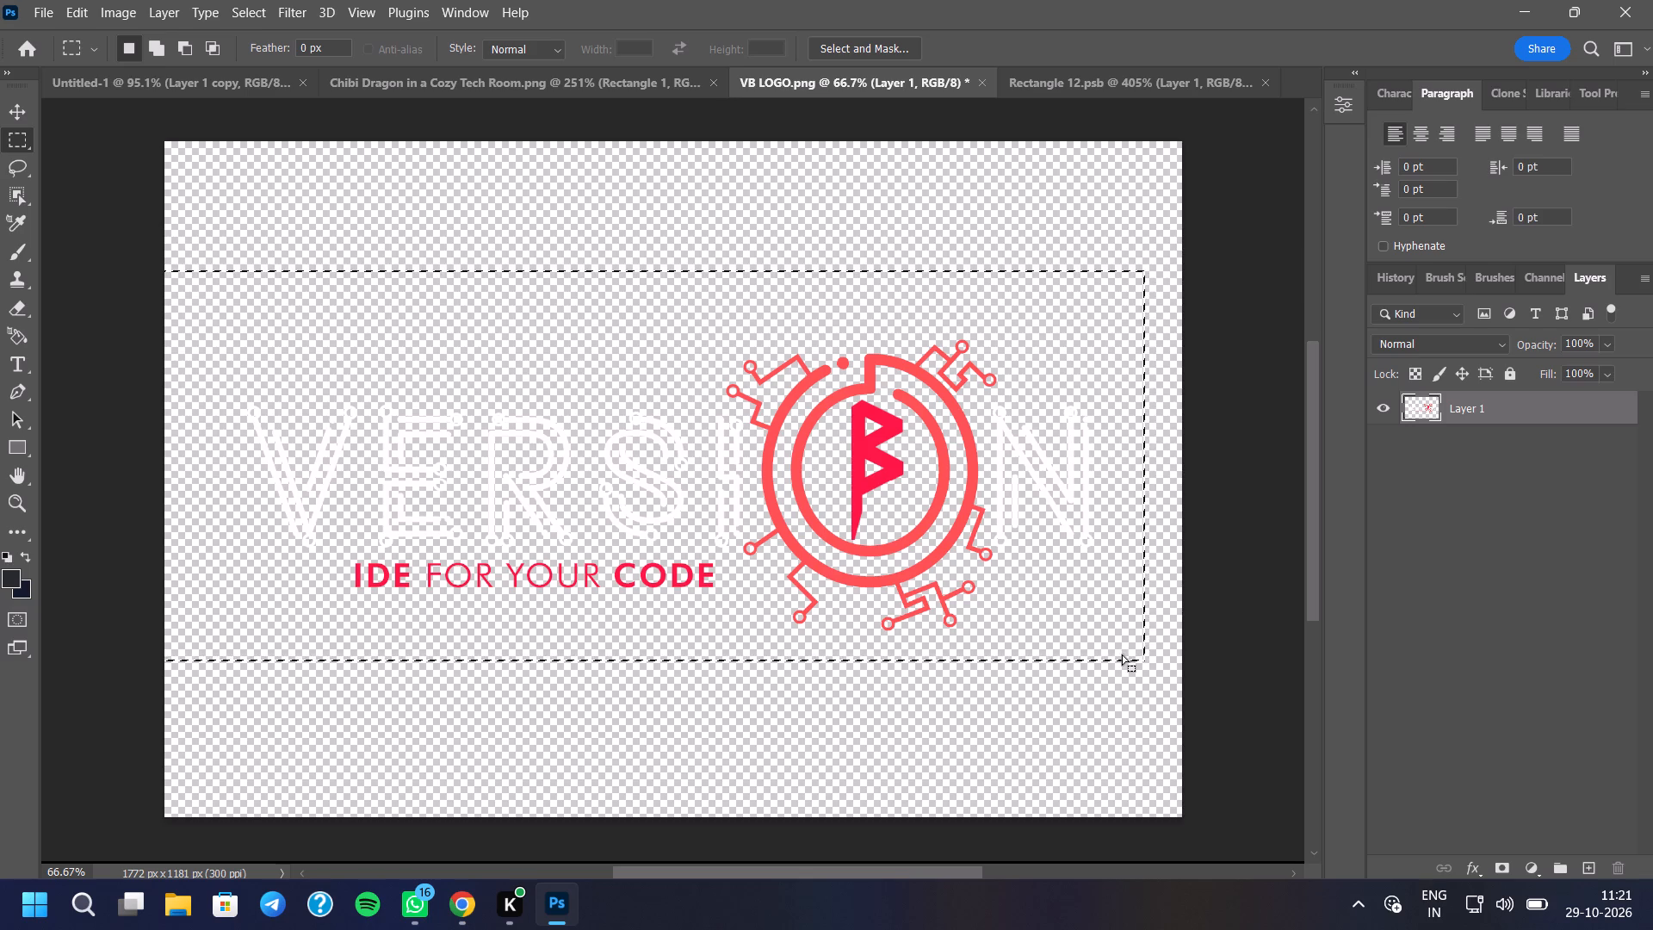
key("ctrl+x")
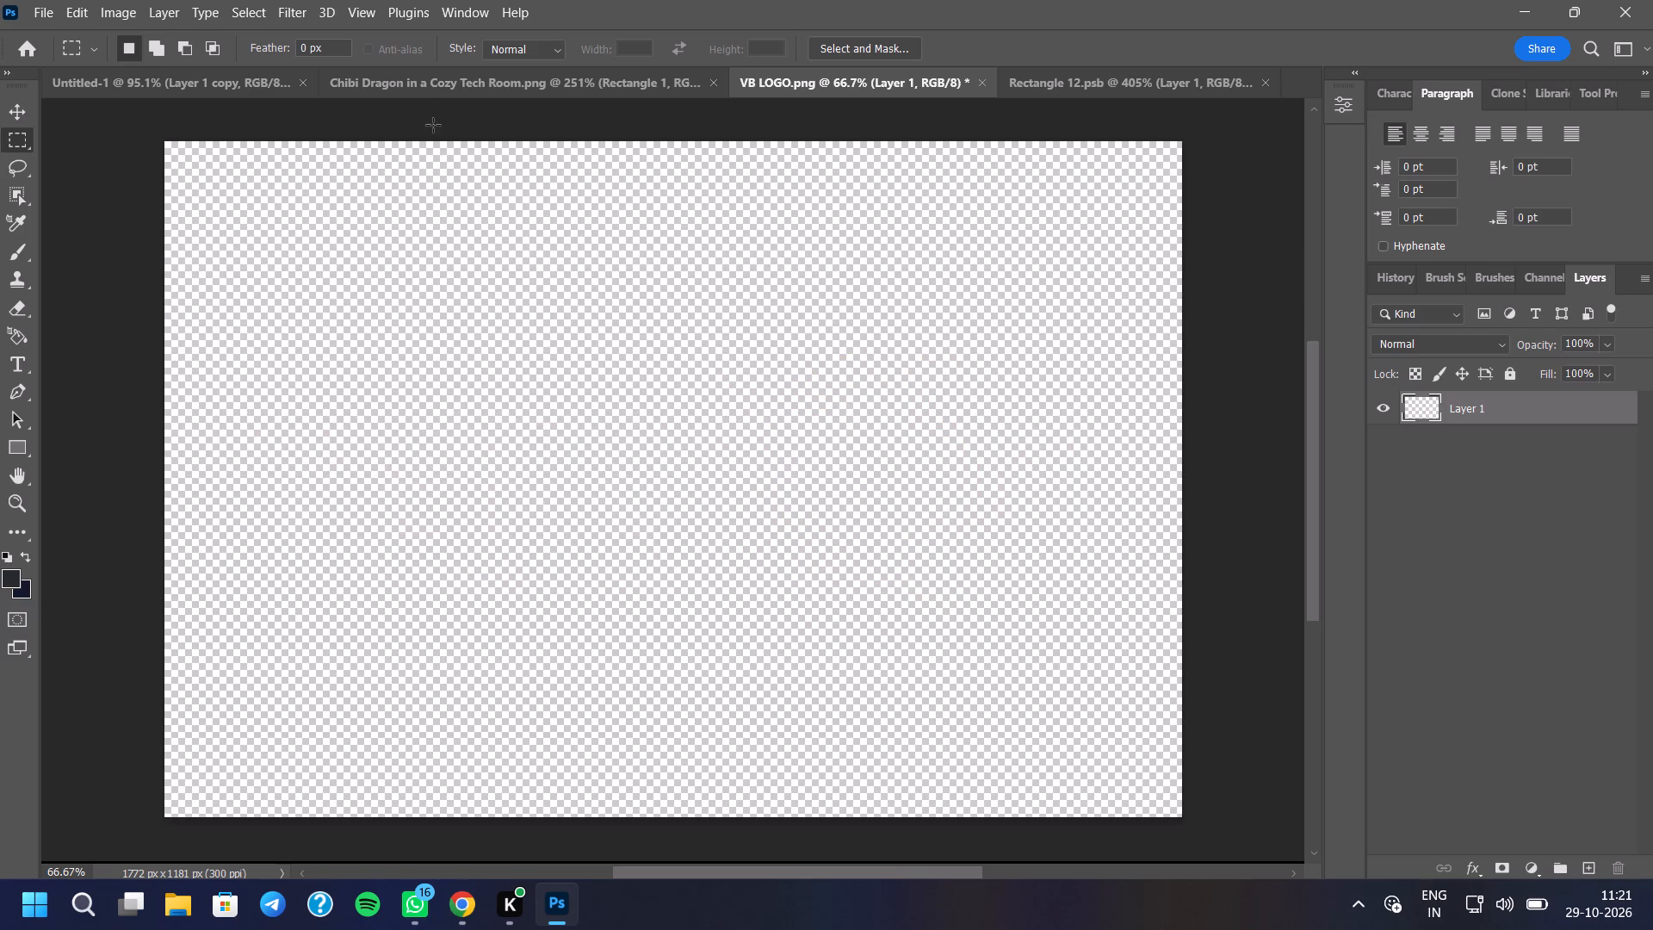
Hide the earlier logo layer, Layer 1, in Rectangle 12.psb and paste the cut logo as a new layer.
left_click(1093, 76)
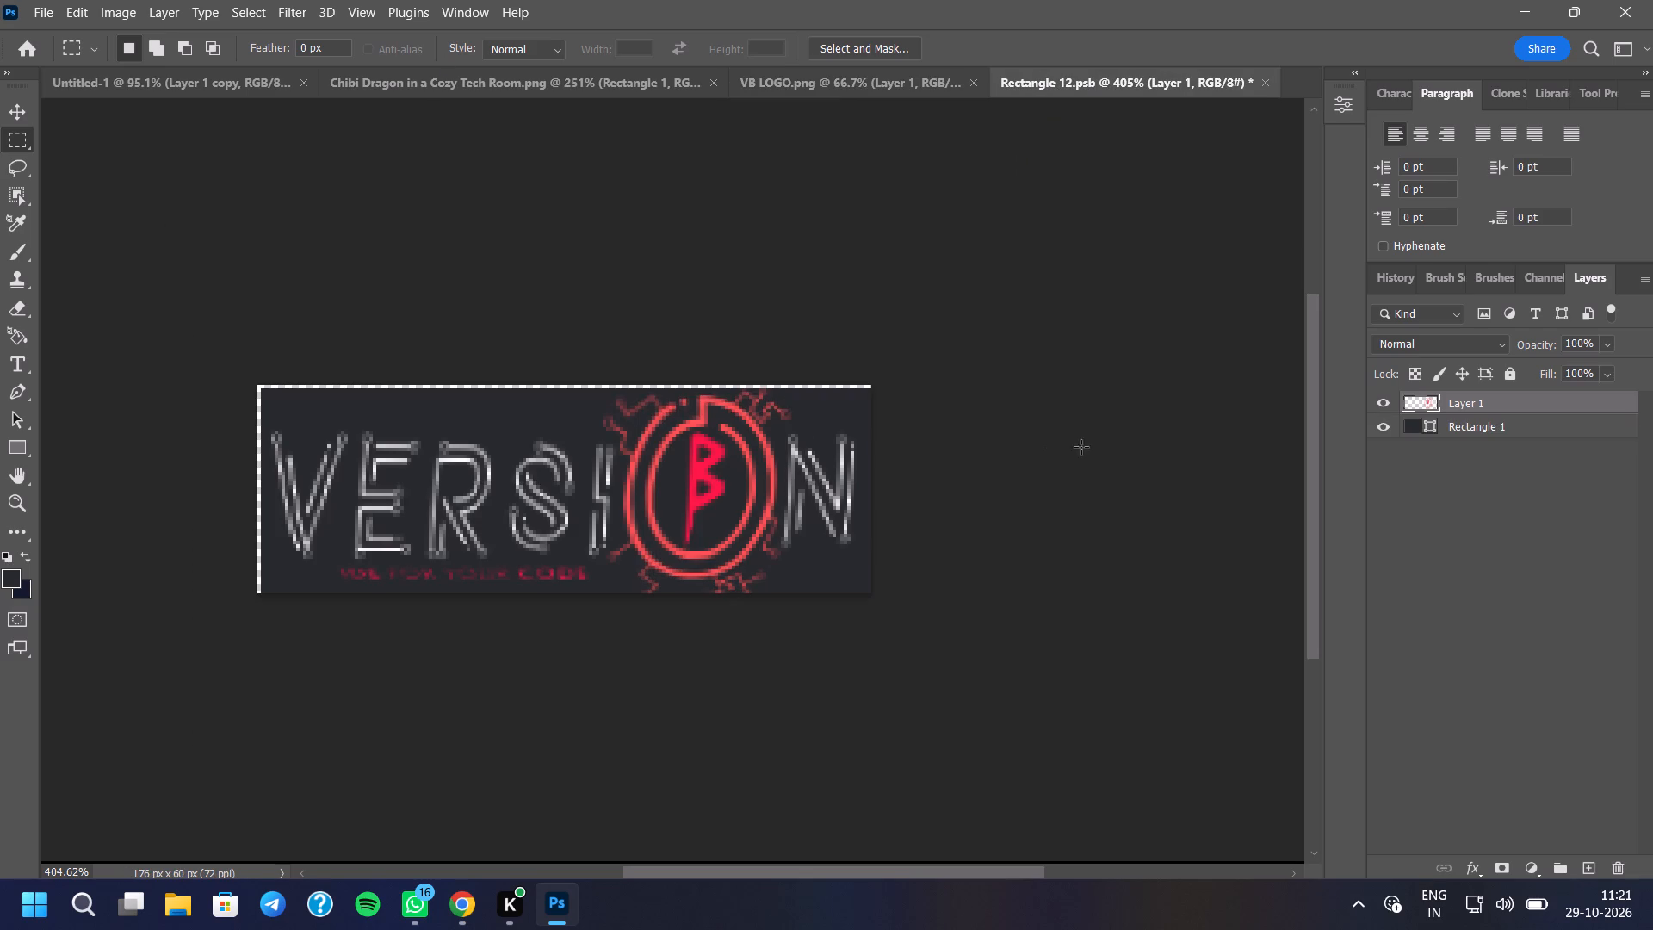
left_click(1384, 403)
key("ctrl+v")
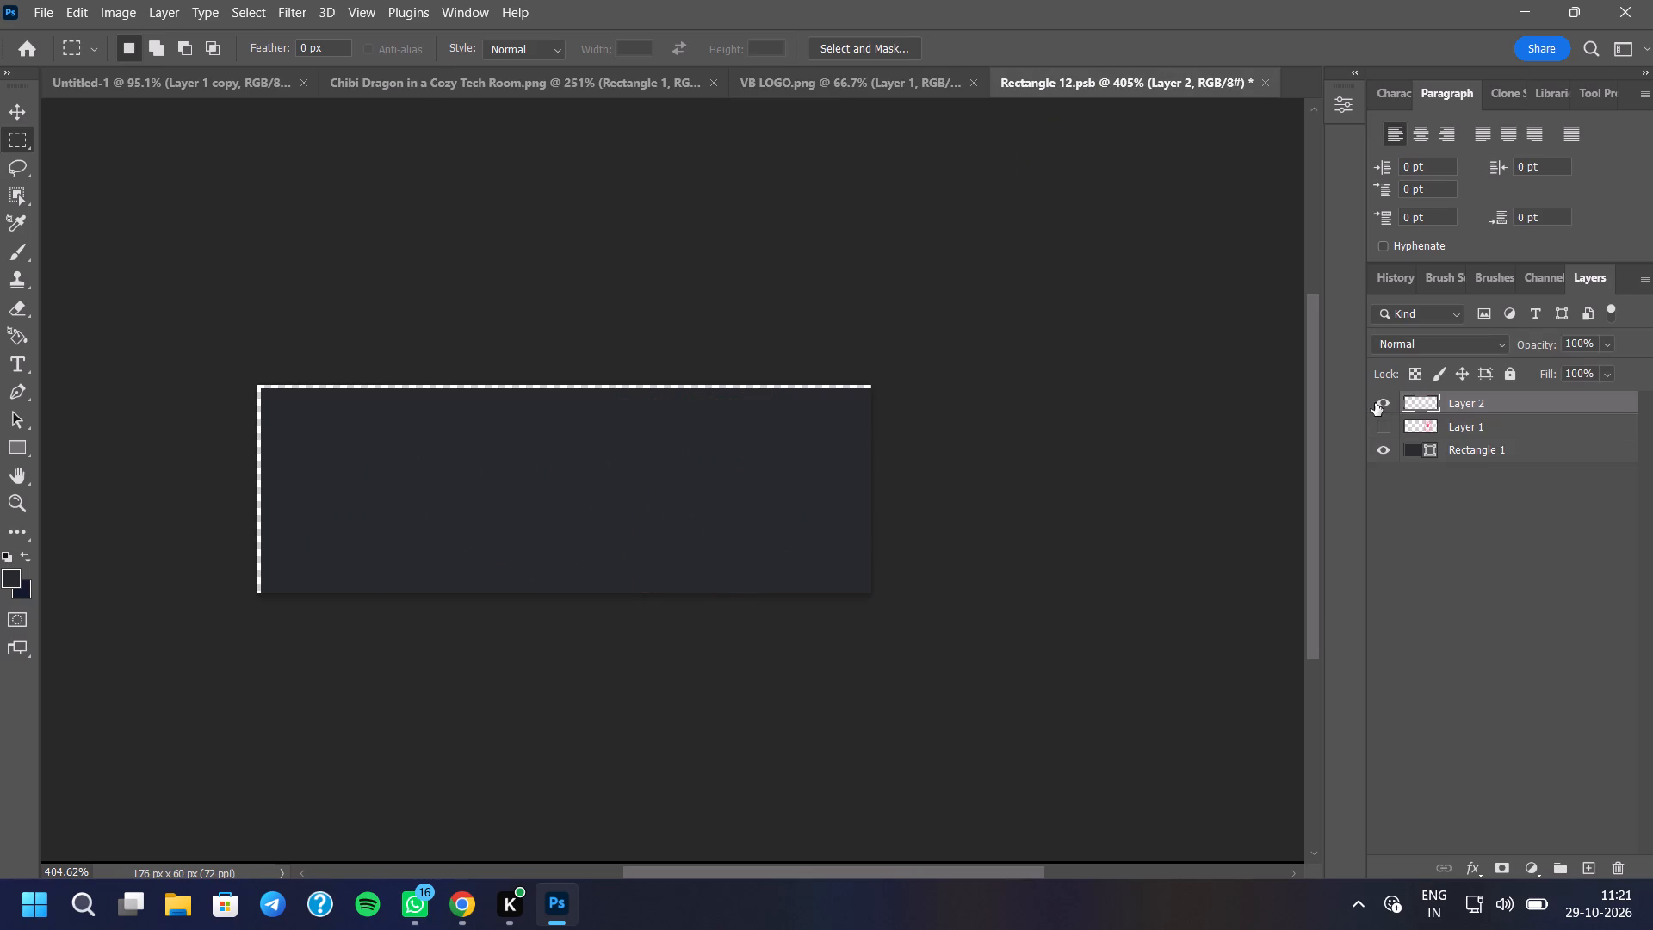
scroll(1416, 397, "up", 1)
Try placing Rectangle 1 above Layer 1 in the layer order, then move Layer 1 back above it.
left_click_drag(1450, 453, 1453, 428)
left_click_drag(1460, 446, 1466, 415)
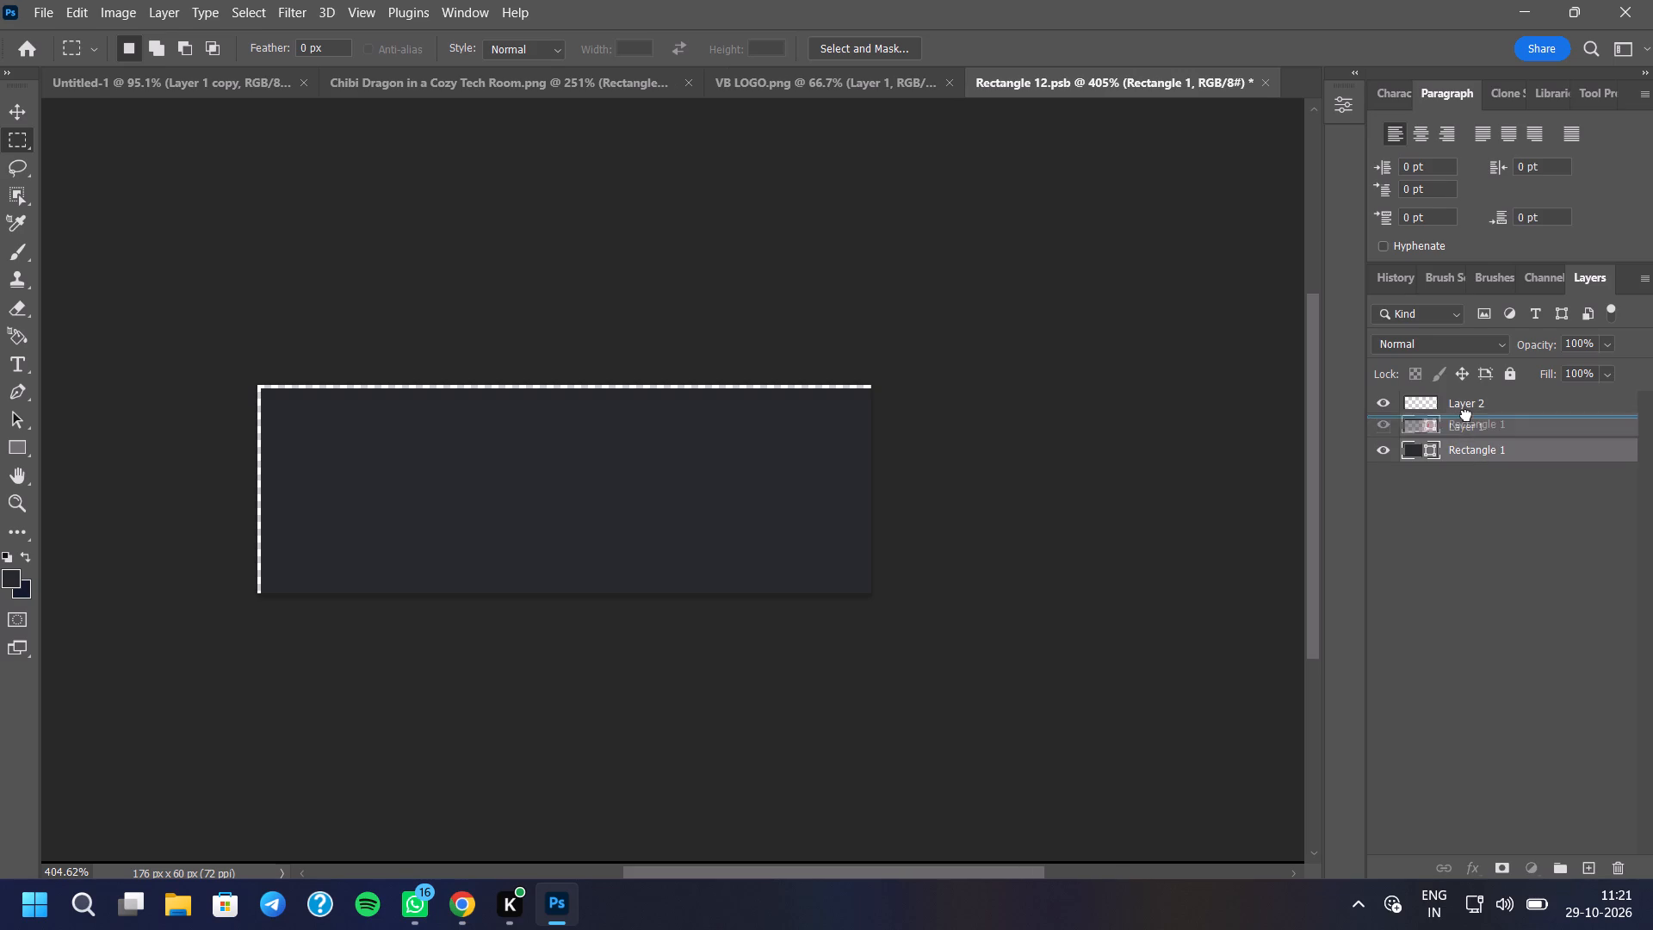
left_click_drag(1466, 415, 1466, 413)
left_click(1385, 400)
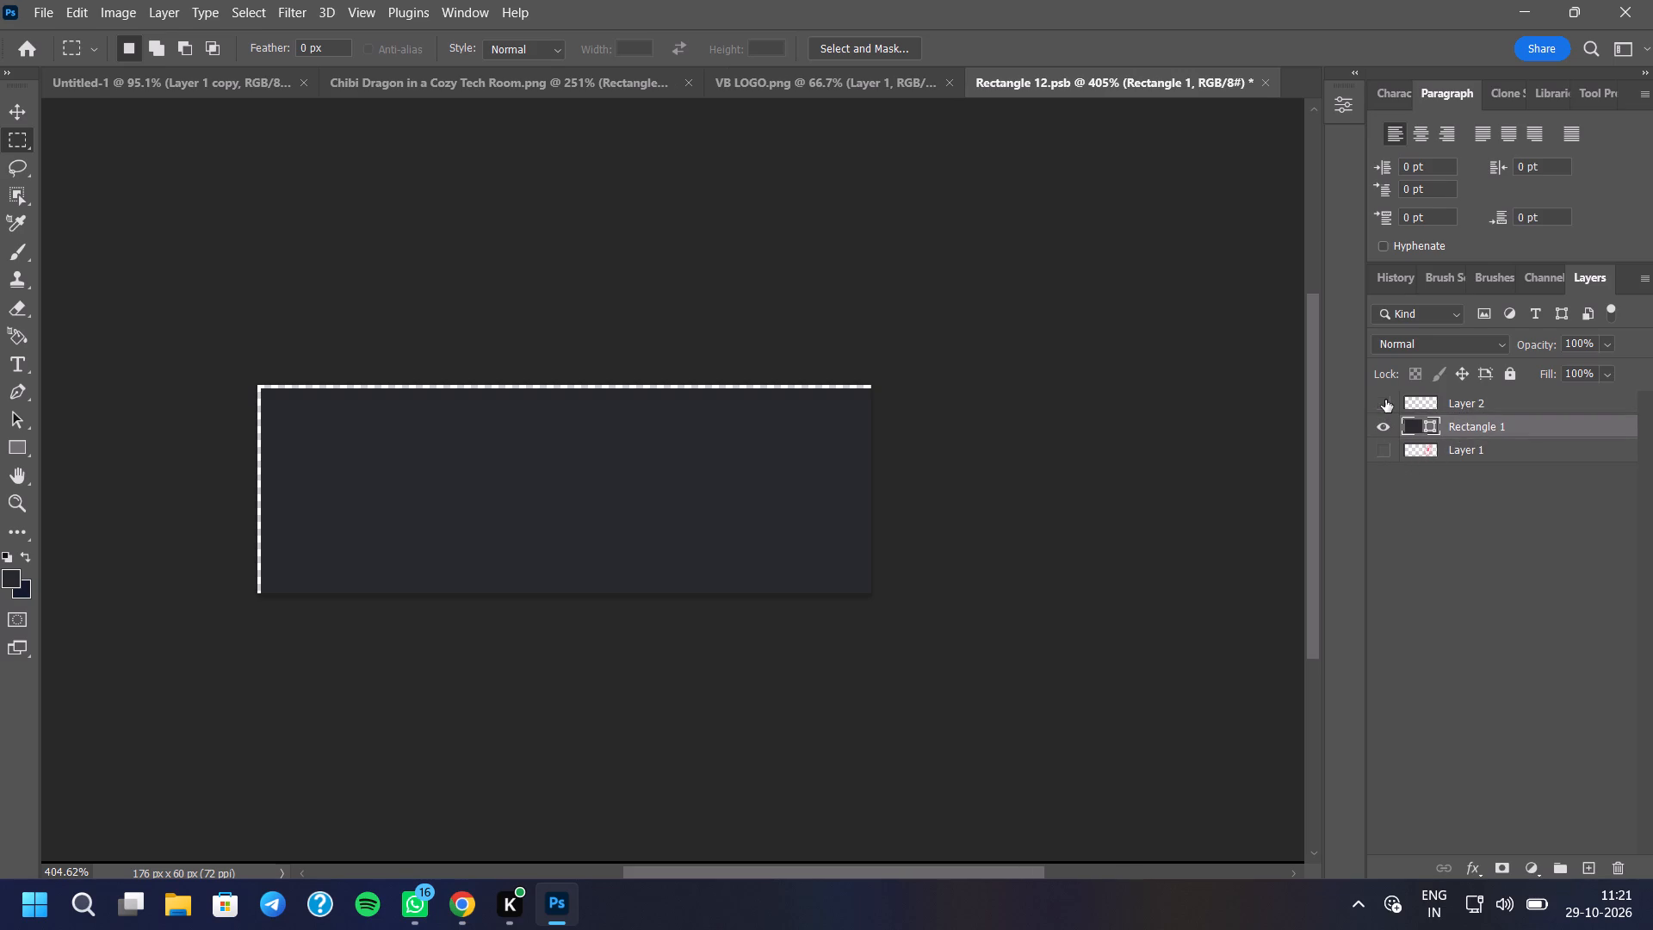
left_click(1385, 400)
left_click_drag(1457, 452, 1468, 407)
Hide the newly pasted Layer 2, keeping Layer 1 hidden as well.
left_click(1387, 405)
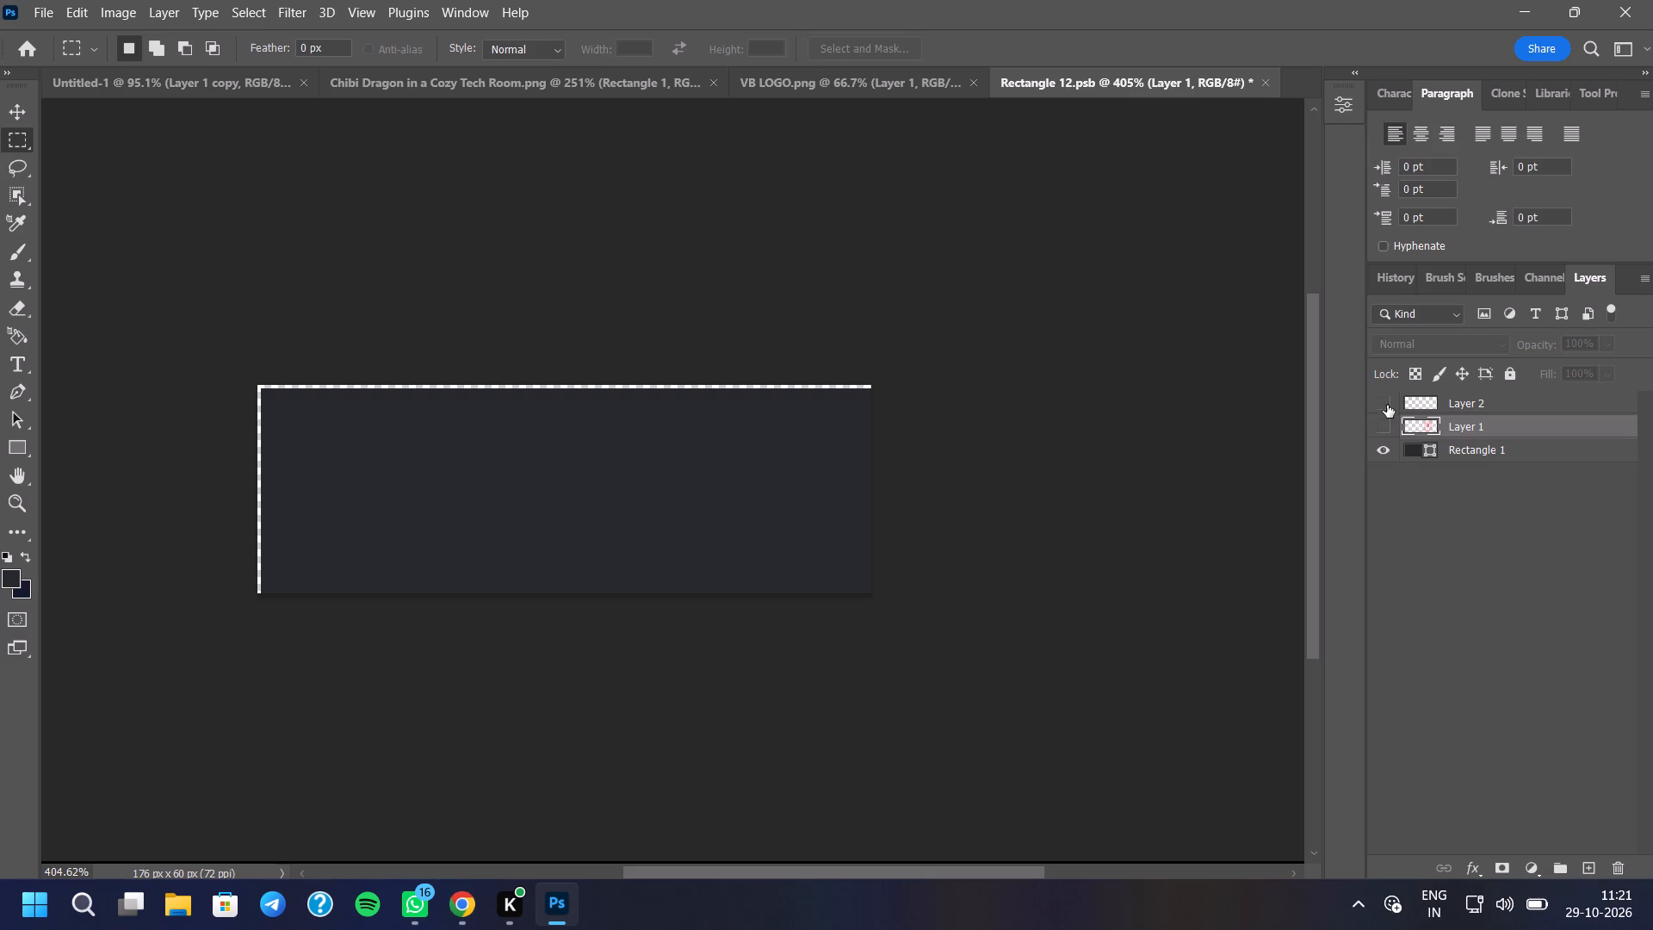
left_click(1379, 423)
left_click(1379, 423)
Undo the cut of the Version logo in VB LOGO.png.
left_click(792, 85)
key("ctrl+z")
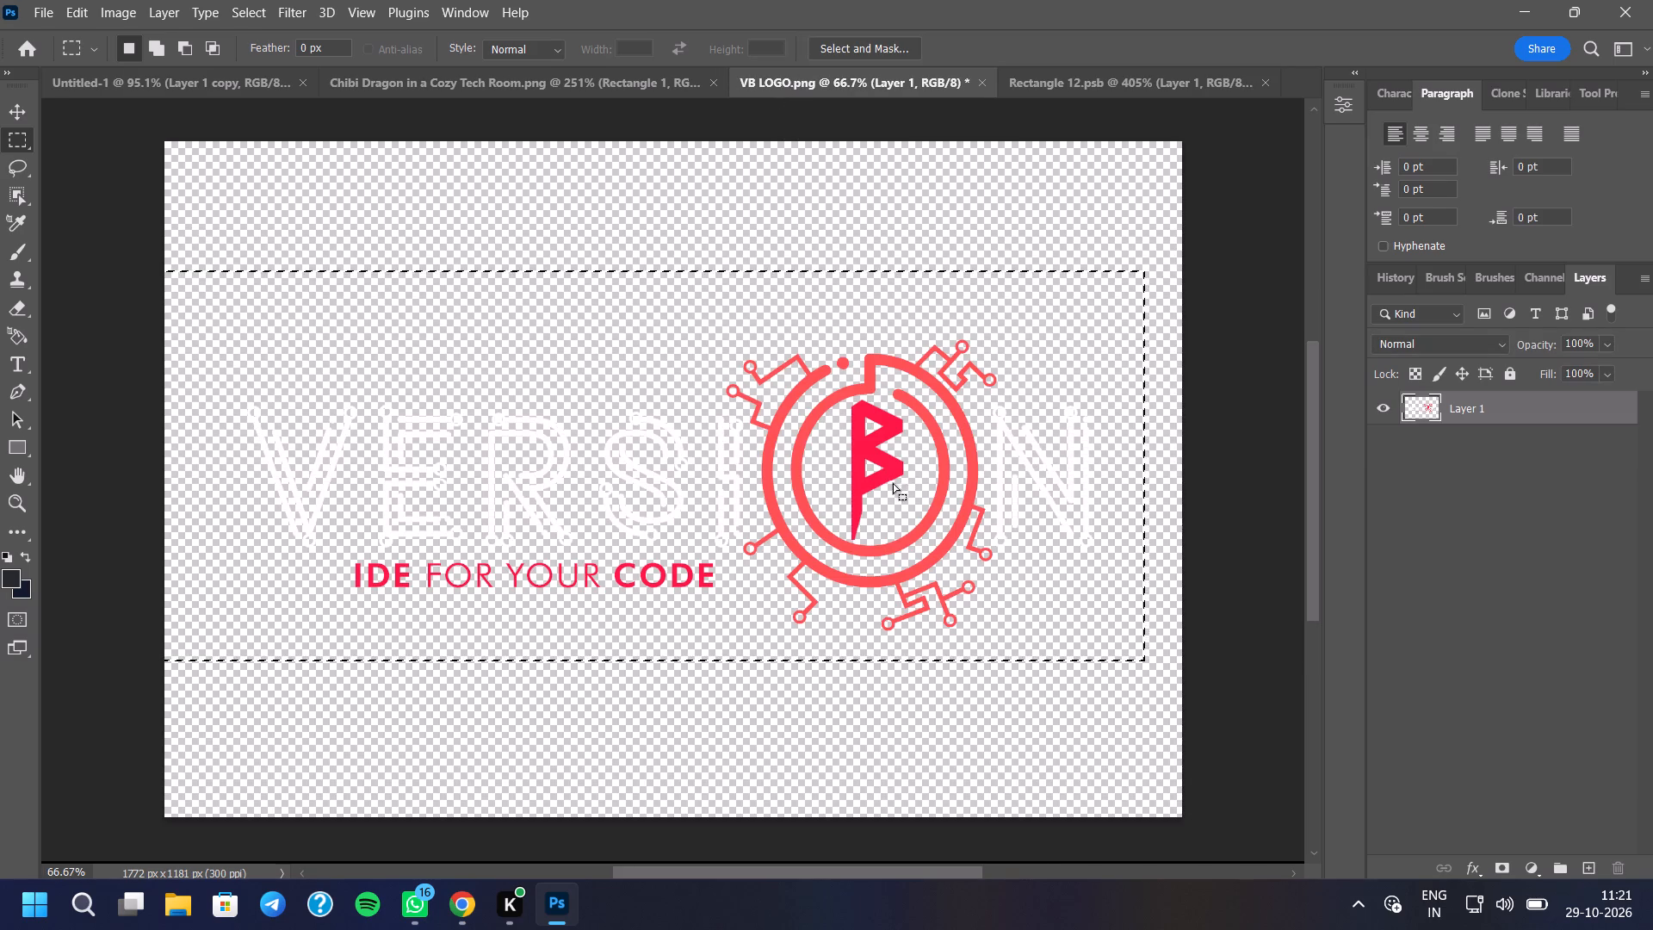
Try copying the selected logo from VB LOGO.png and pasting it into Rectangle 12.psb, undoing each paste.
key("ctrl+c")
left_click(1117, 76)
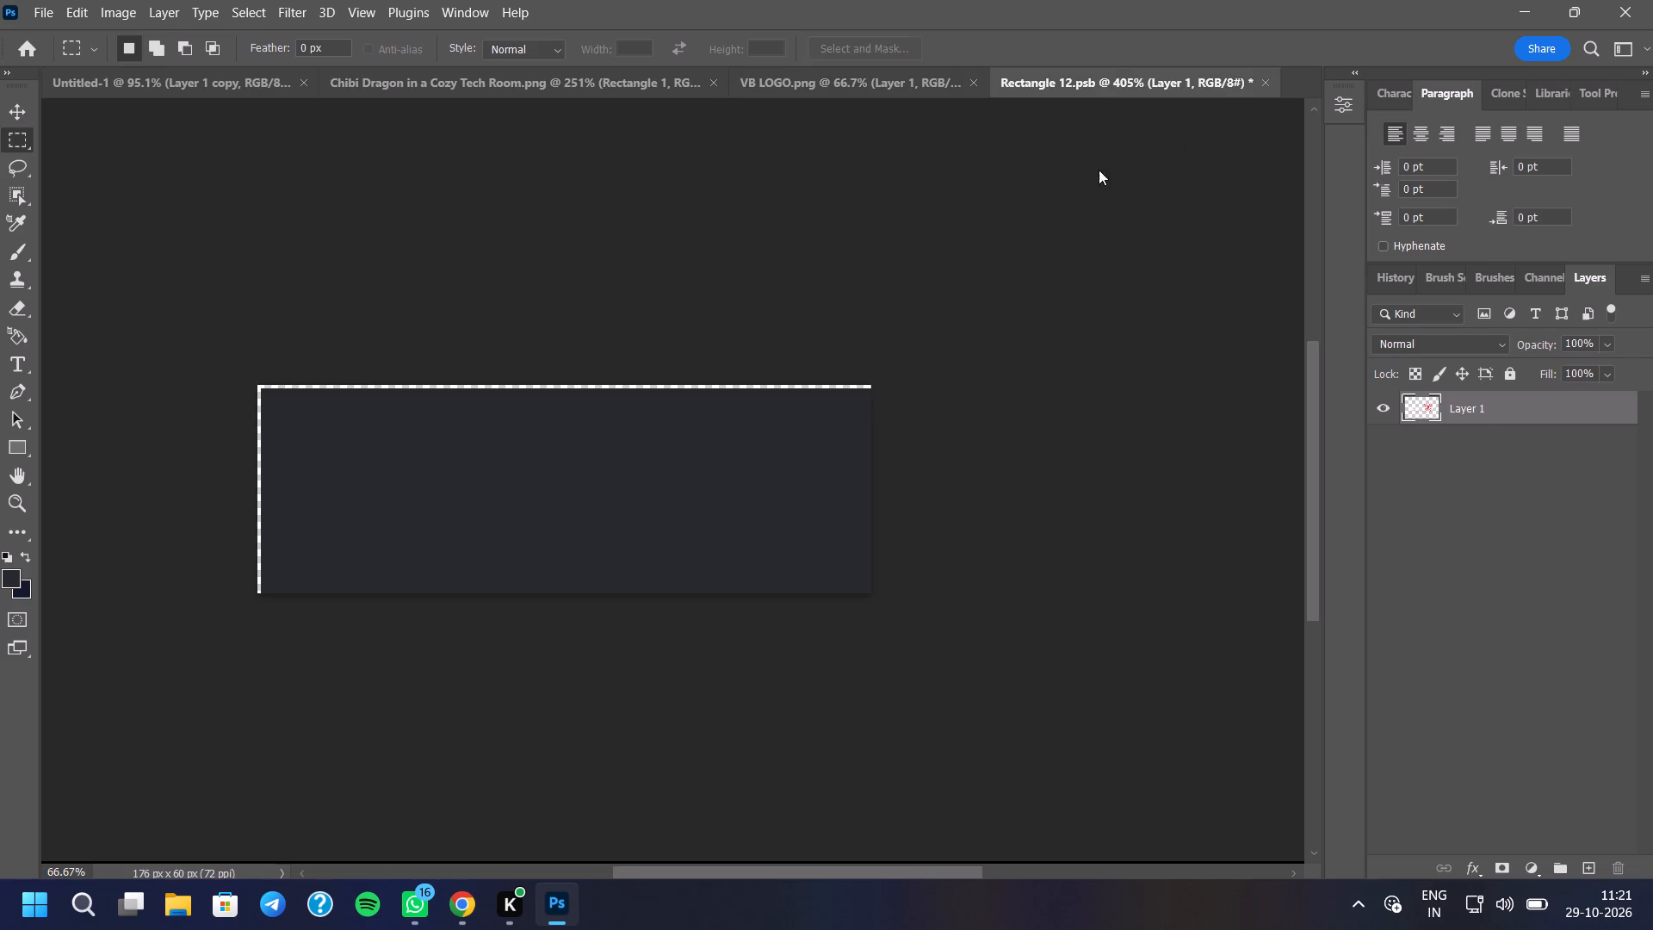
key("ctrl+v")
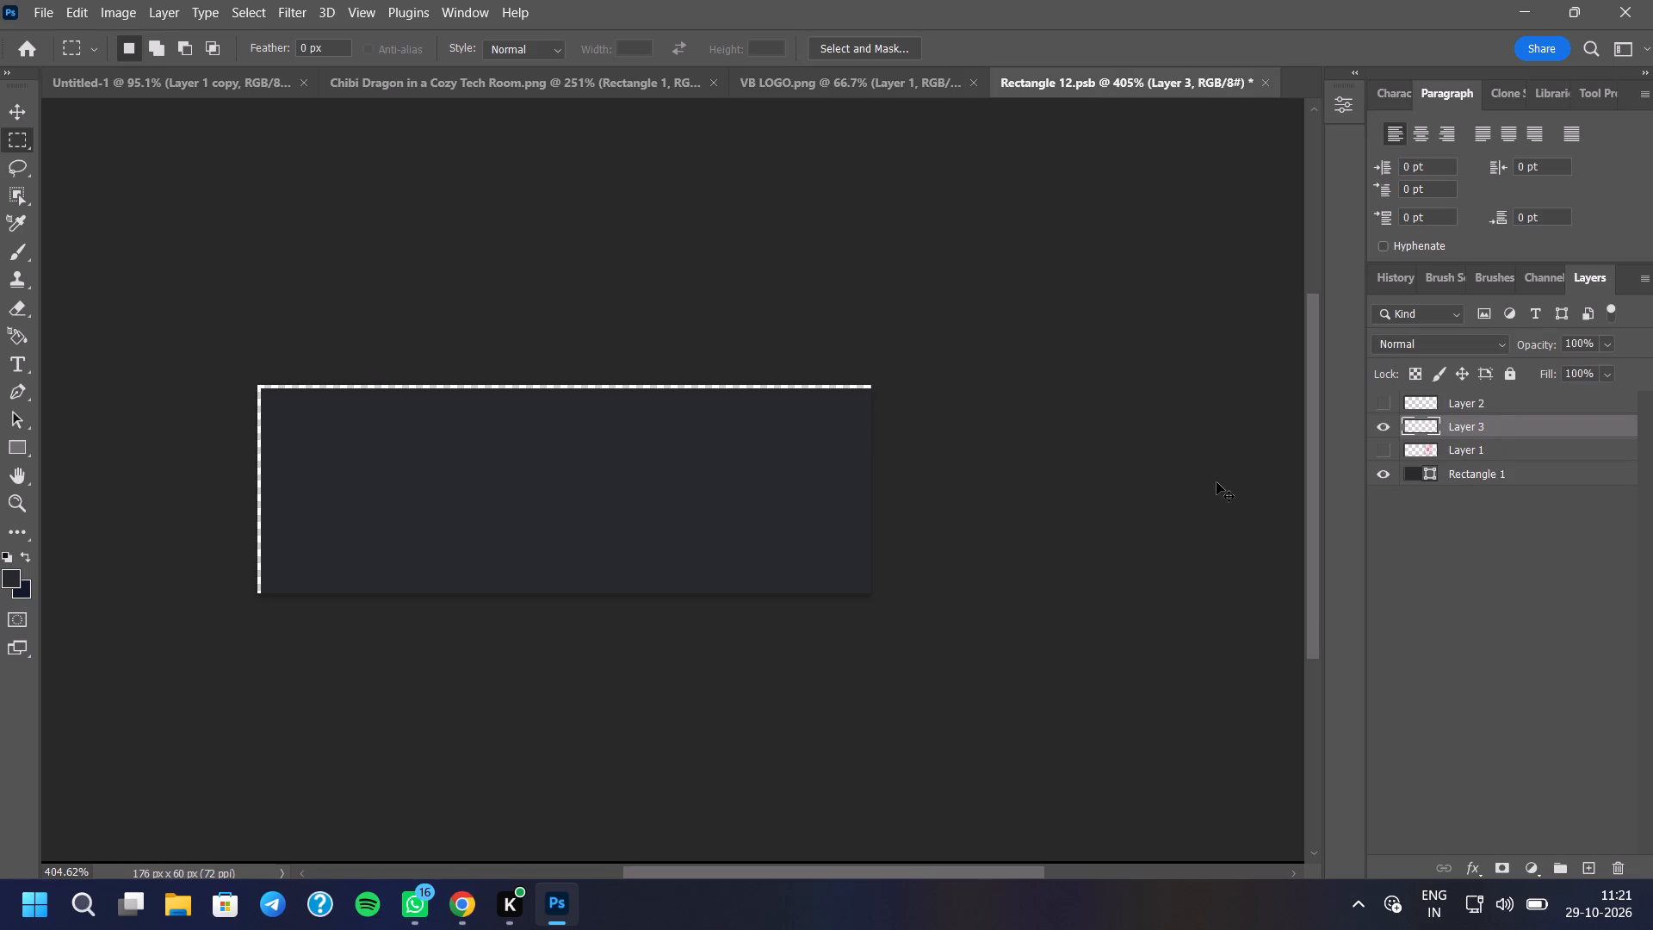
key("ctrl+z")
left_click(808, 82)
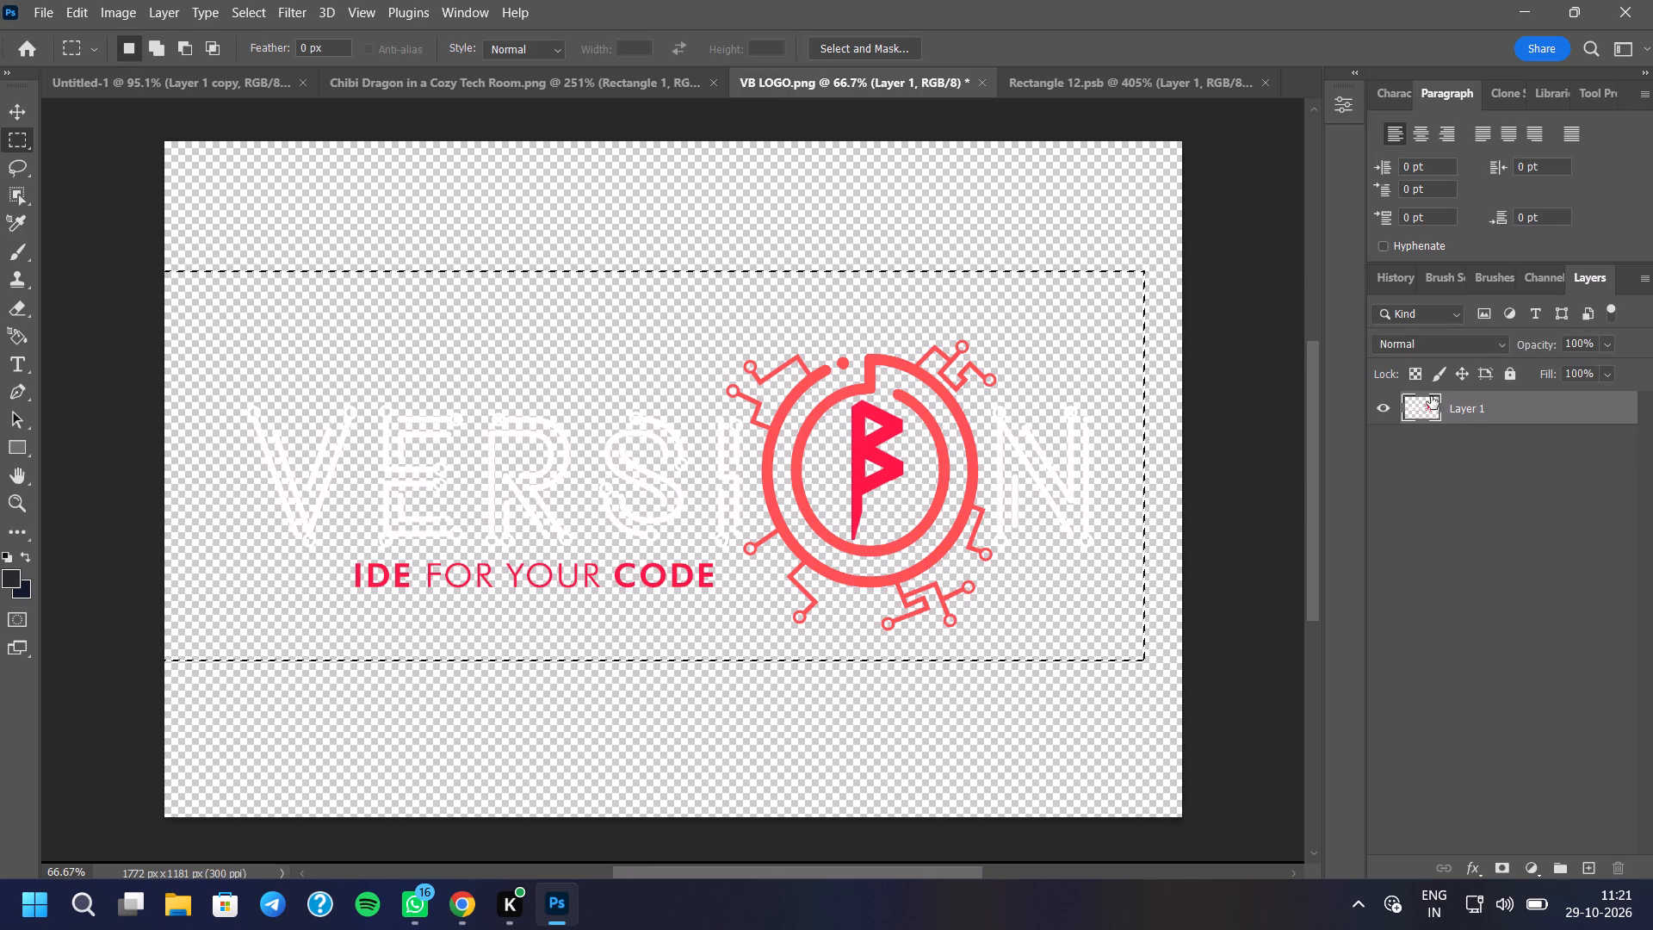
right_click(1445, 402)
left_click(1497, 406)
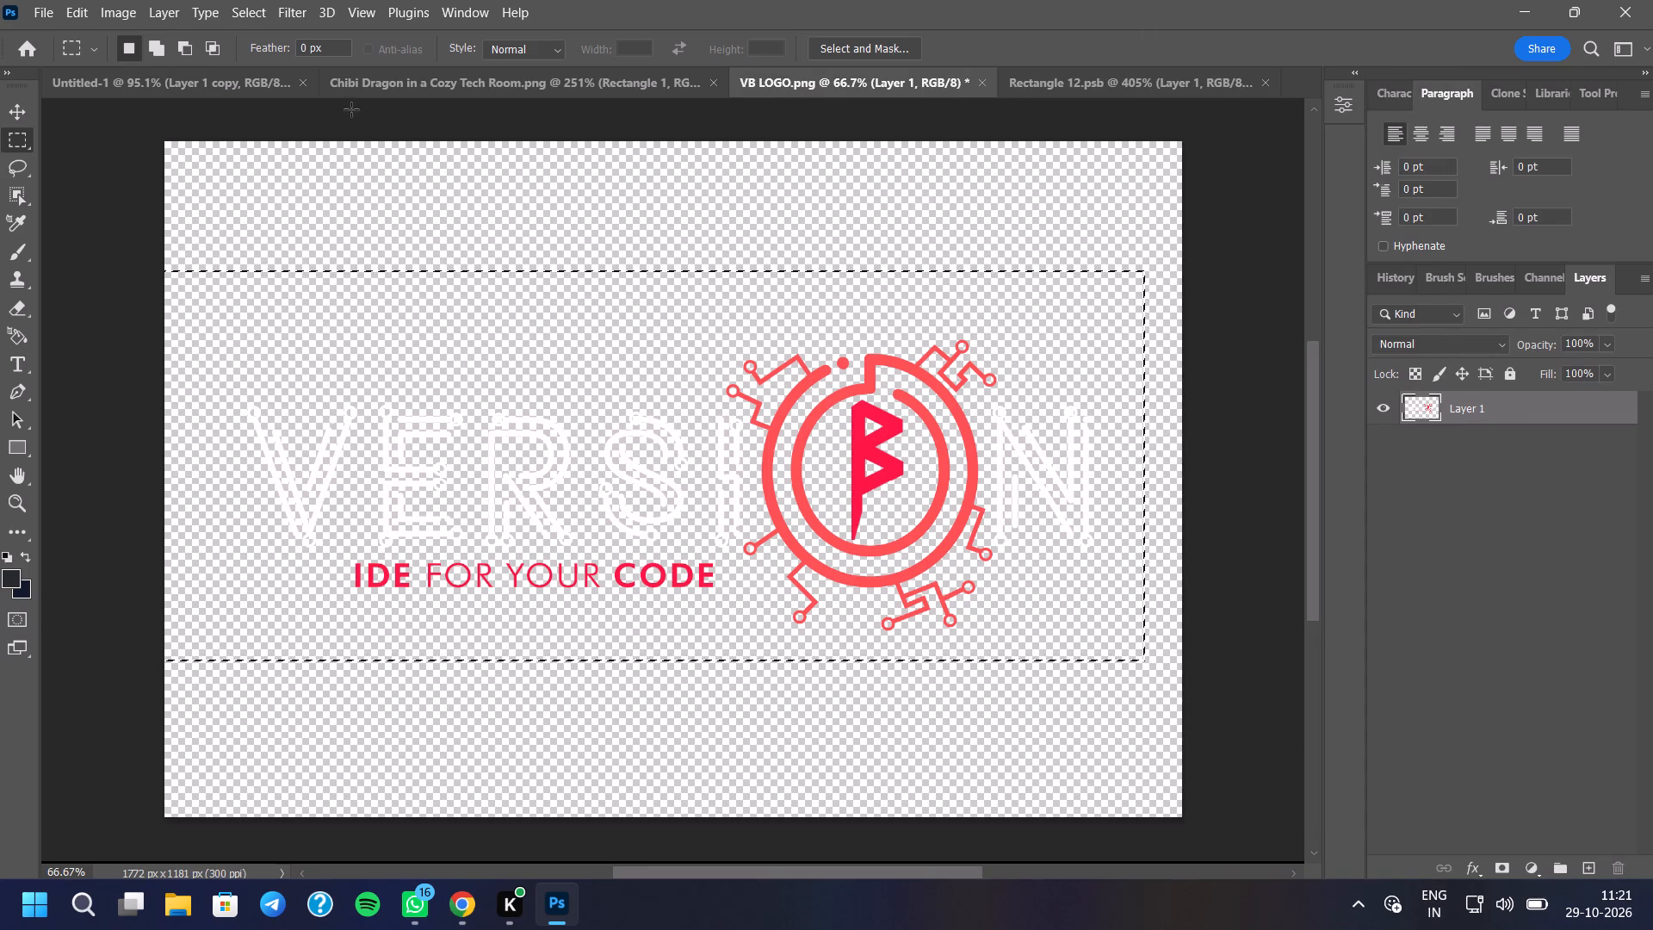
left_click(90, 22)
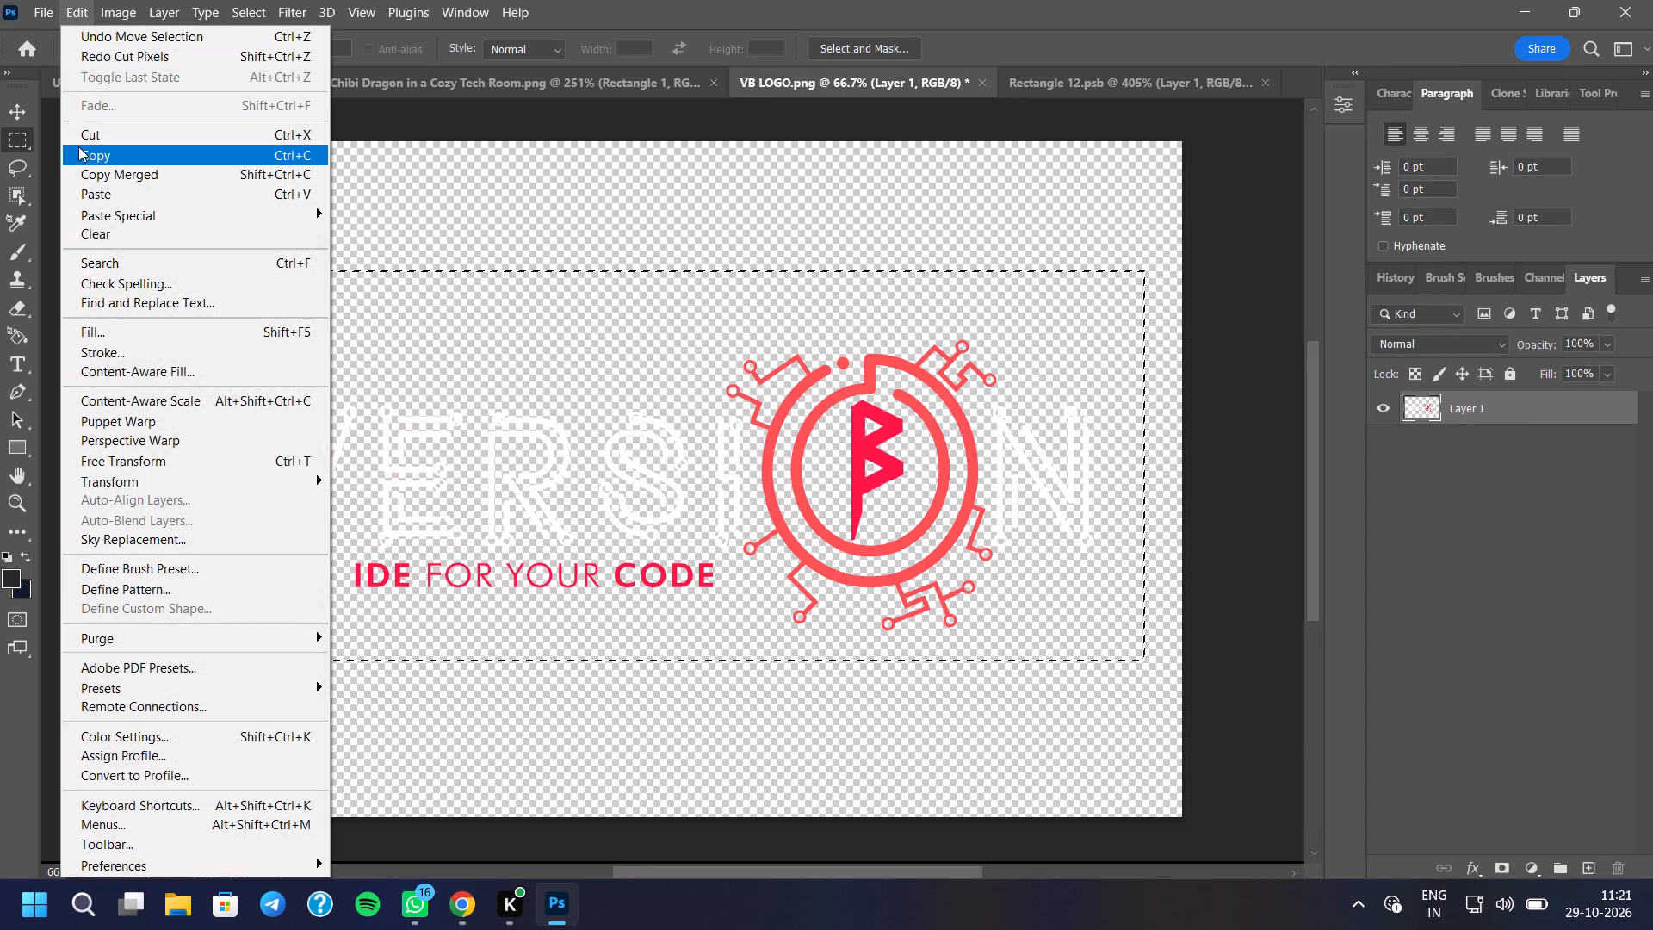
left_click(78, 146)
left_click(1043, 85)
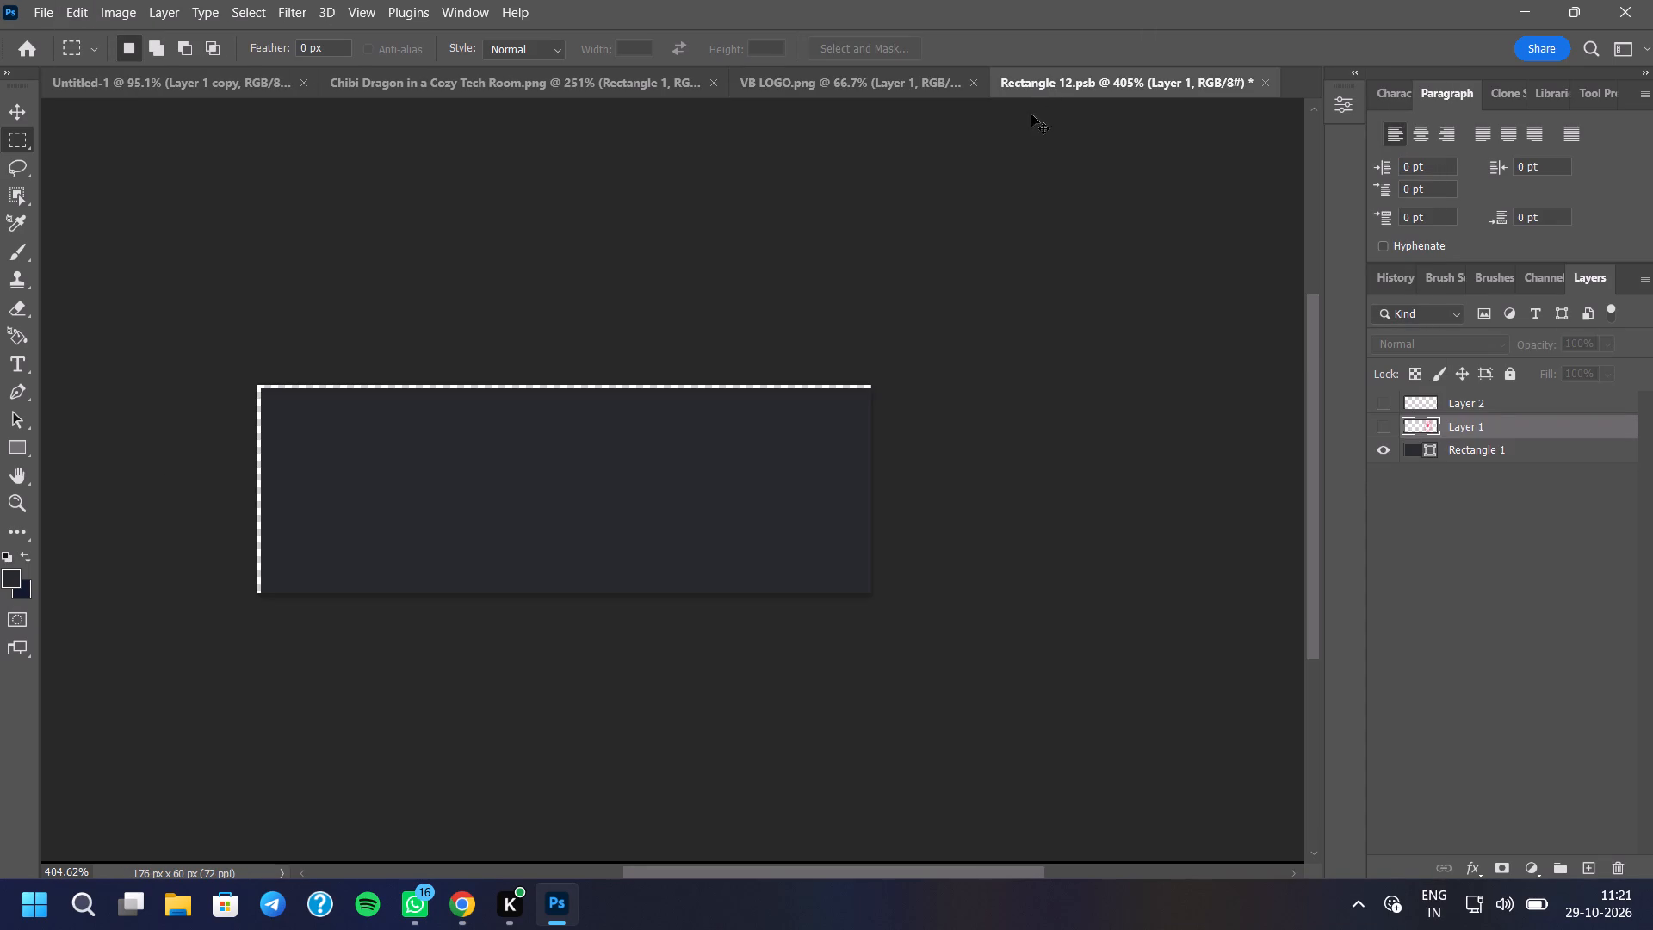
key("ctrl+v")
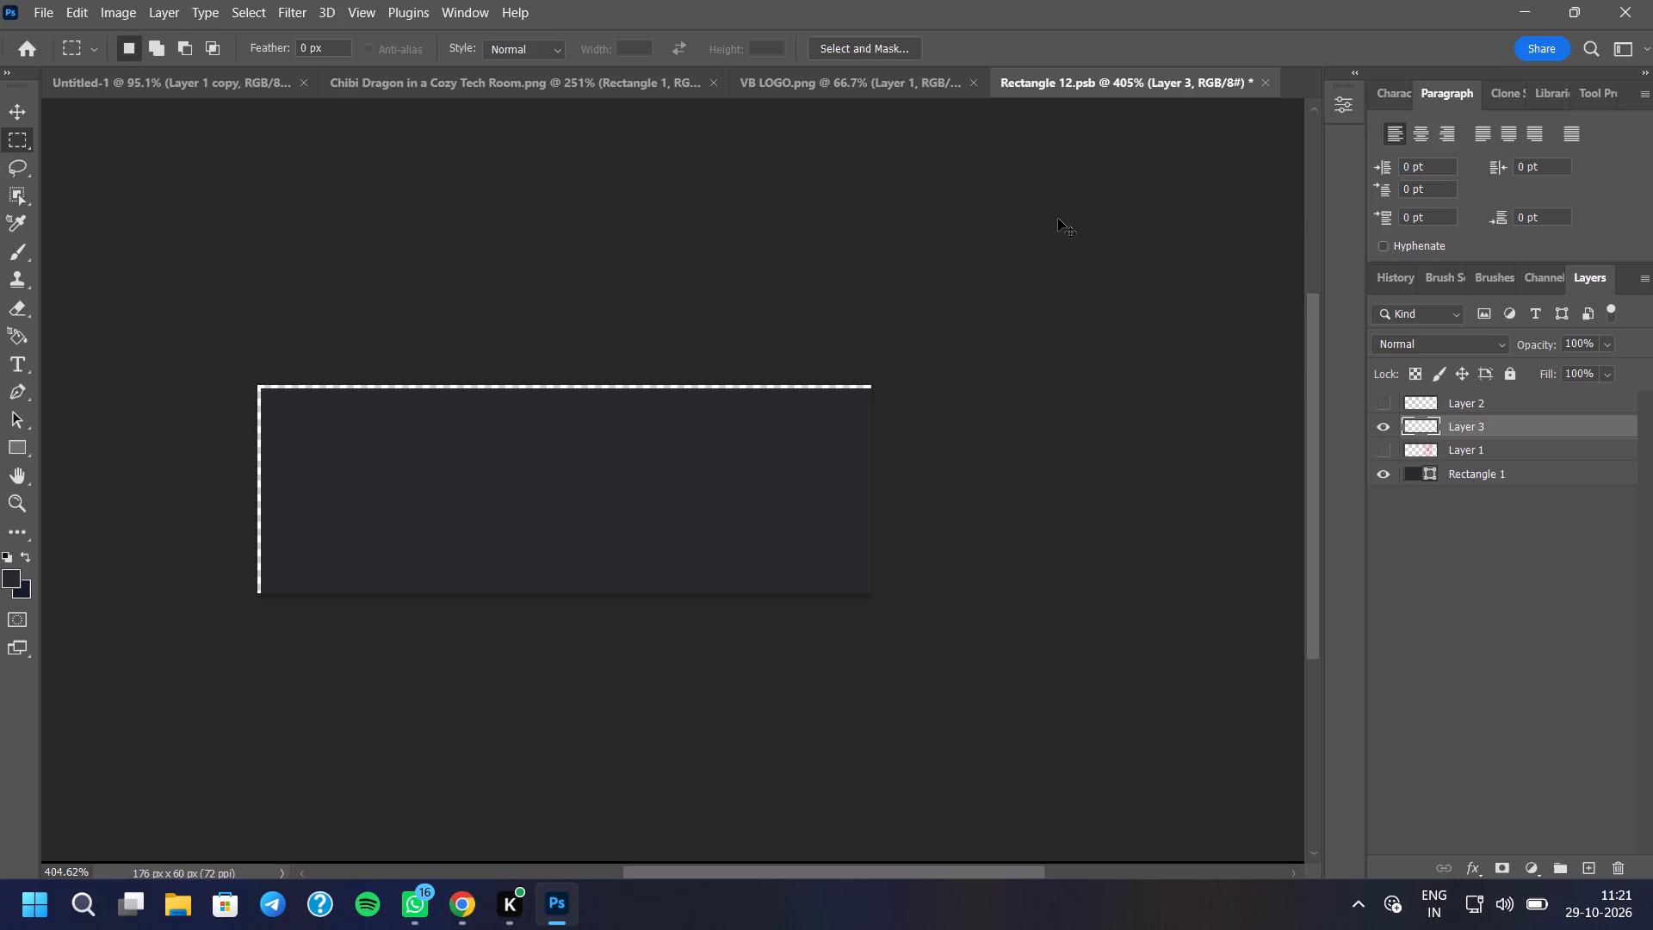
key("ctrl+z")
Select and show Layer 1, the large Version logo, in the Chibi Dragon document.
left_click(602, 83)
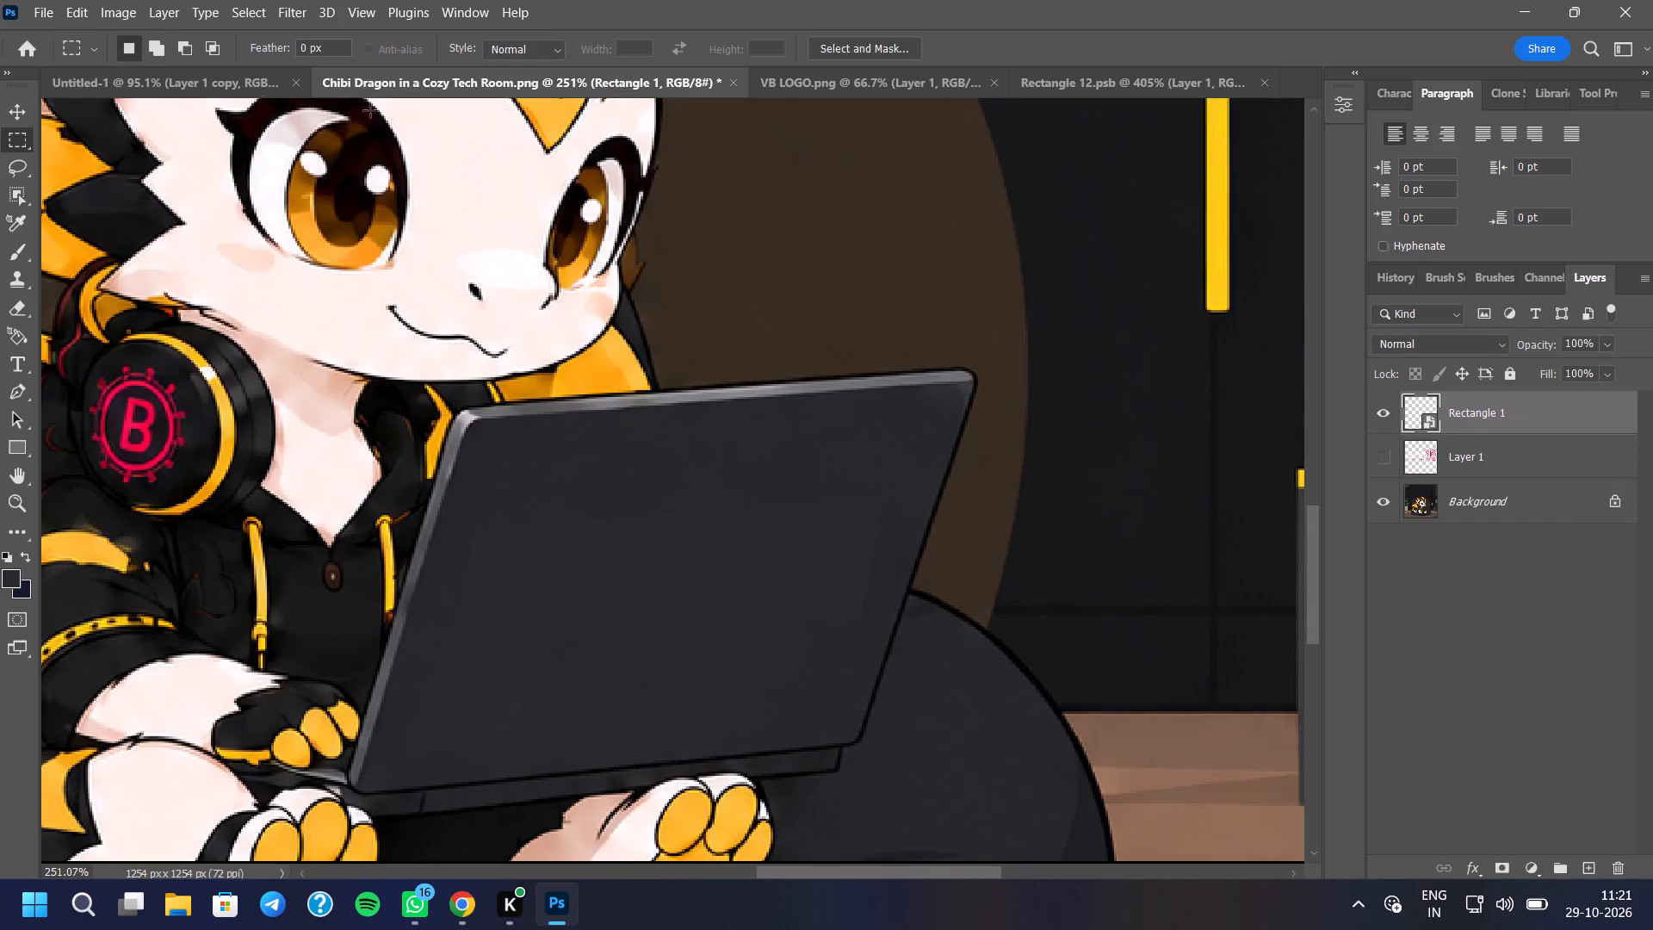
left_click(1464, 454)
left_click(1390, 455)
scroll(977, 638, "down", 11)
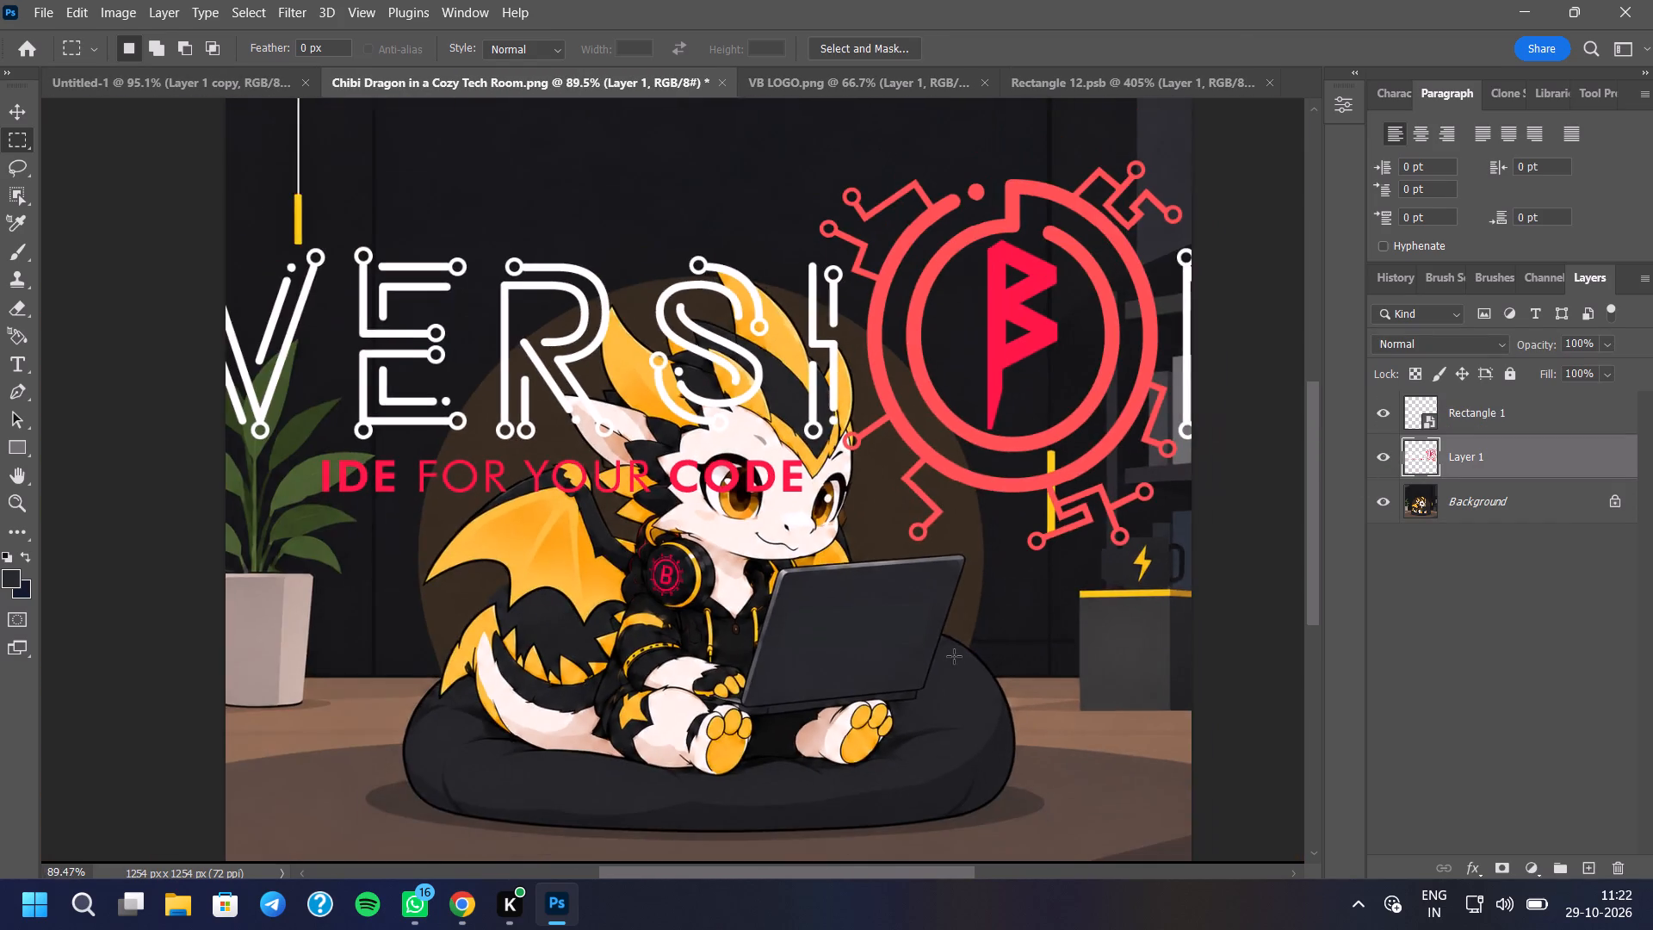
scroll(953, 633, "down", 3)
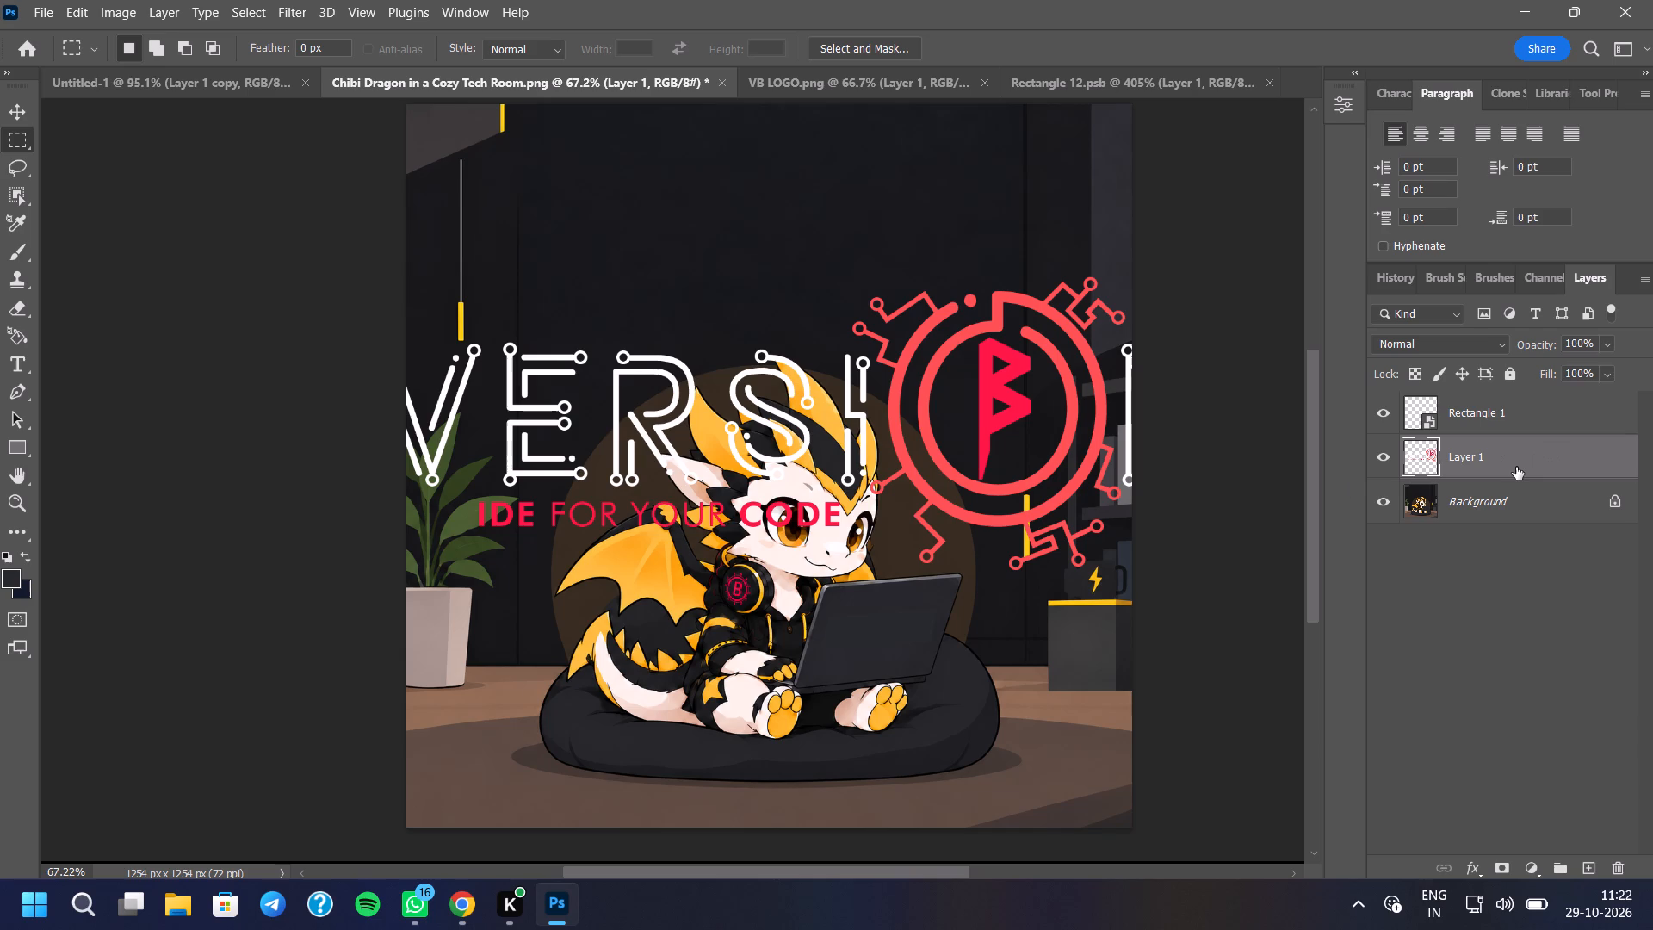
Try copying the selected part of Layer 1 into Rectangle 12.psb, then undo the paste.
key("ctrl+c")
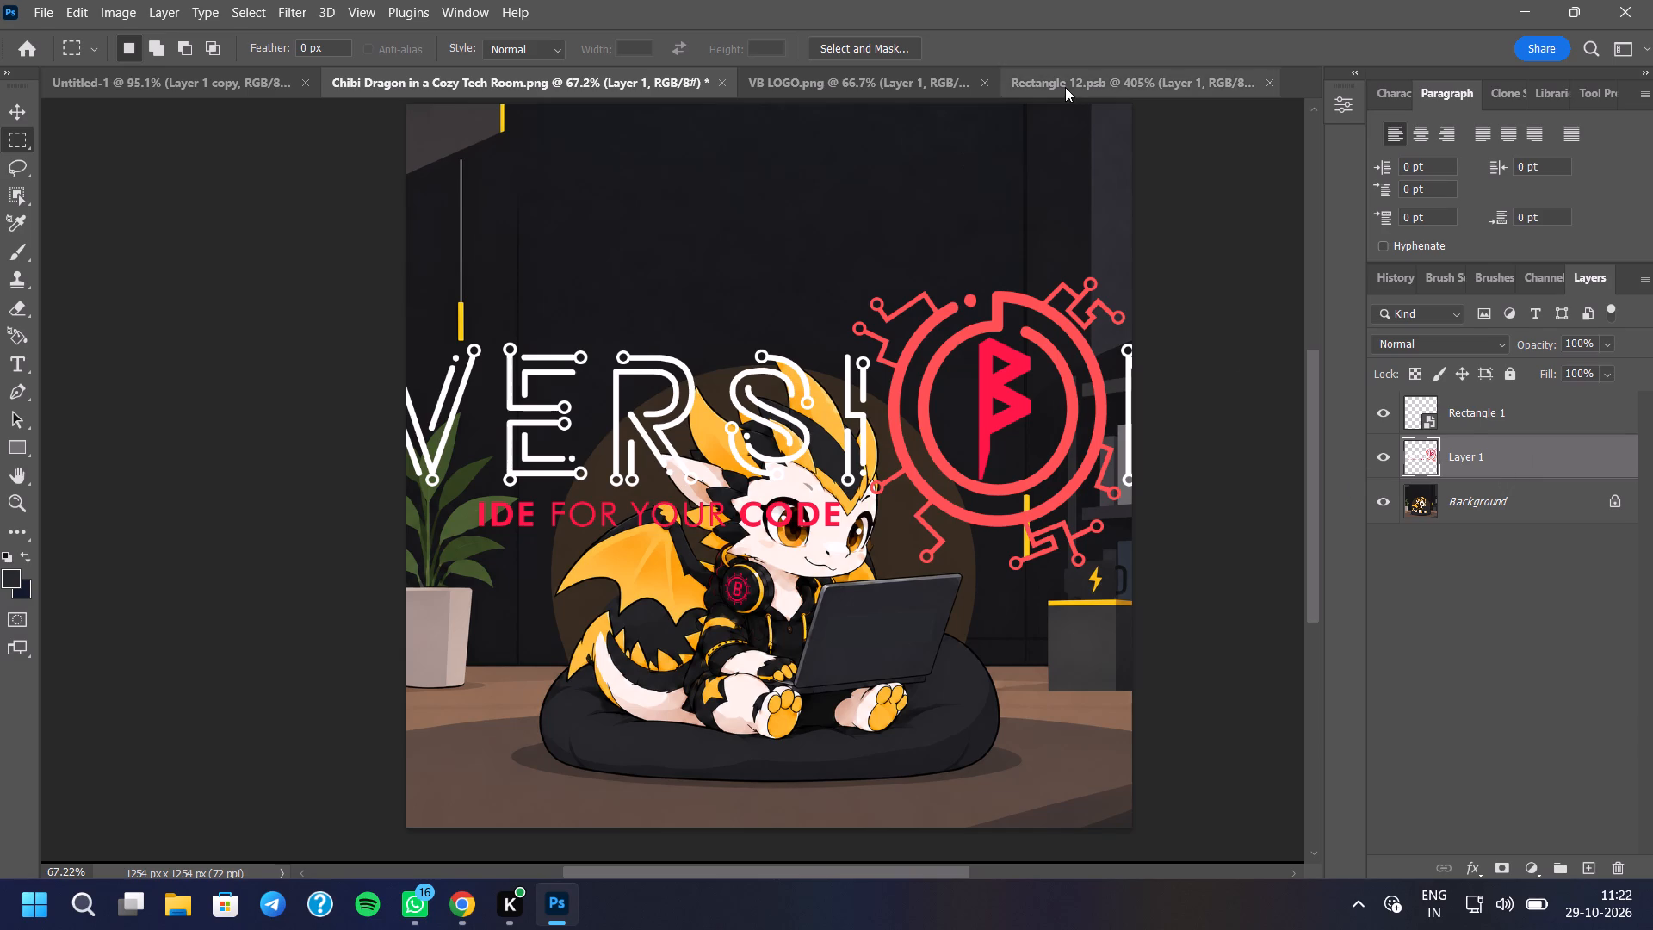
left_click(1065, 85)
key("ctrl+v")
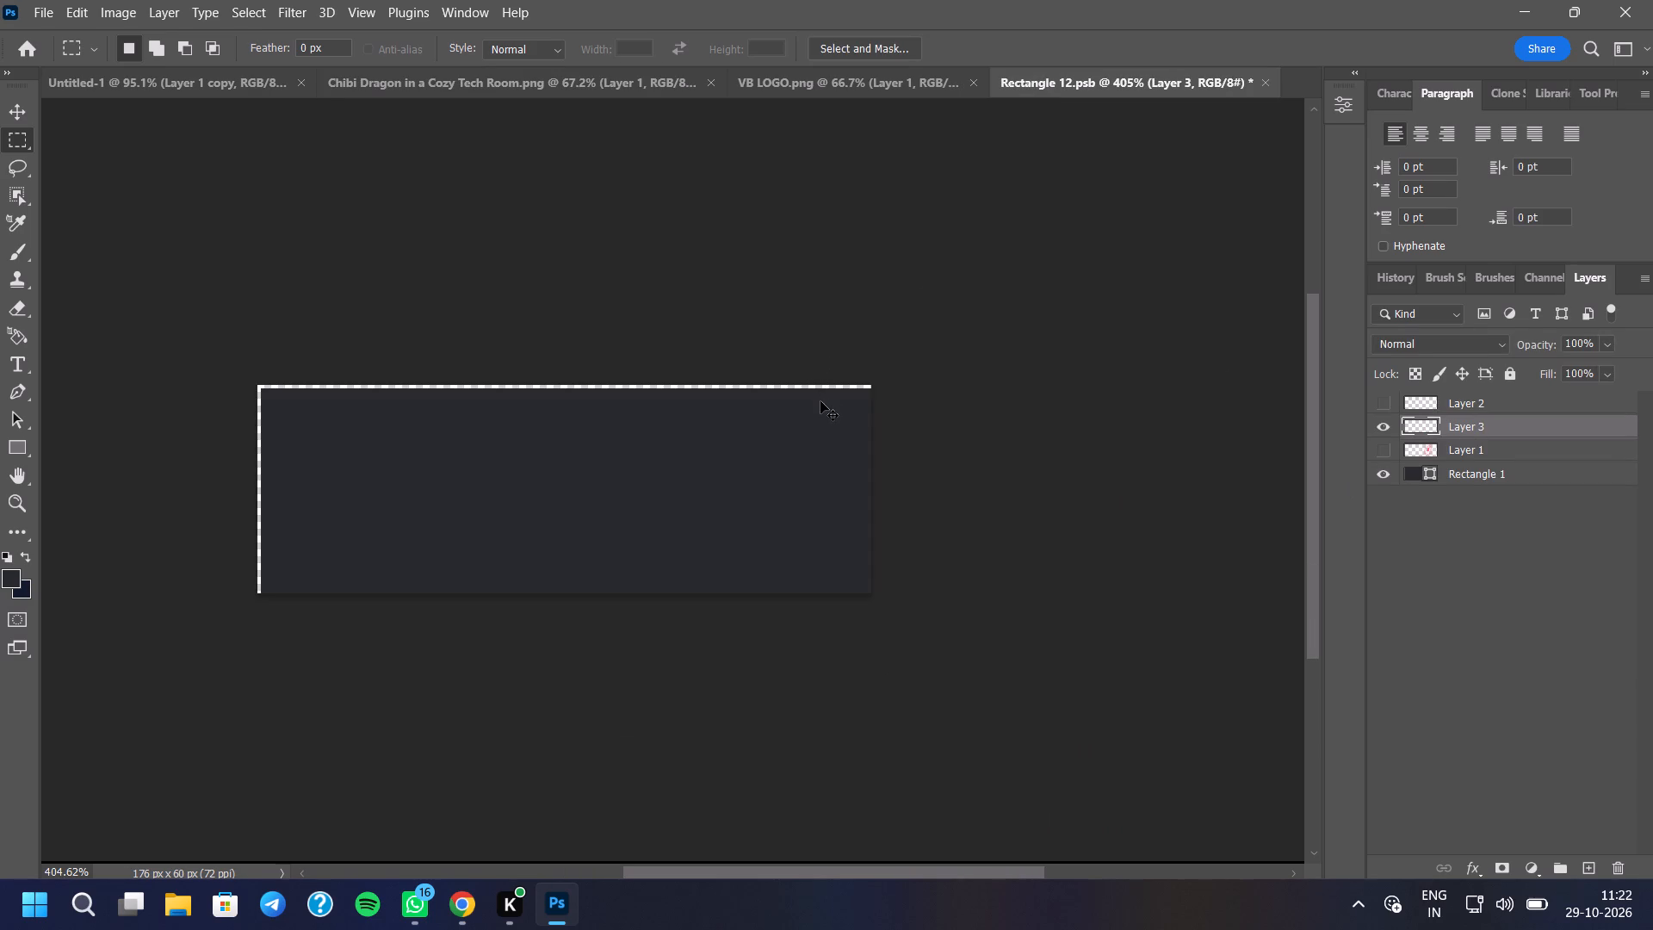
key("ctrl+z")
Transfer the whole Layer 1 logo layer from the Chibi Dragon document into Rectangle 12.psb.
left_click(430, 83)
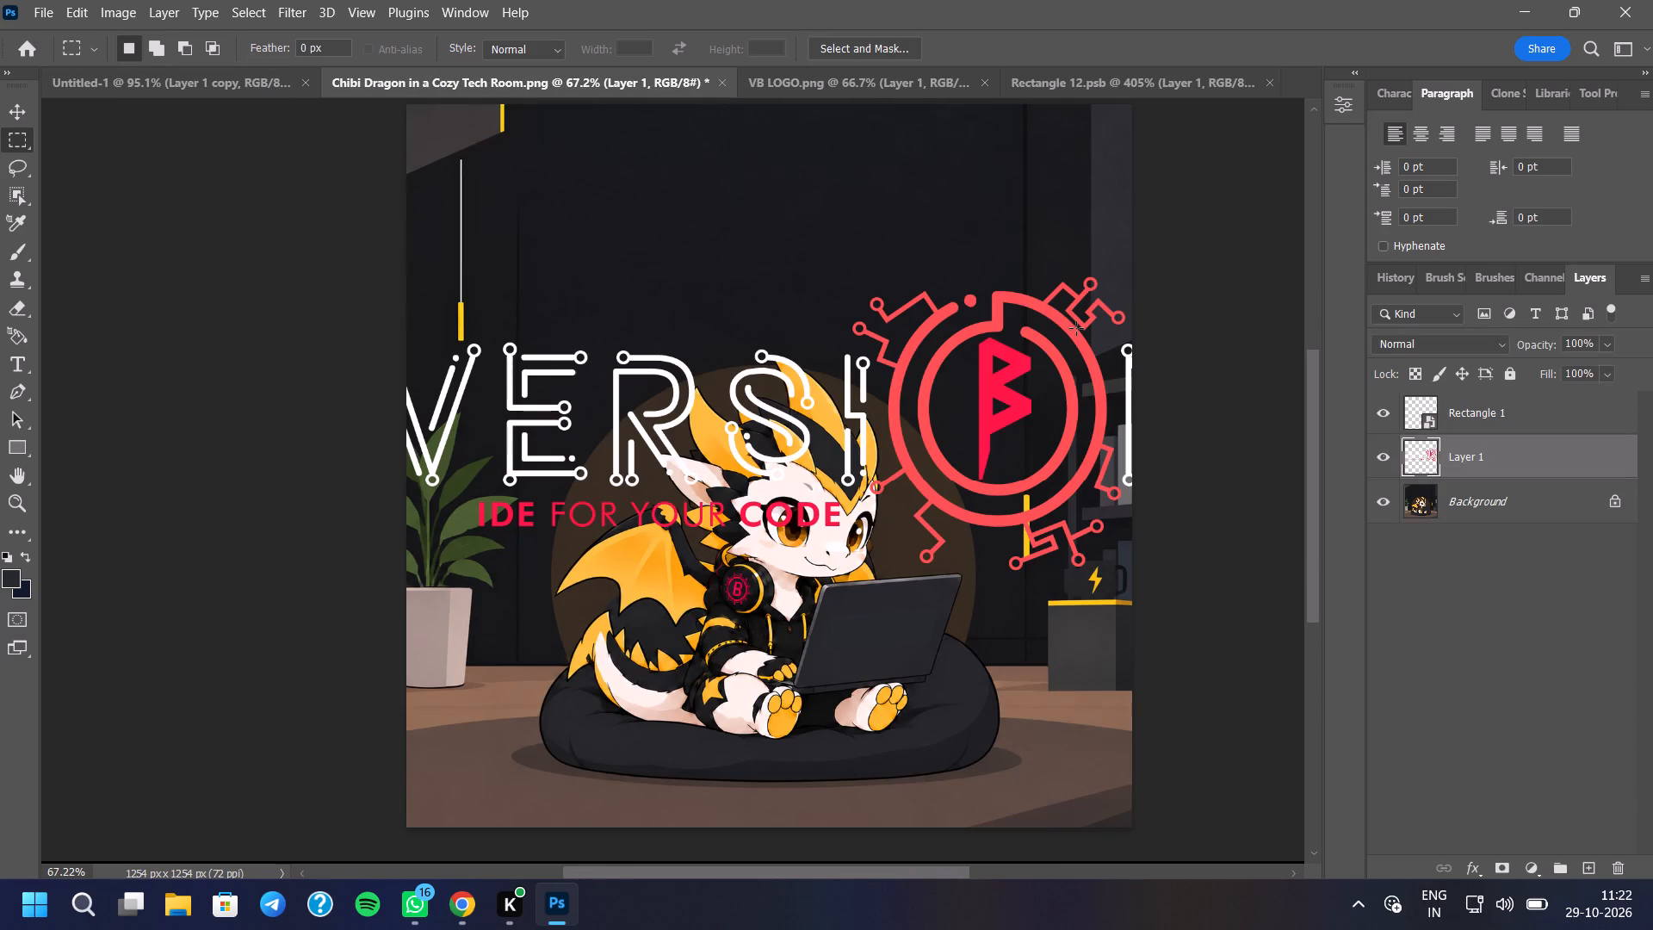
left_click_drag(1459, 448, 1128, 77)
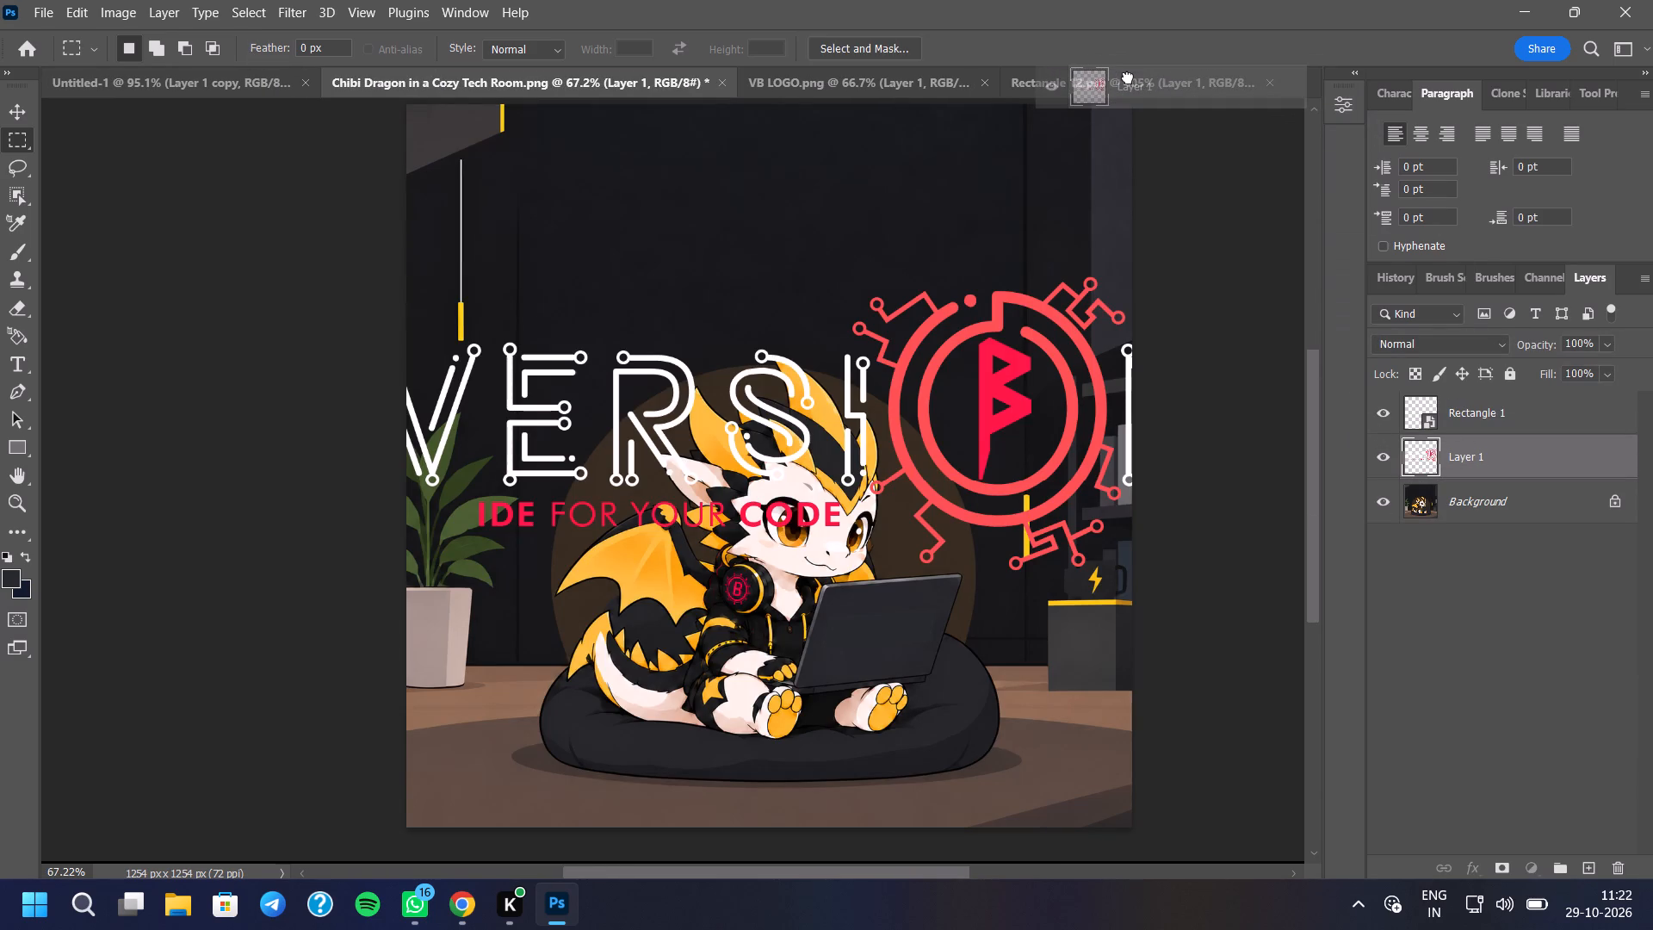
left_click_drag(1128, 77, 567, 493)
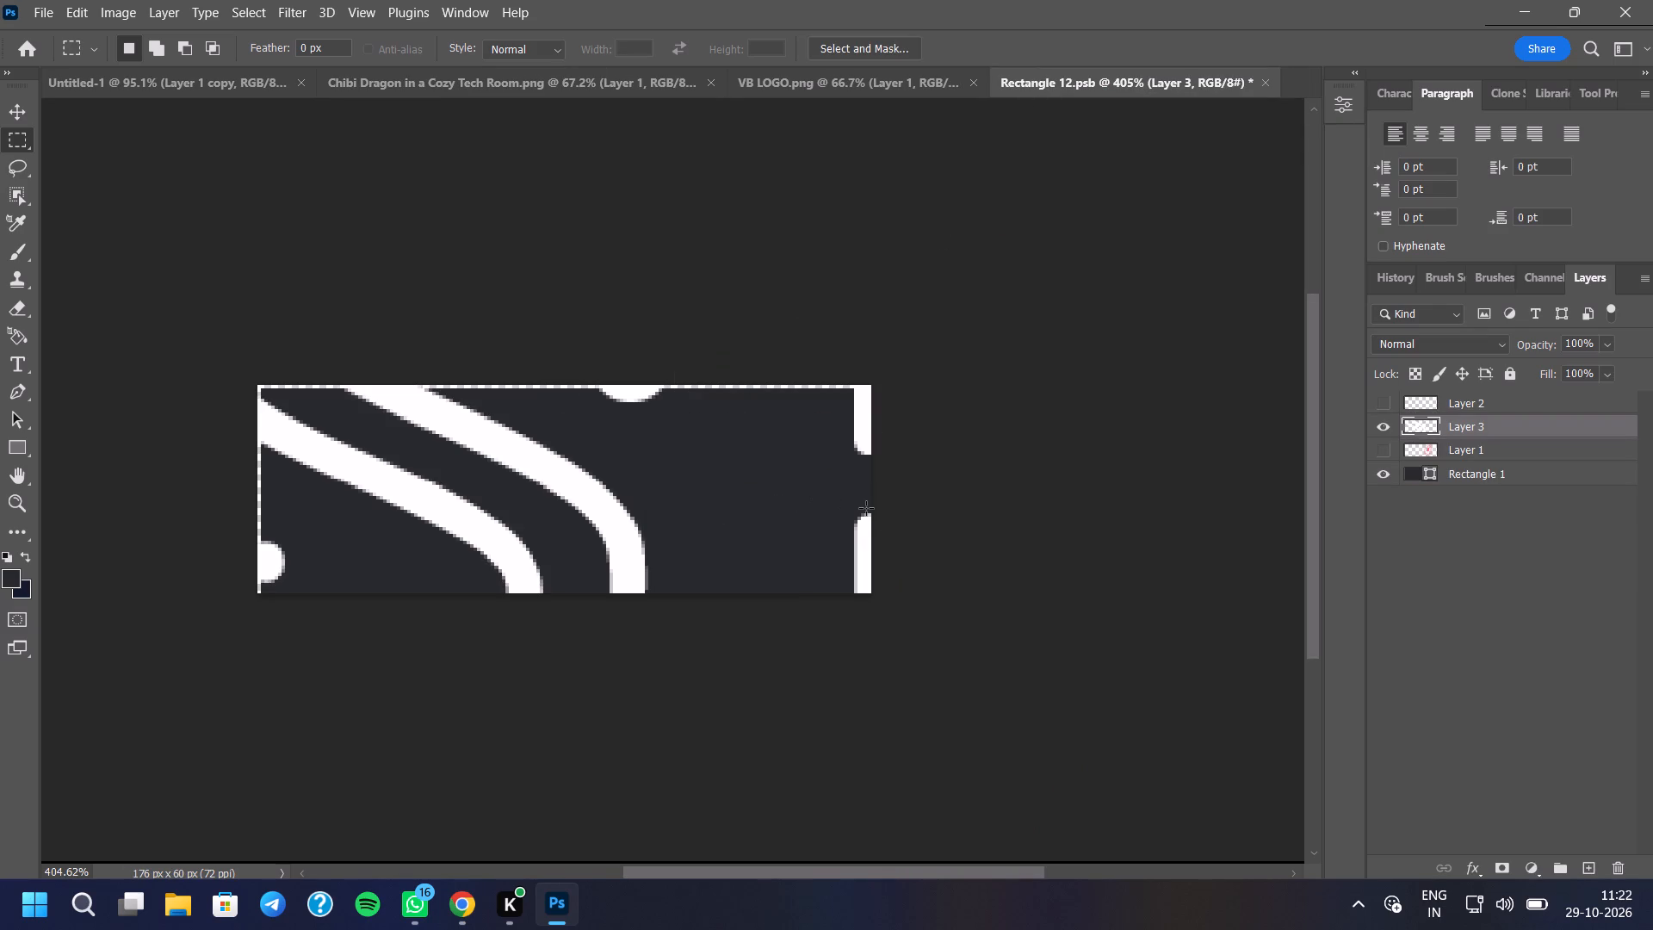
Convert the transferred logo layer, Layer 3, to a smart object.
right_click(1495, 423)
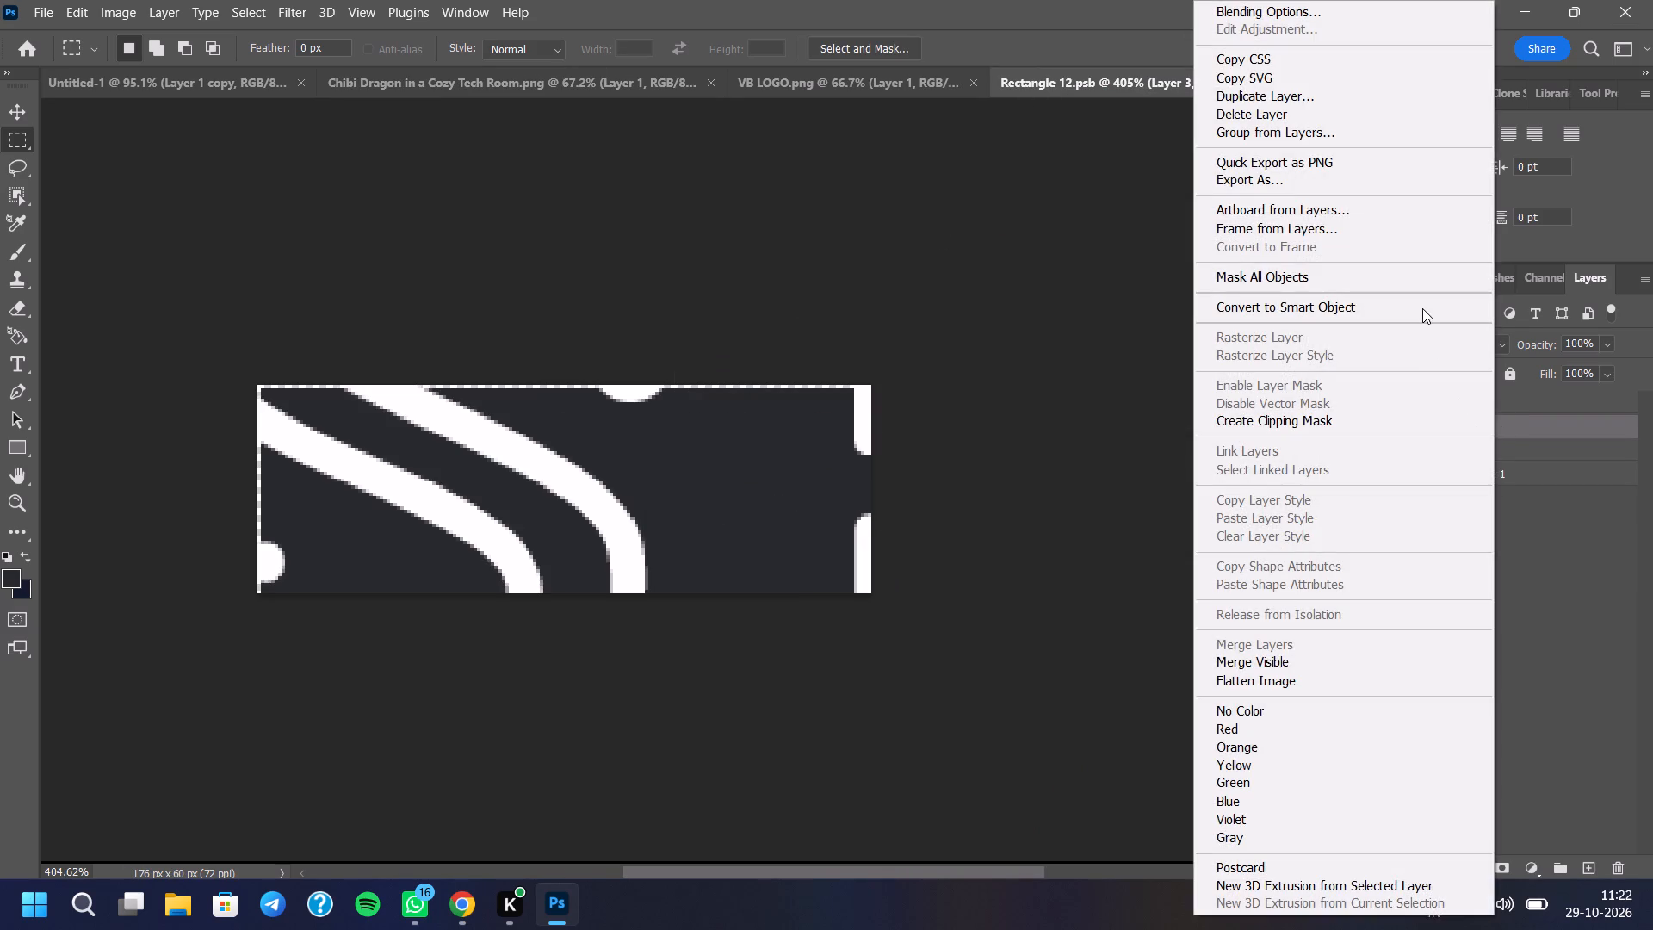
left_click(1422, 308)
Scale the Layer 3 logo proportionally to about 11% and centre it within the dark rectangle using Free Transform.
key("ctrl+t")
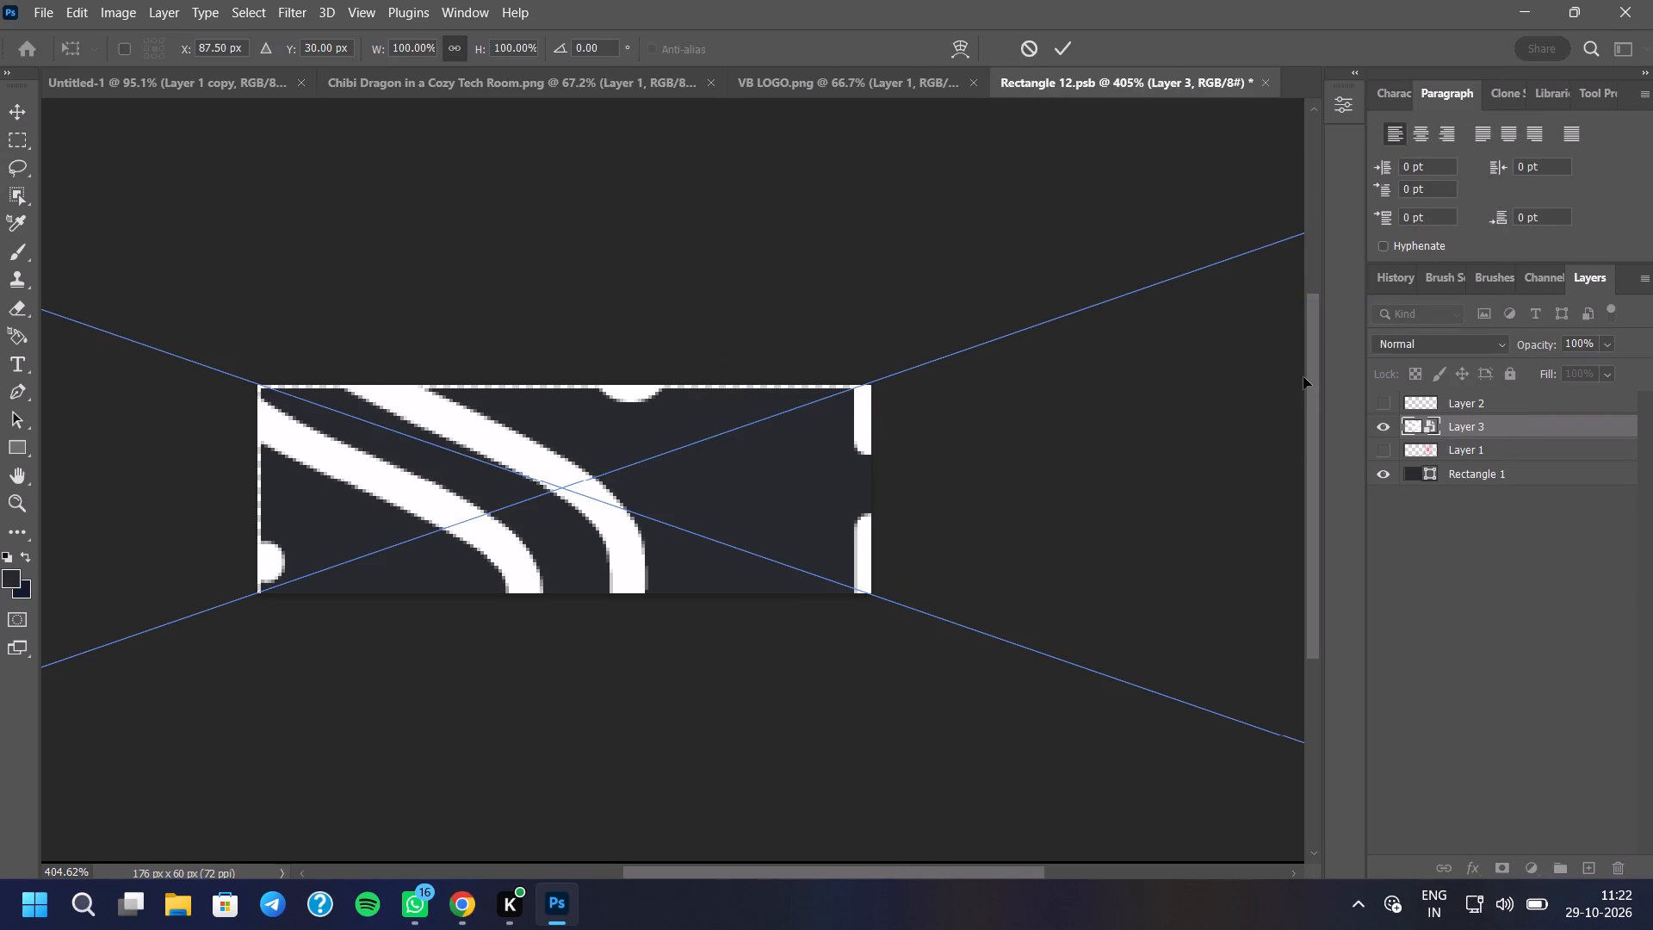
scroll(1014, 464, "down", 20)
scroll(1014, 464, "down", 3)
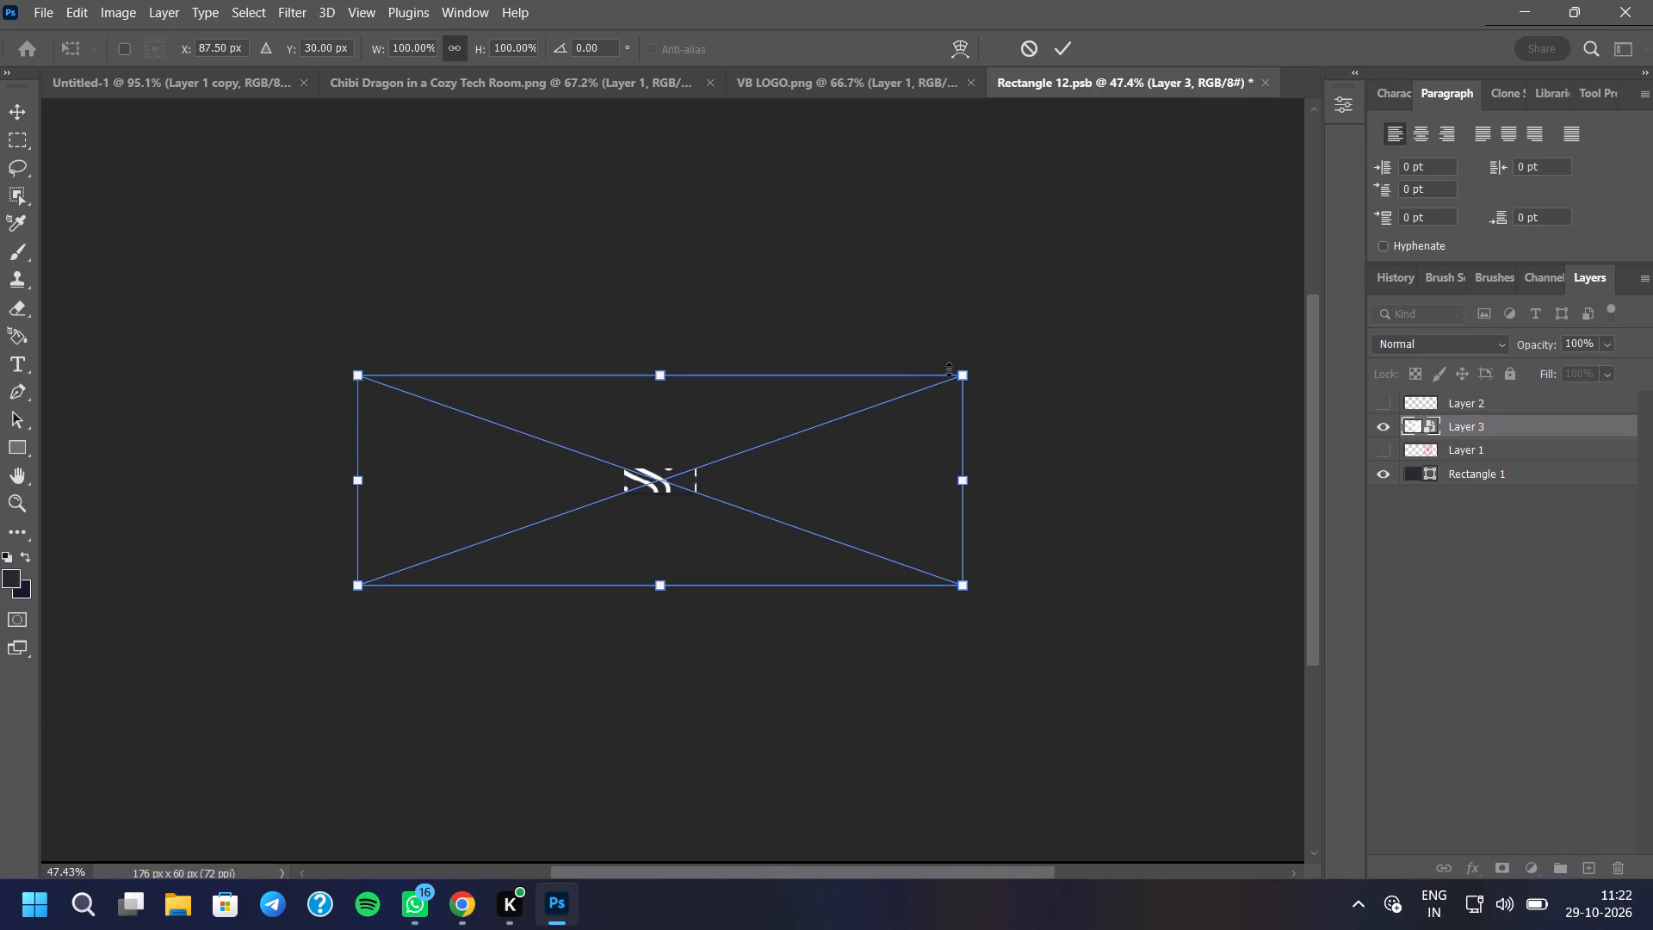
left_click_drag(959, 370, 477, 547)
left_click_drag(412, 559, 645, 481)
scroll(667, 484, "up", 10)
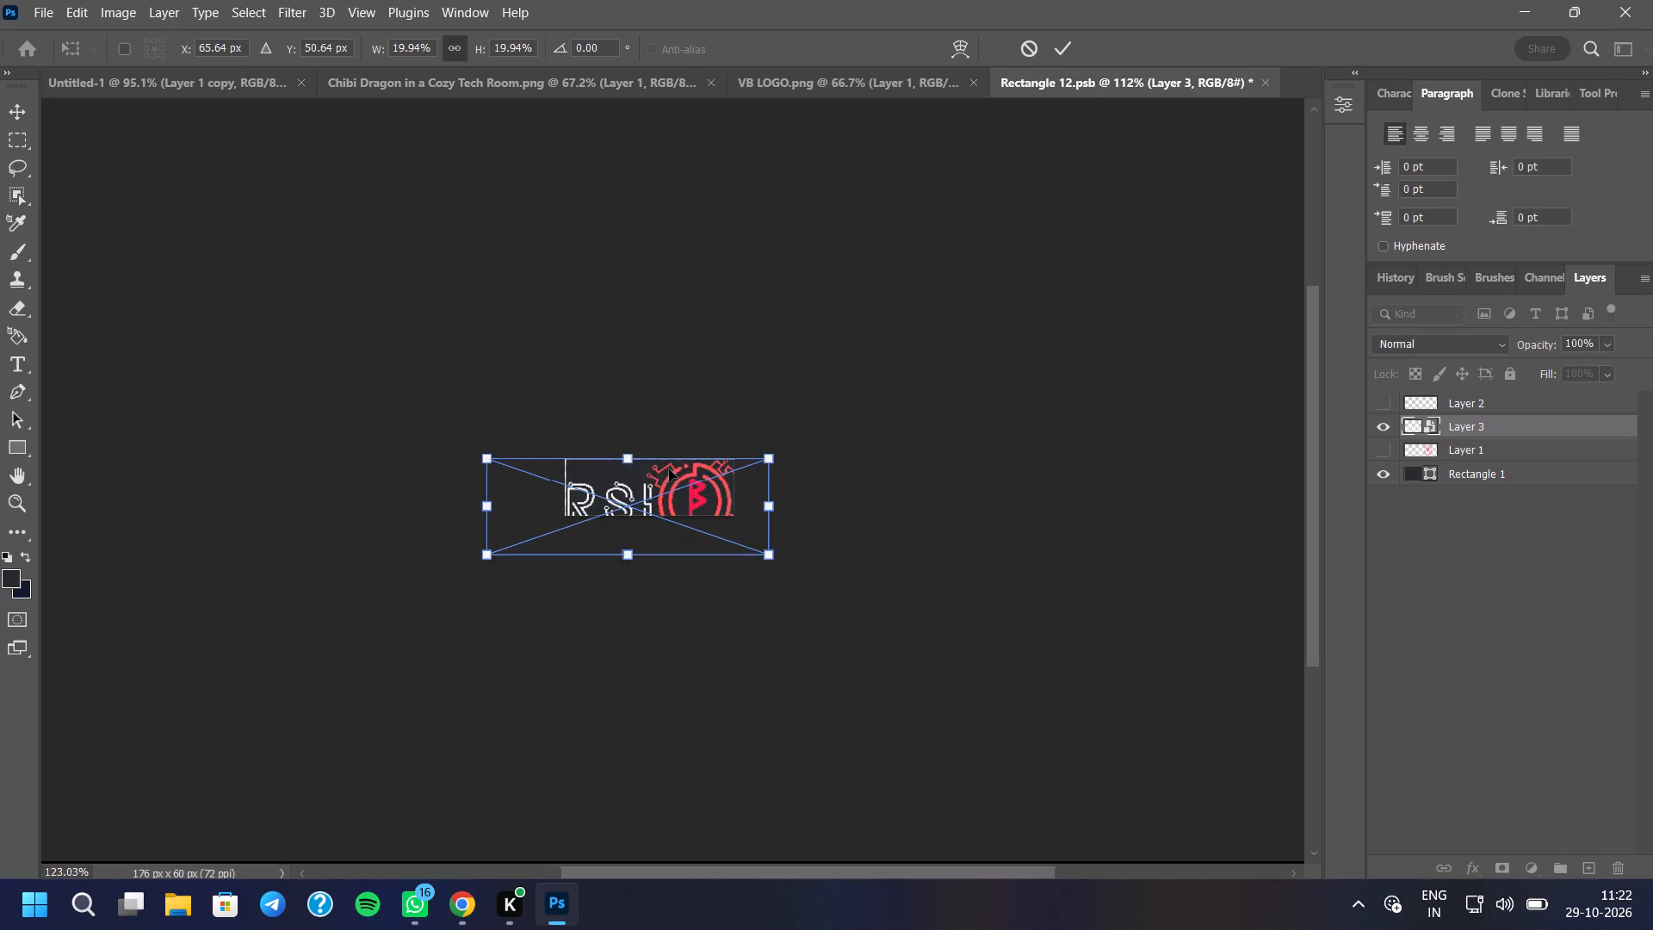
scroll(669, 469, "up", 7)
left_click_drag(884, 658, 768, 589)
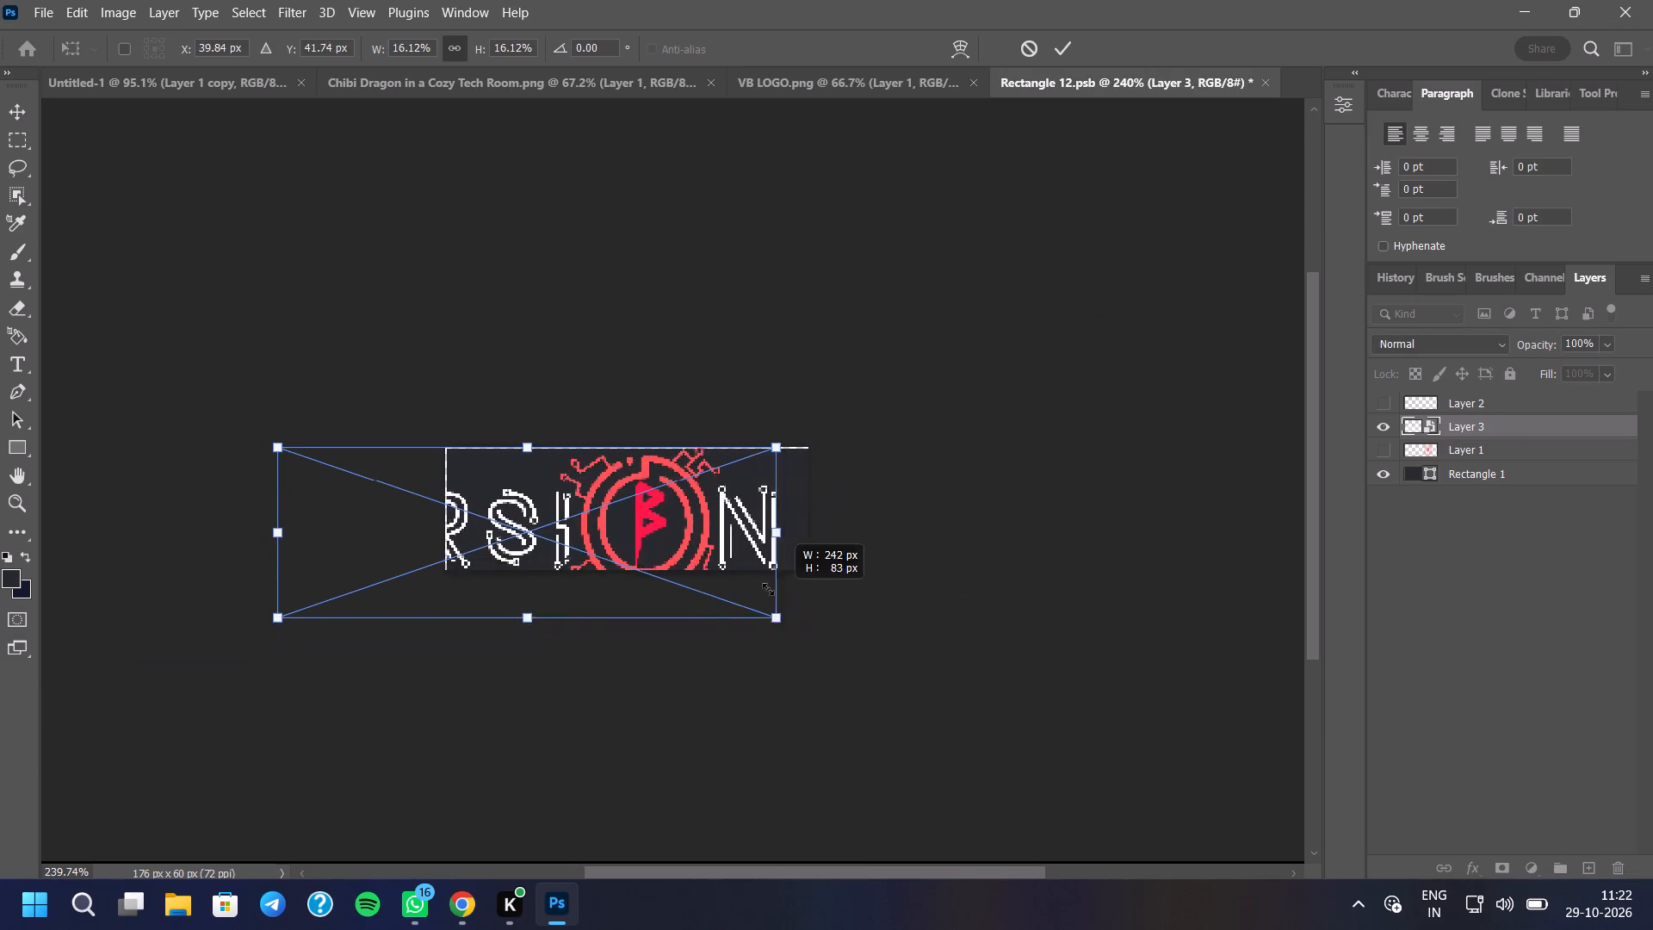
left_click_drag(768, 589, 629, 548)
left_click_drag(458, 491, 636, 497)
scroll(650, 496, "up", 11)
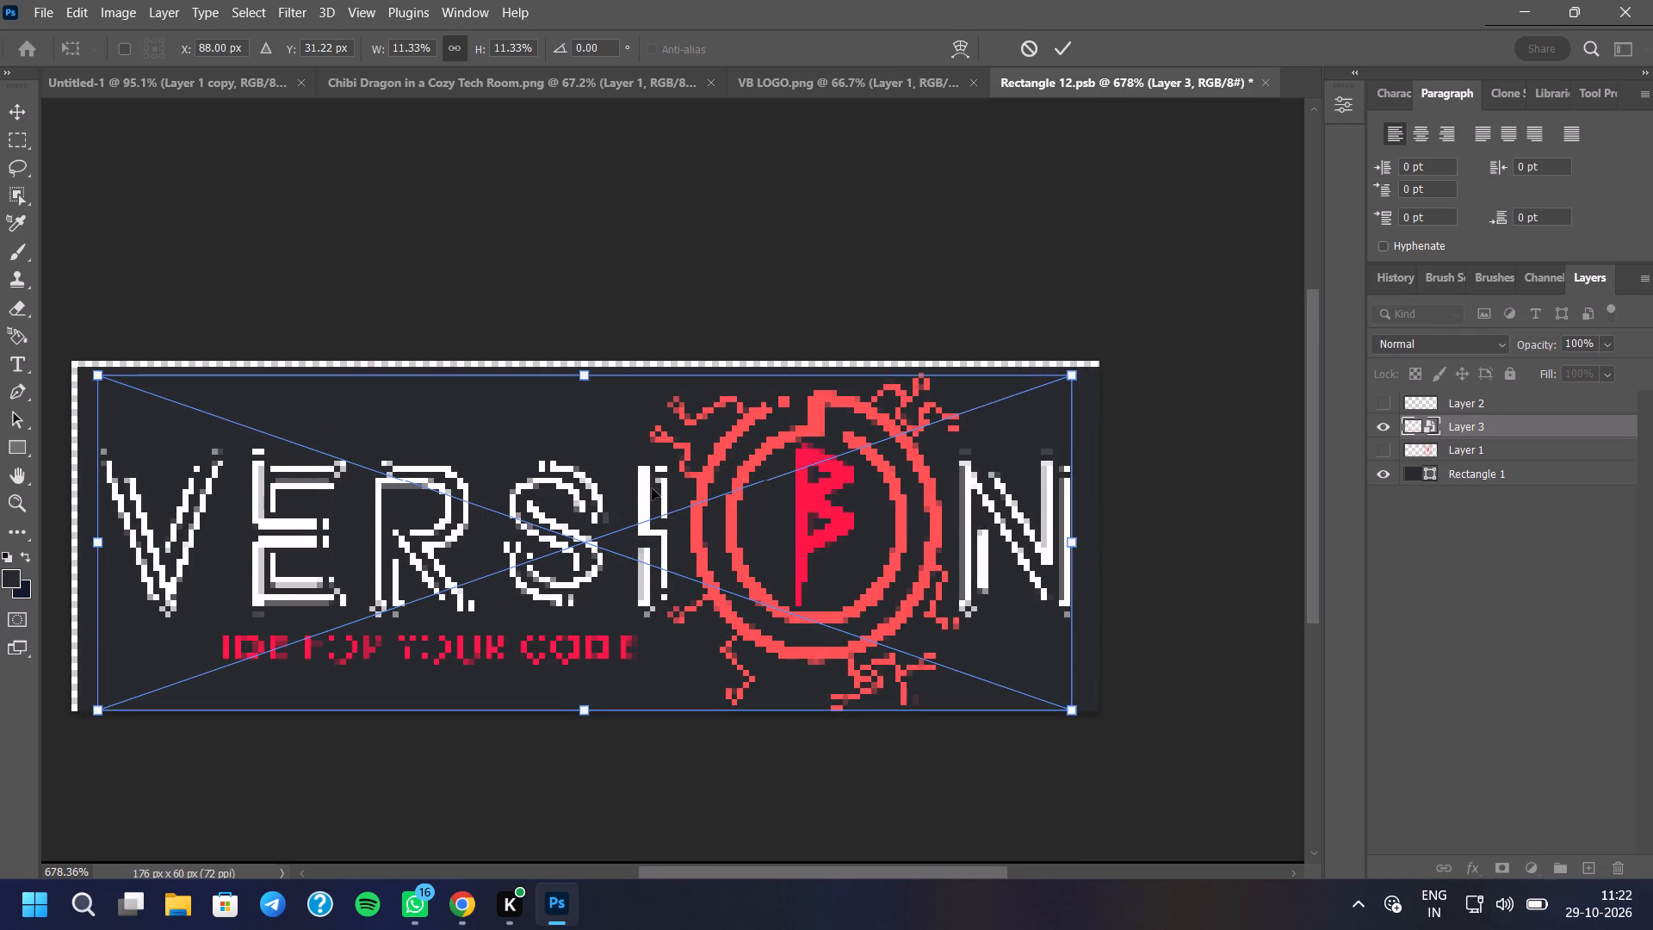
left_click_drag(1069, 539, 1079, 538)
left_click_drag(828, 551, 817, 549)
left_click(1070, 59)
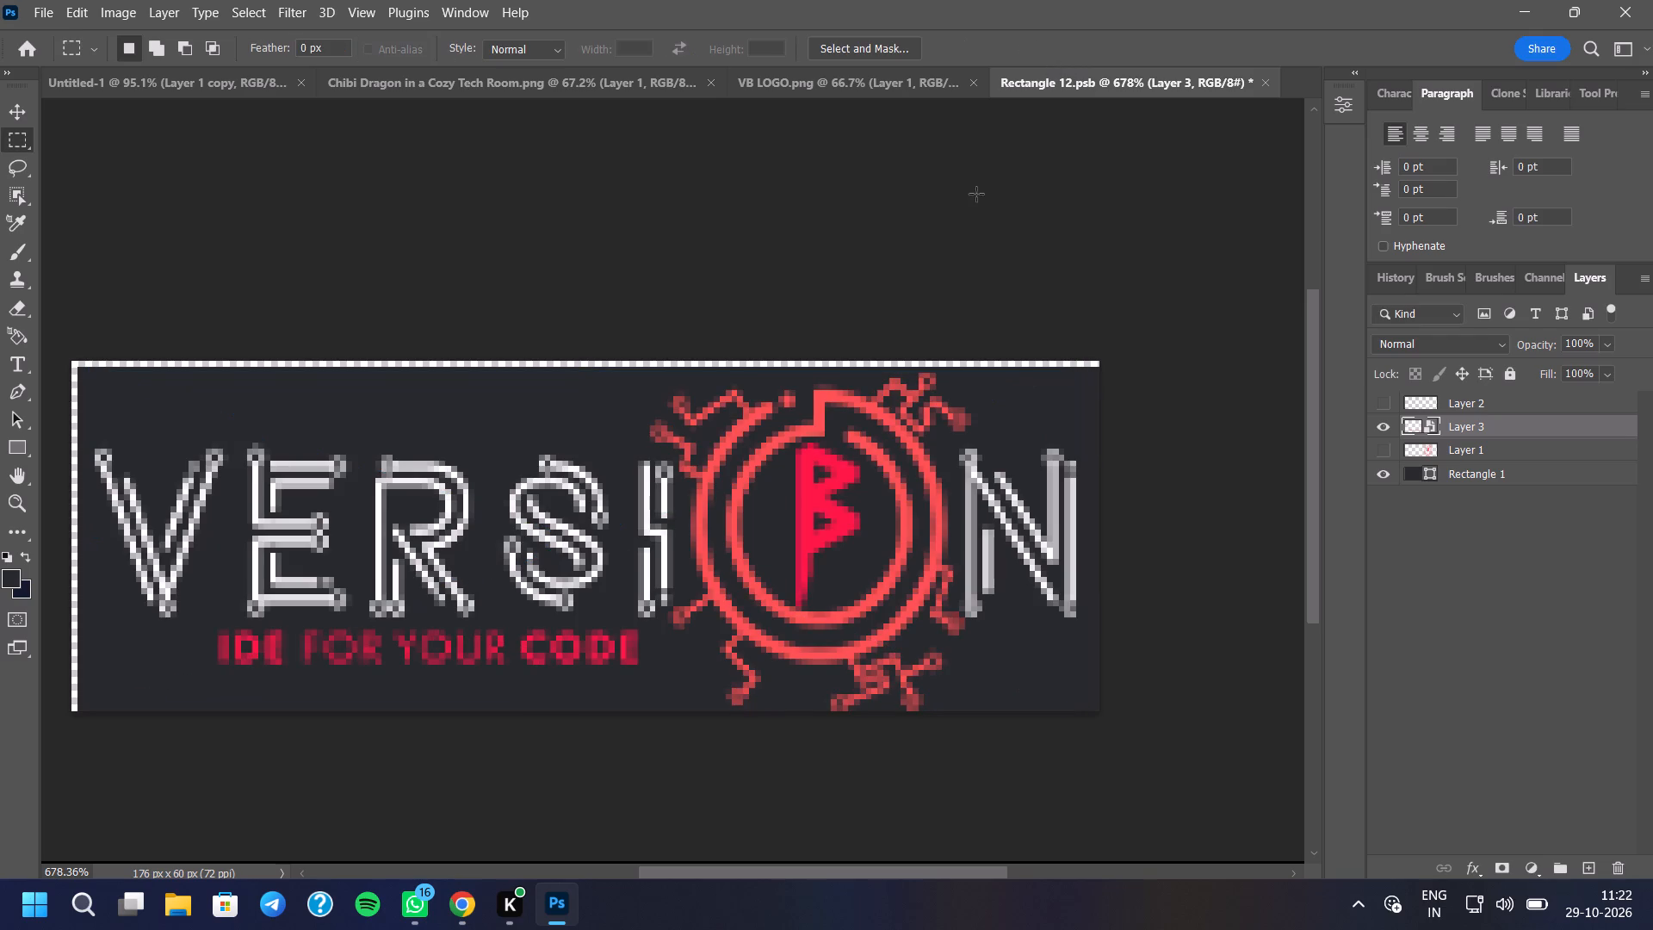
Compare the old Layer 1 logo with the new Layer 3 logo by switching their visibility.
scroll(814, 507, "down", 5)
scroll(802, 604, "up", 3)
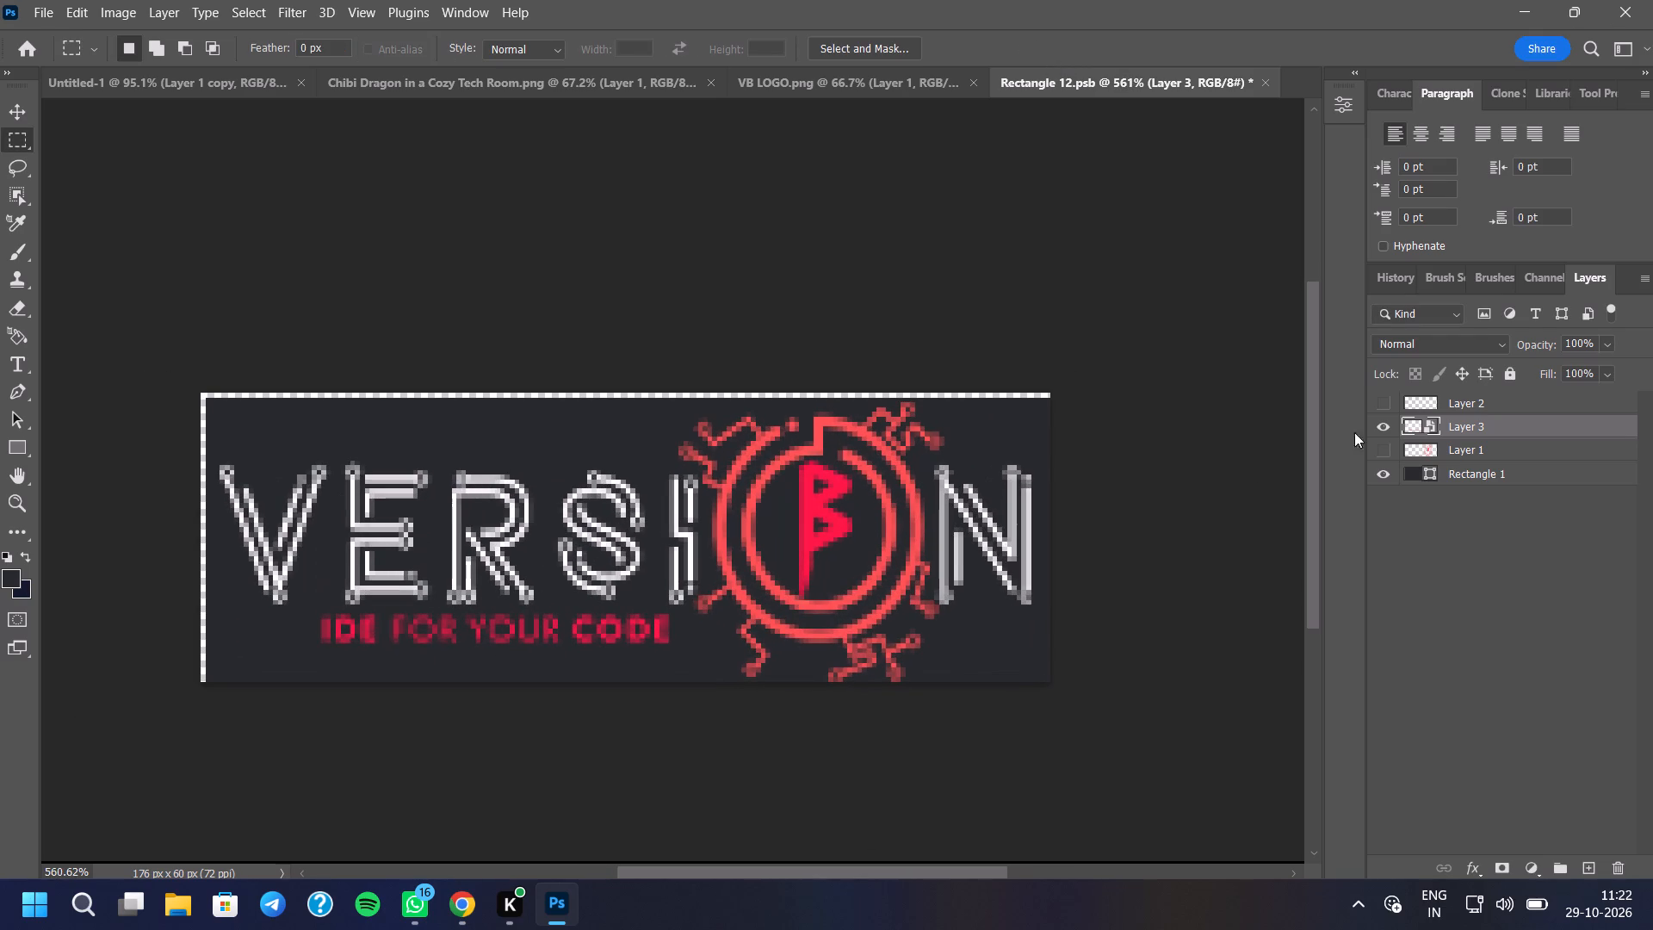
left_click(1385, 445)
left_click(1384, 427)
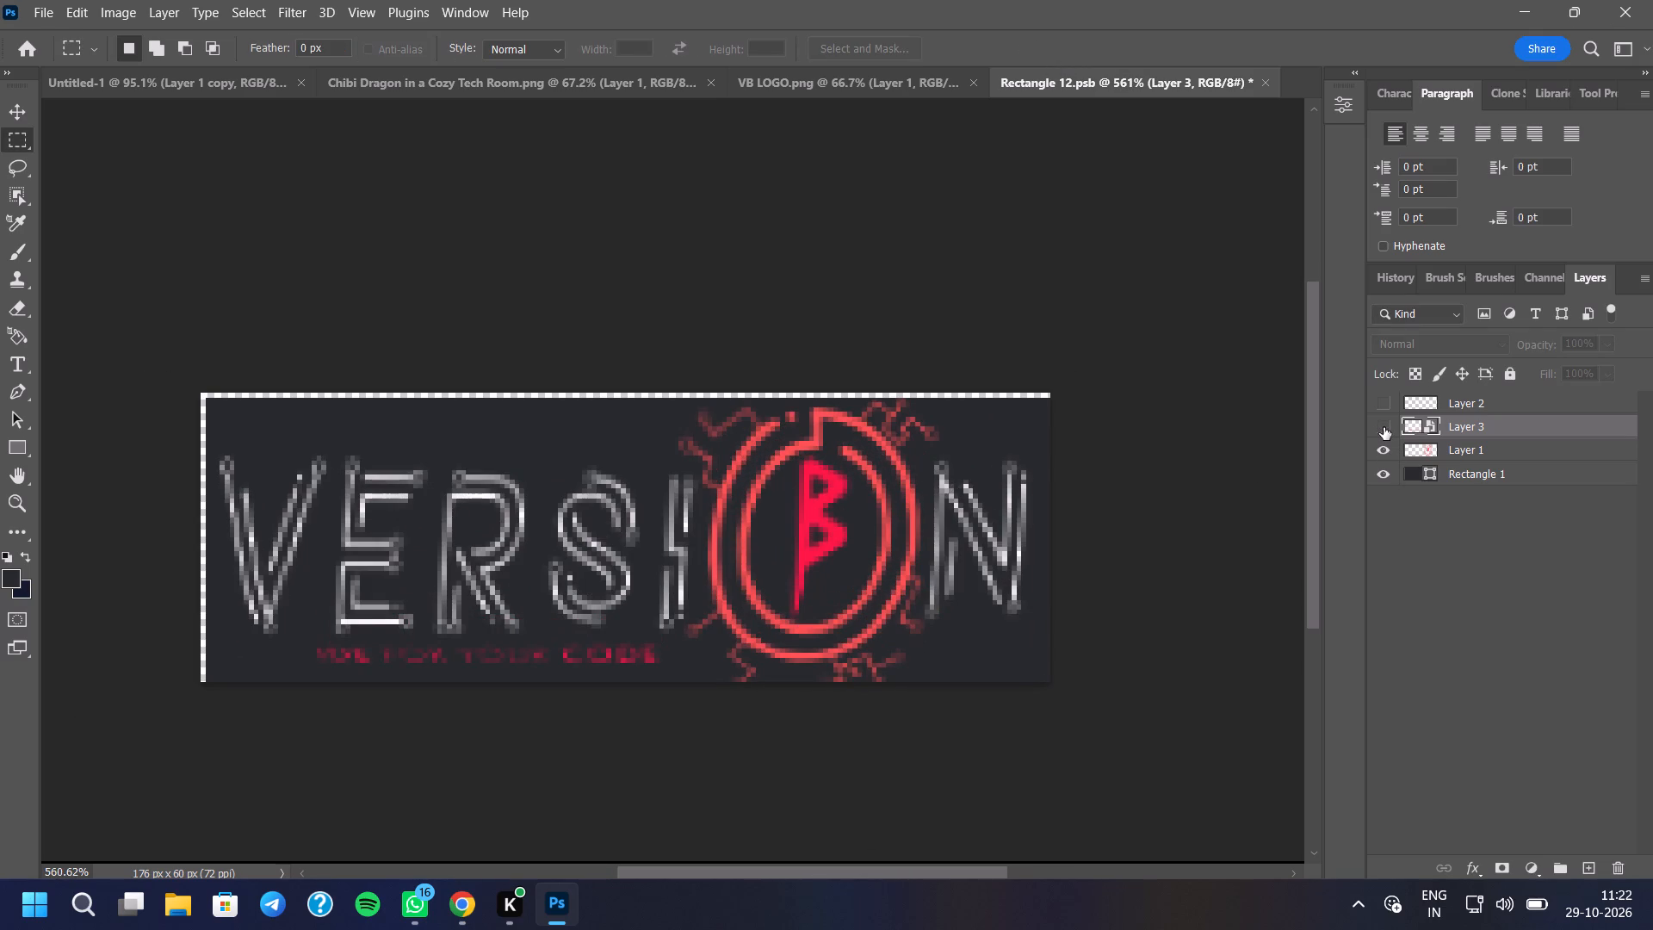
left_click(1384, 427)
left_click(1380, 454)
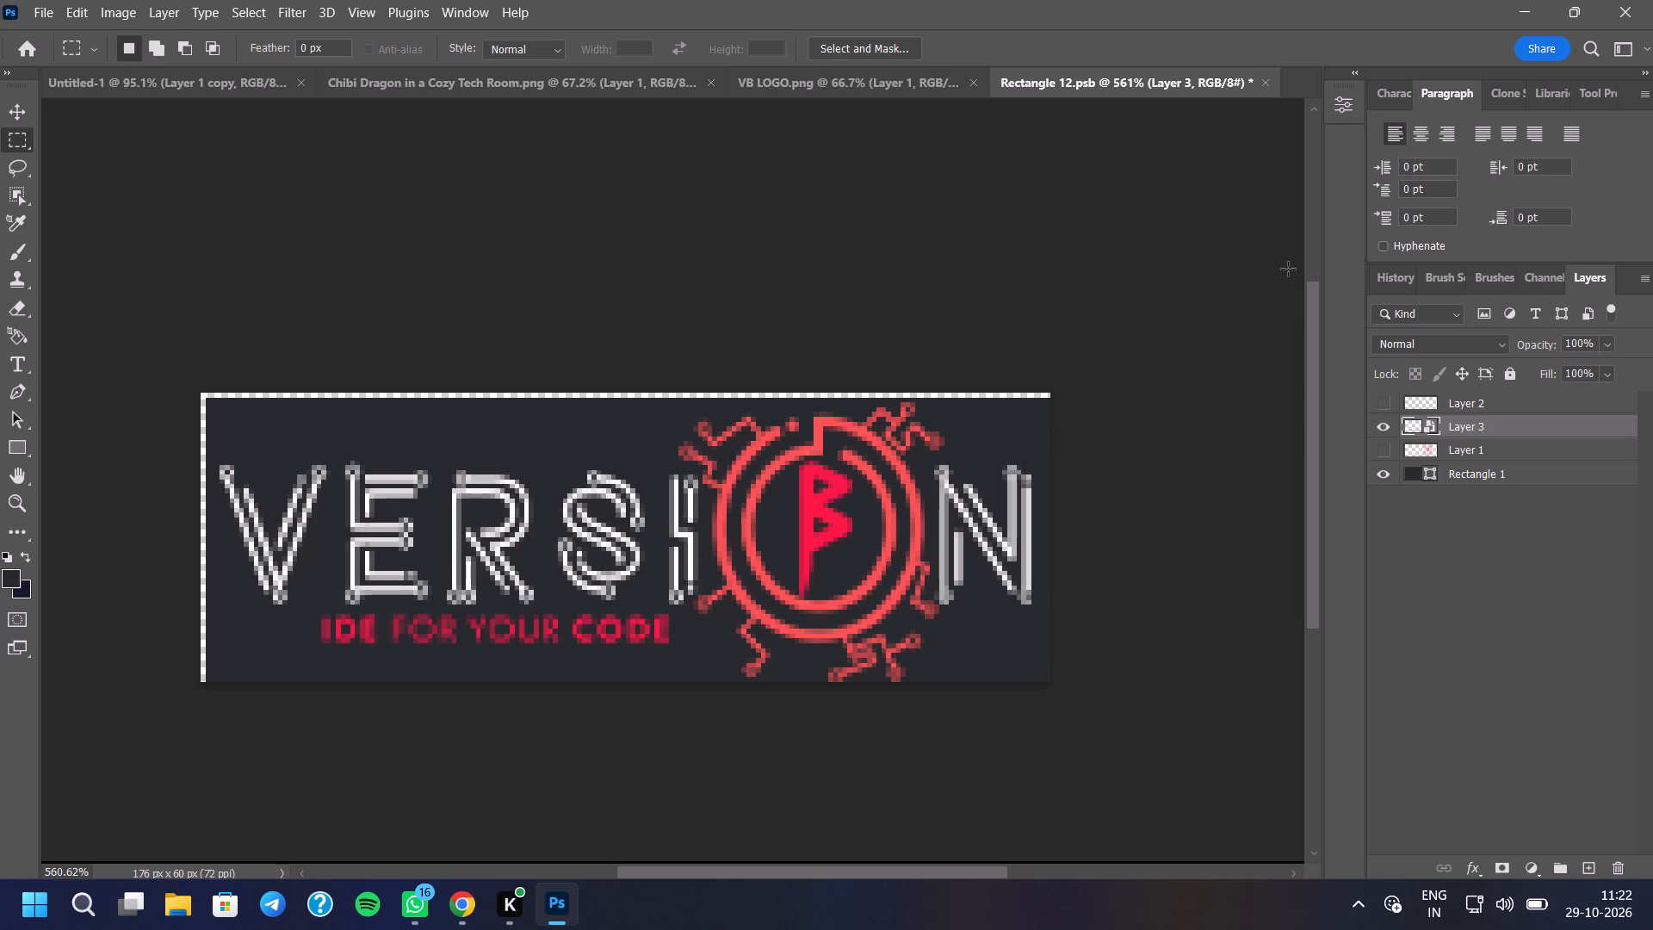
Delete the hidden, unused logo layers Layer 2 and Layer 1 from Rectangle 12.psb.
left_click(1432, 395, "ctrl")
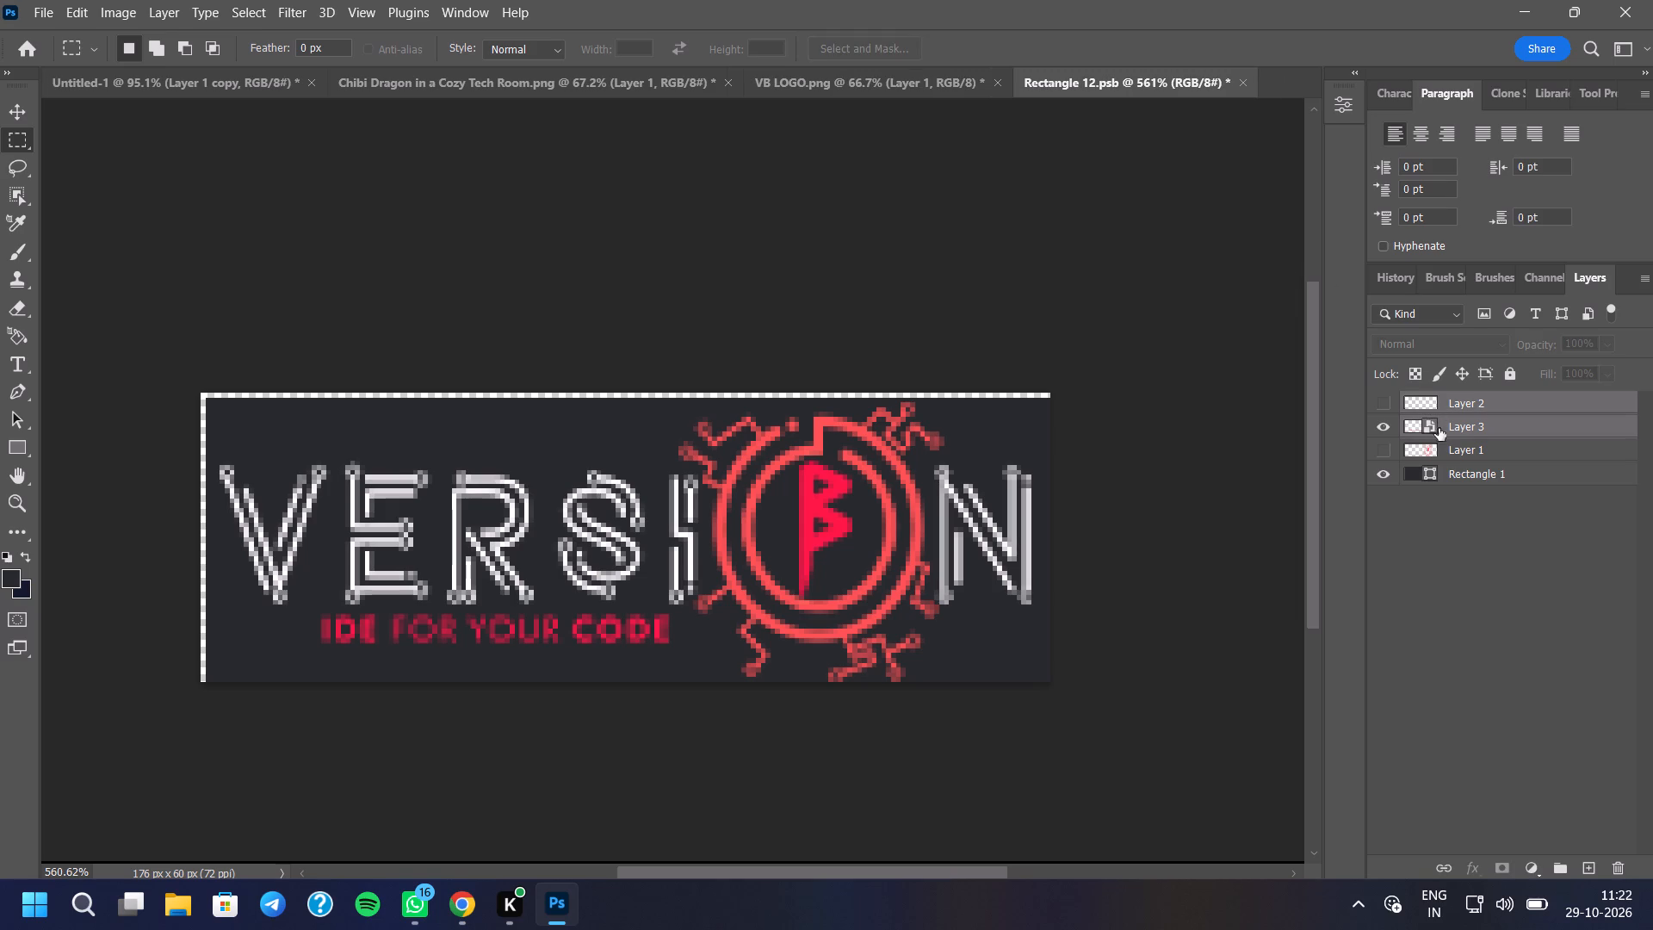
left_click(1446, 449, "ctrl")
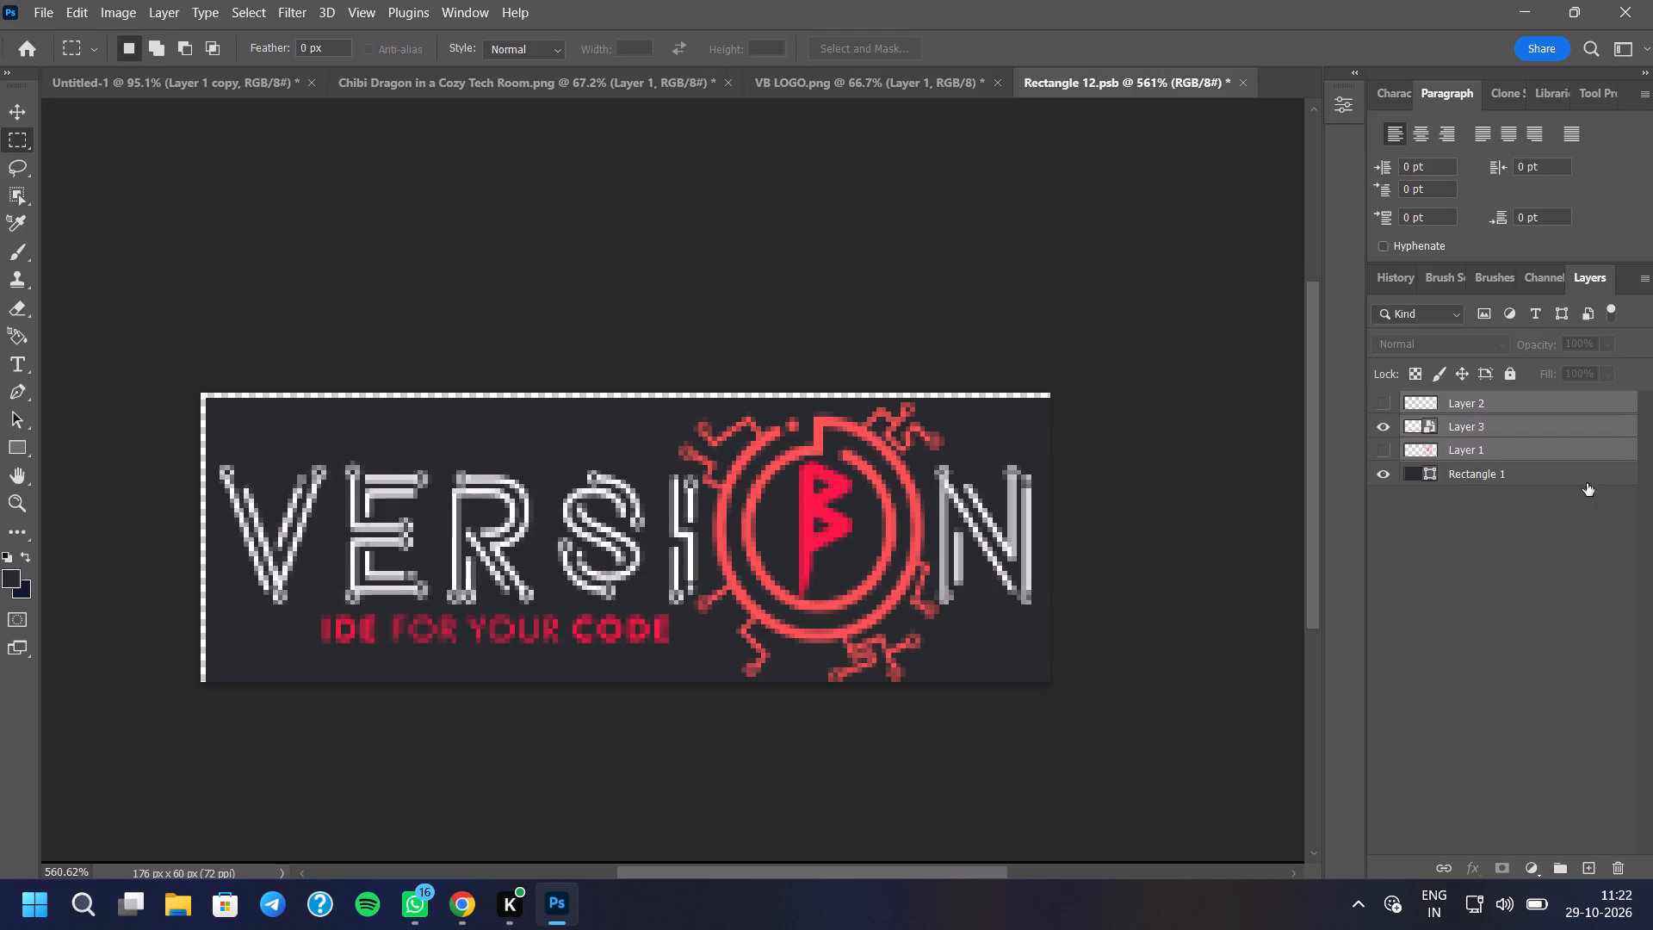
left_click(1579, 428, "ctrl")
left_click(1617, 863)
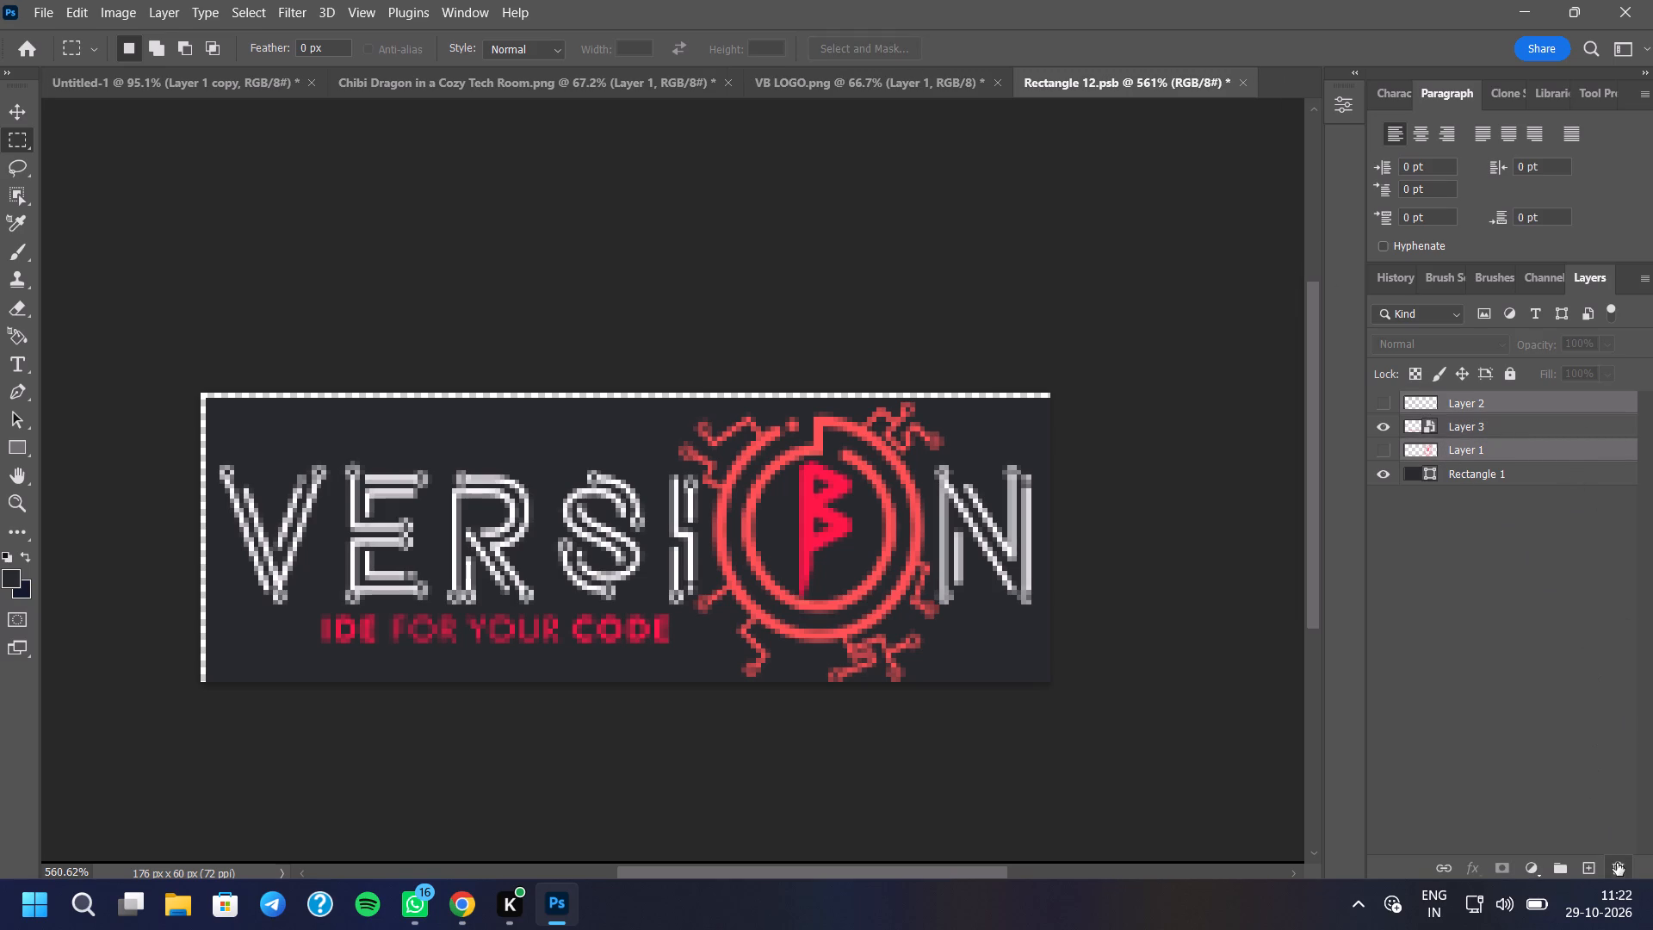
left_click(769, 356)
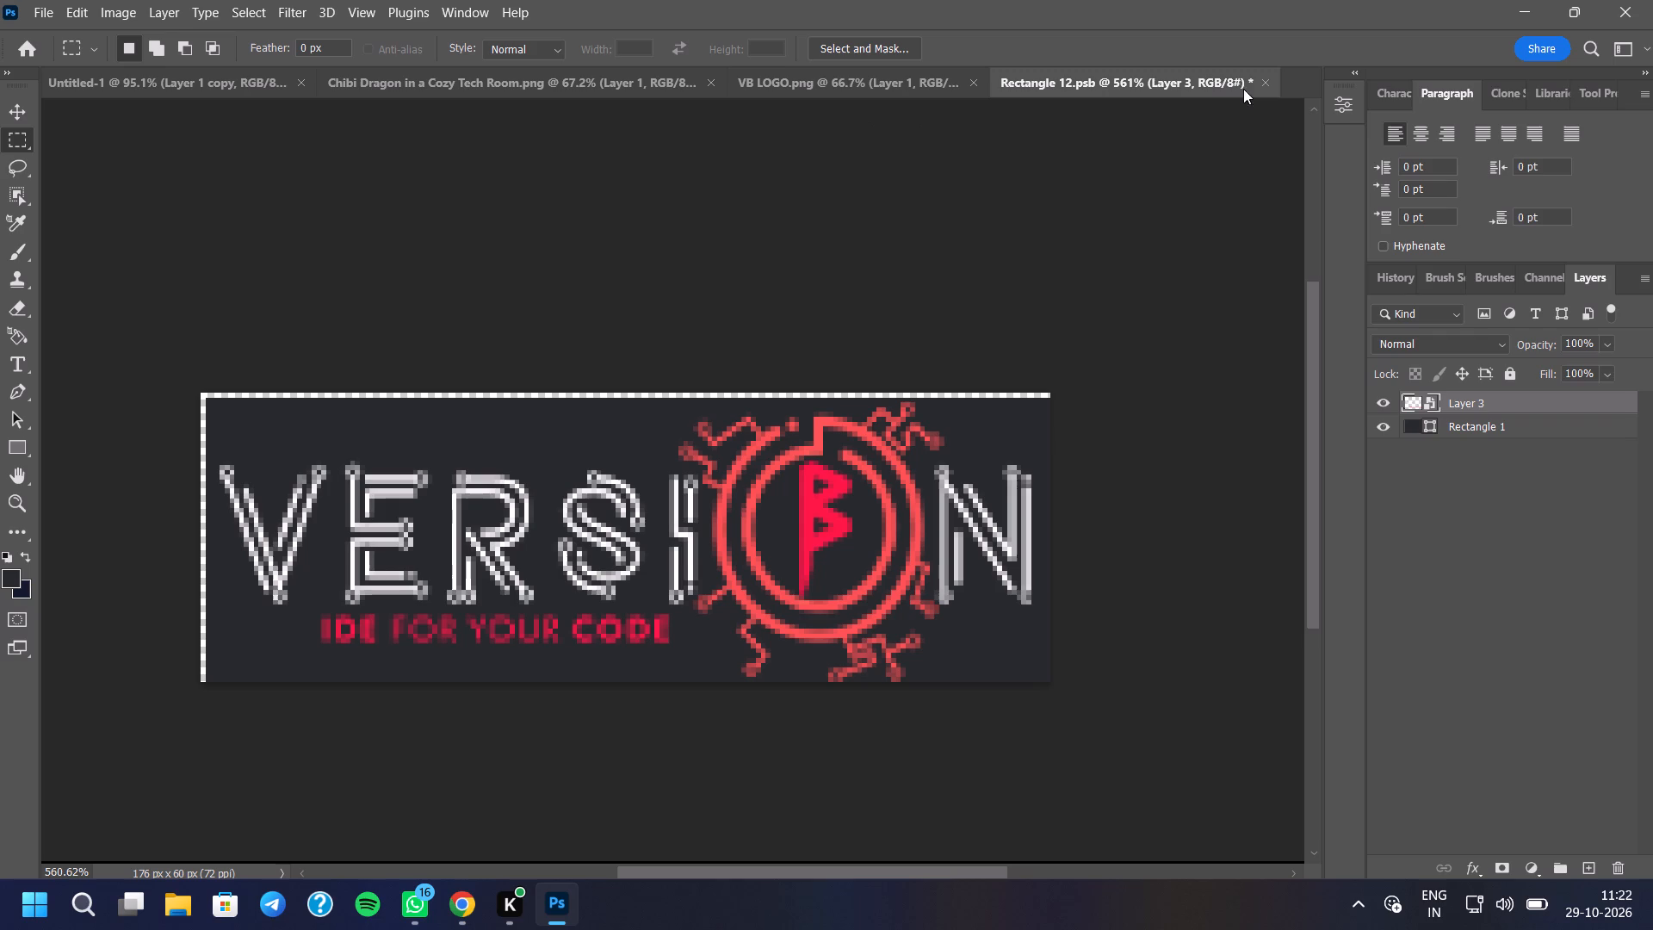
Close Rectangle 12.psb and save its changes into the dragon document's smart object.
left_click(1266, 79)
left_click(772, 351)
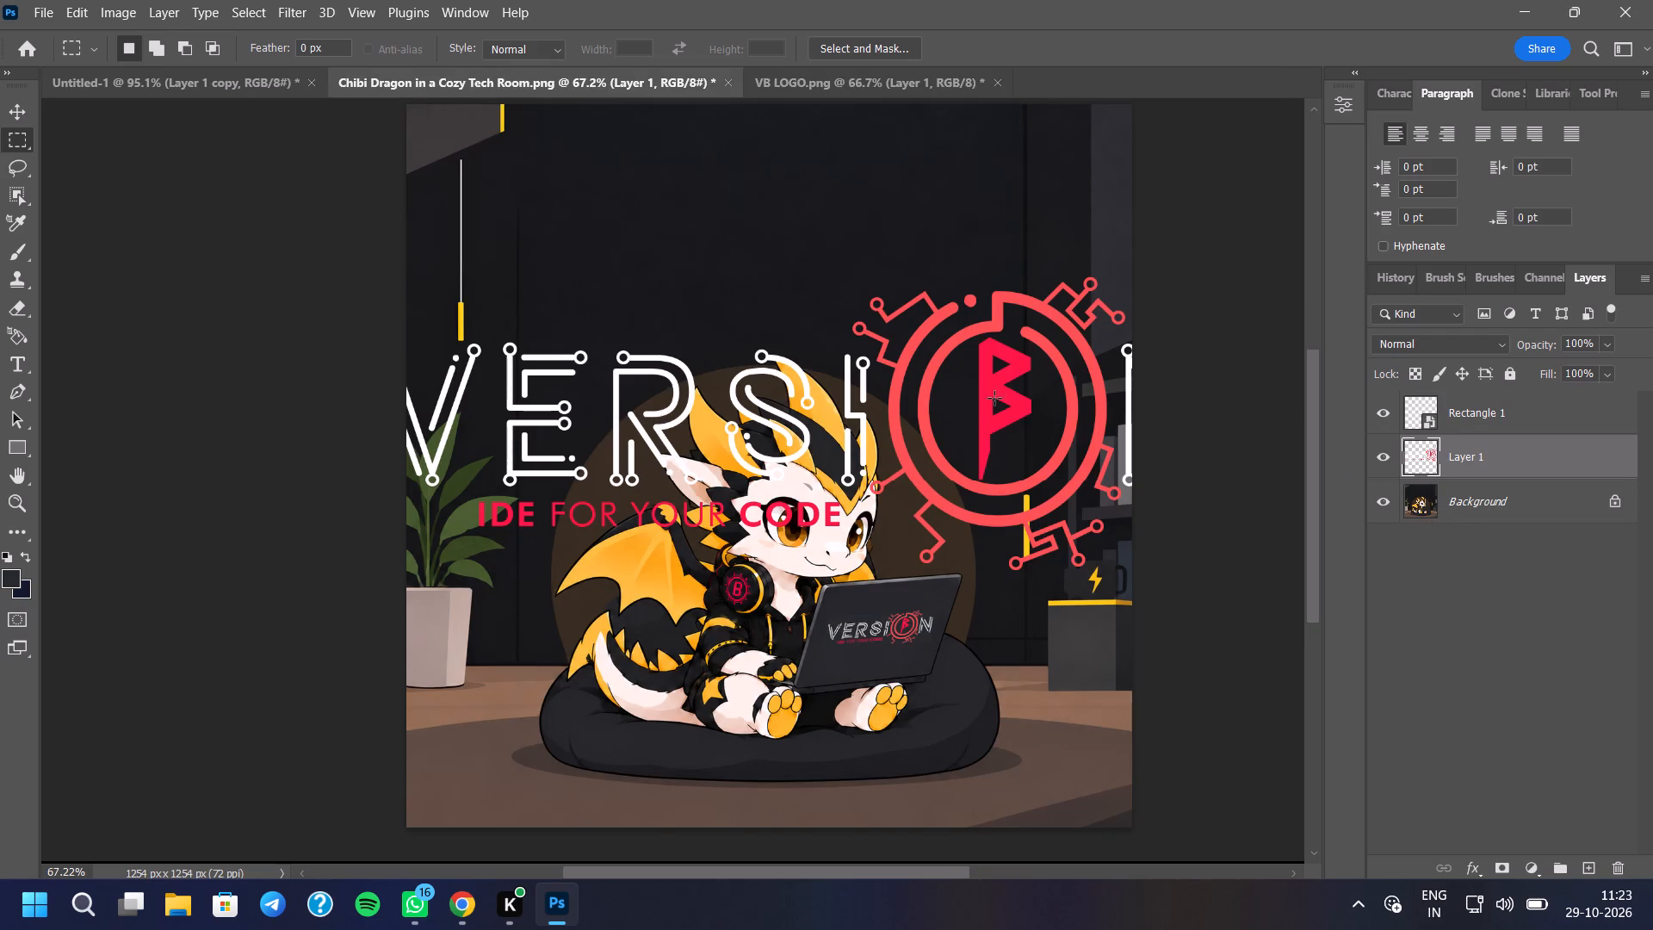
Check the laptop with and without Rectangle 1, and hide the oversized Layer 1 logo in the Chibi Dragon document.
left_click(1394, 417)
left_click(1393, 417)
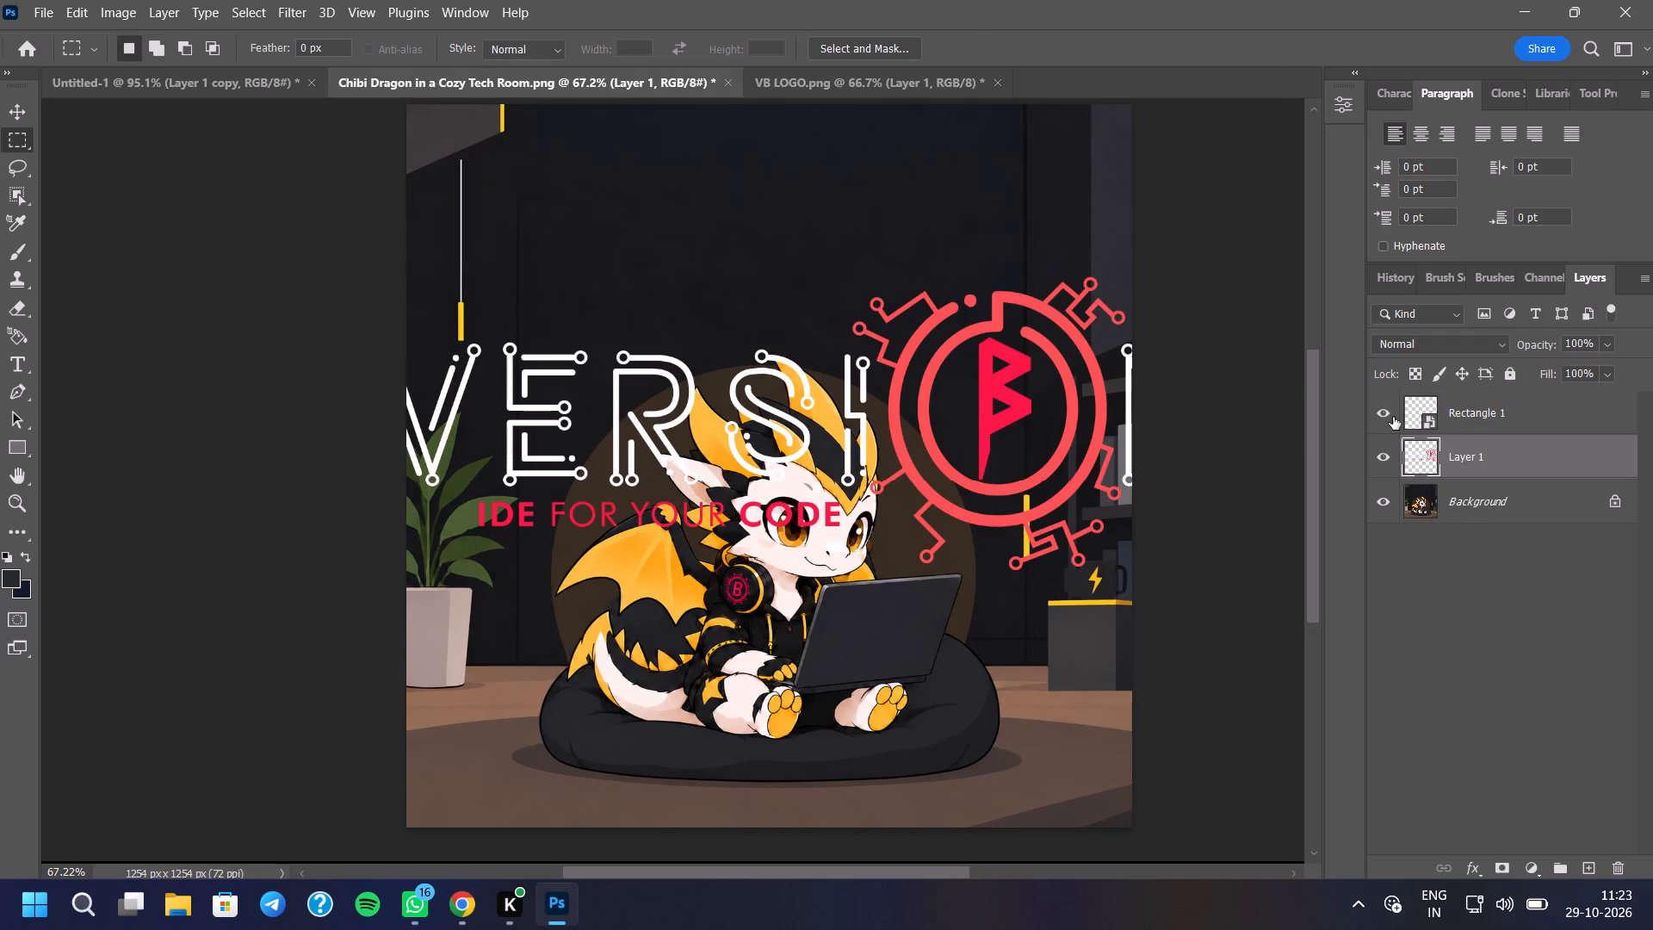
left_click(1387, 459)
scroll(999, 629, "up", 8)
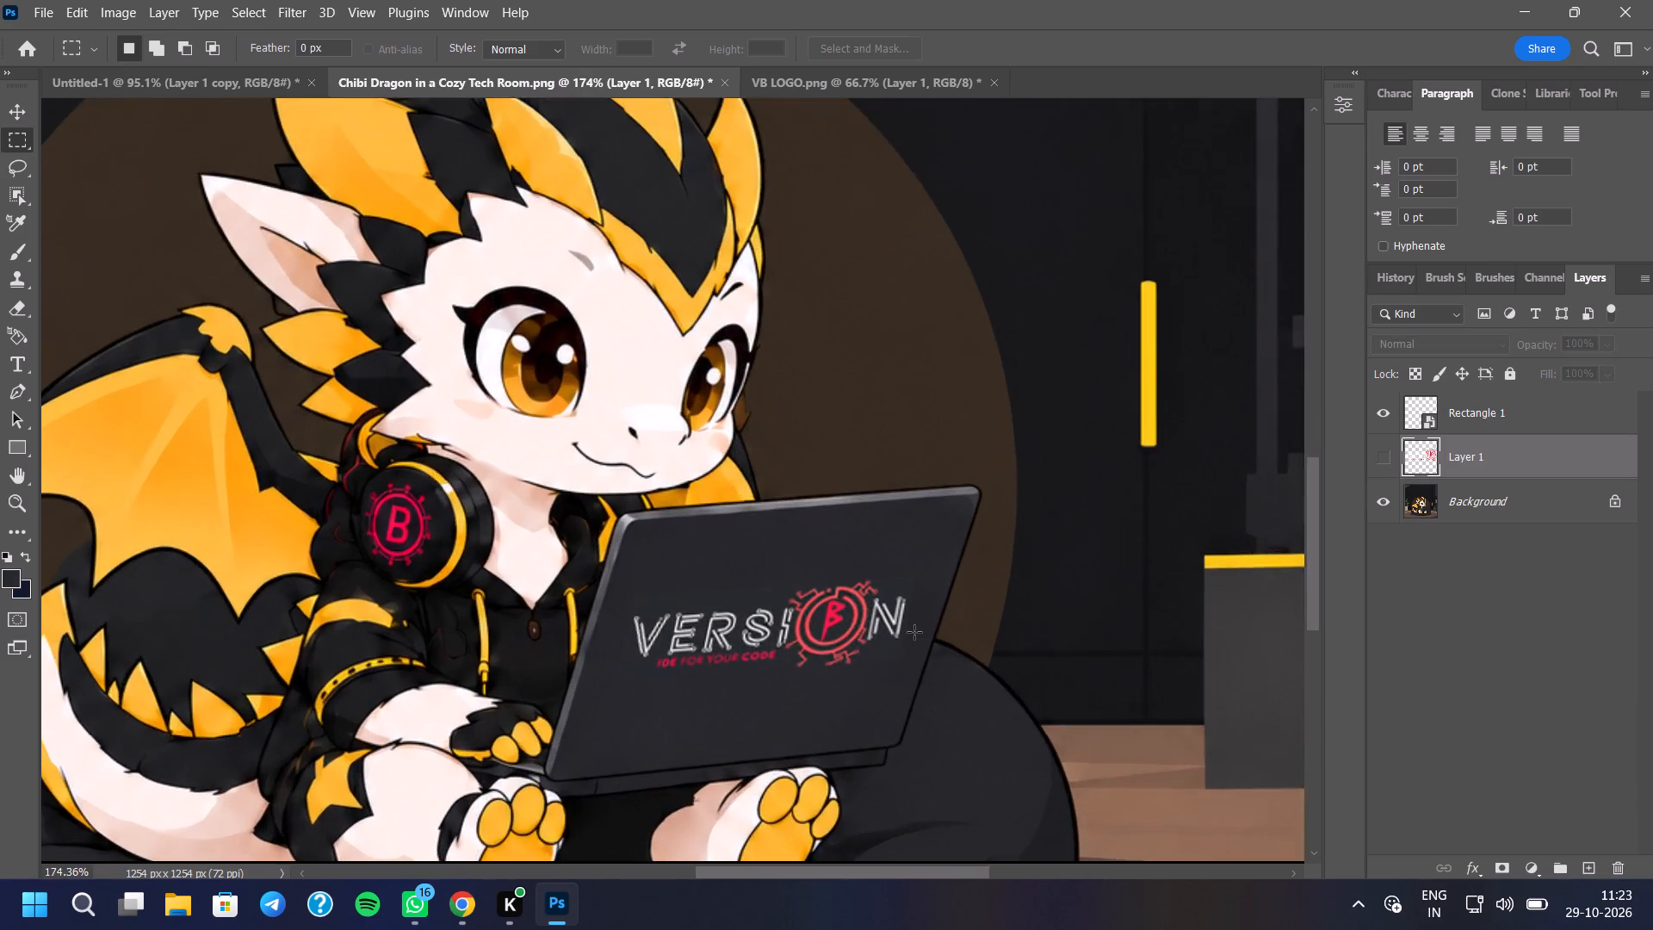
Inspect the Version logo on the dragon's laptop lid up close and in the context of the whole image.
scroll(914, 632, "up", 6)
scroll(998, 315, "down", 4)
scroll(890, 522, "up", 10)
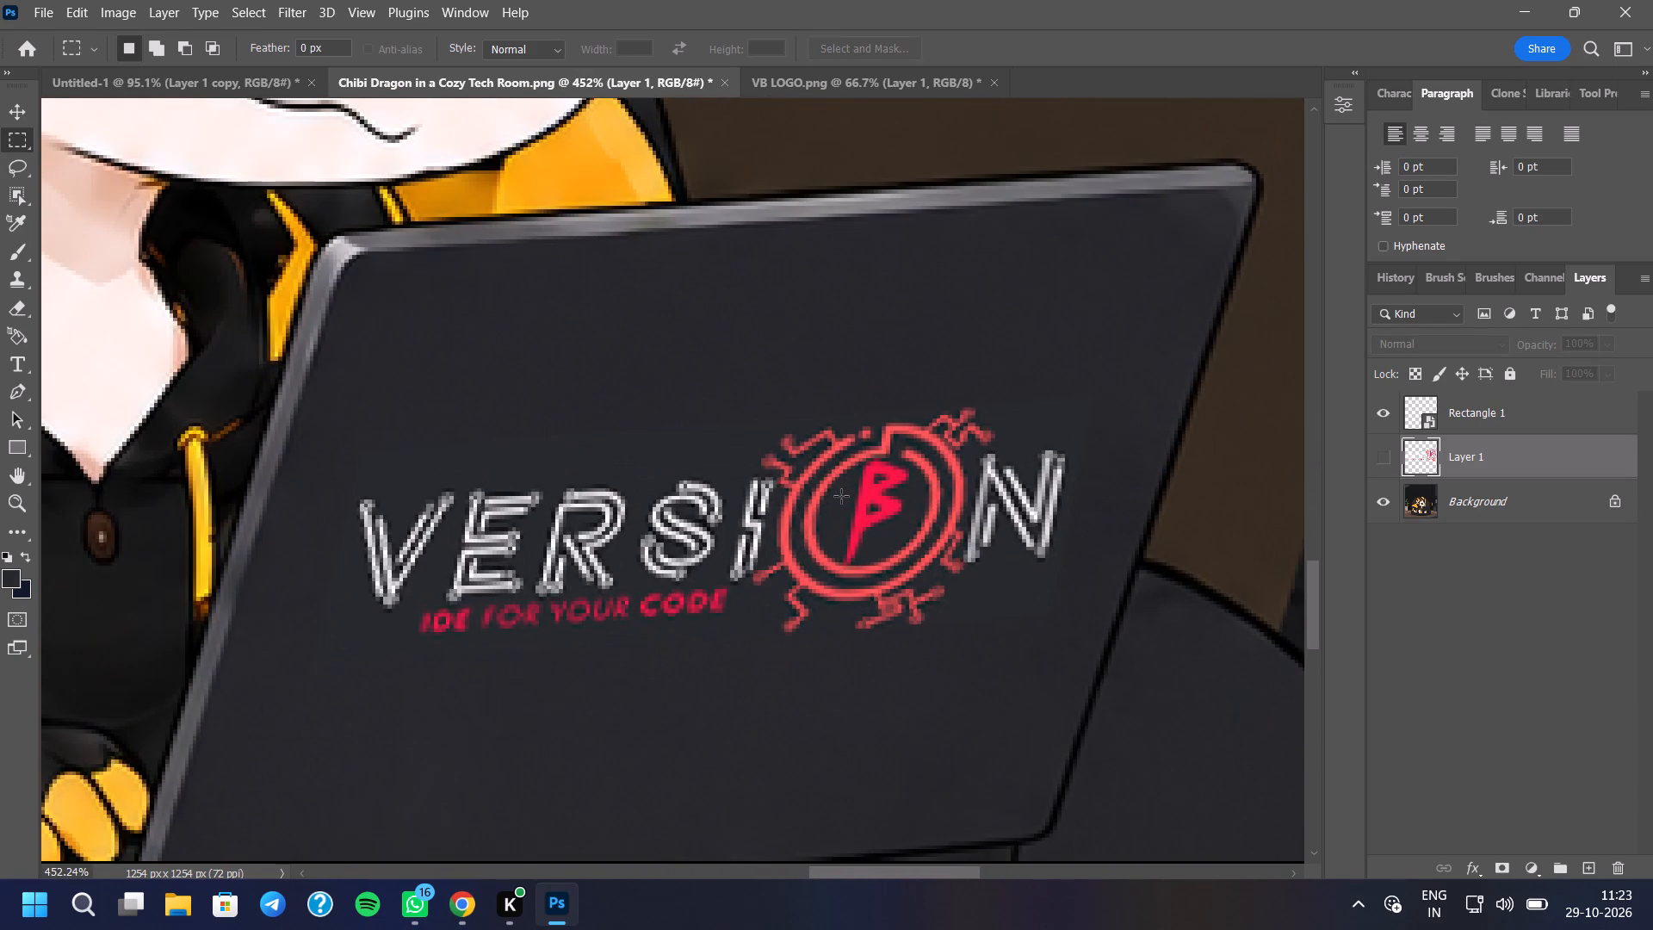
scroll(841, 500, "down", 15)
scroll(830, 571, "down", 2)
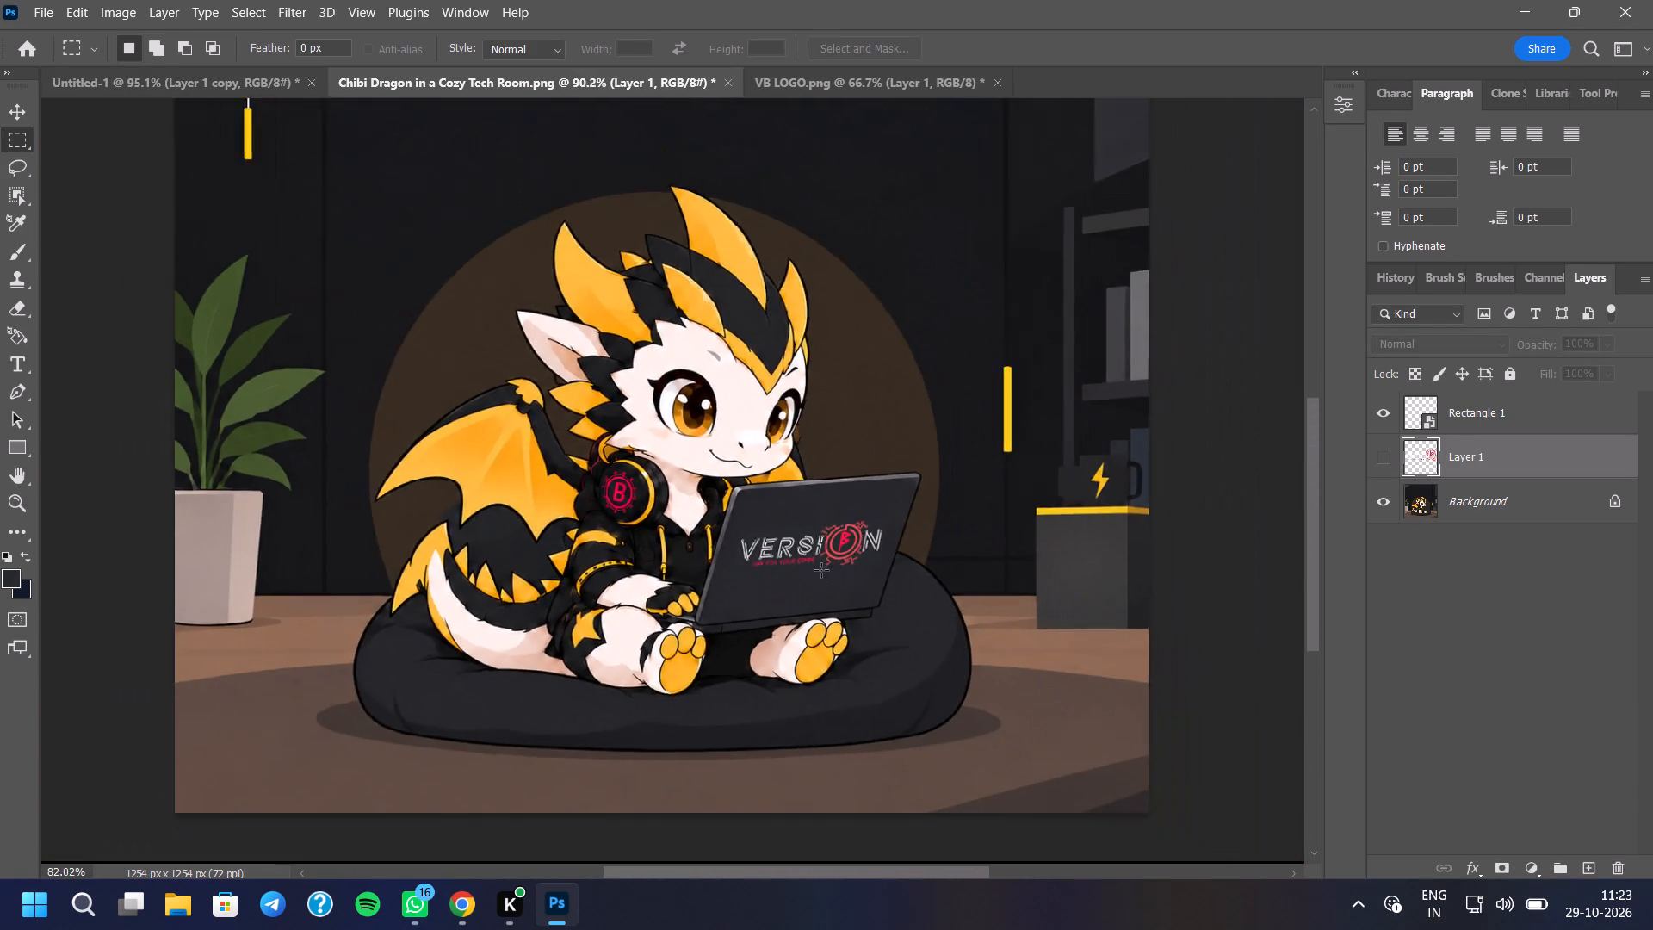
scroll(821, 570, "down", 9)
scroll(831, 488, "up", 2)
scroll(828, 558, "up", 3)
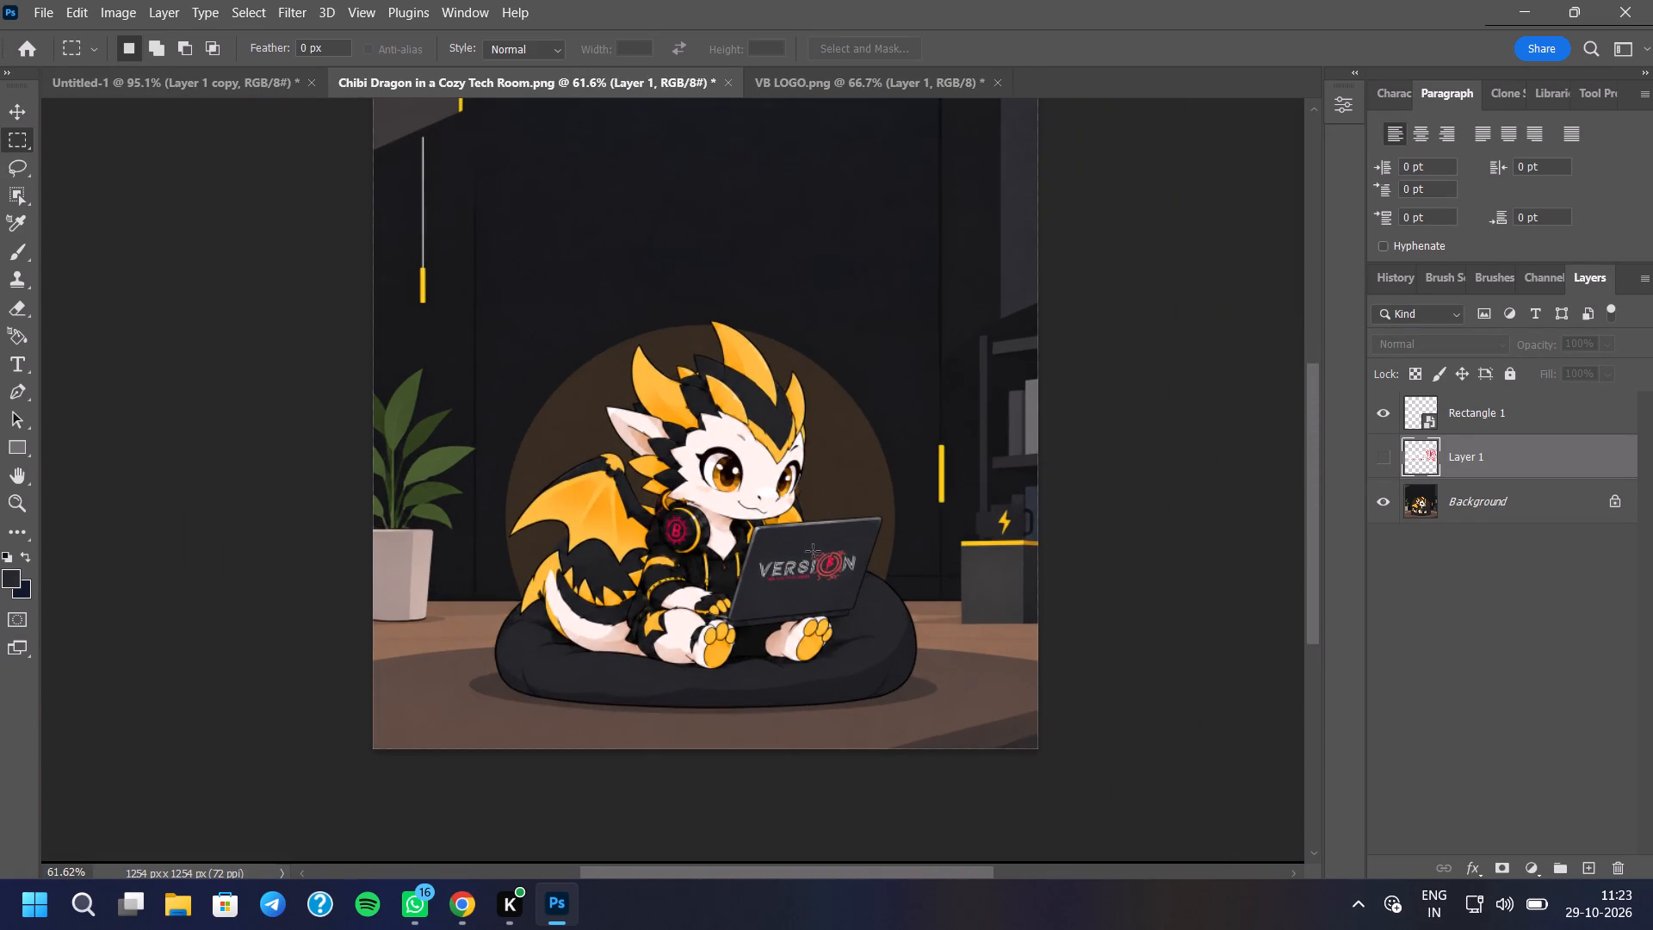
scroll(765, 673, "down", 4)
scroll(782, 637, "up", 6)
scroll(750, 690, "down", 3)
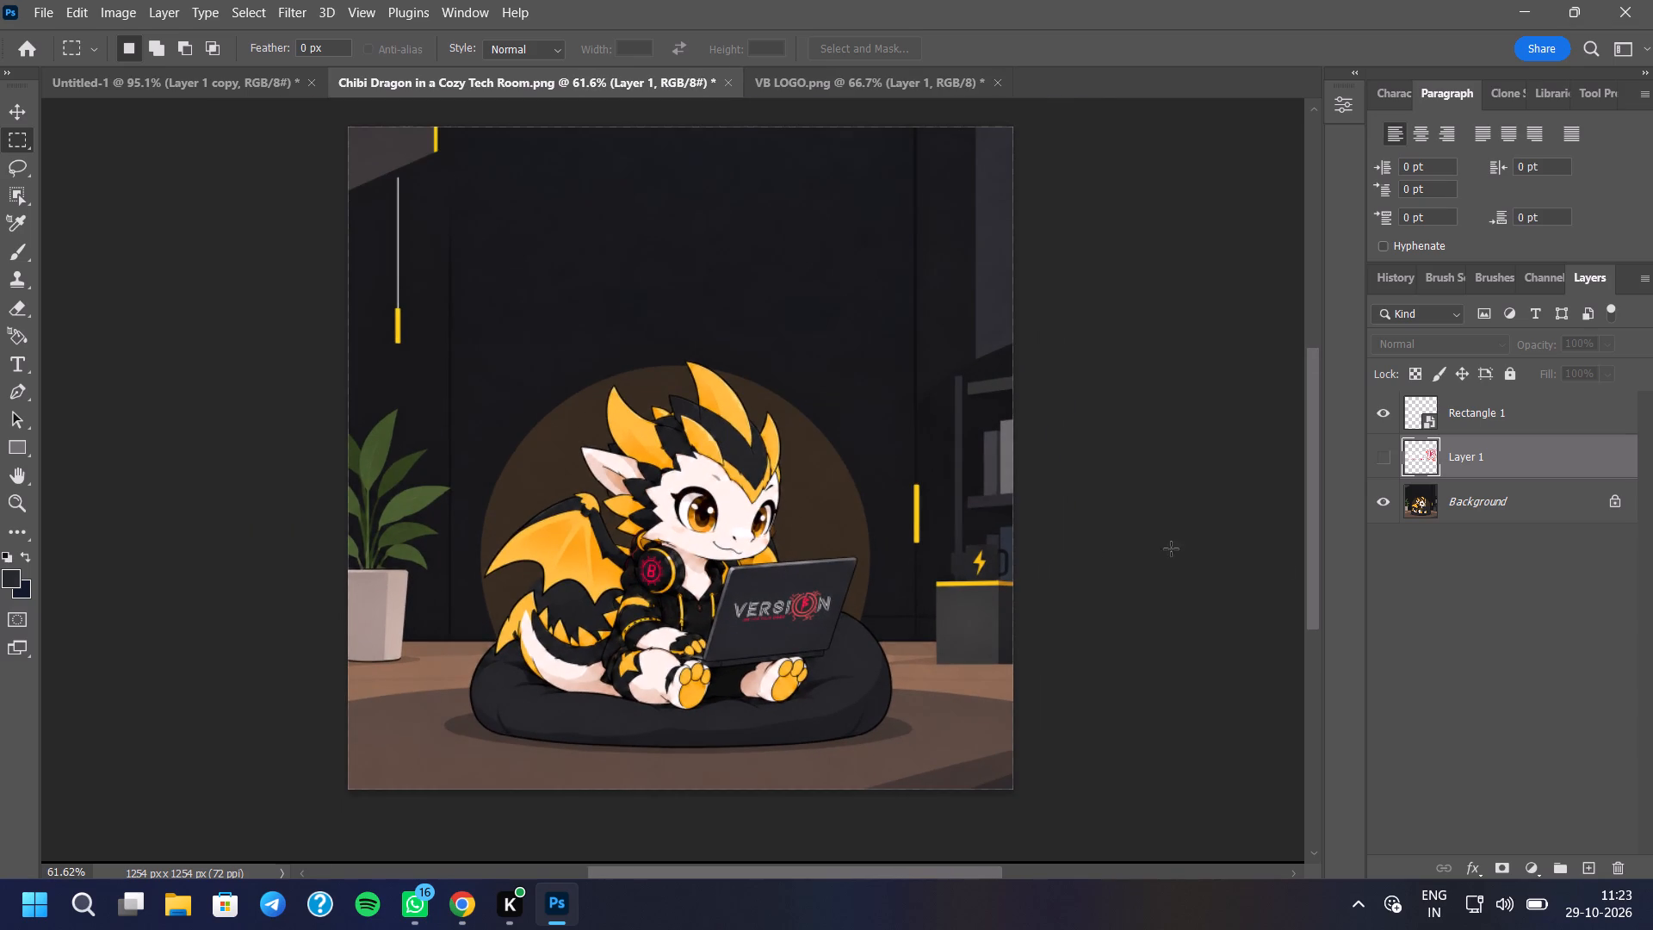
Delete the hidden Layer 1 logo layer from the Chibi Dragon document.
left_click(1613, 869)
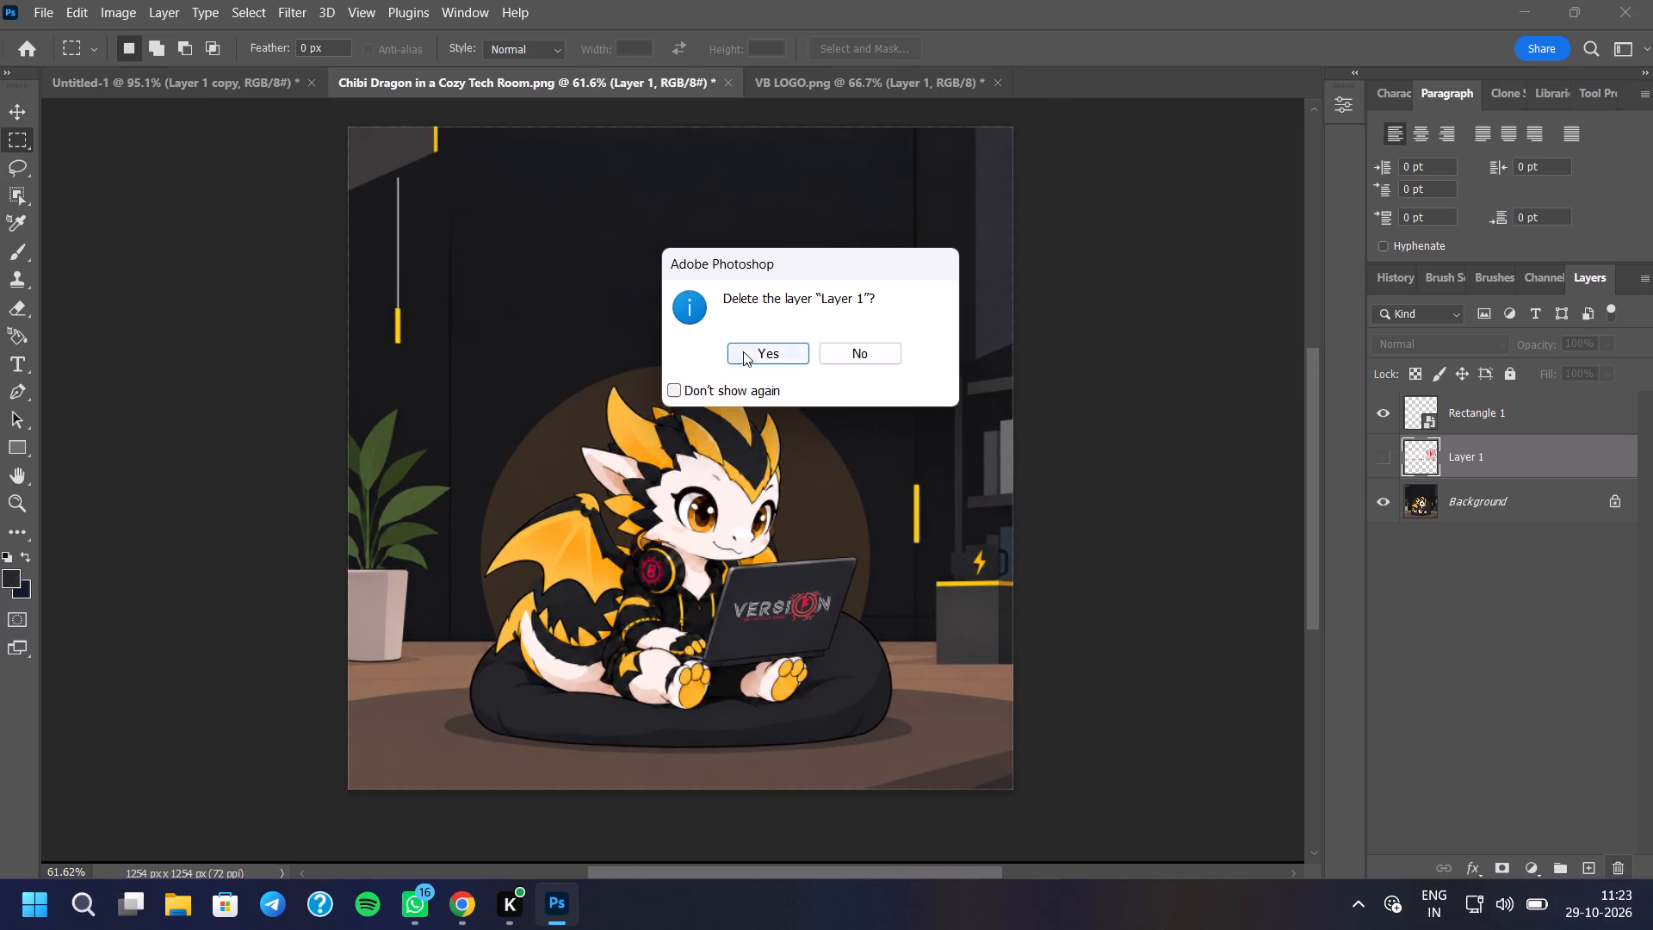
left_click(745, 351)
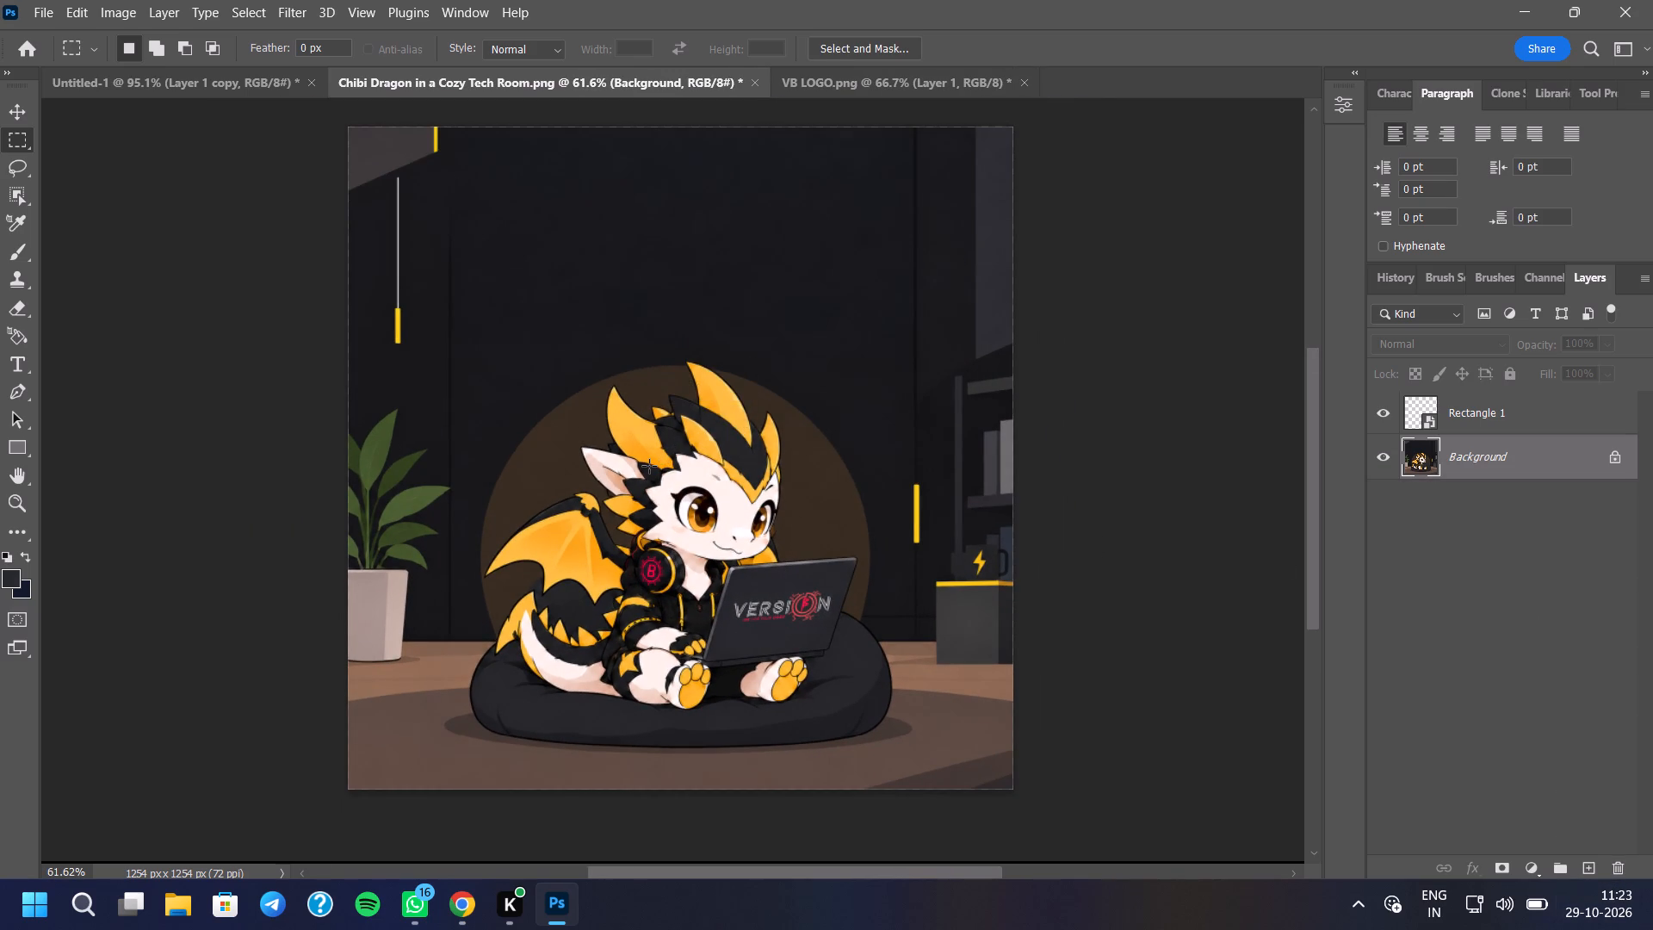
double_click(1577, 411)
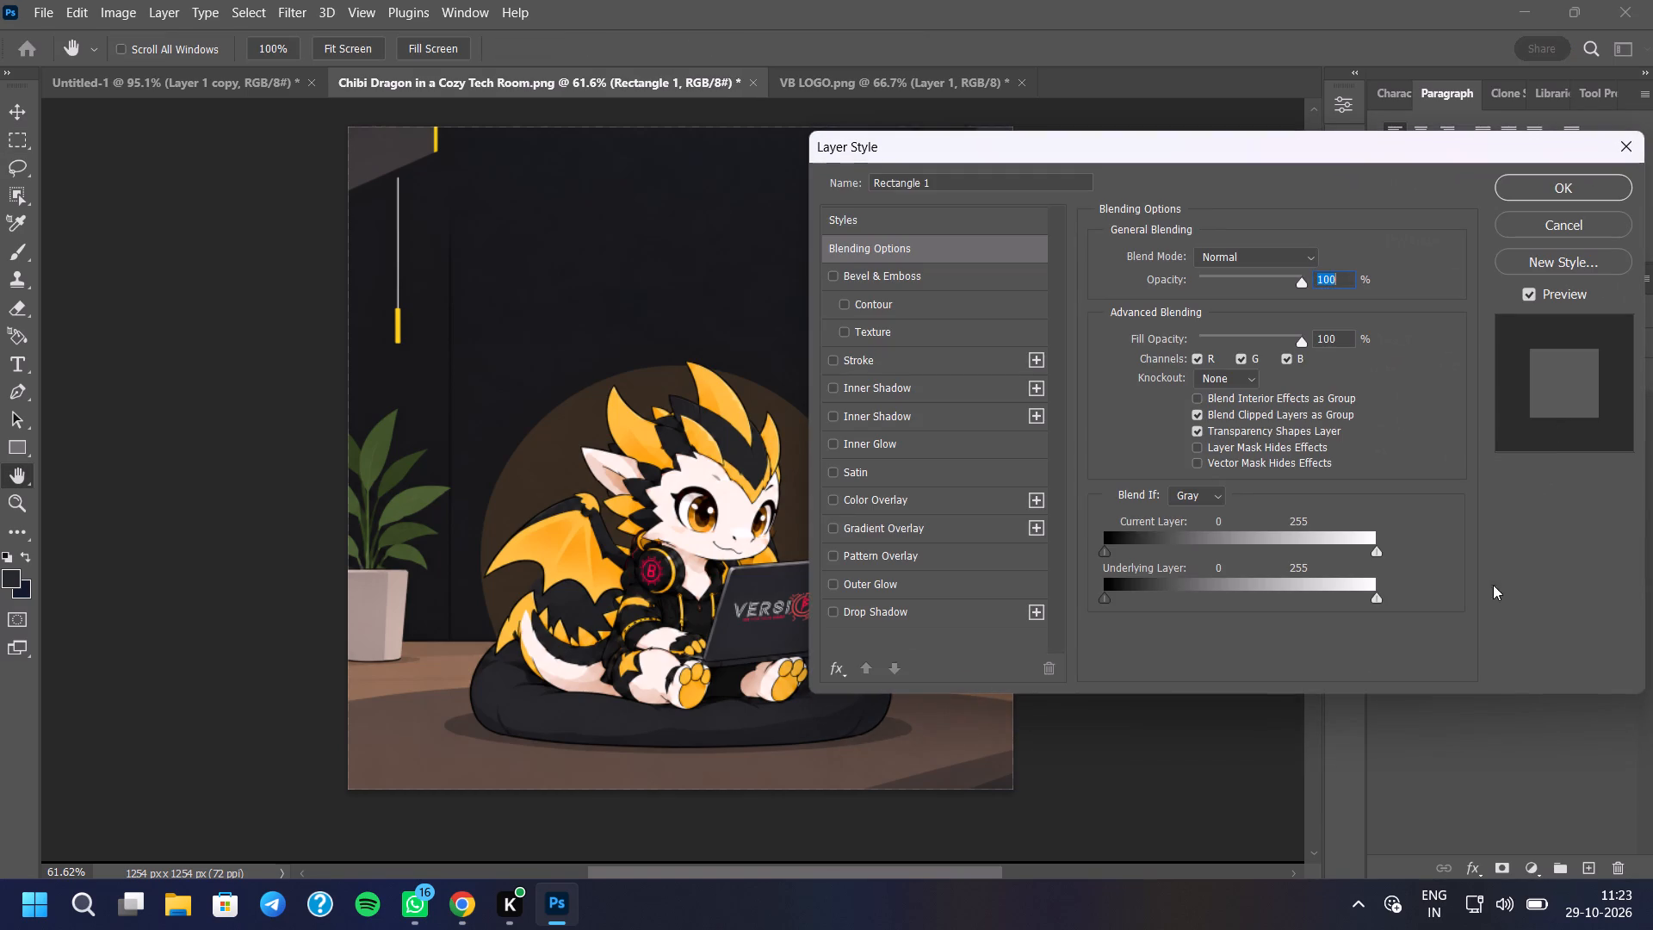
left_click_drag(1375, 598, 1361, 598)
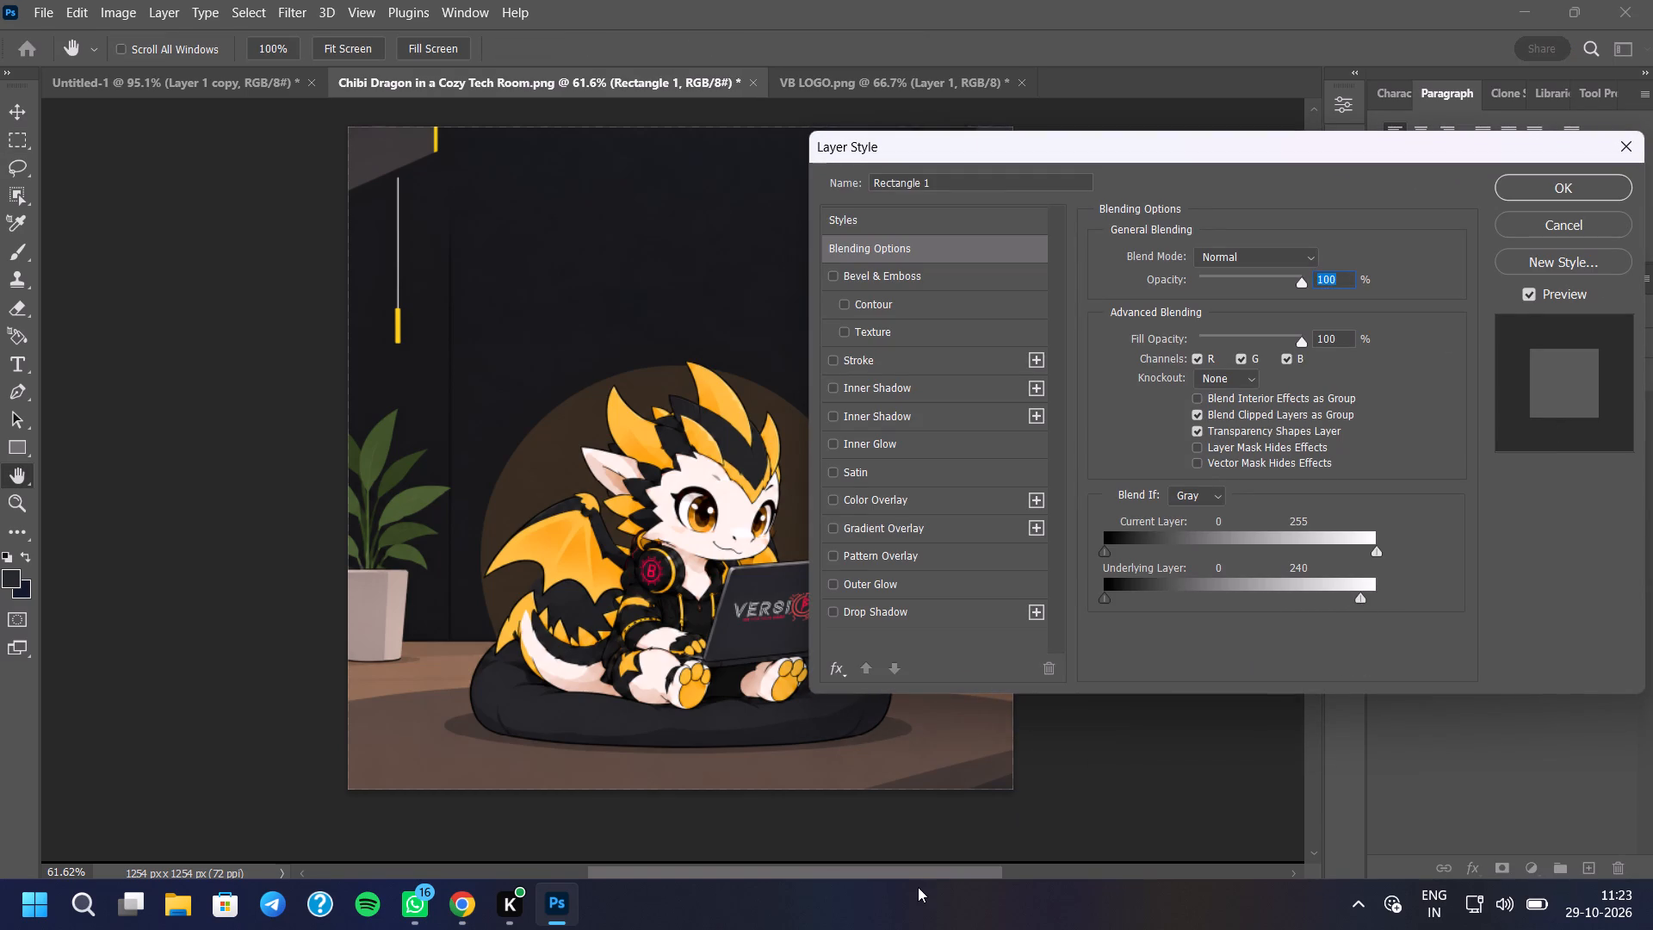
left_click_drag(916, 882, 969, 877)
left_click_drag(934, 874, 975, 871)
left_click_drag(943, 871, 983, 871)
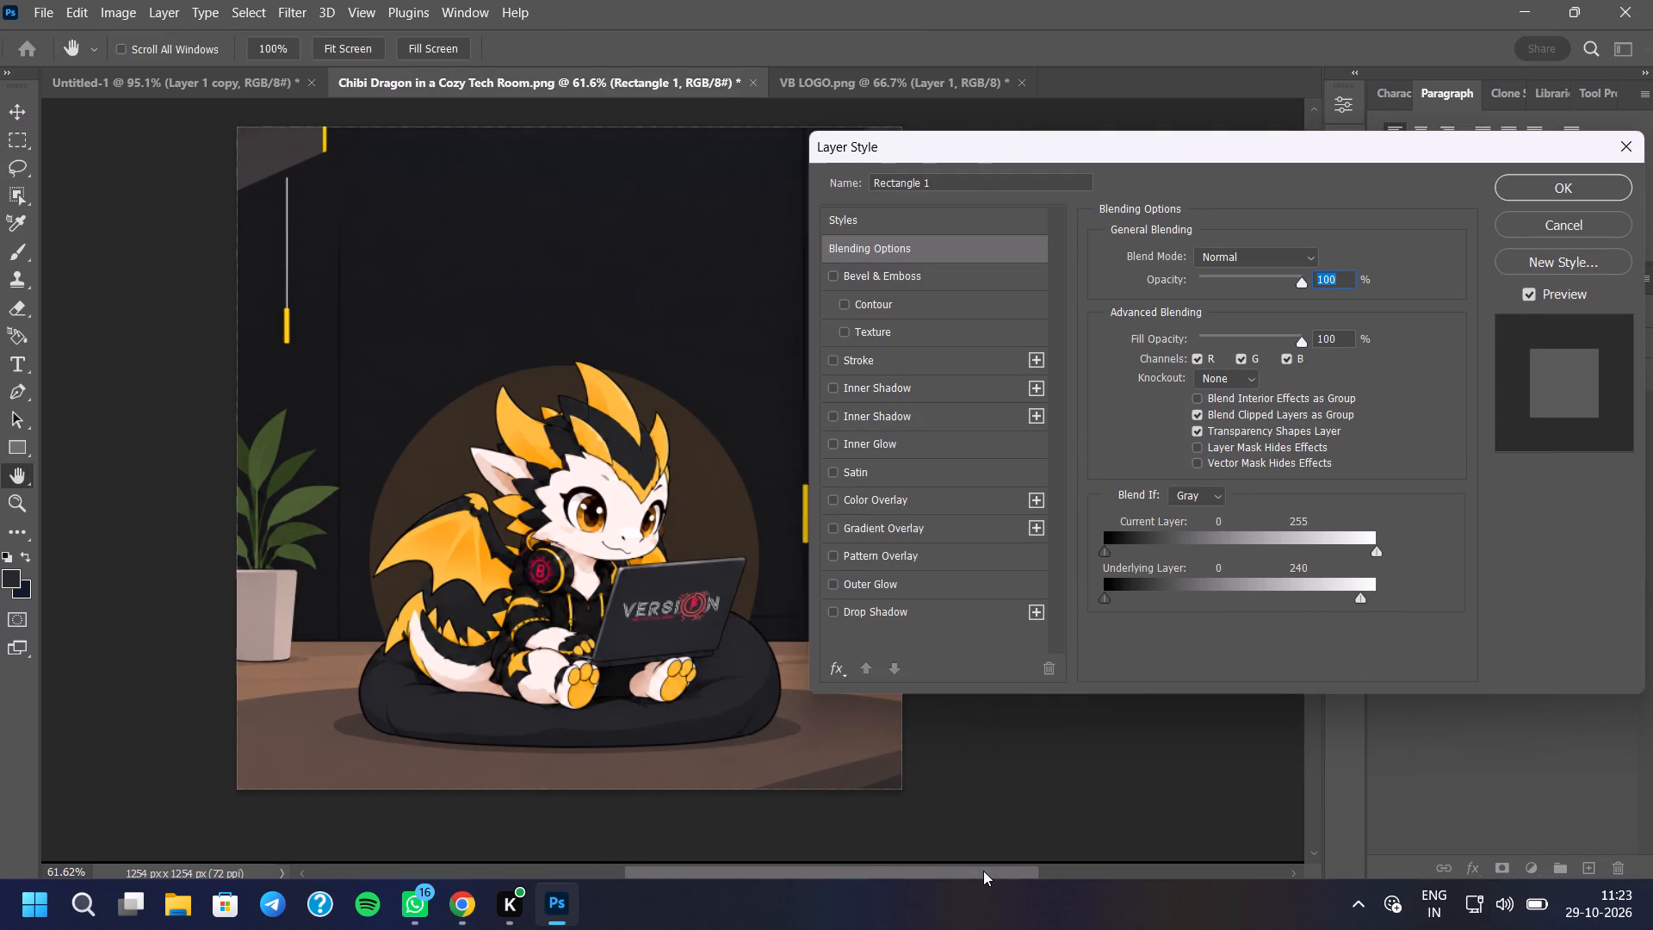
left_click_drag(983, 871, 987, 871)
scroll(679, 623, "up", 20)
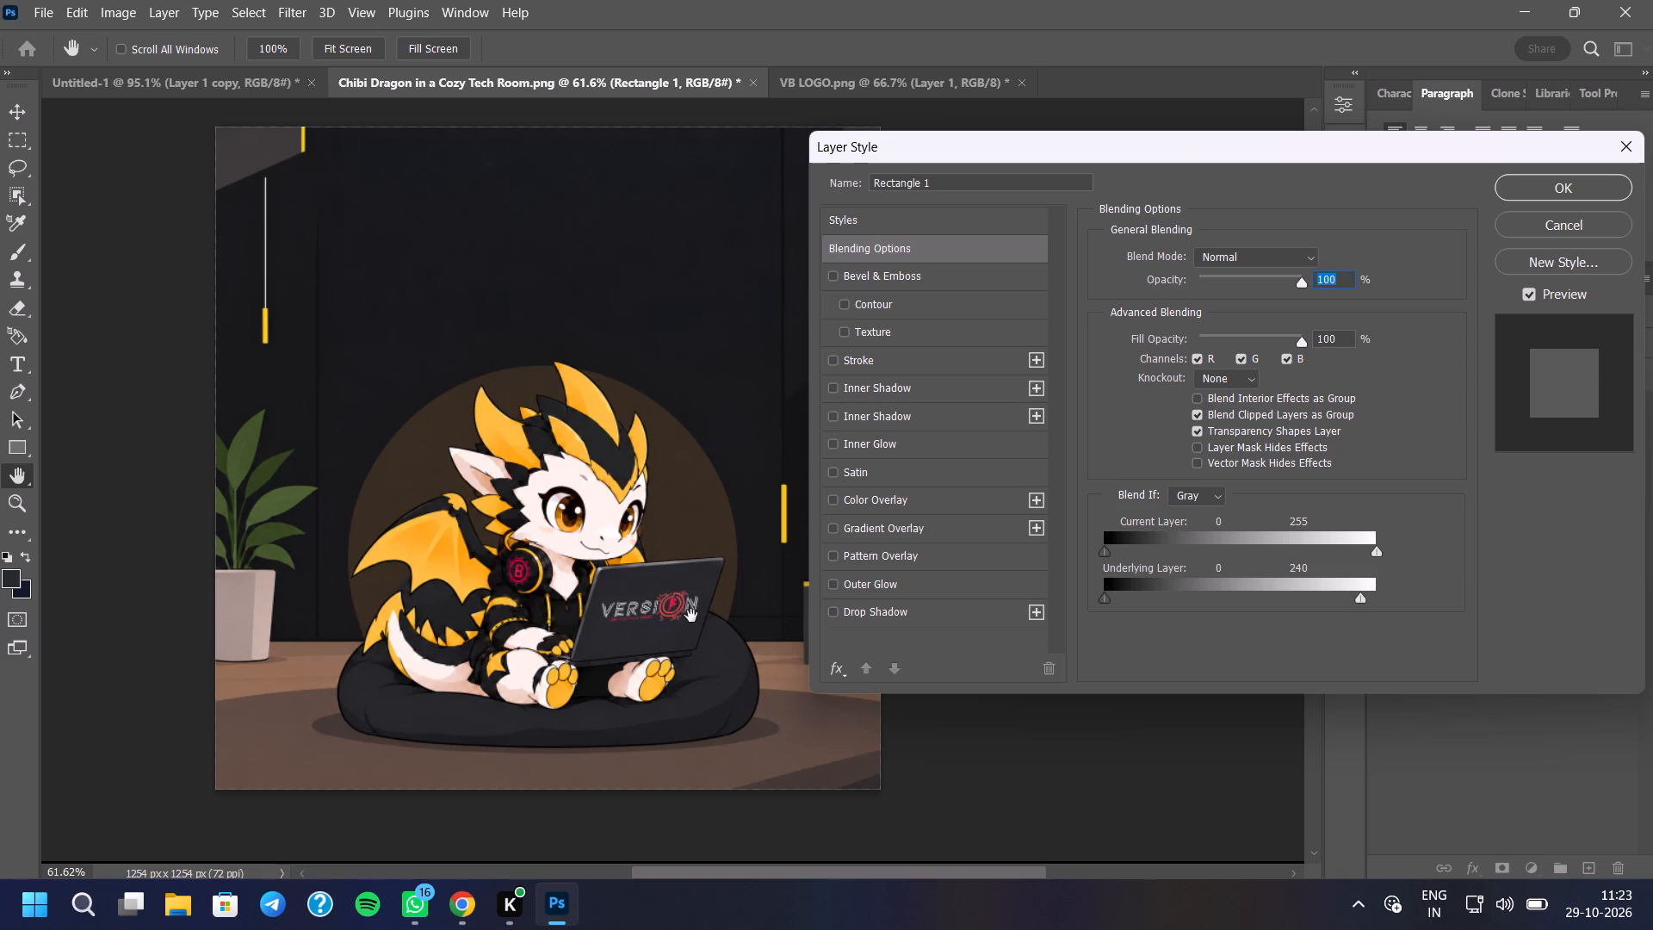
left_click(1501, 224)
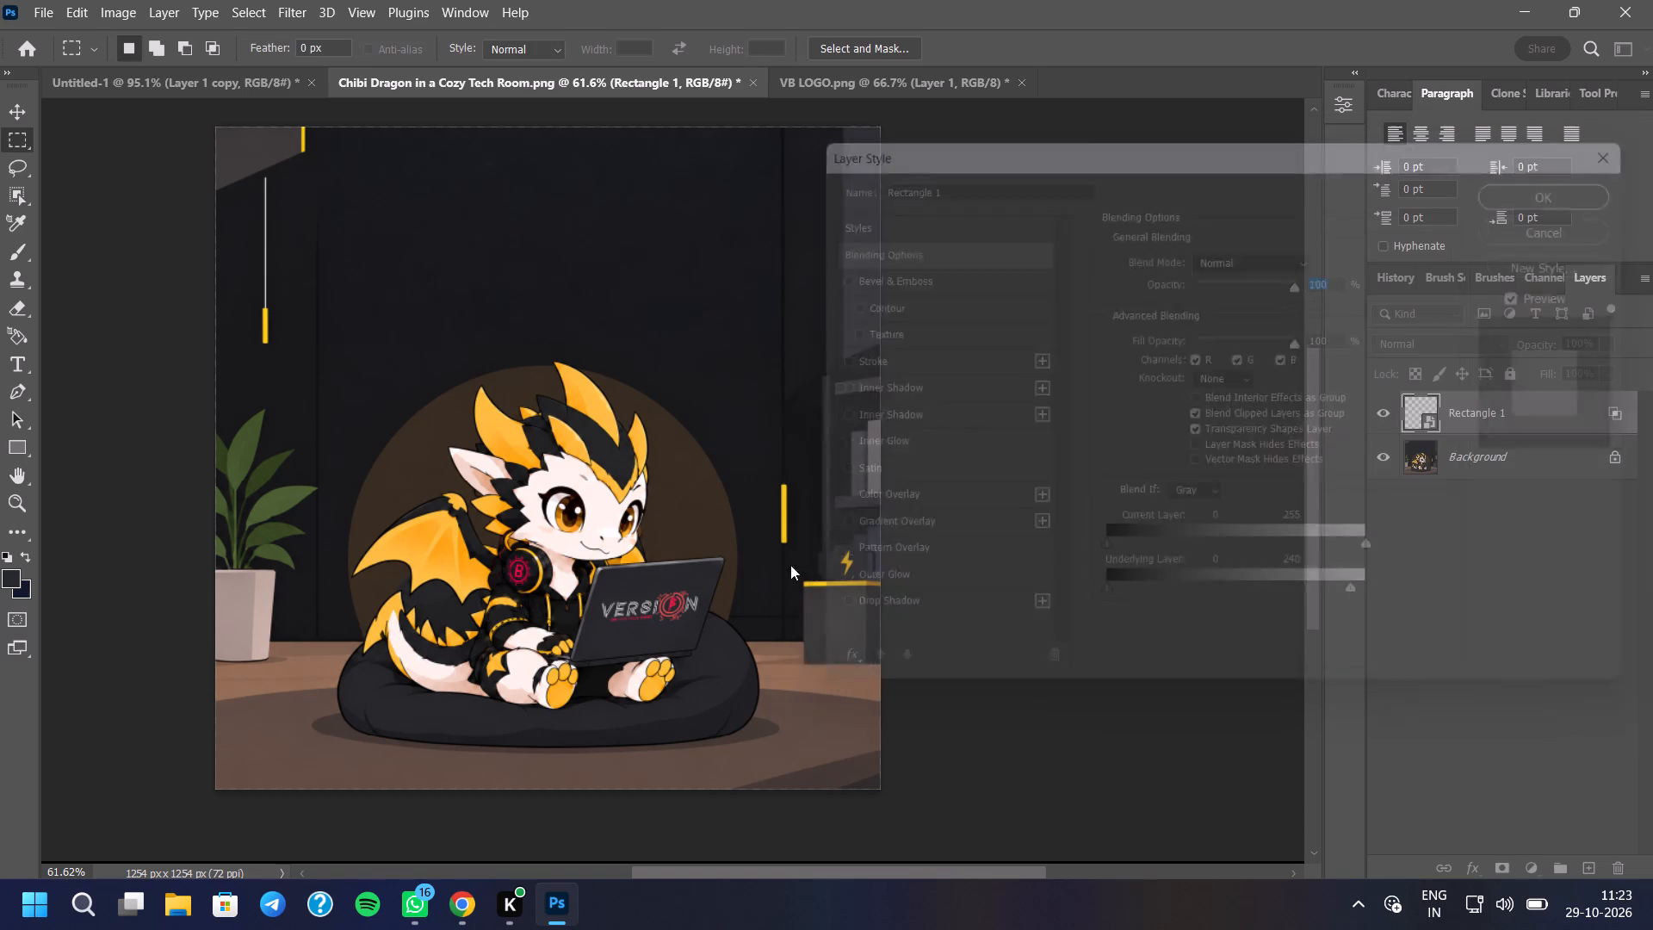
In Rectangle 1's blending options, set the white Blend If limit of the Underlying Layer to 248.
scroll(742, 568, "up", 9)
scroll(237, 567, "down", 3)
scroll(443, 615, "up", 5)
scroll(535, 623, "up", 3)
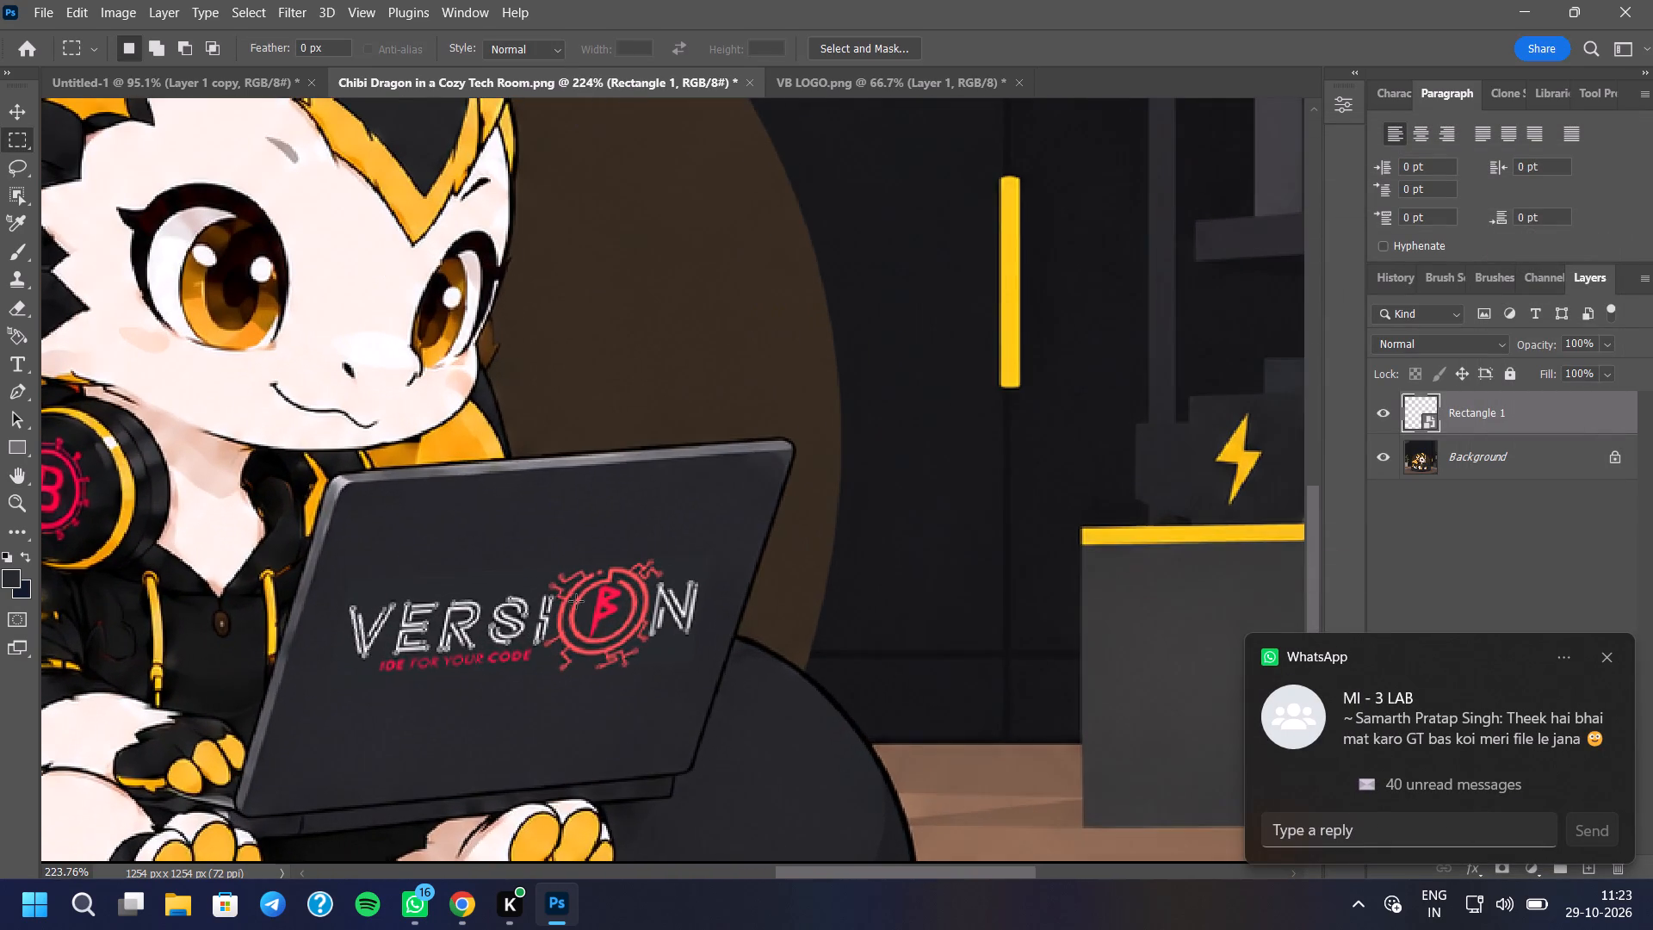
scroll(331, 592, "down", 3)
double_click(1564, 406)
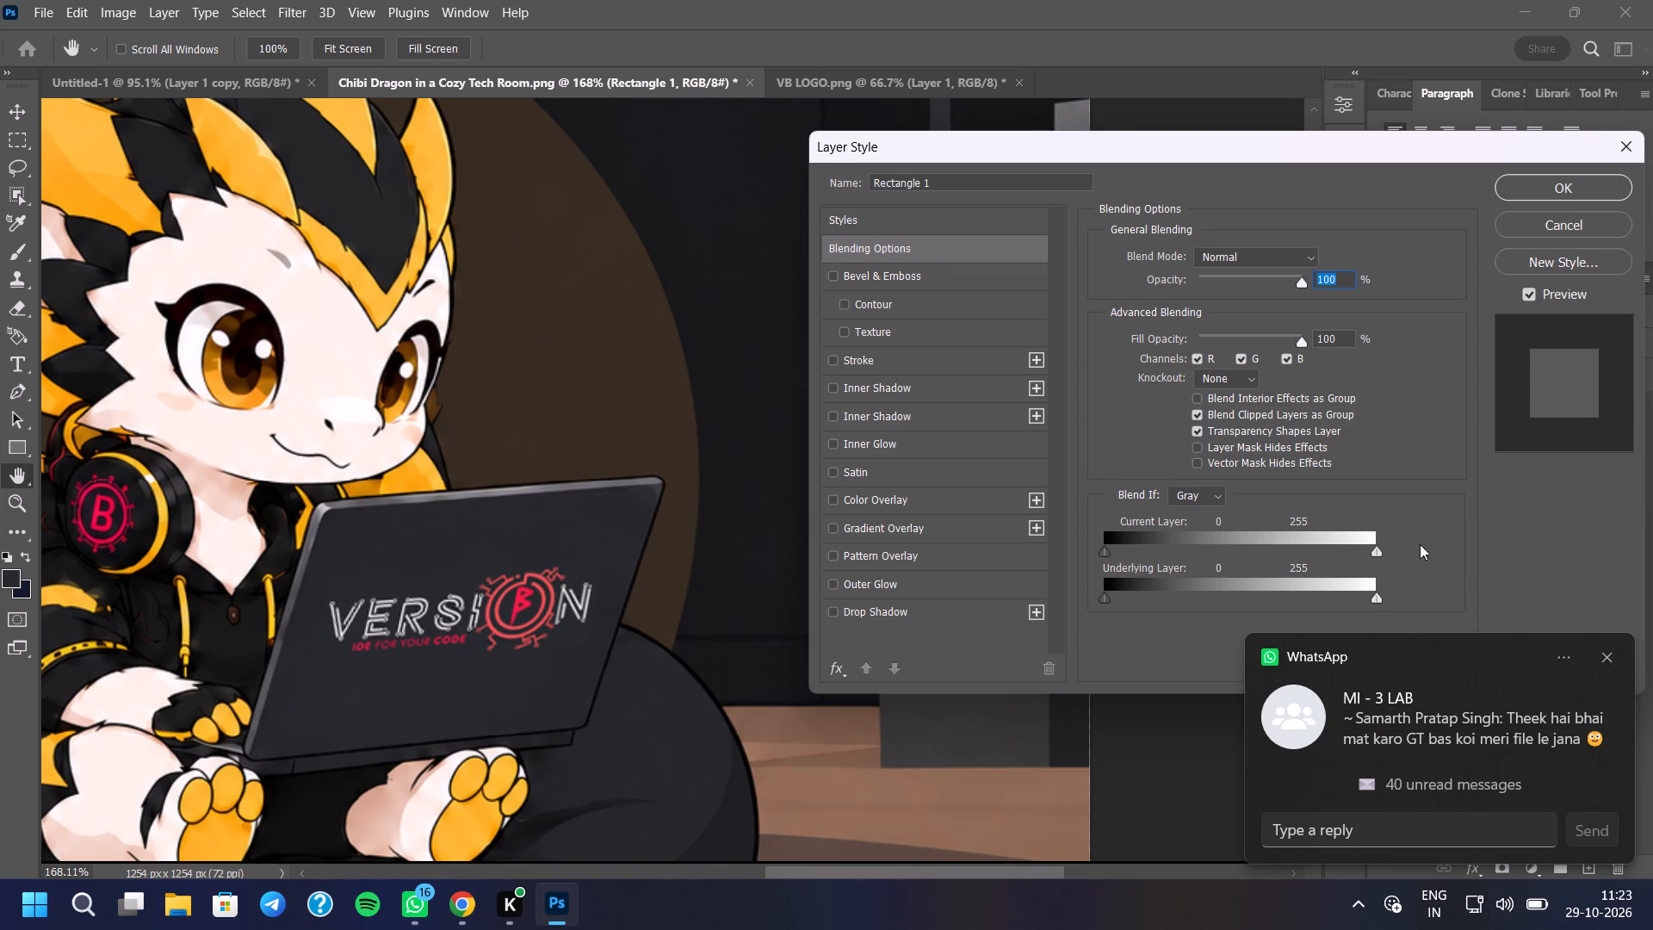
left_click_drag(1369, 596, 1194, 606)
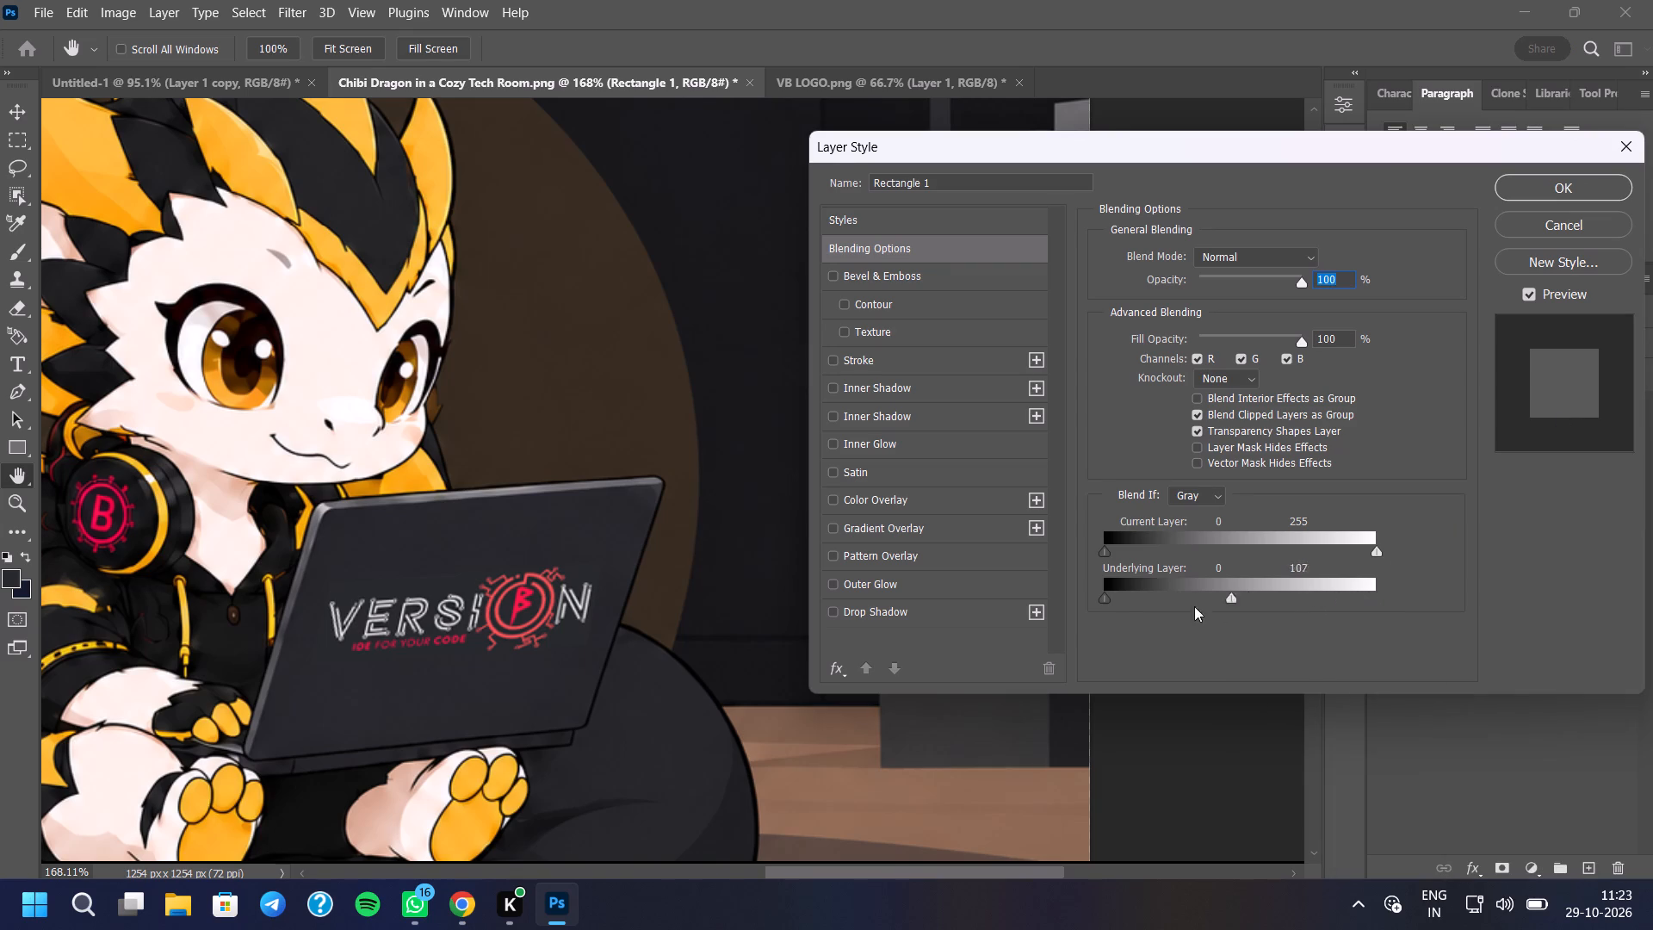
left_click_drag(1194, 606, 1349, 609)
left_click_drag(1348, 597, 1369, 595)
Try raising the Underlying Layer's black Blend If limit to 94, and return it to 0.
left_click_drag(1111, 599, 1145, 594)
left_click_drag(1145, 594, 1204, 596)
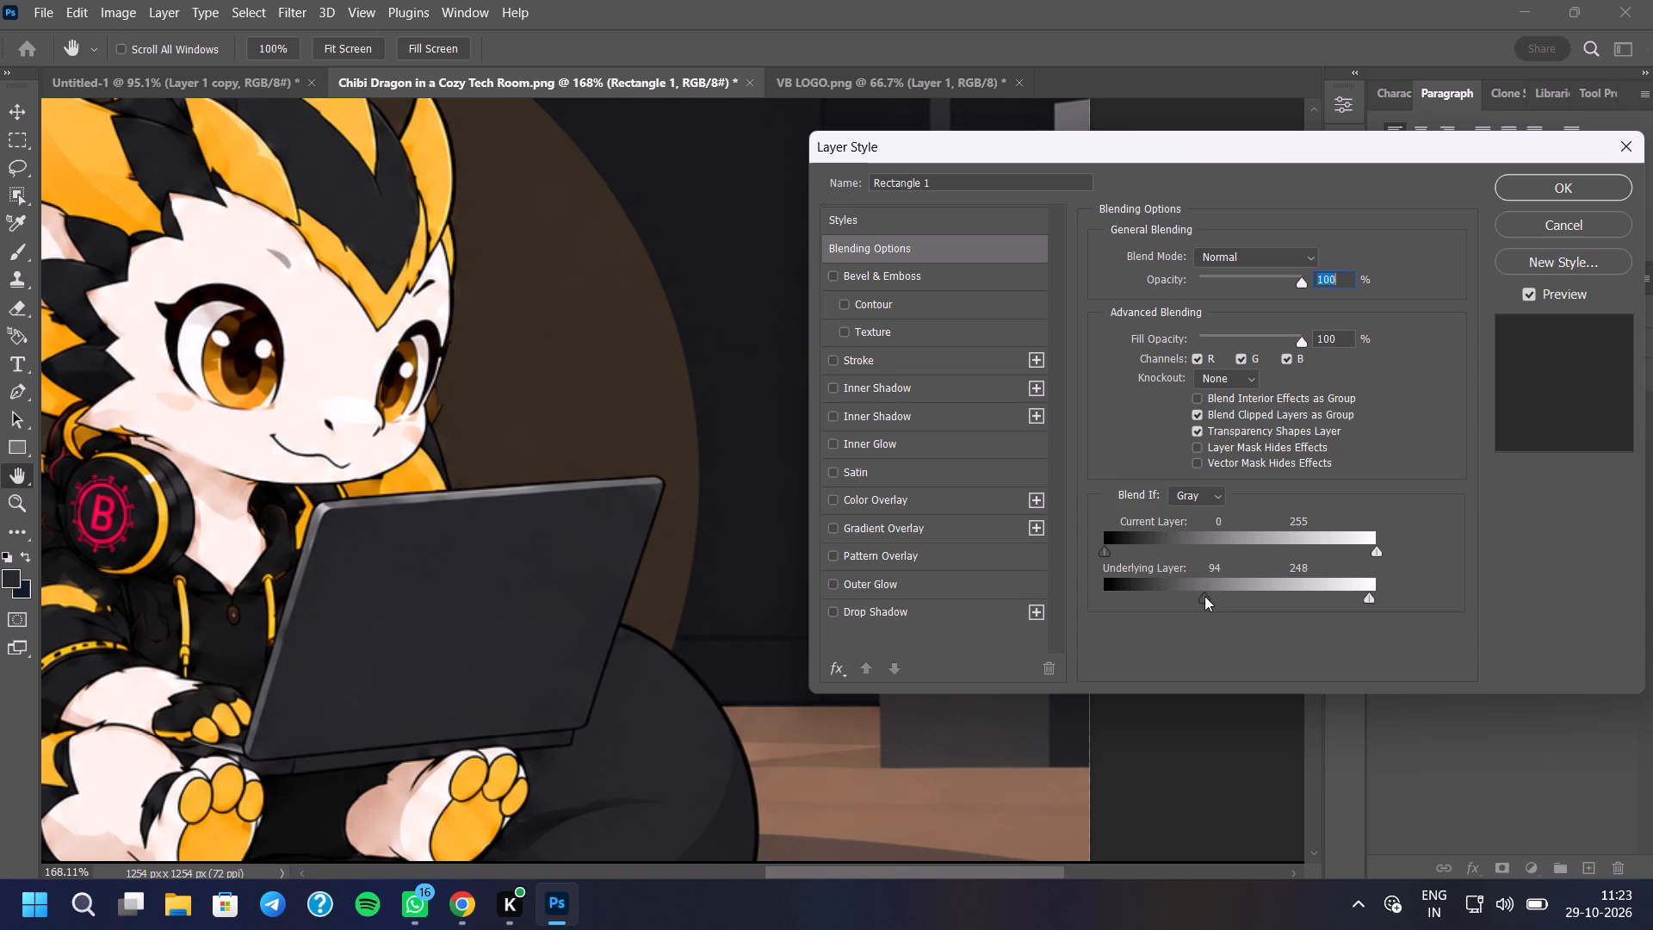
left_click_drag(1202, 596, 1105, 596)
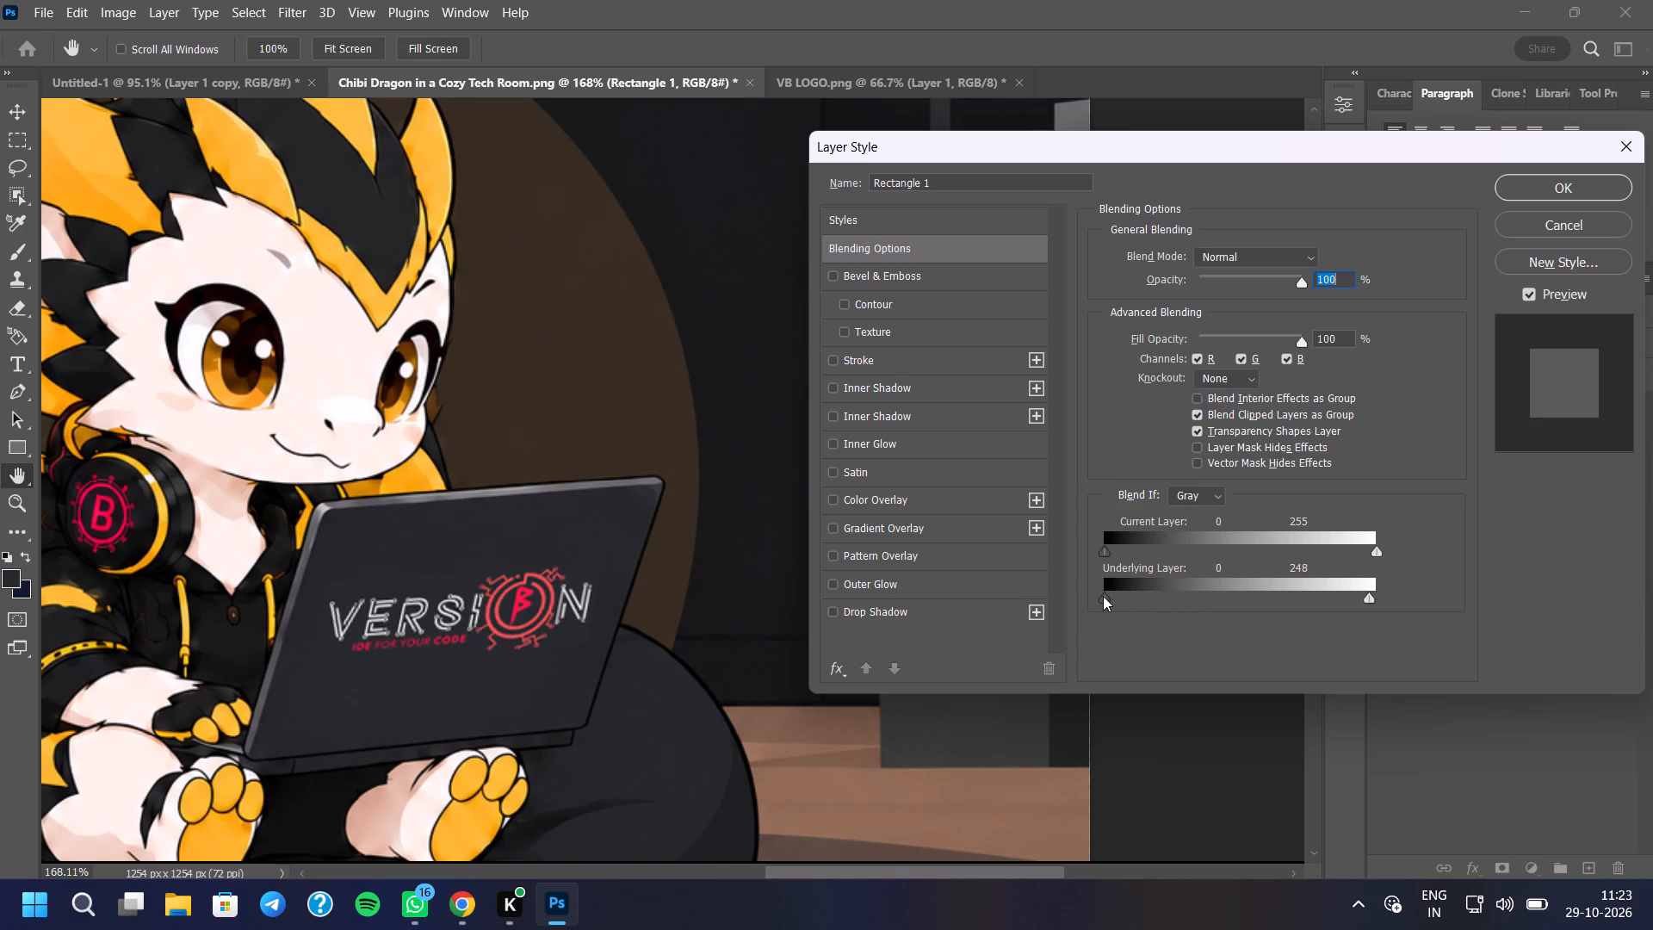
Split the Underlying Layer Blend If sliders of Rectangle 1 to 0/42 for the blacks and 204/248 for the whites.
left_click(1103, 596, "alt")
left_click_drag(1106, 599, 1122, 598, "alt")
left_click_drag(1122, 598, 1150, 602, "alt")
left_click_drag(1366, 603, 1322, 603, "alt")
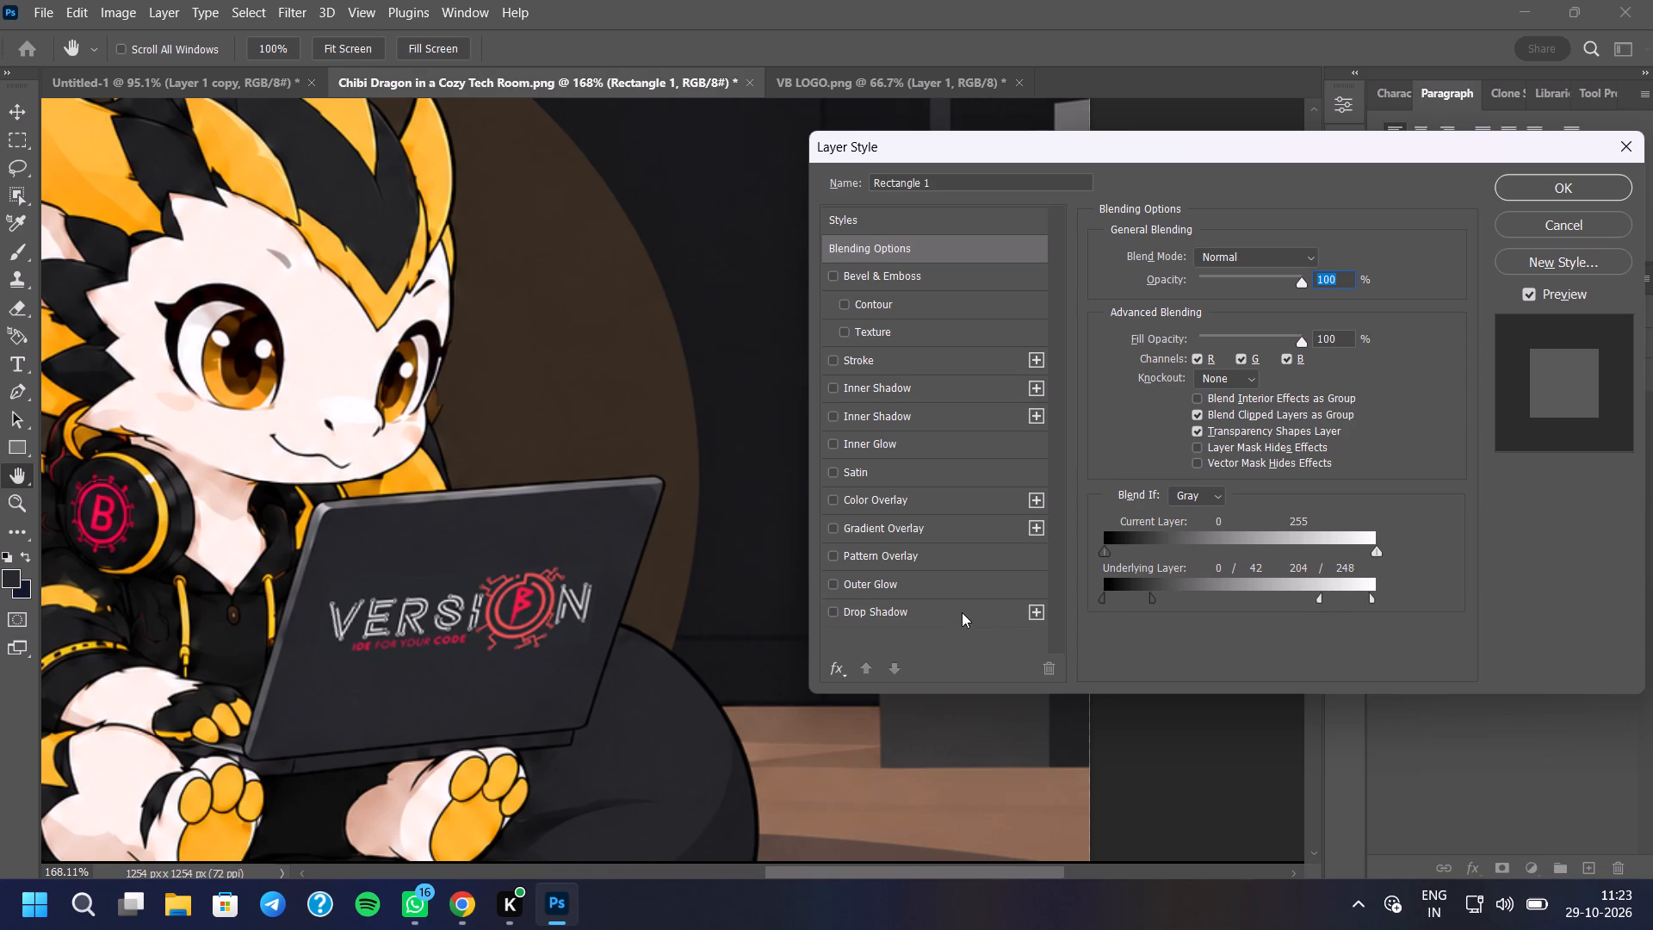
Check the distort-tool tutorial video in Chrome for its layer blending settings, and return to Photoshop.
left_click(460, 899)
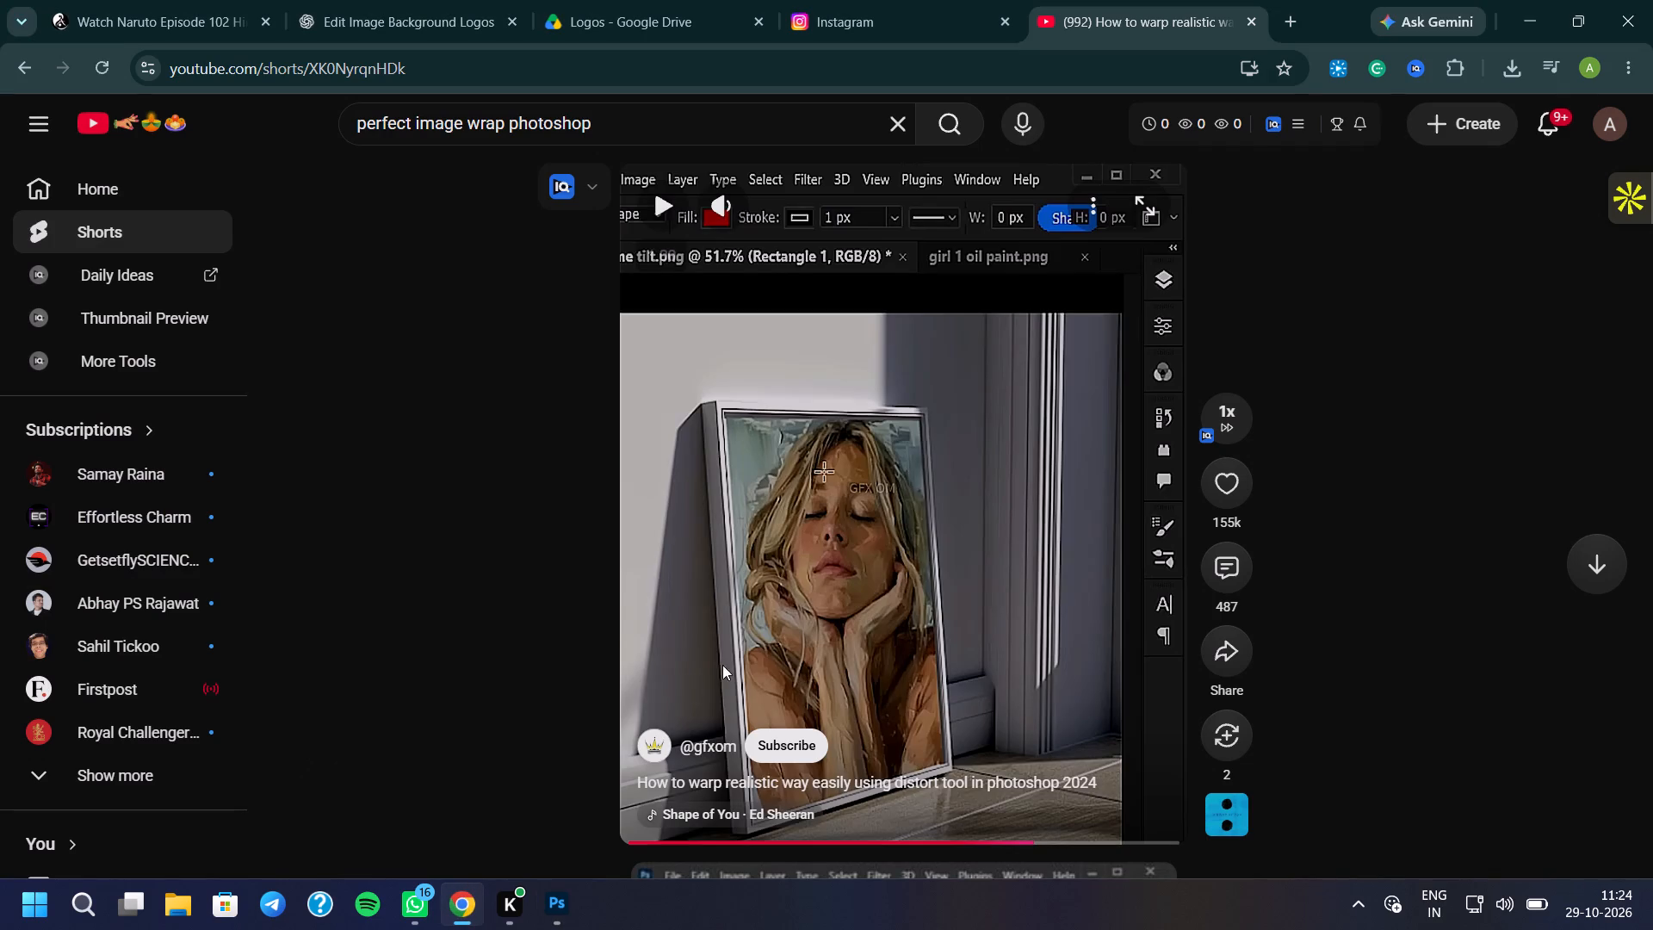
left_click(863, 630)
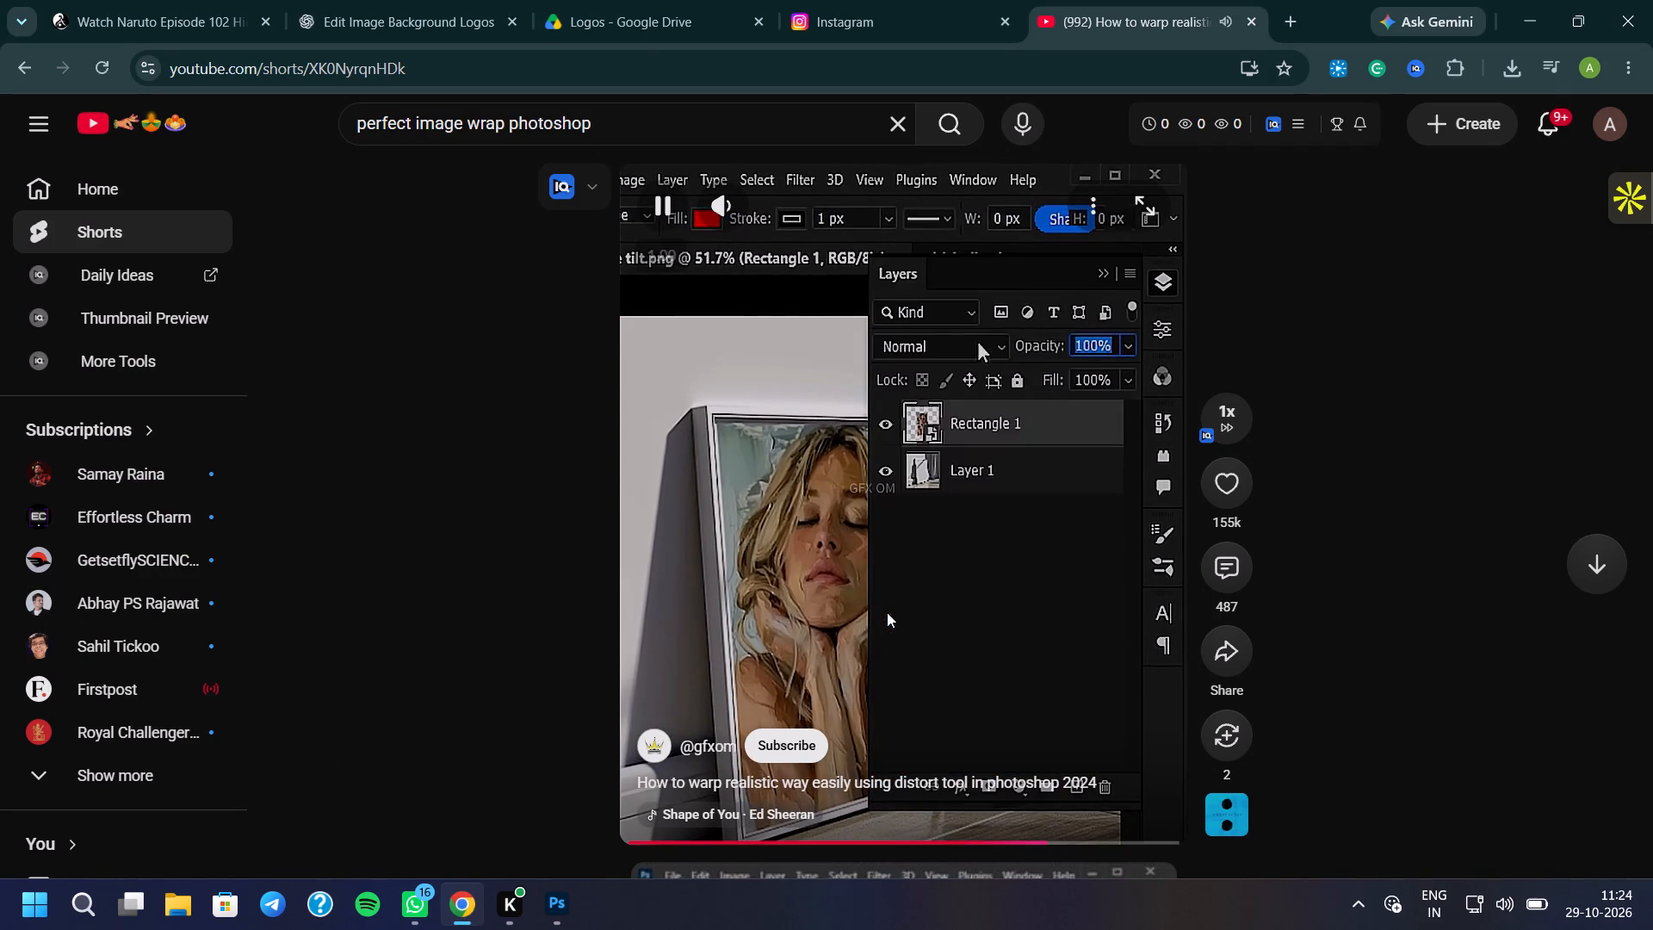
left_click(887, 612)
left_click(543, 898)
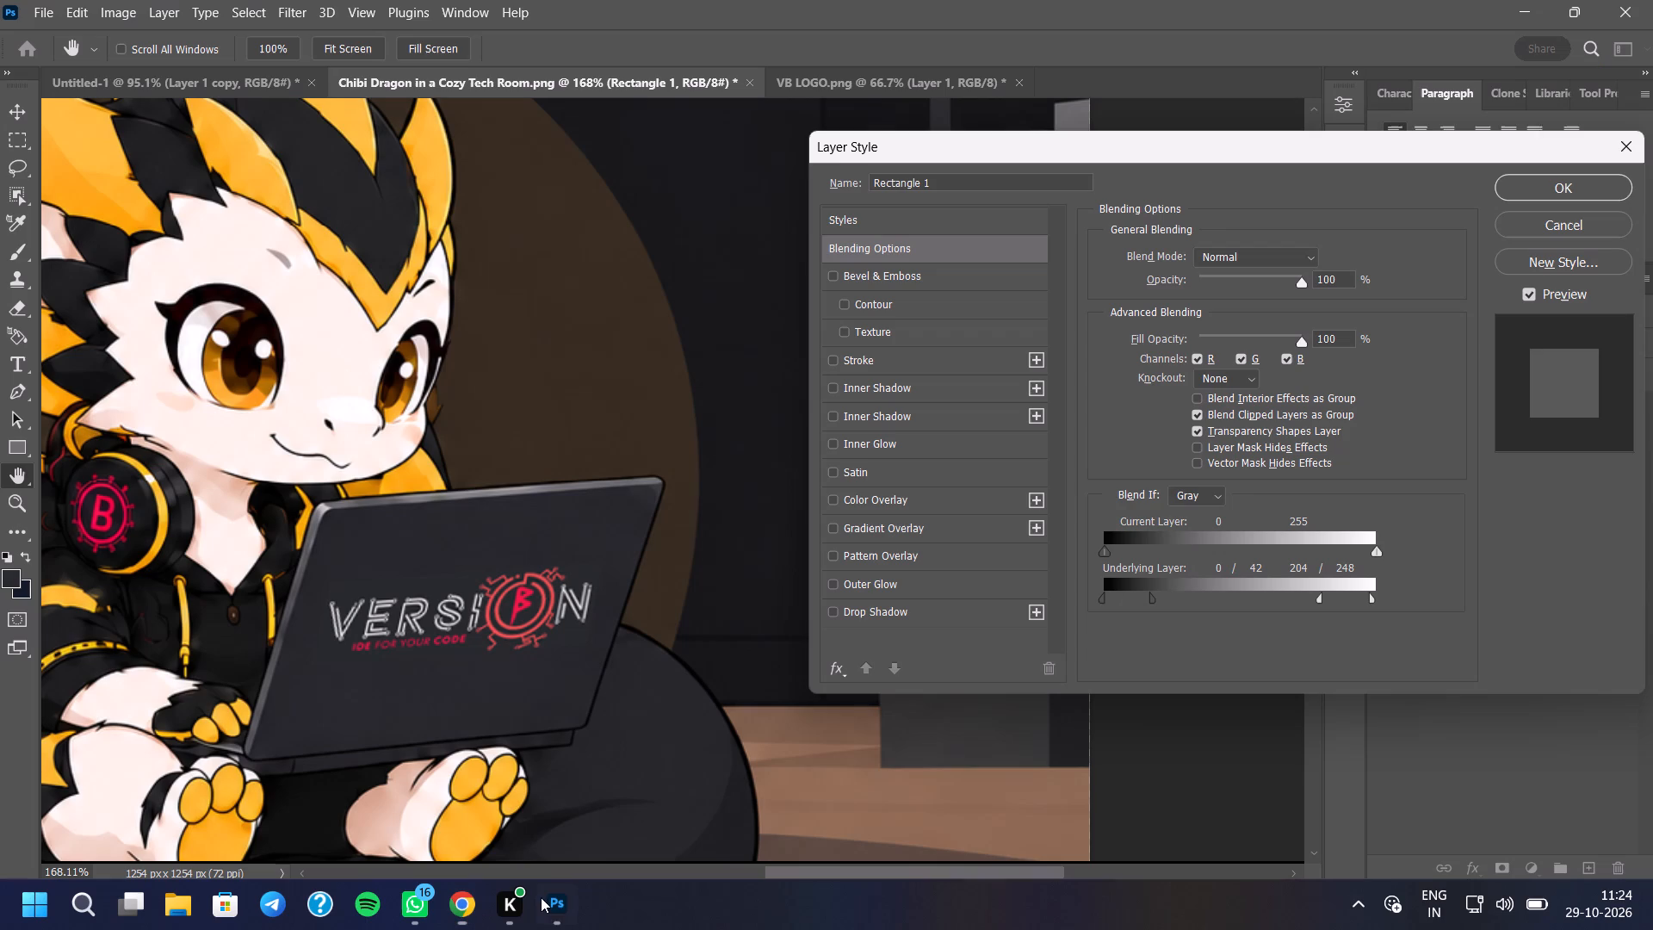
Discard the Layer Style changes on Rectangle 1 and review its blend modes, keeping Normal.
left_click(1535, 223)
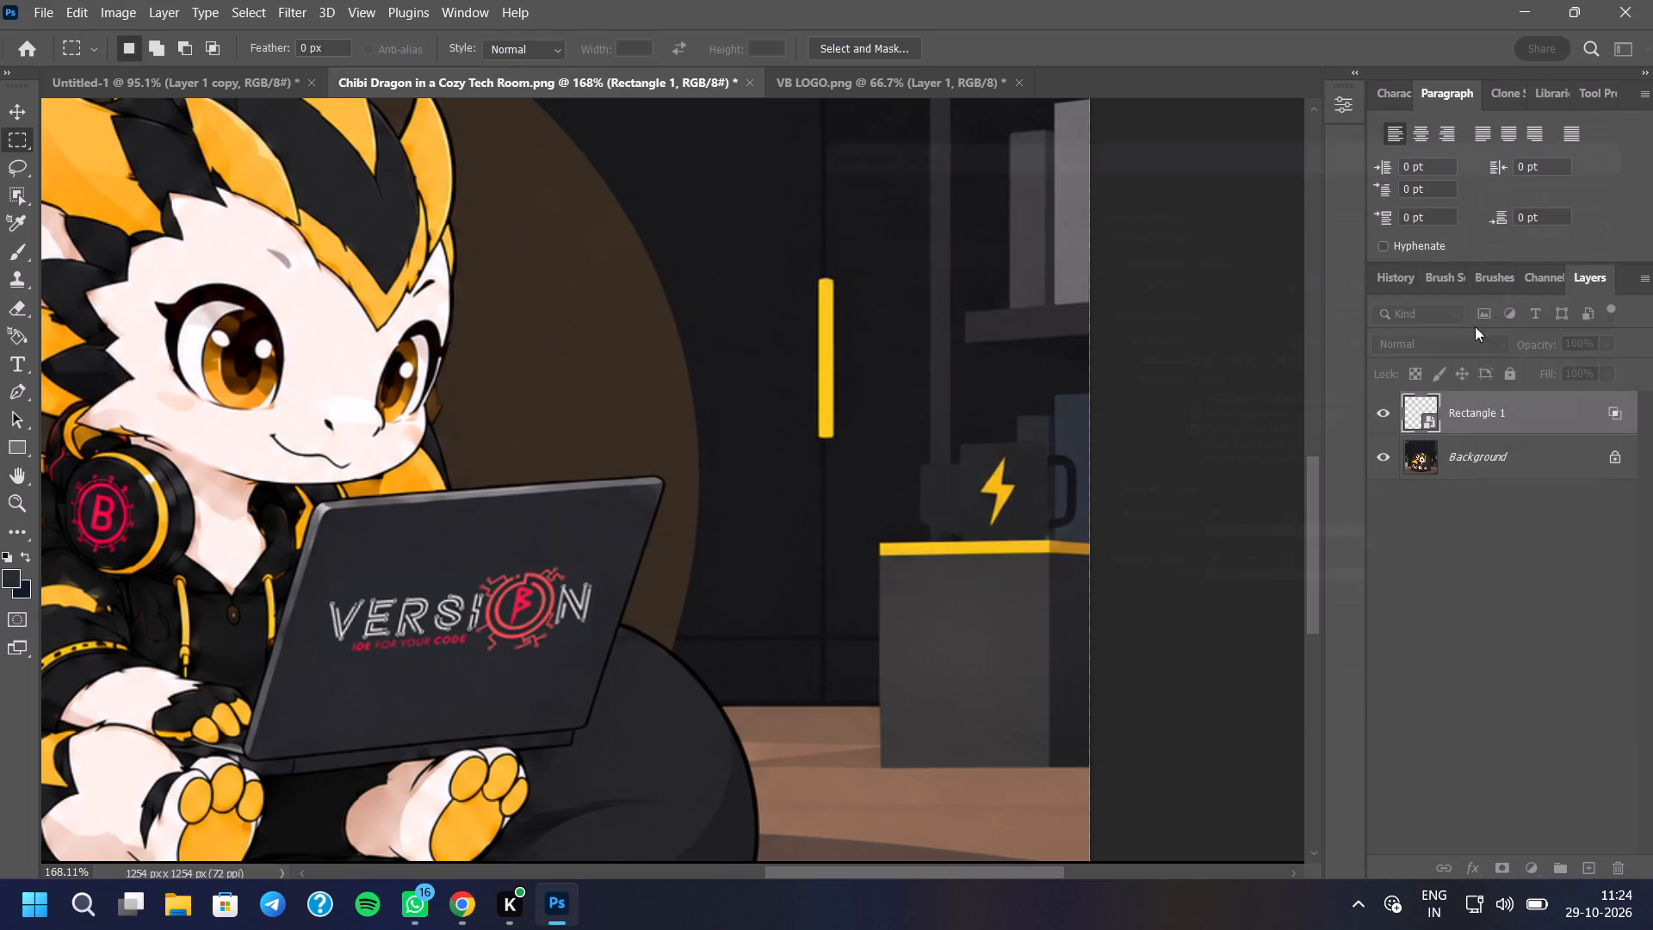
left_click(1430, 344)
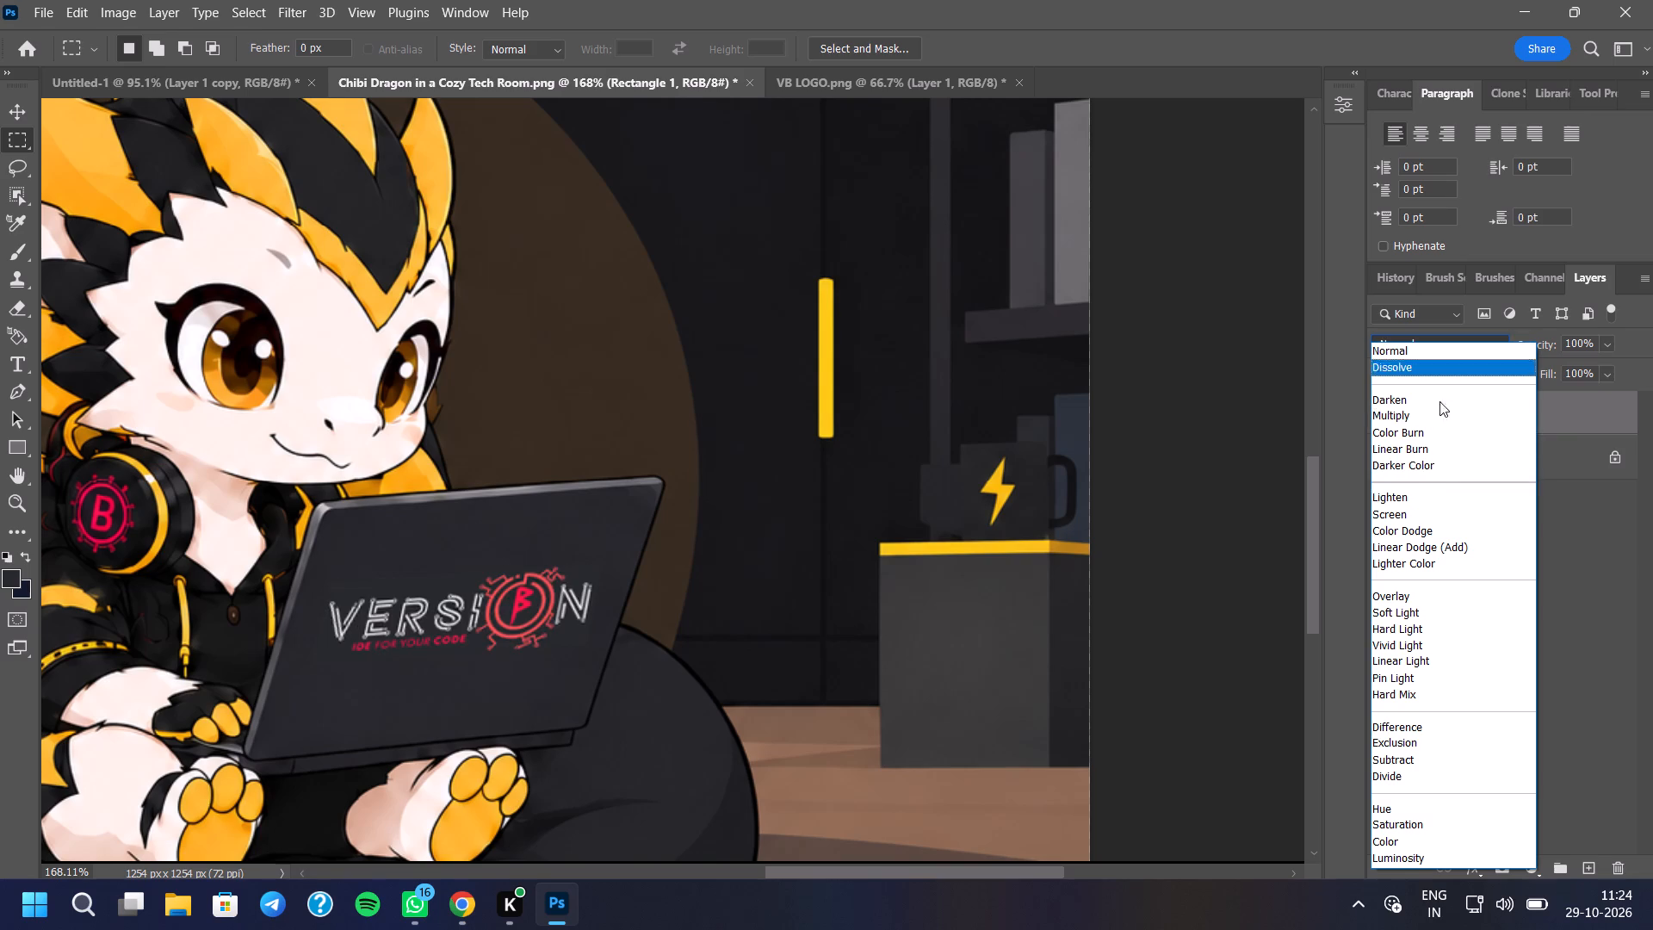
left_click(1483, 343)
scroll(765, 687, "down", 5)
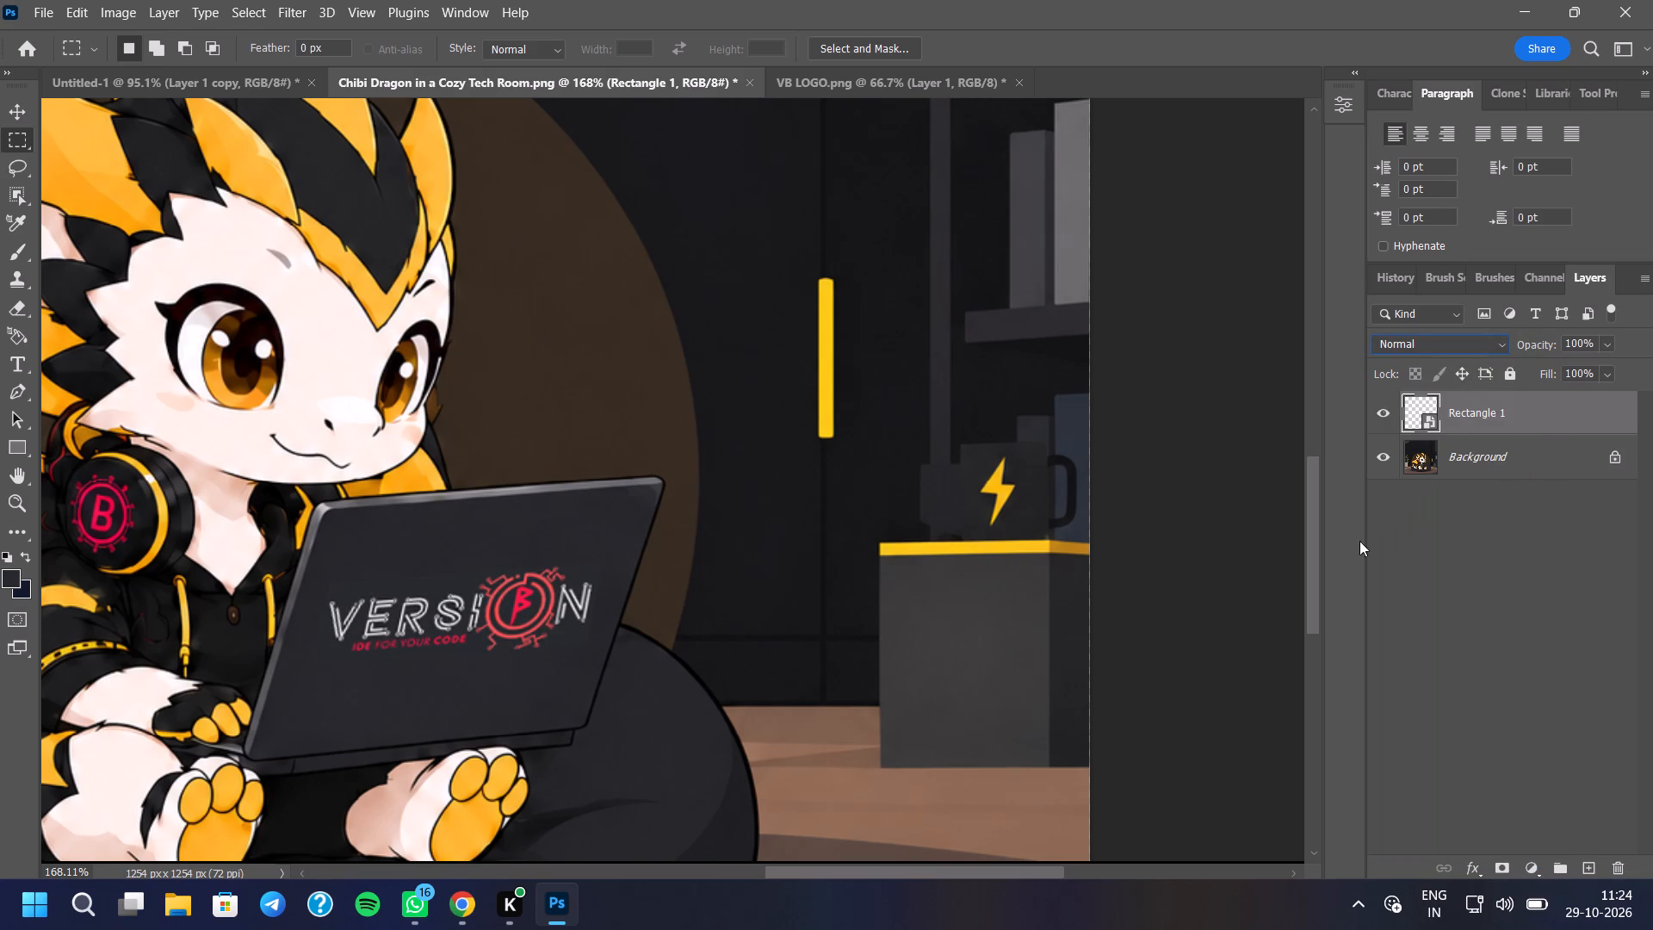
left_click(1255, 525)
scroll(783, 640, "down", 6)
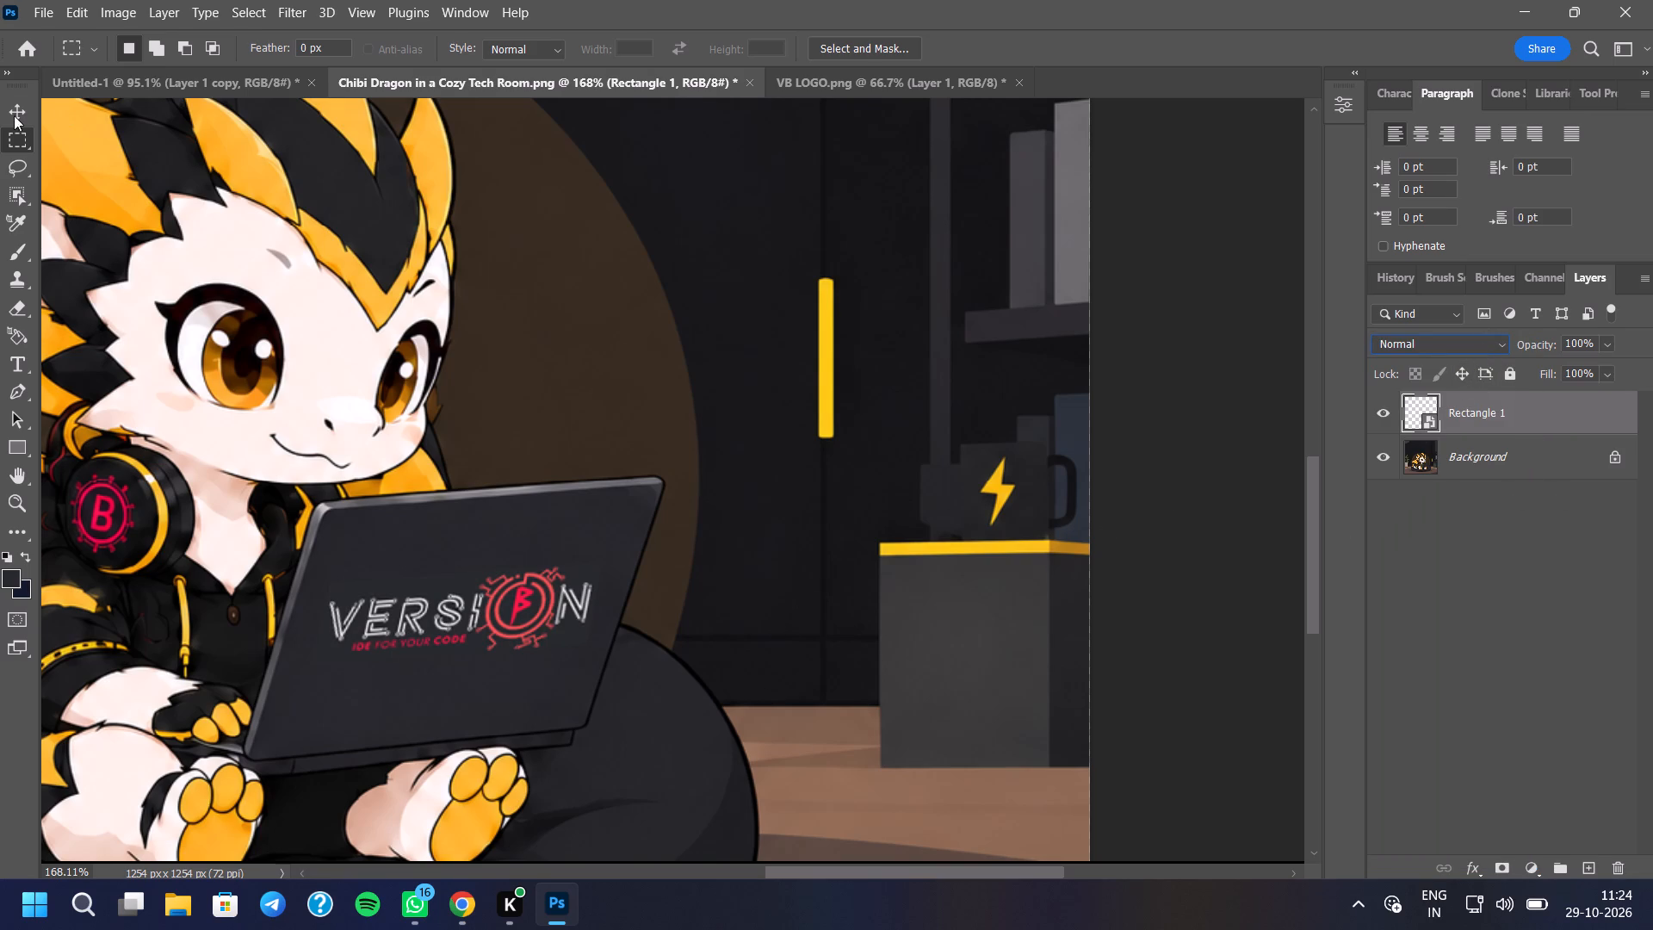
left_click(14, 114)
scroll(716, 609, "down", 9)
scroll(1021, 499, "down", 3)
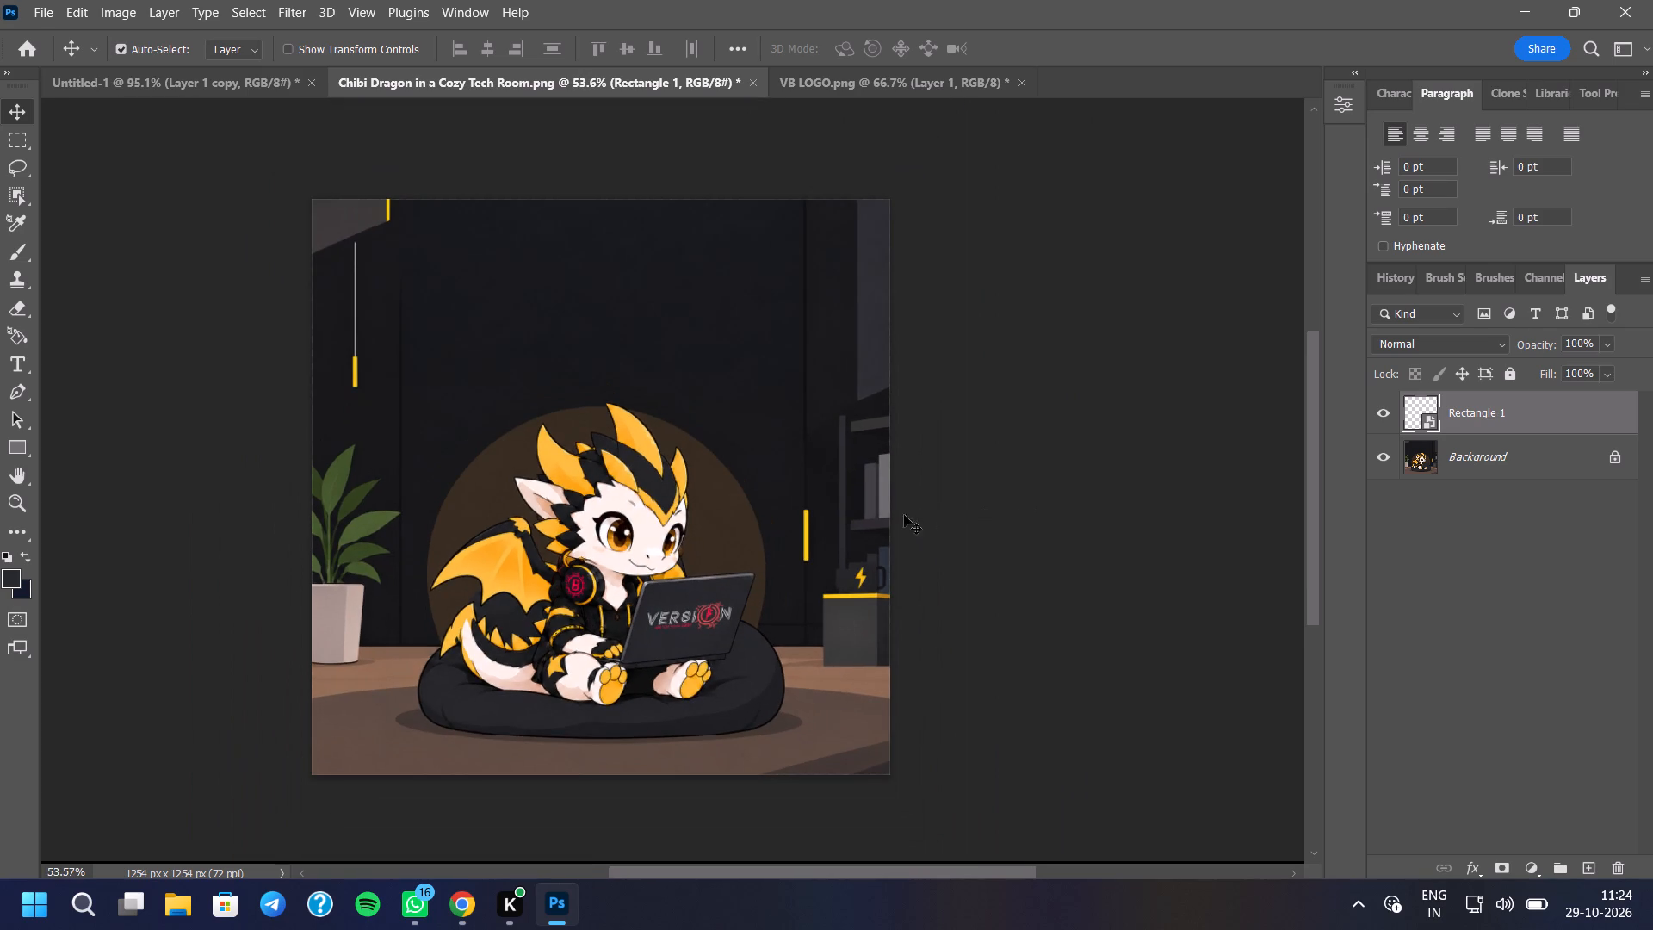
left_click(40, 15)
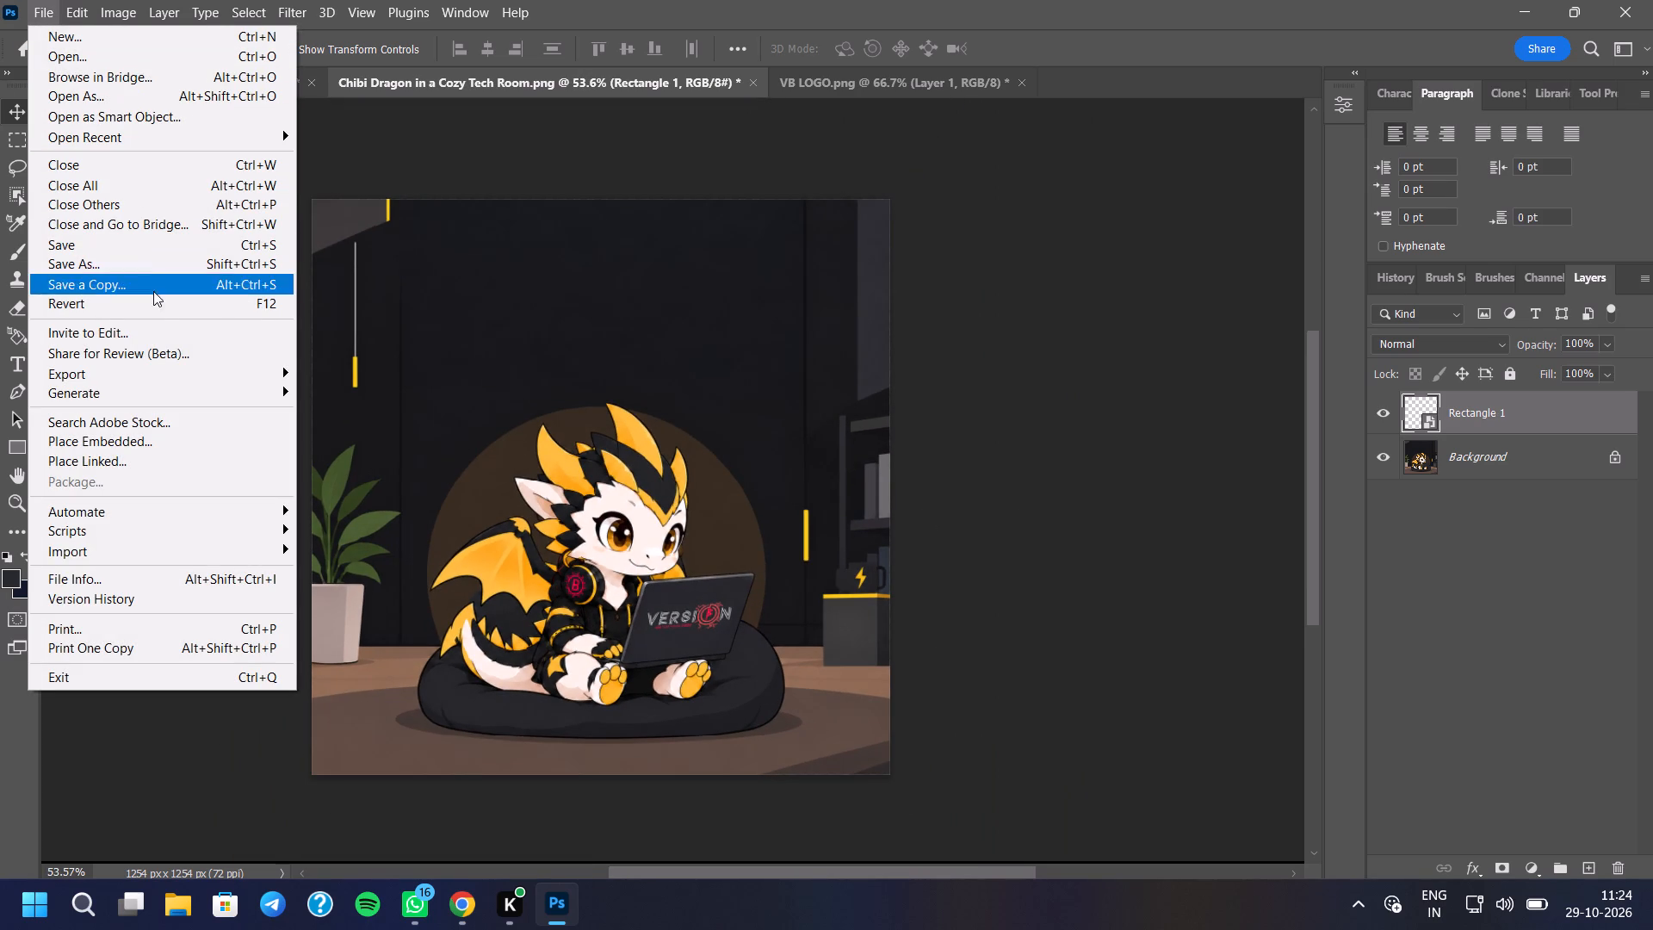
left_click(299, 378)
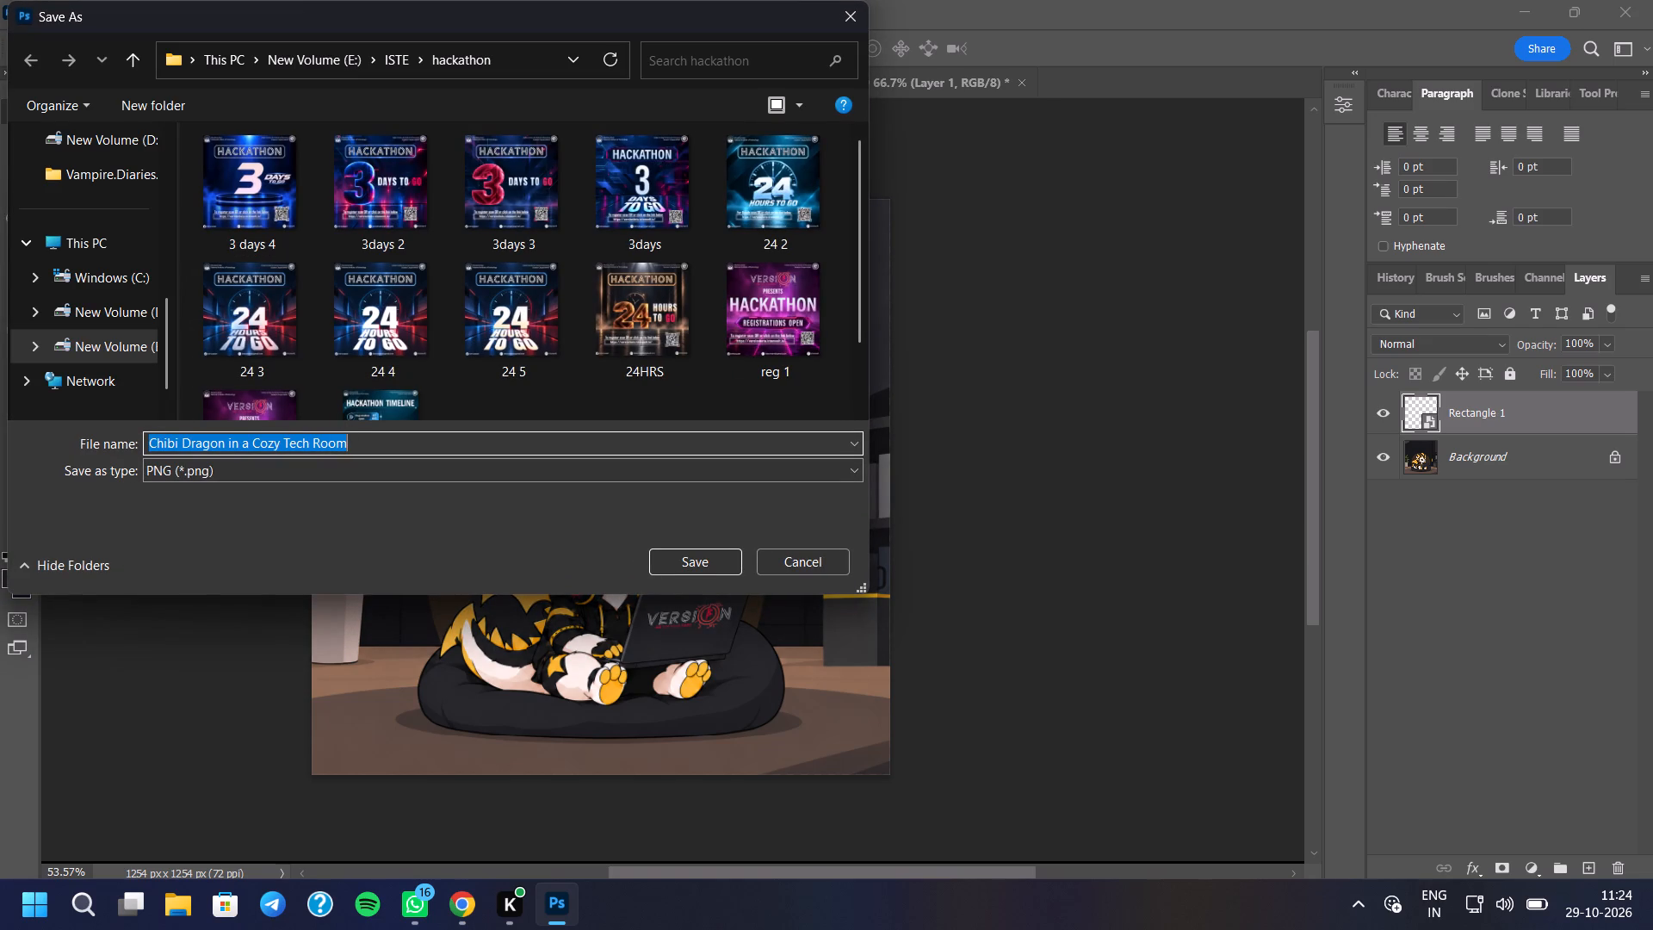
key("m")
key("a")
type("scot")
key("space")
key("2")
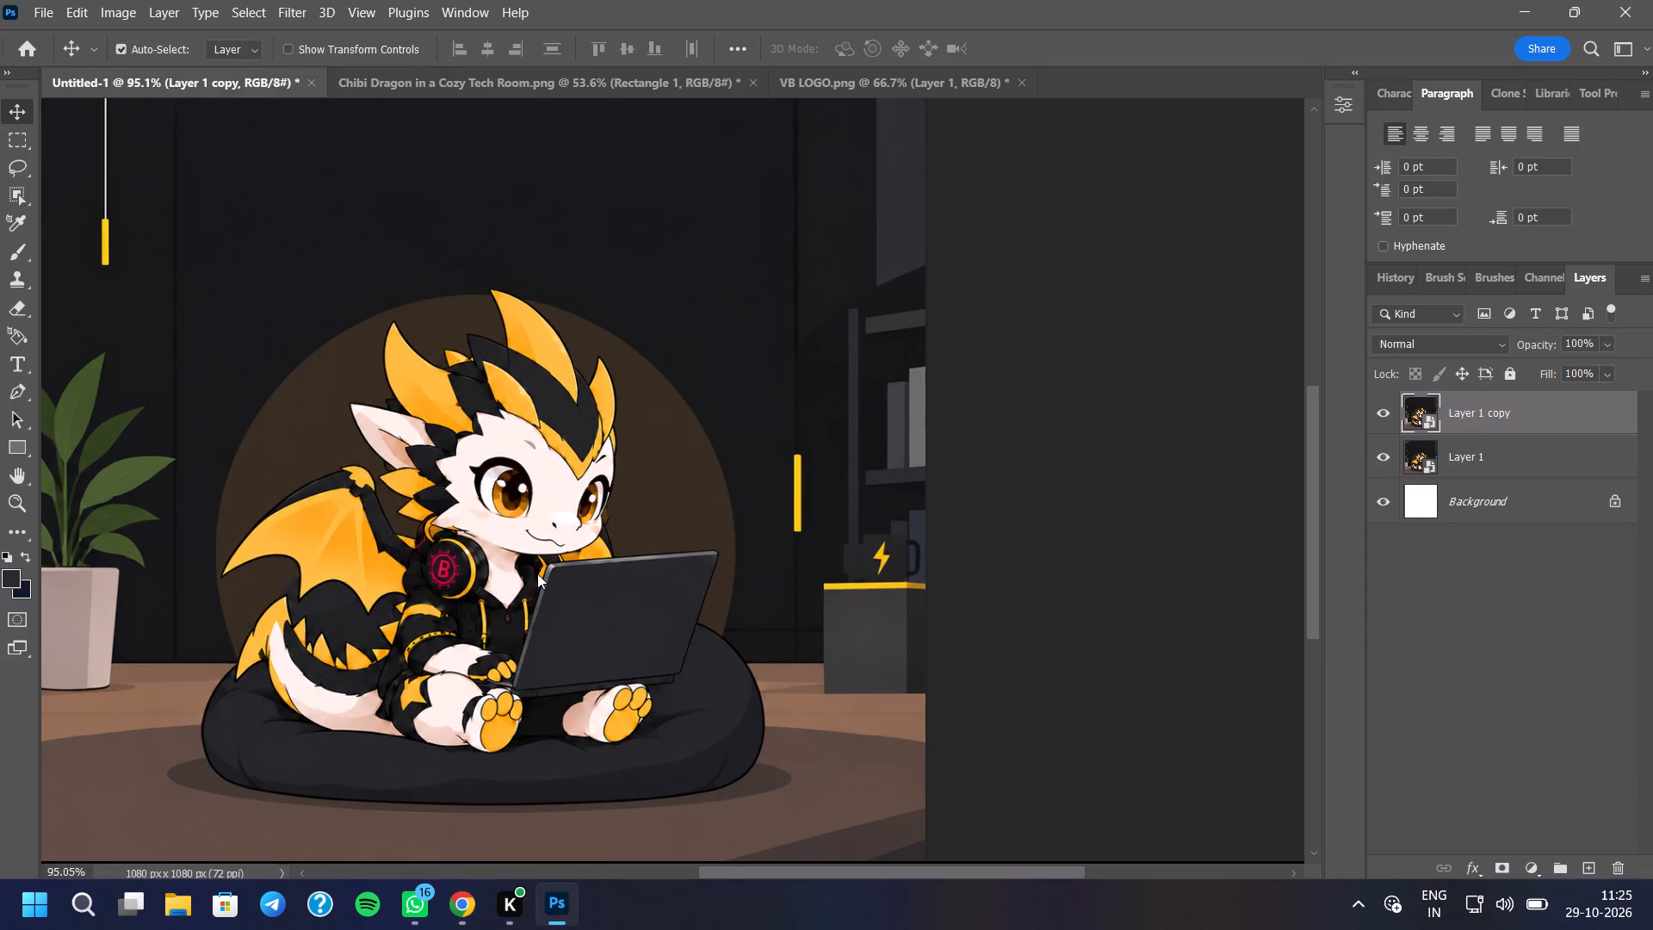
scroll(735, 579, "down", 7)
Hide the dragon layers Layer 1 copy and Layer 1 in Untitled-1.
left_click(1387, 461)
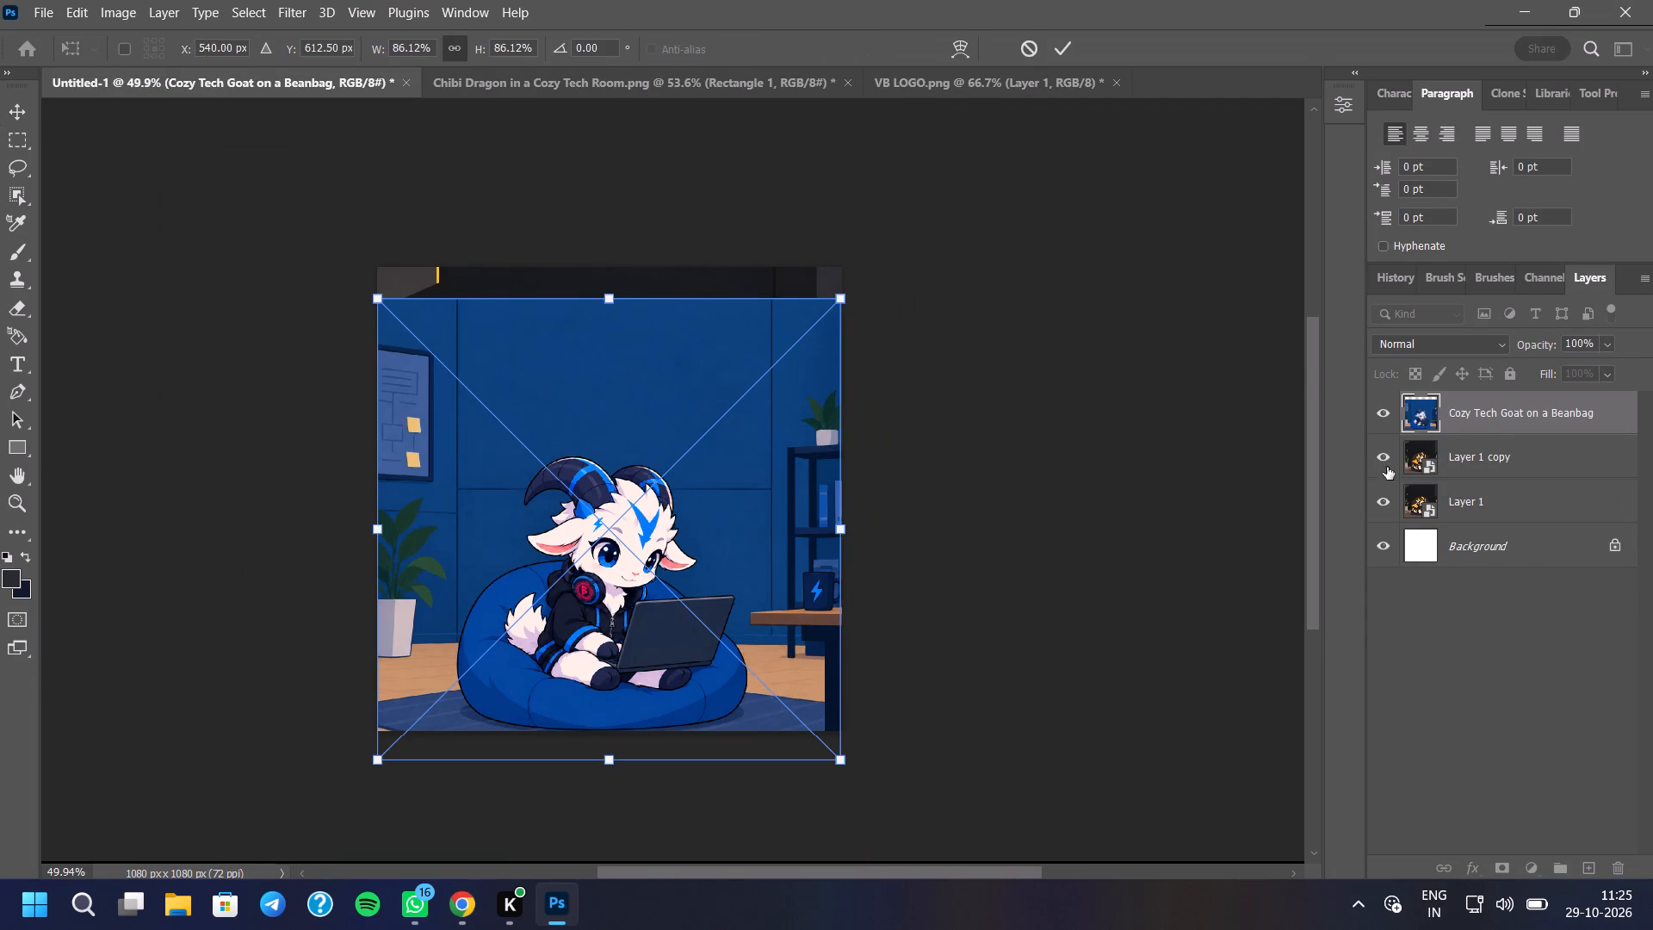
left_click(1381, 502)
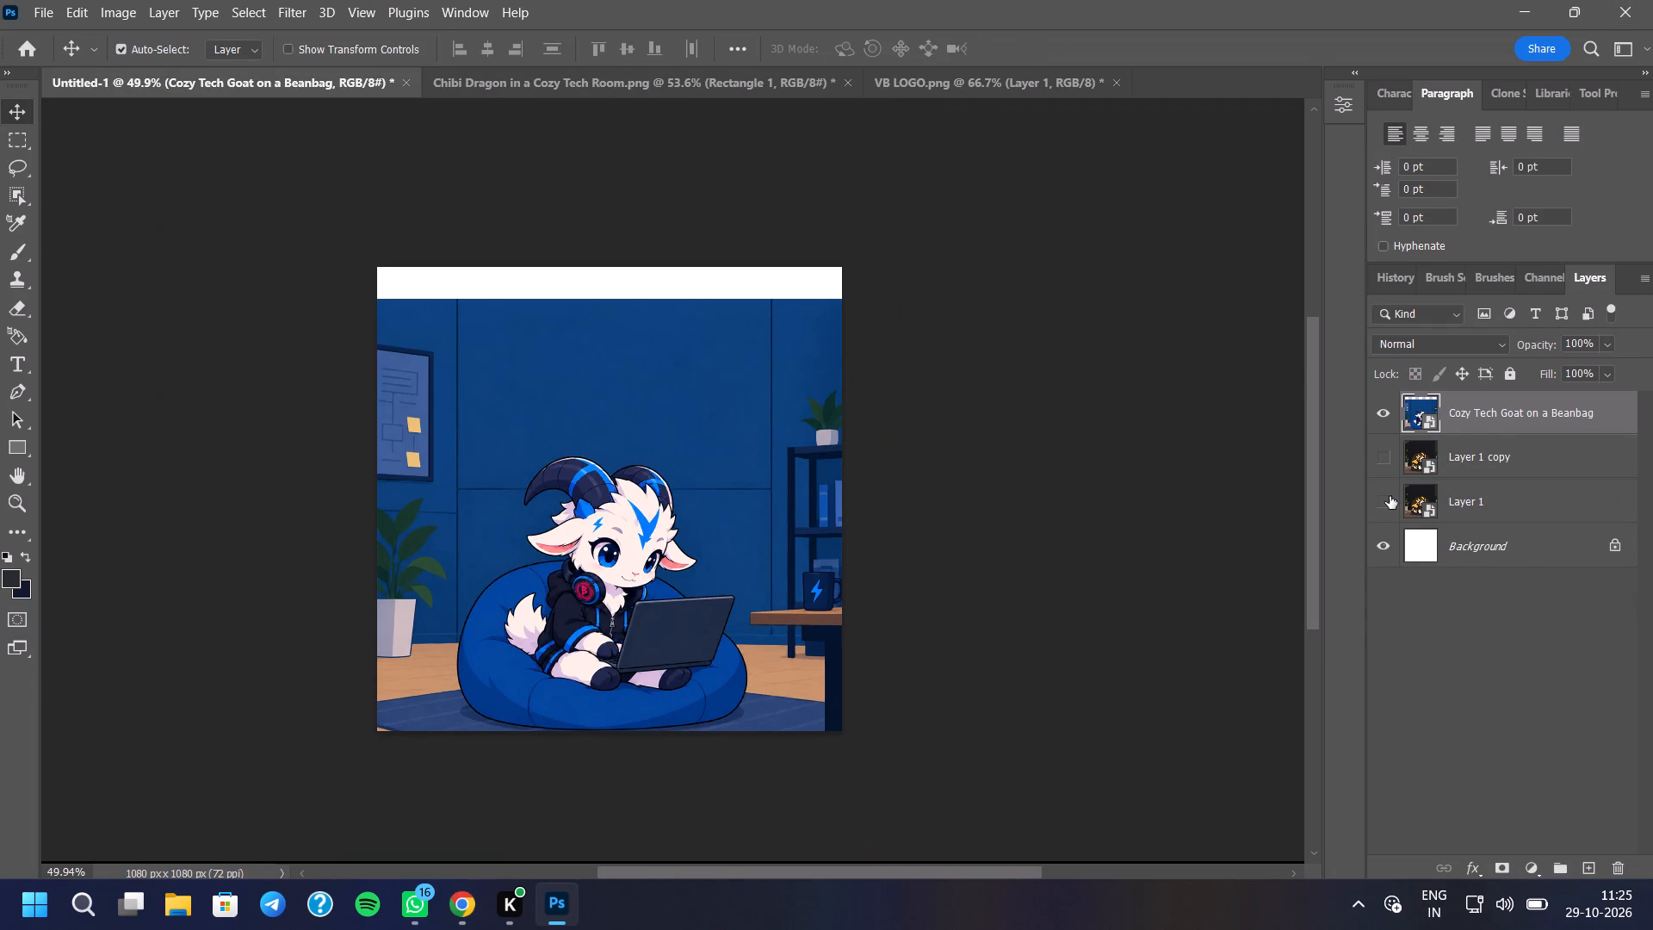
Convert the Cozy Tech Goat on a Beanbag layer to a smart object.
right_click(1489, 404)
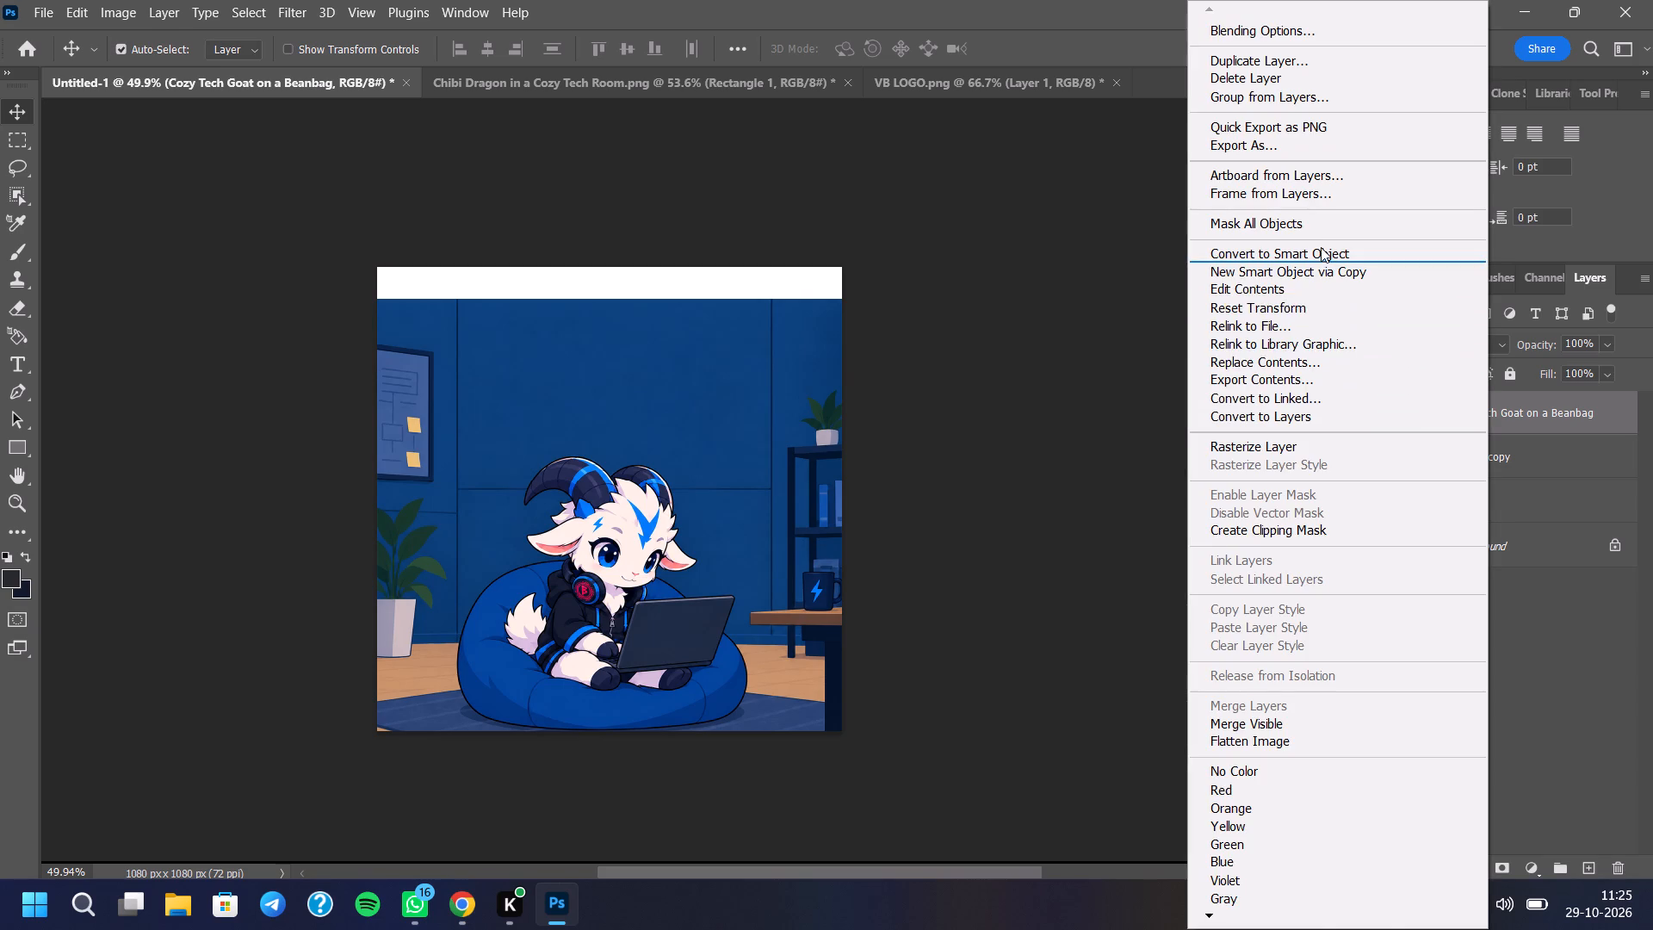
left_click(1321, 247)
Move the Cozy Tech Goat on a Beanbag layer up to X 540 px, Y 540 px so it fills the canvas.
key("ctrl+t")
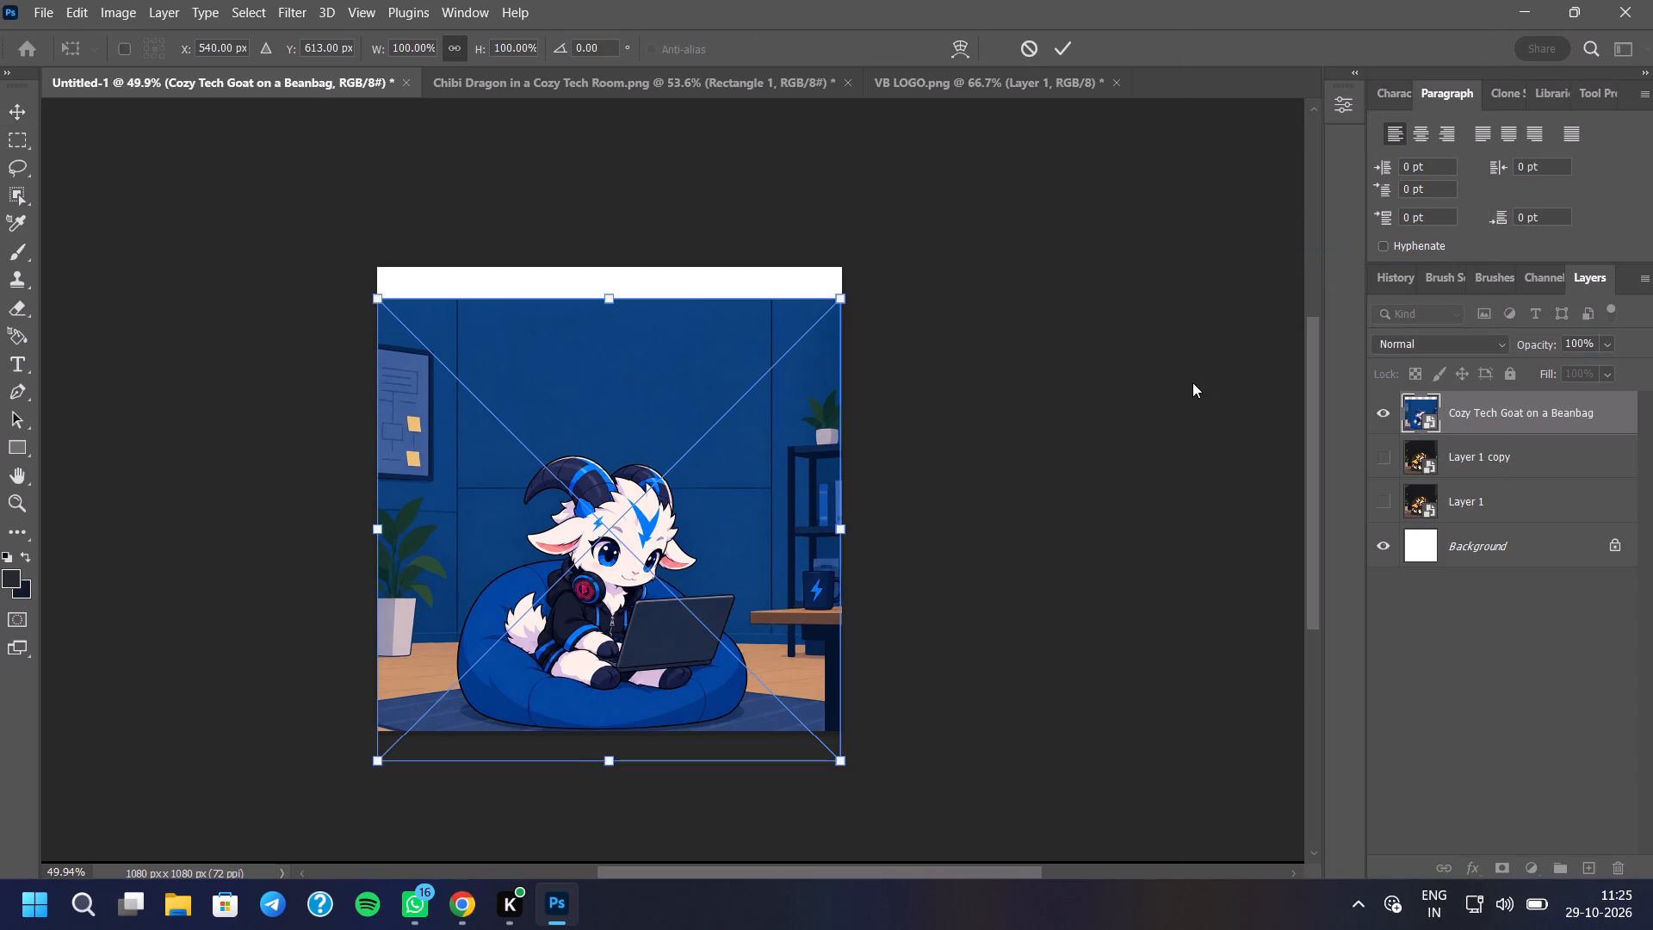
left_click_drag(663, 536, 660, 505)
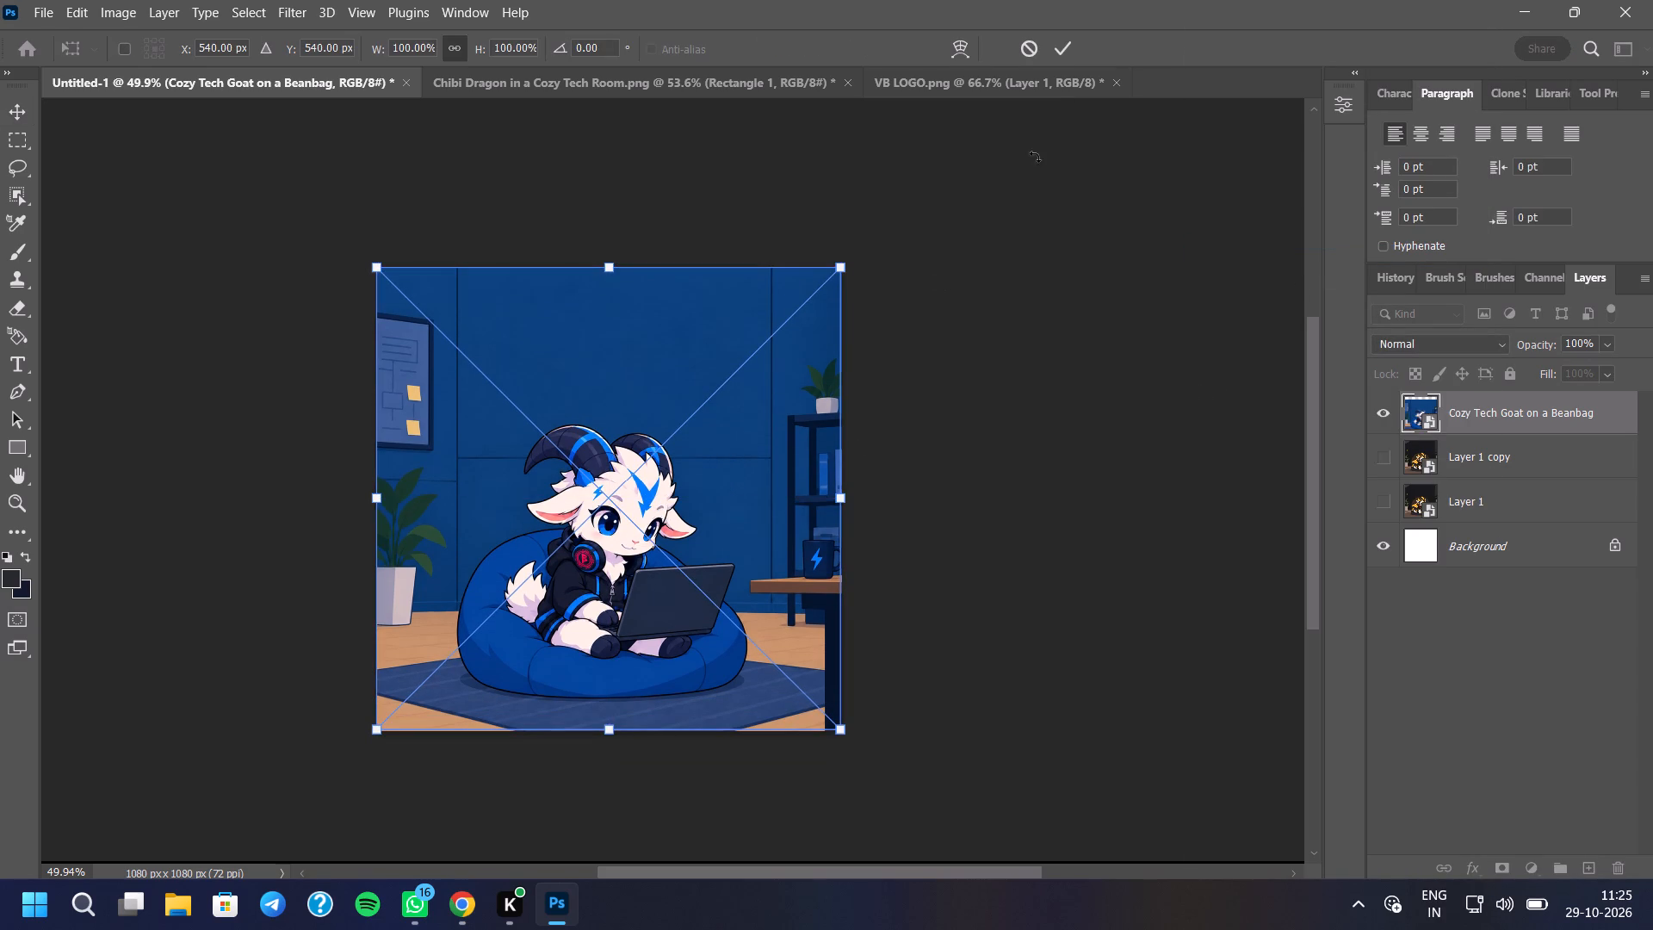
left_click(1057, 46)
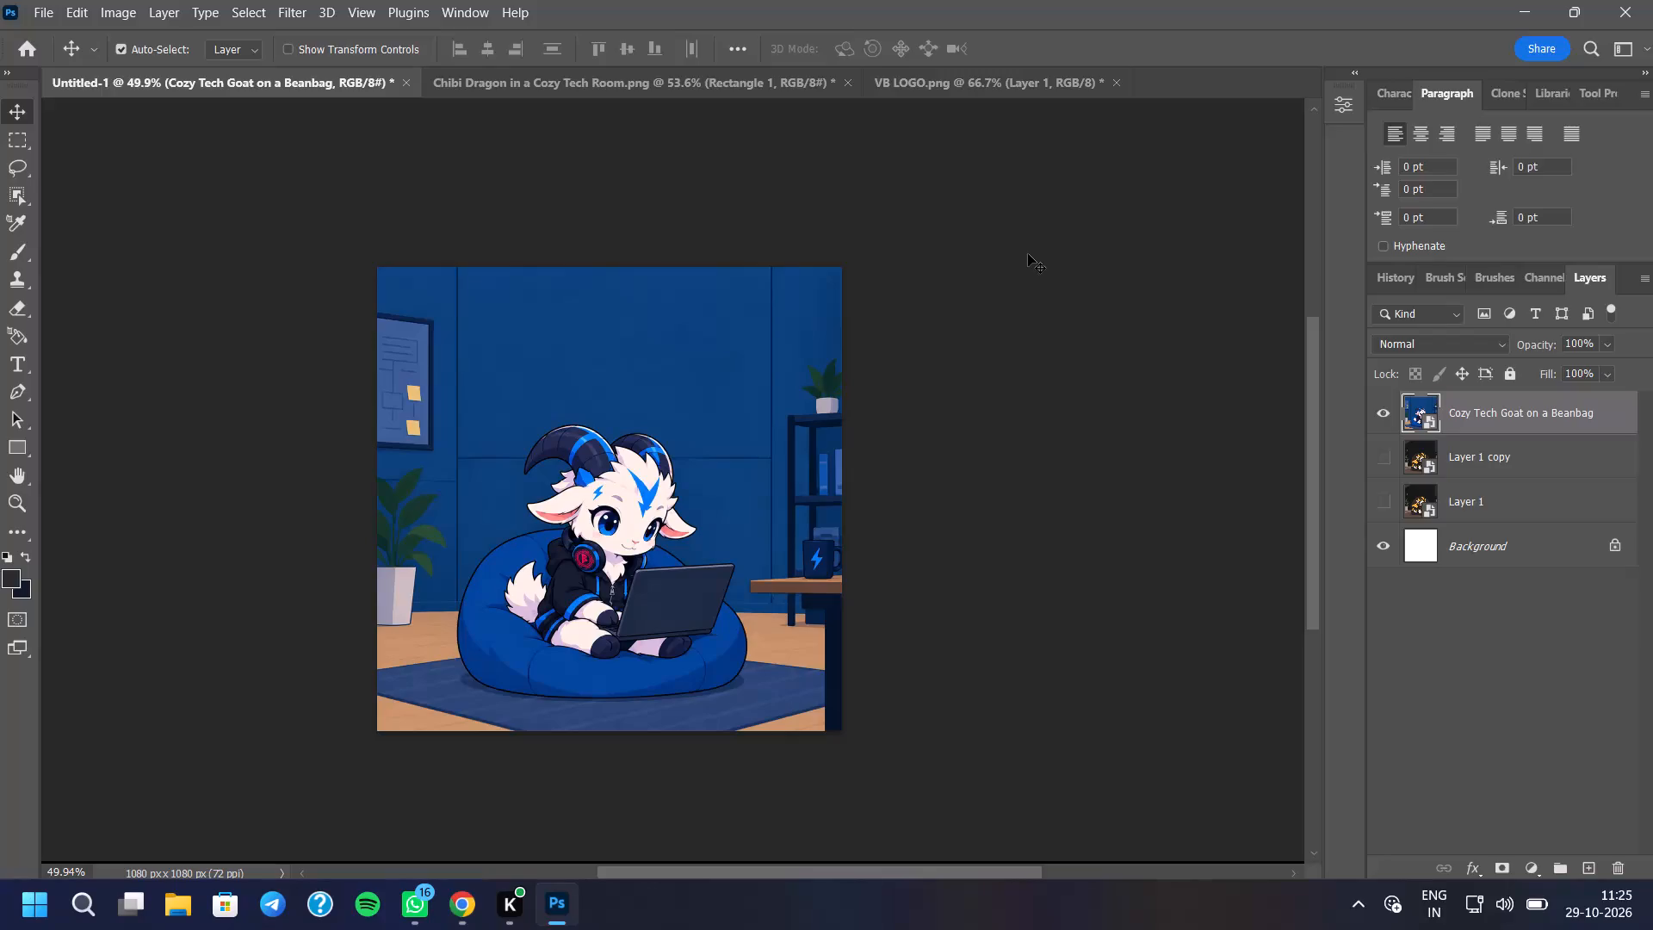
Copy the Rectangle 1 logo layer from the Chibi Dragon document onto the goat's laptop lid in Untitled-1.
scroll(703, 618, "up", 10)
left_click(1003, 580)
scroll(636, 602, "up", 1)
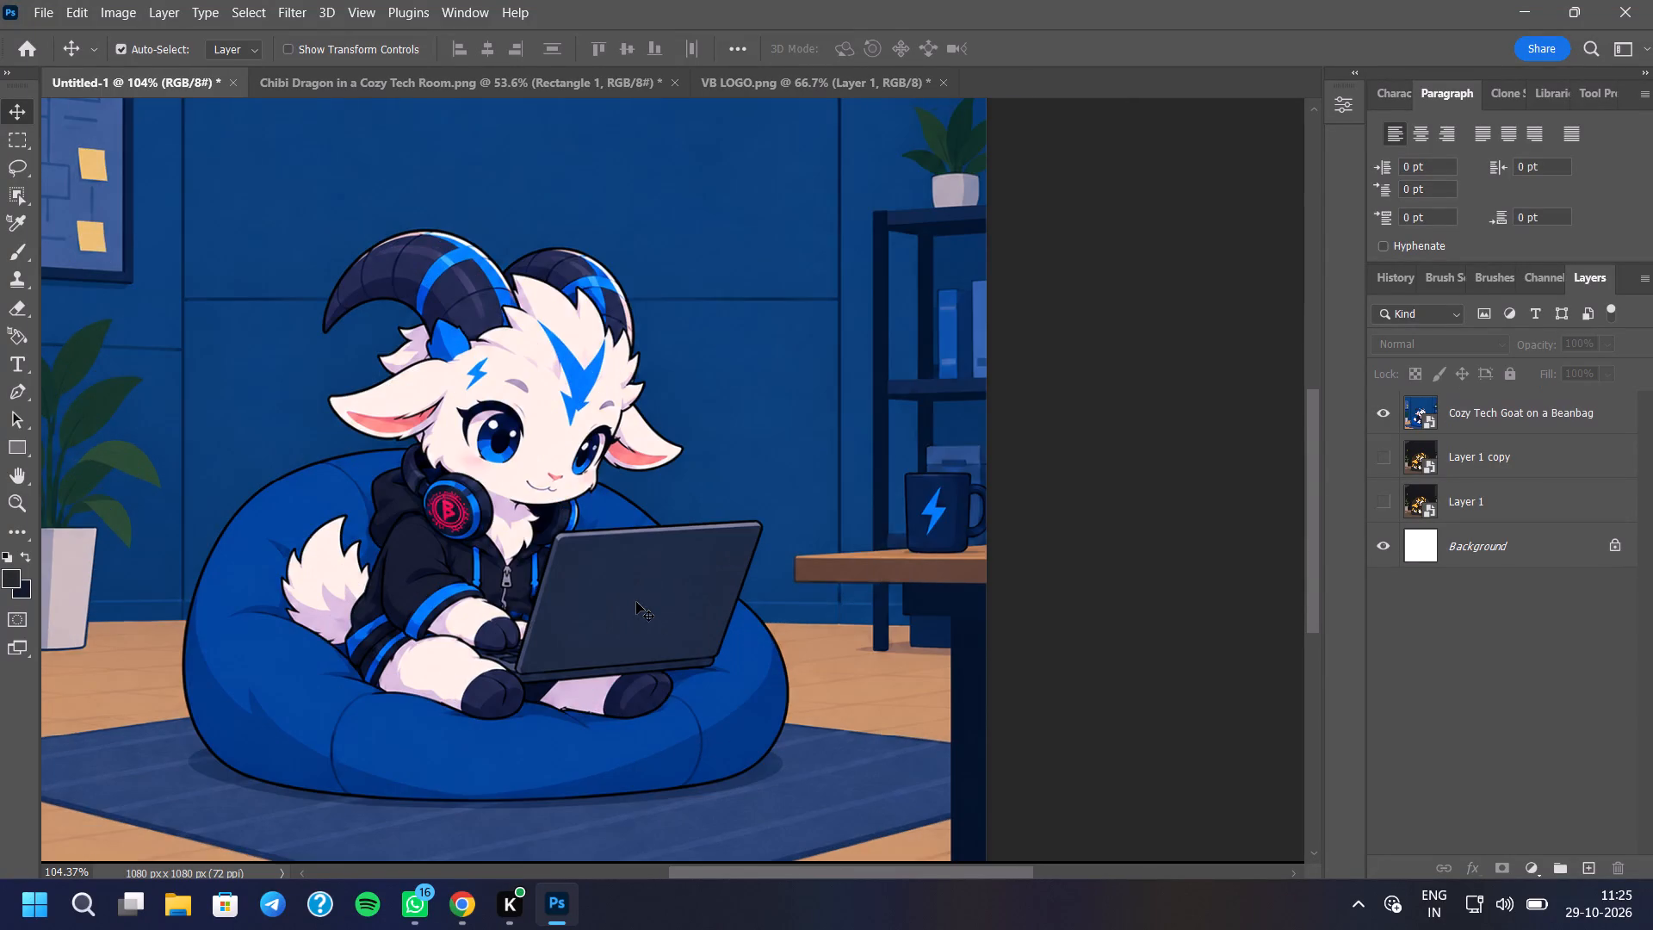
scroll(636, 602, "up", 7)
left_click(579, 70)
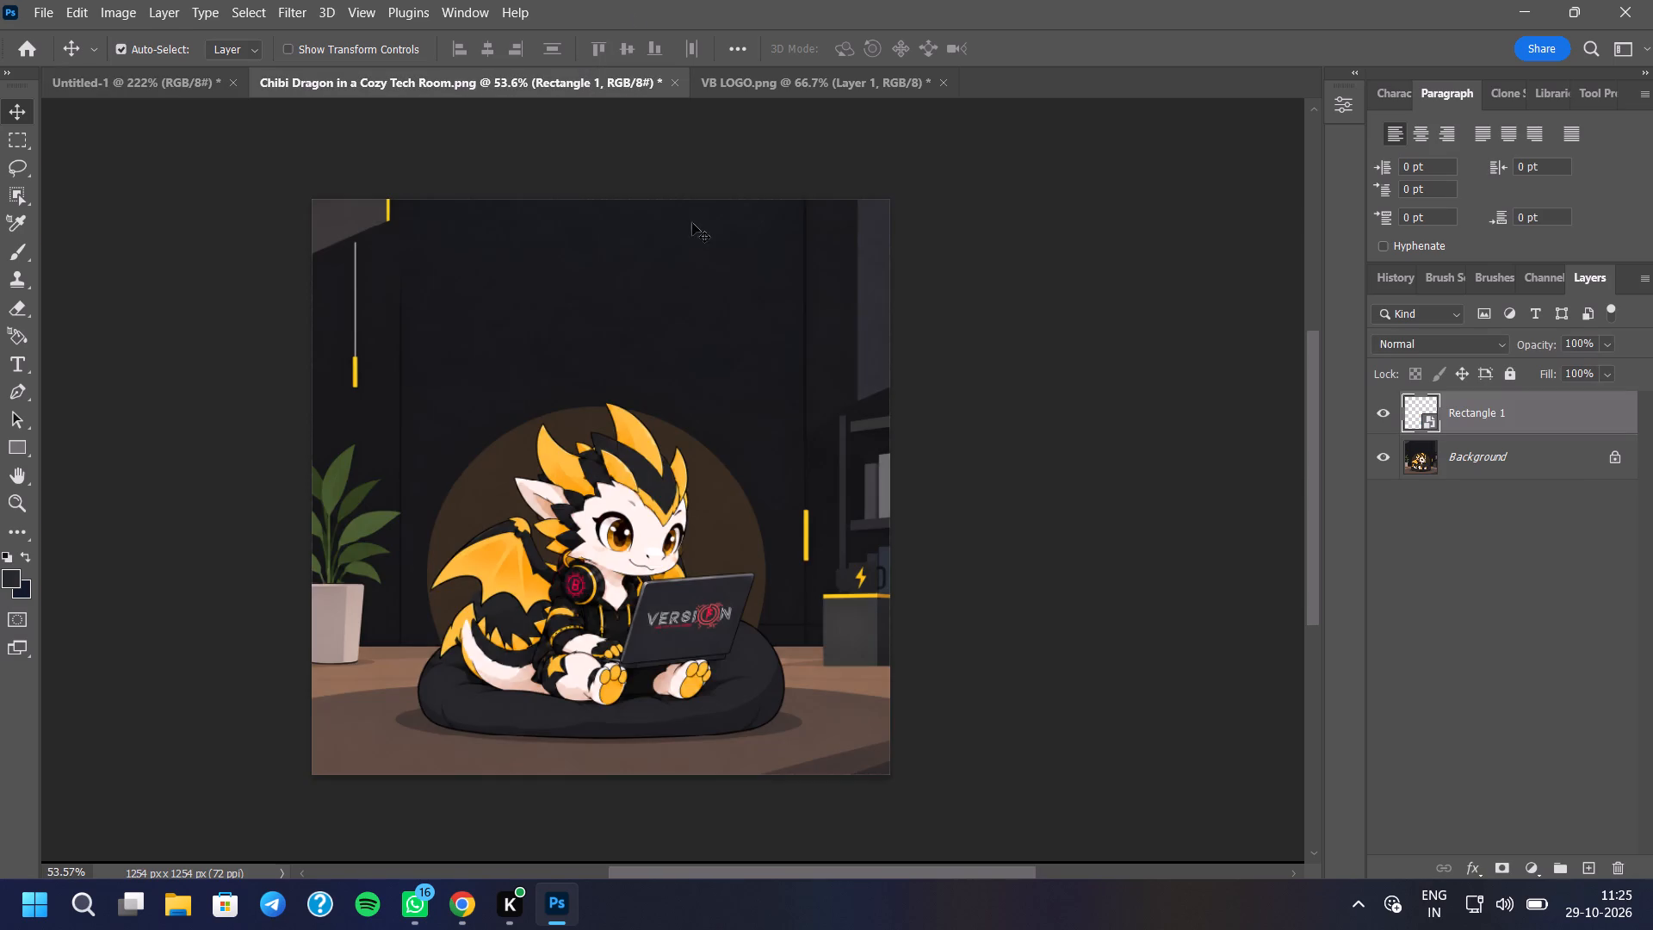
scroll(764, 588, "up", 9)
left_click_drag(1458, 416, 1099, 398)
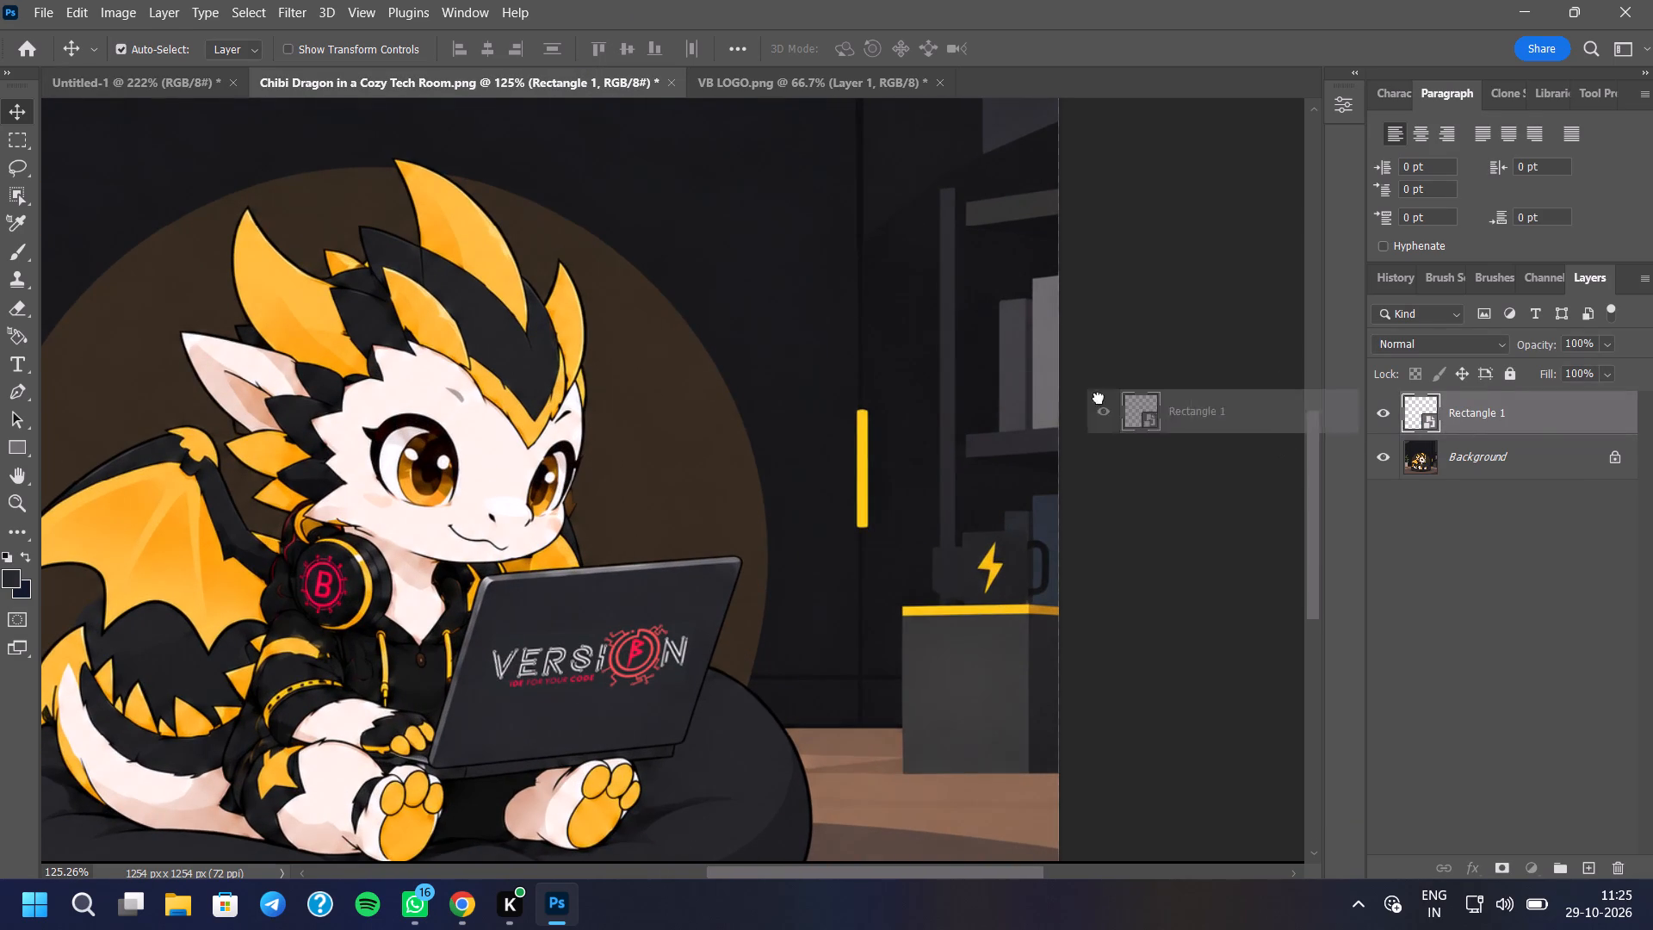
left_click_drag(1099, 398, 651, 644)
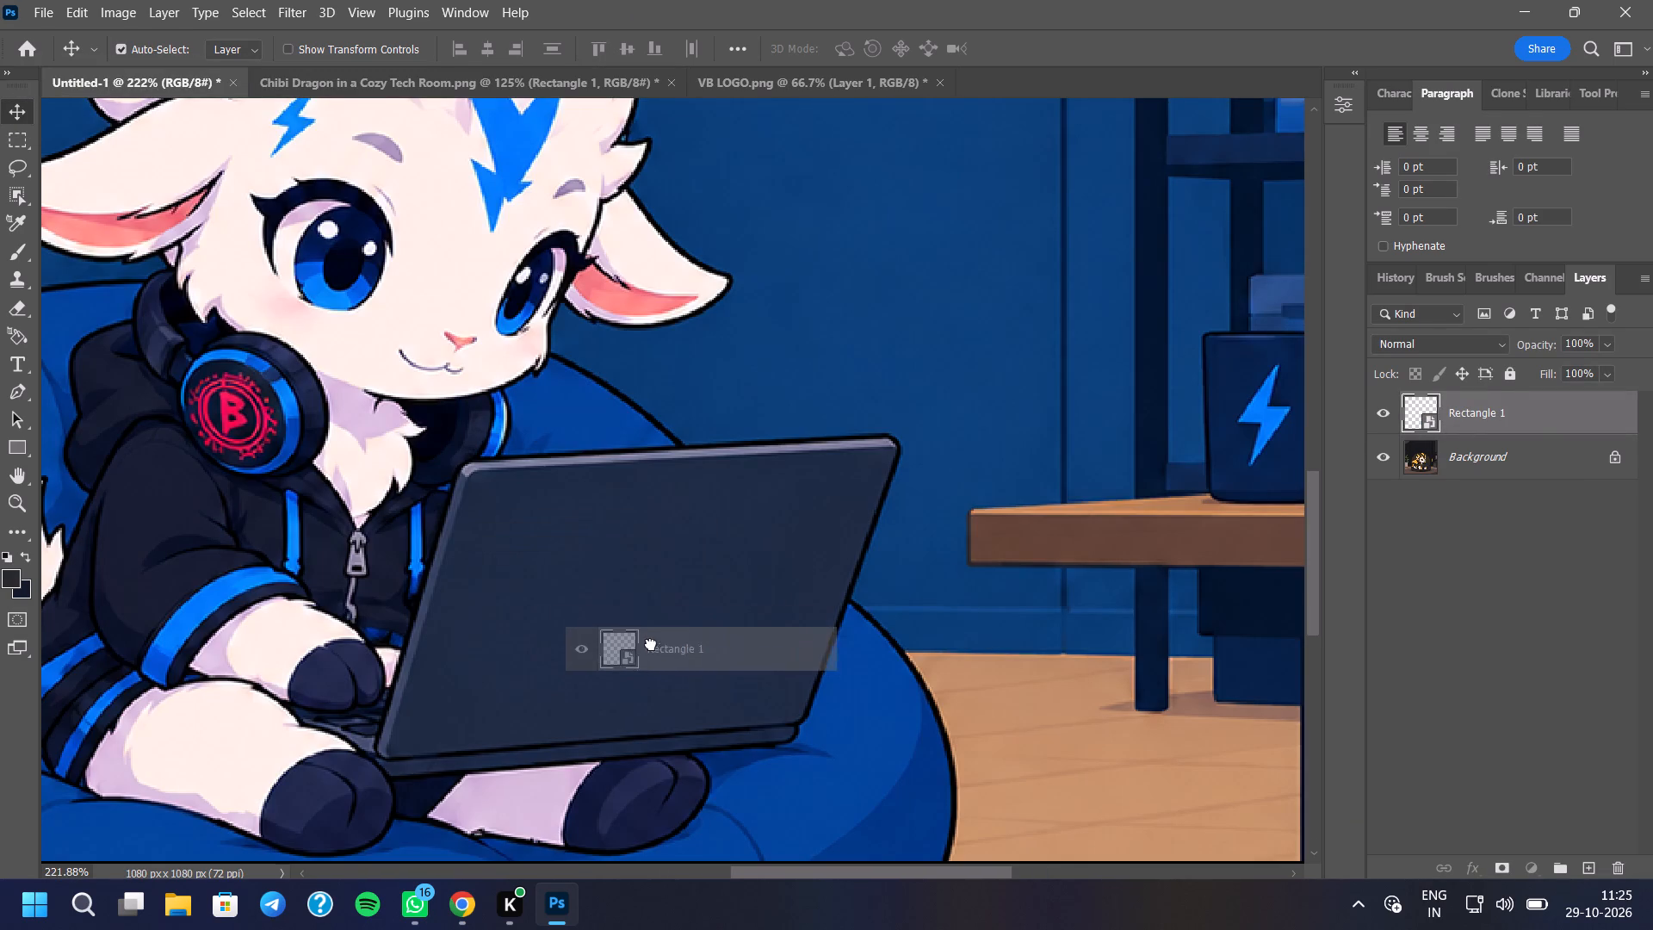
left_click_drag(651, 644, 634, 623)
Set the blend mode of the Rectangle 1 logo layer to Lighten.
scroll(819, 549, "down", 3)
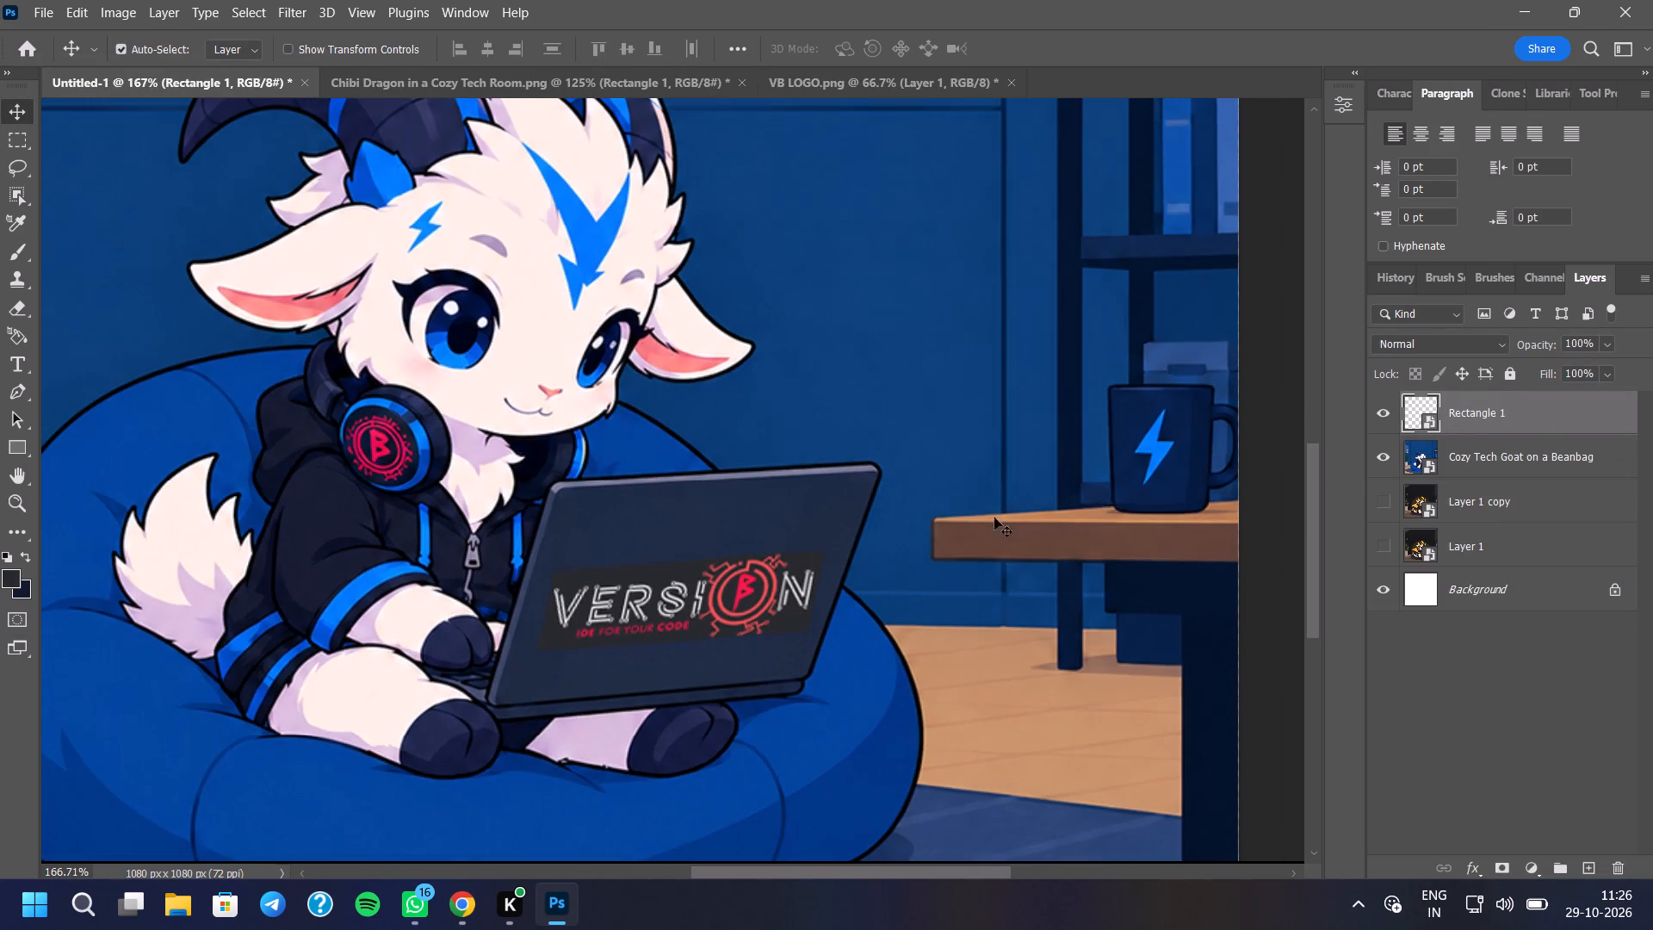
left_click(1394, 350)
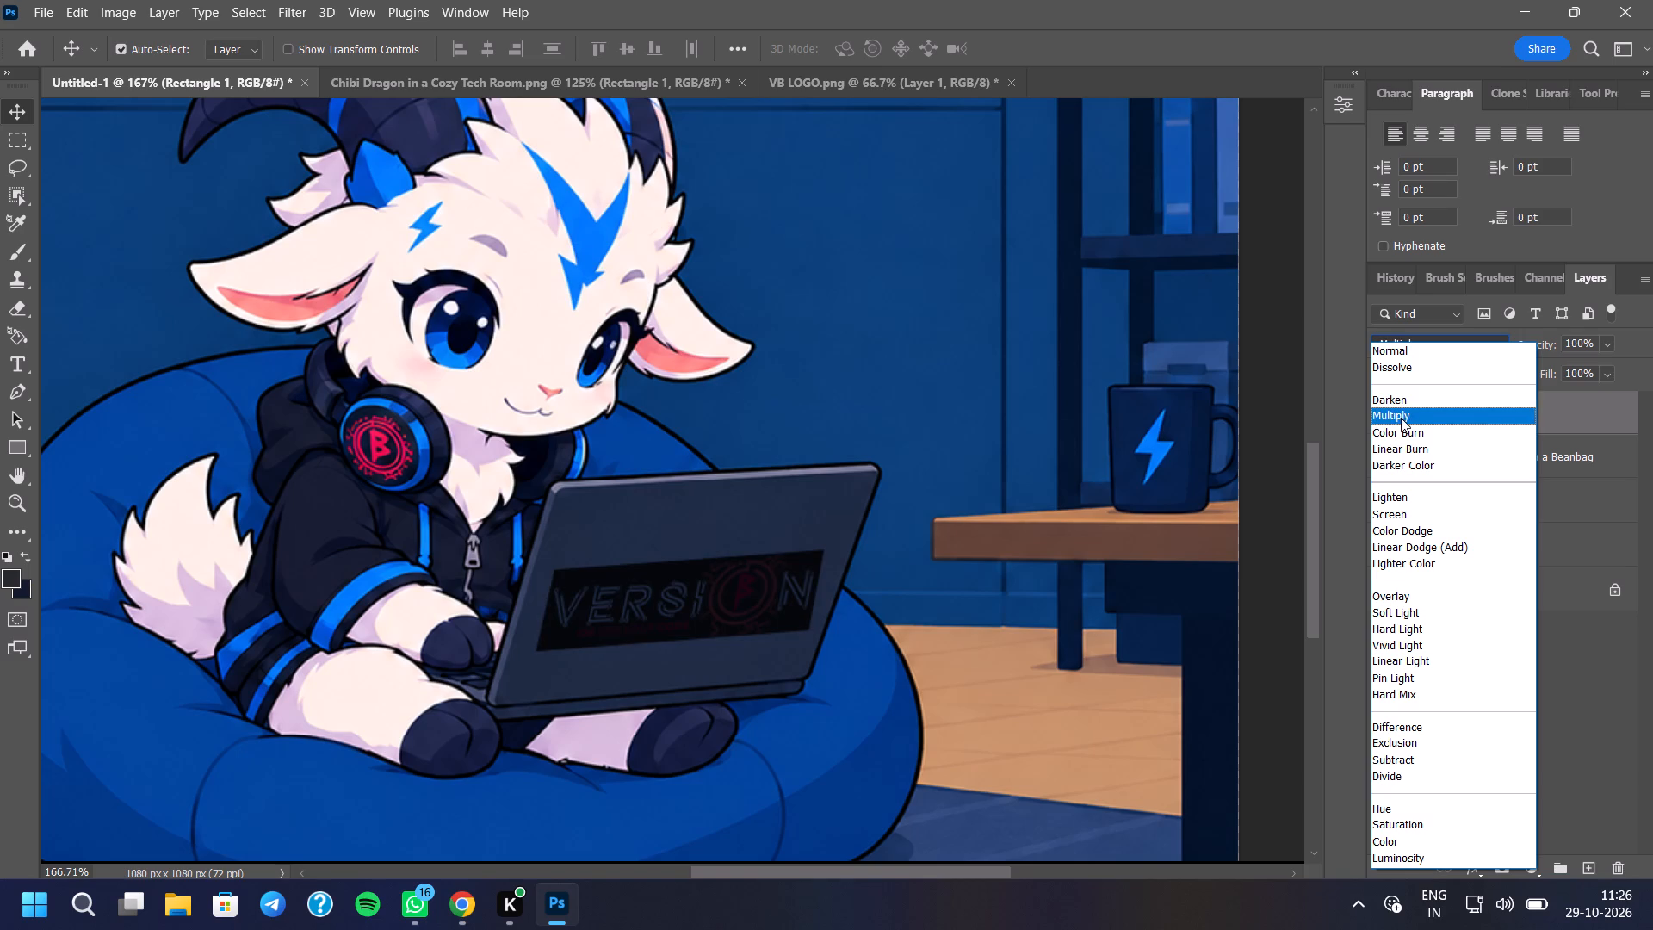
left_click(1415, 502)
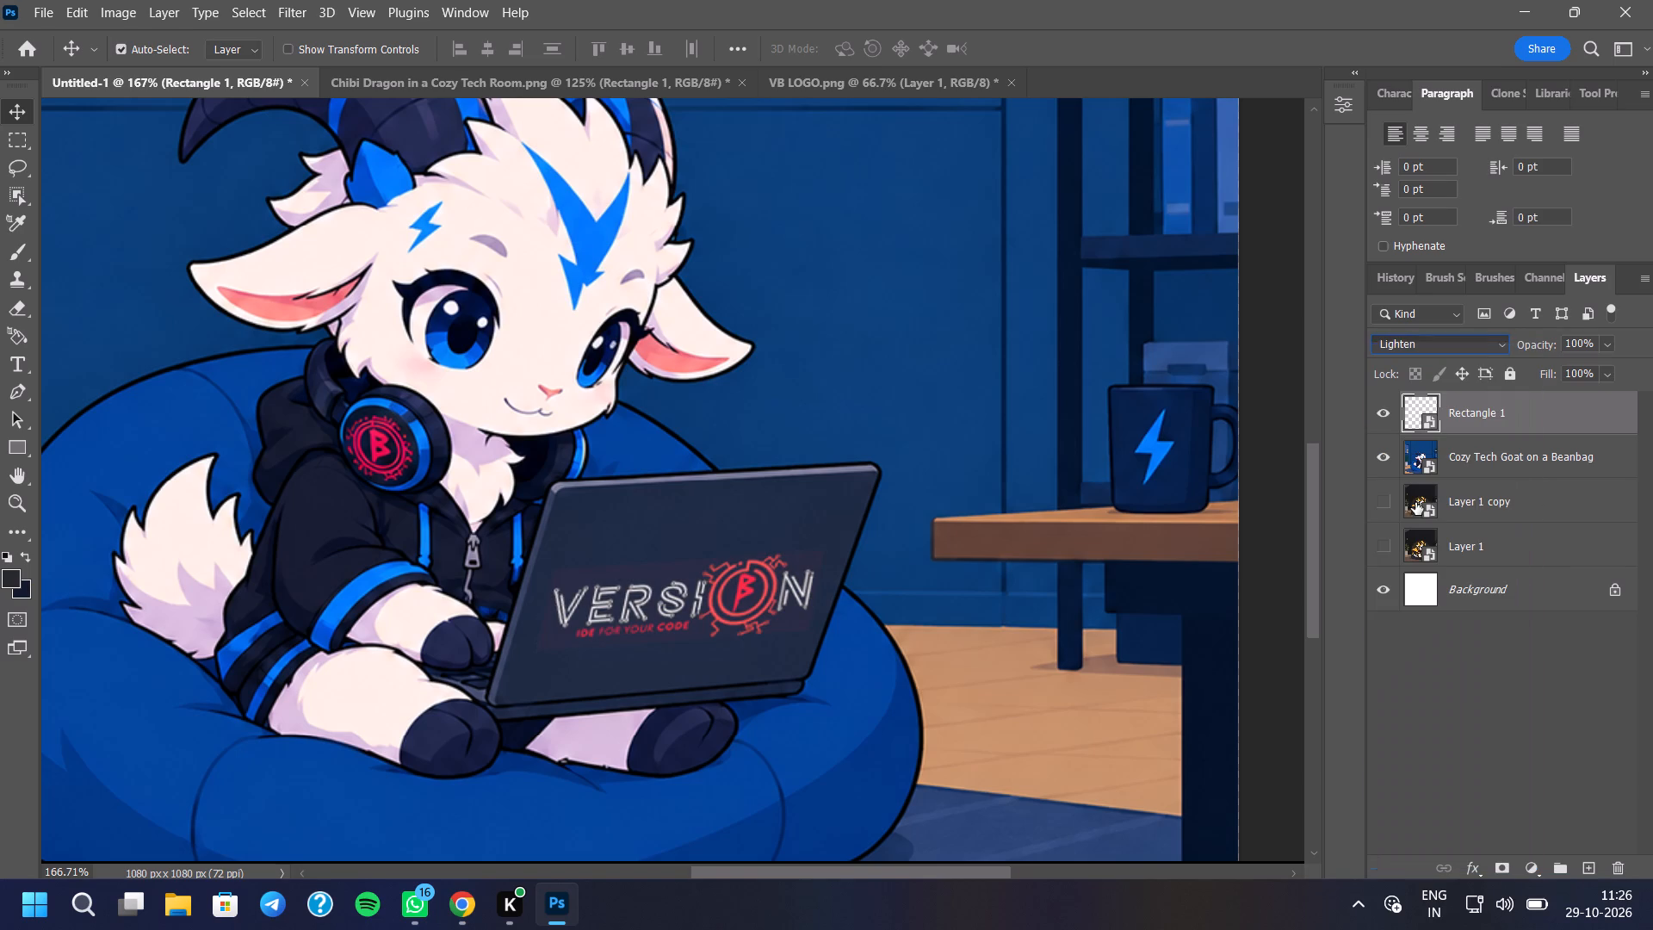
Move the Rectangle 1 logo slightly up on the goat's laptop lid, to about X 694 px, Y 777 px.
scroll(864, 566, "up", 5)
left_click(1052, 549)
scroll(820, 593, "up", 5)
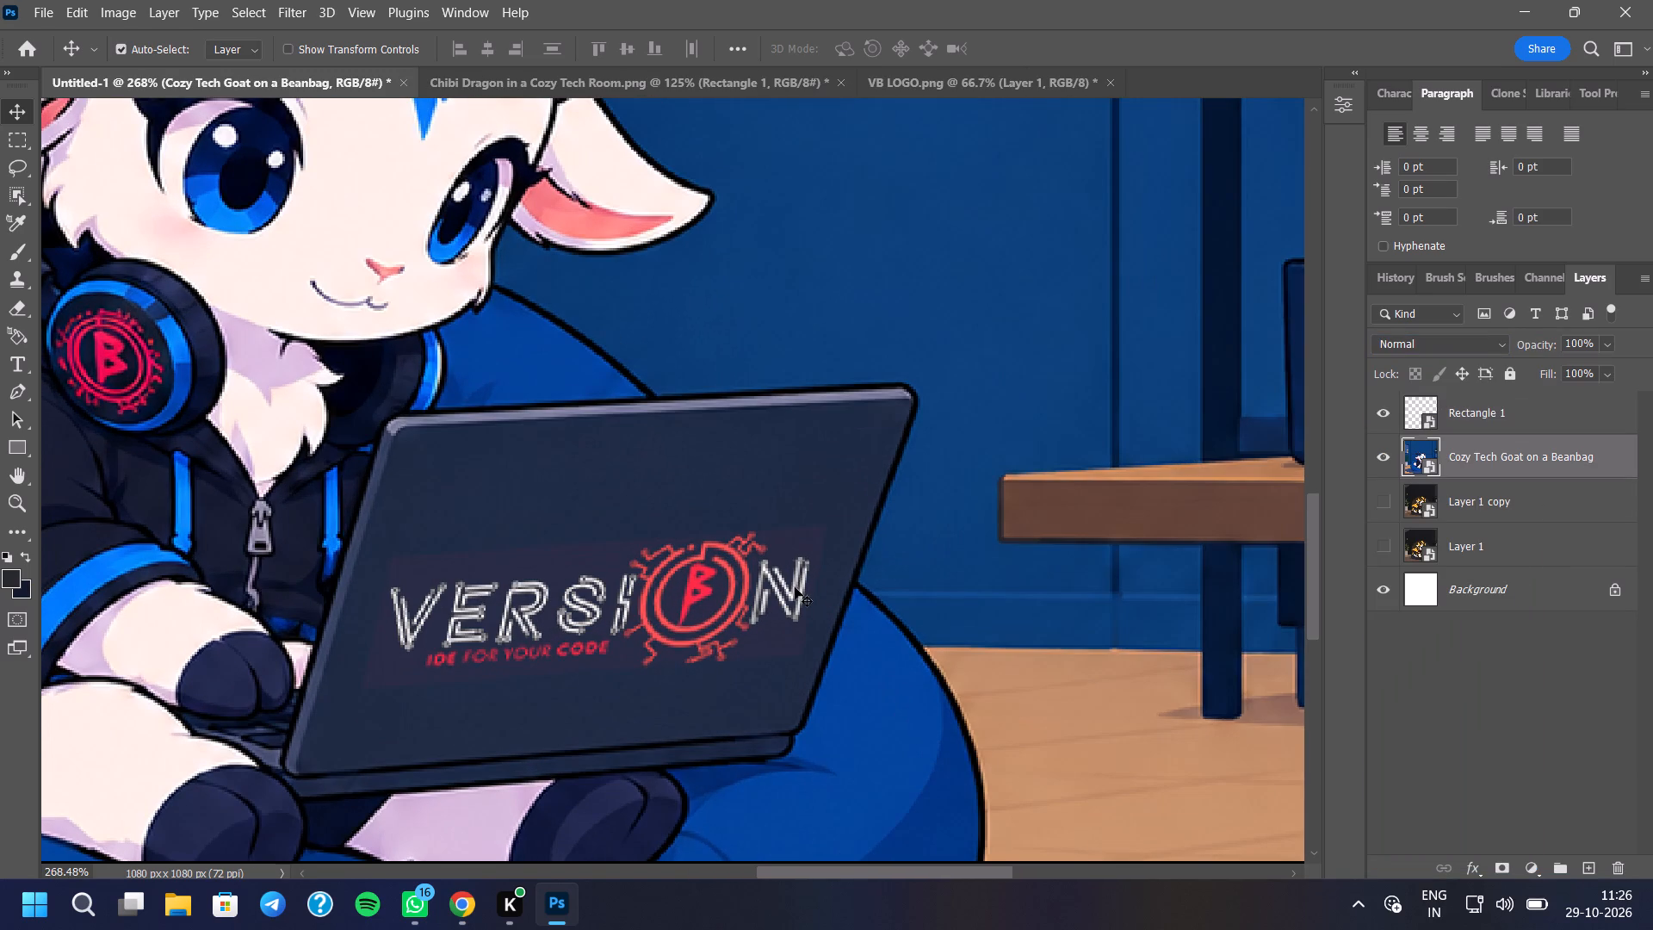
key("ctrl+t")
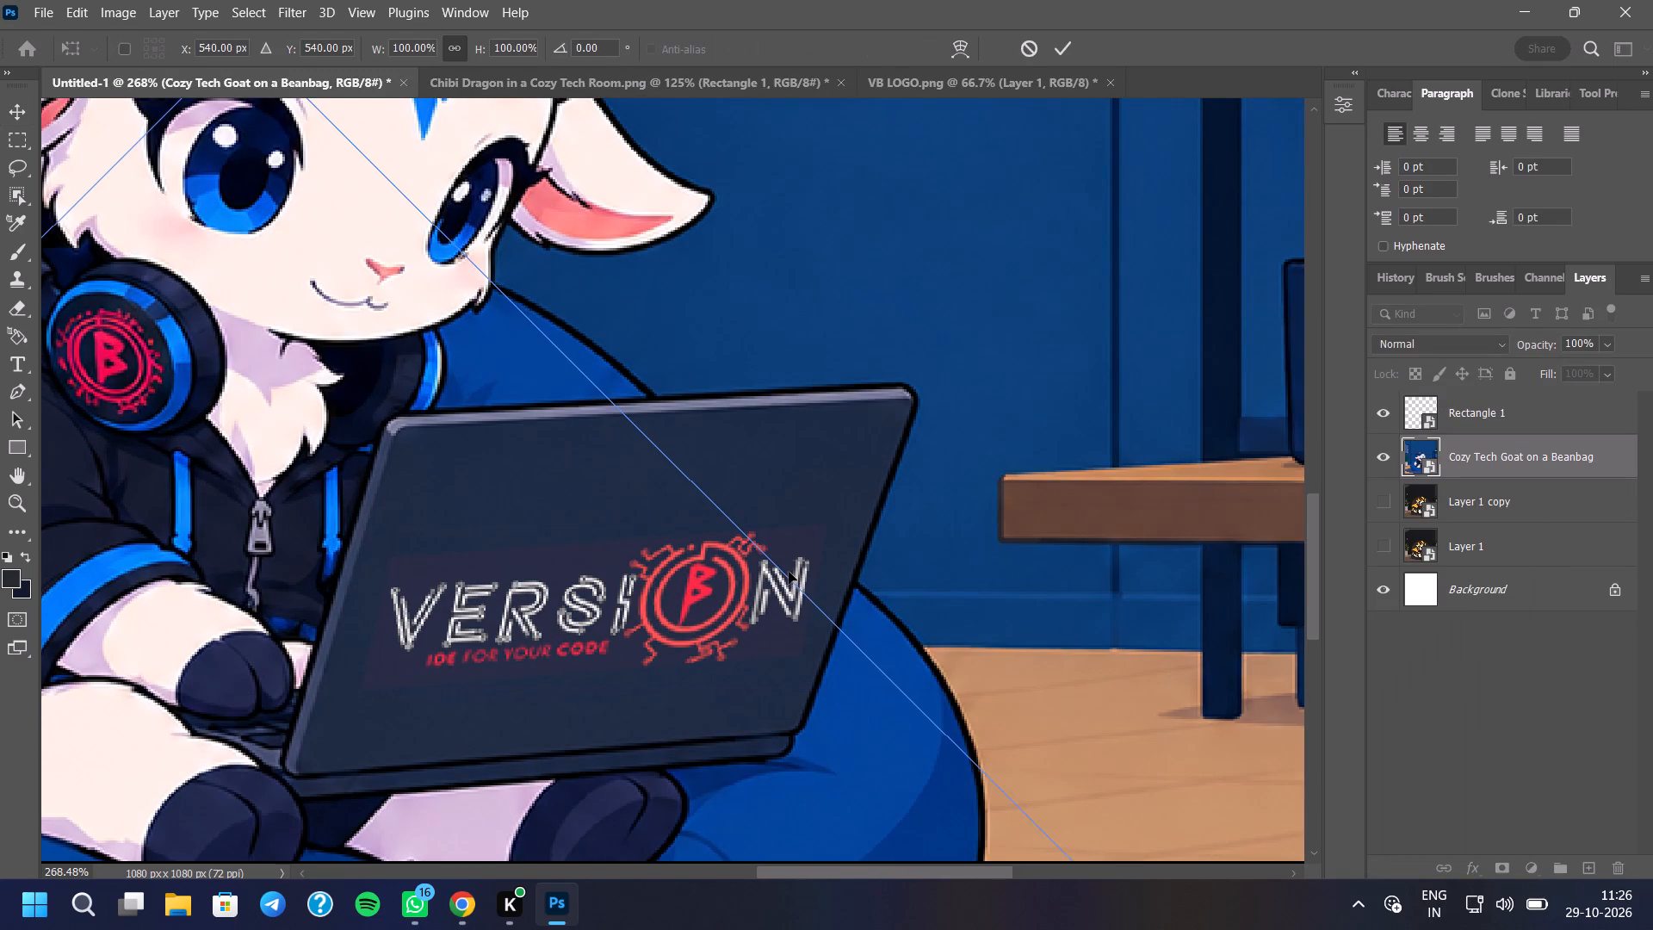
left_click(1469, 409)
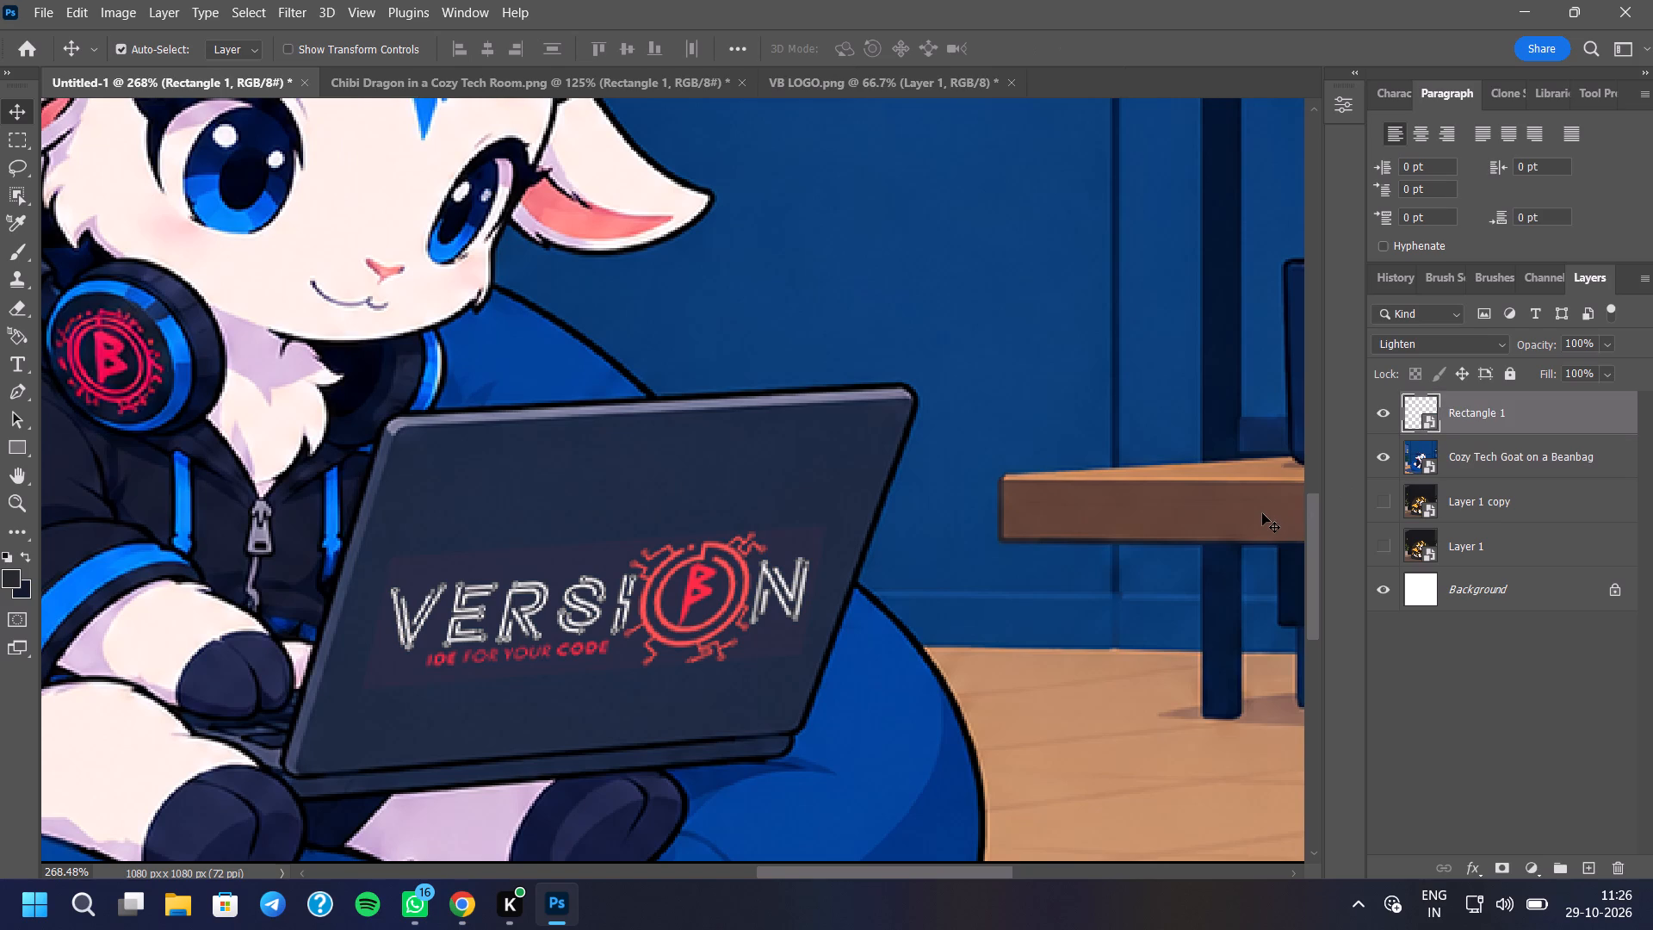
key("ctrl+t")
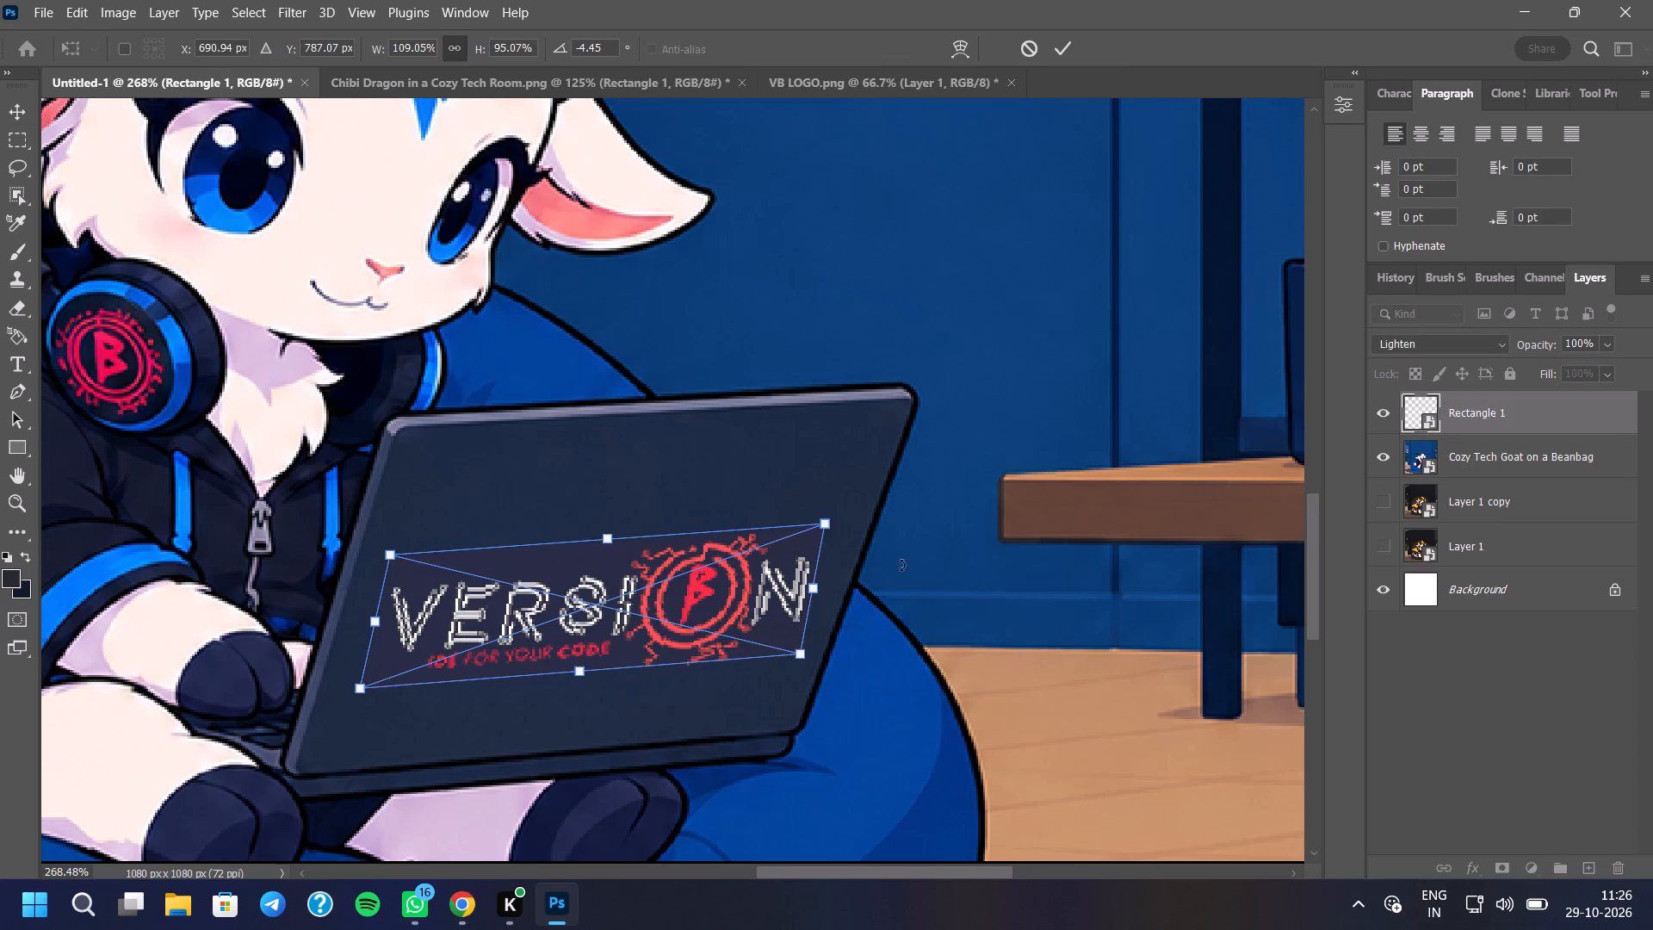
left_click_drag(702, 593, 706, 571)
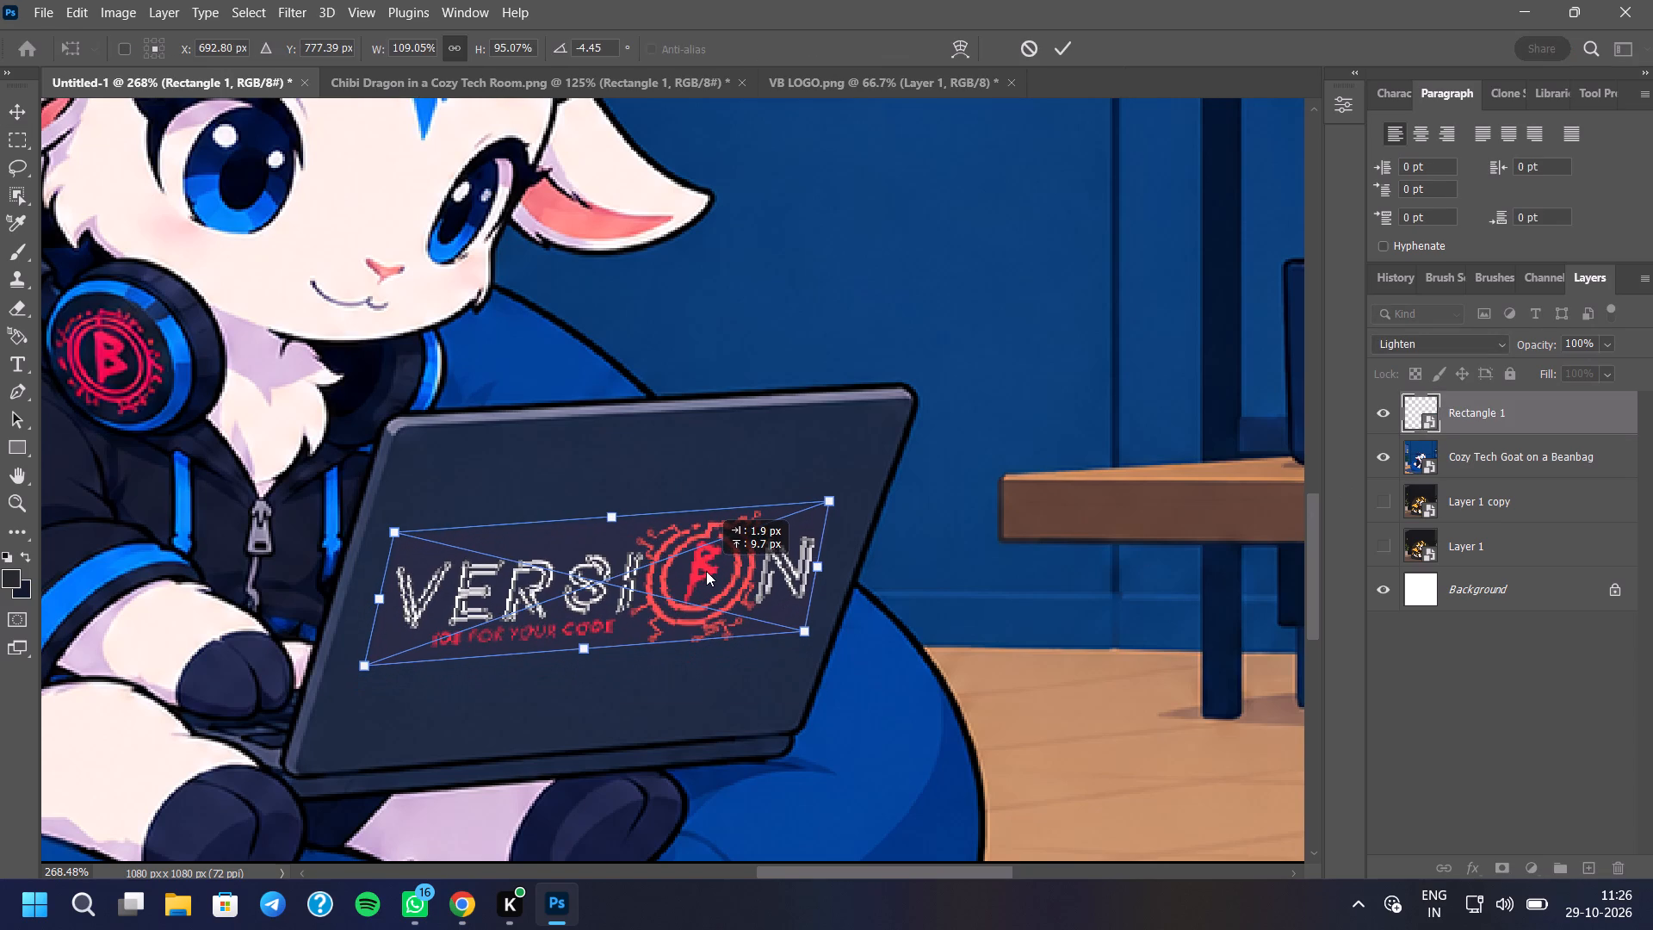
left_click_drag(706, 571, 709, 570)
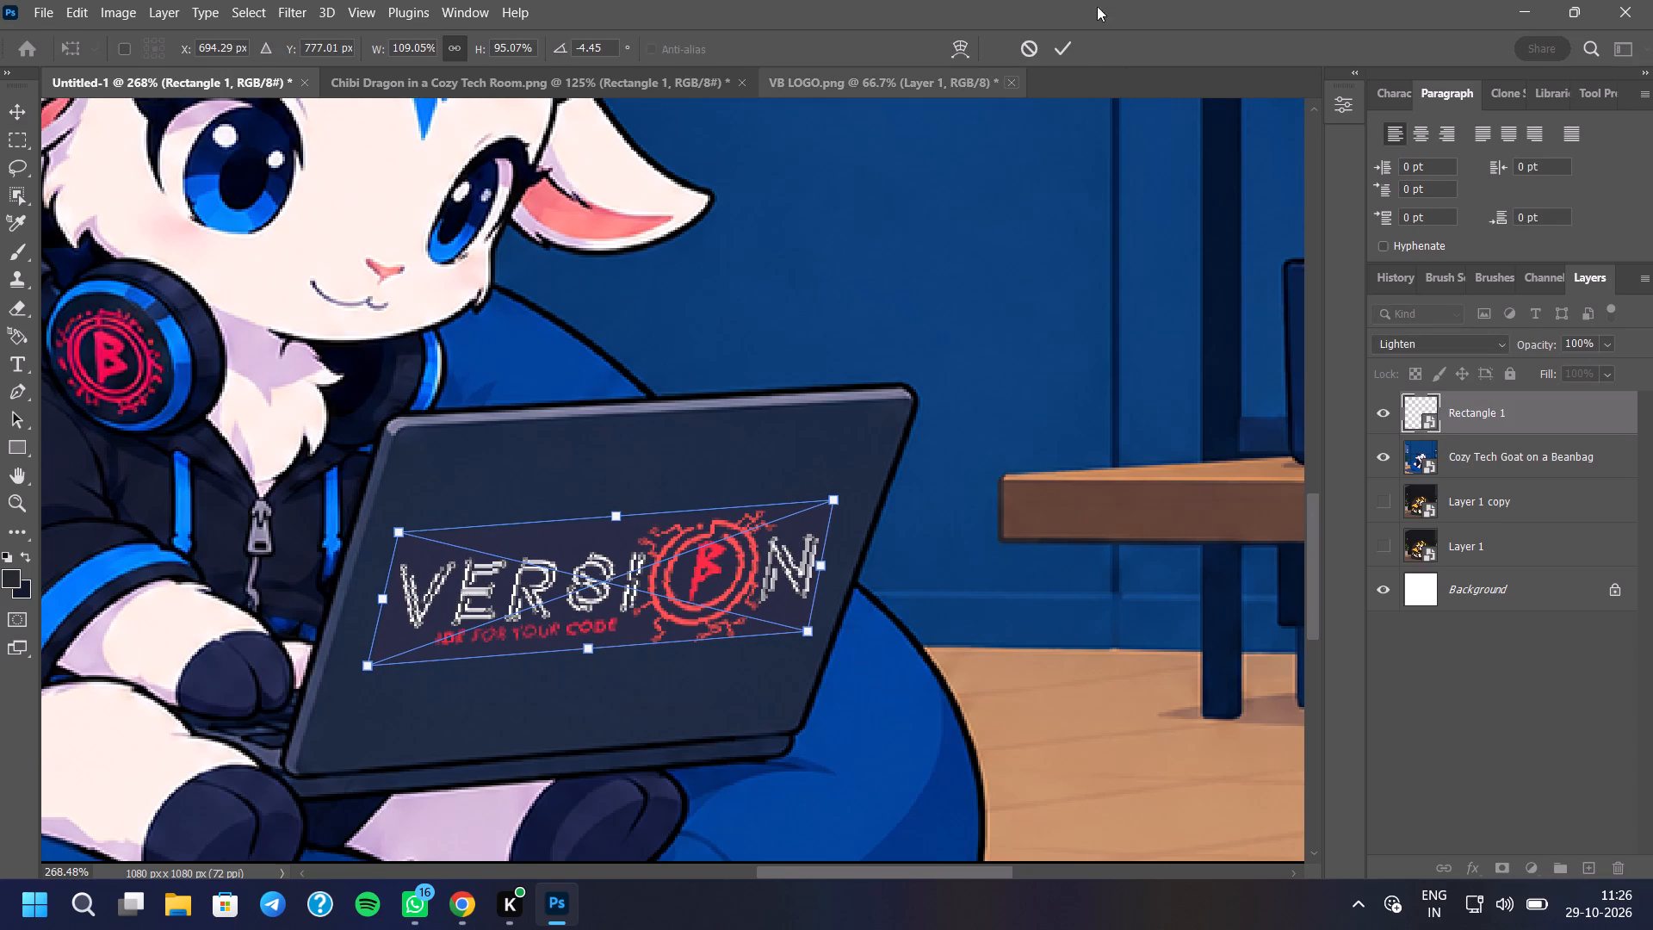
left_click(1065, 52)
Examine how the logo sits on the goat's laptop lid, both close up and in the whole composition.
scroll(740, 673, "down", 5)
scroll(773, 554, "down", 5)
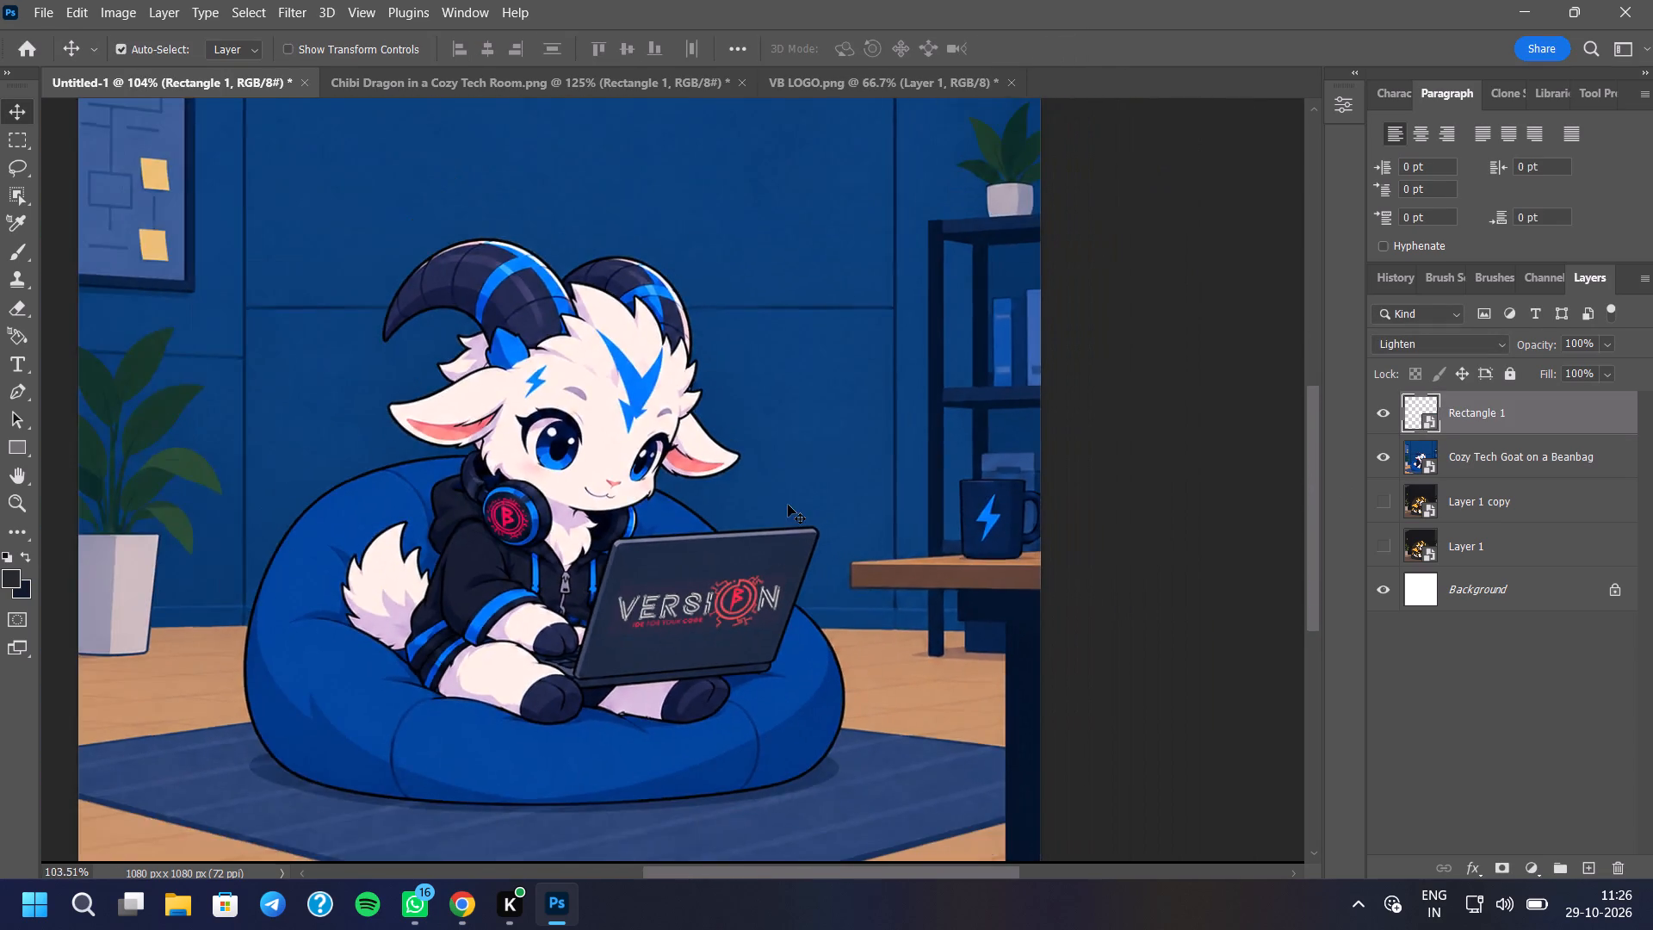
scroll(788, 505, "down", 8)
scroll(786, 509, "up", 4)
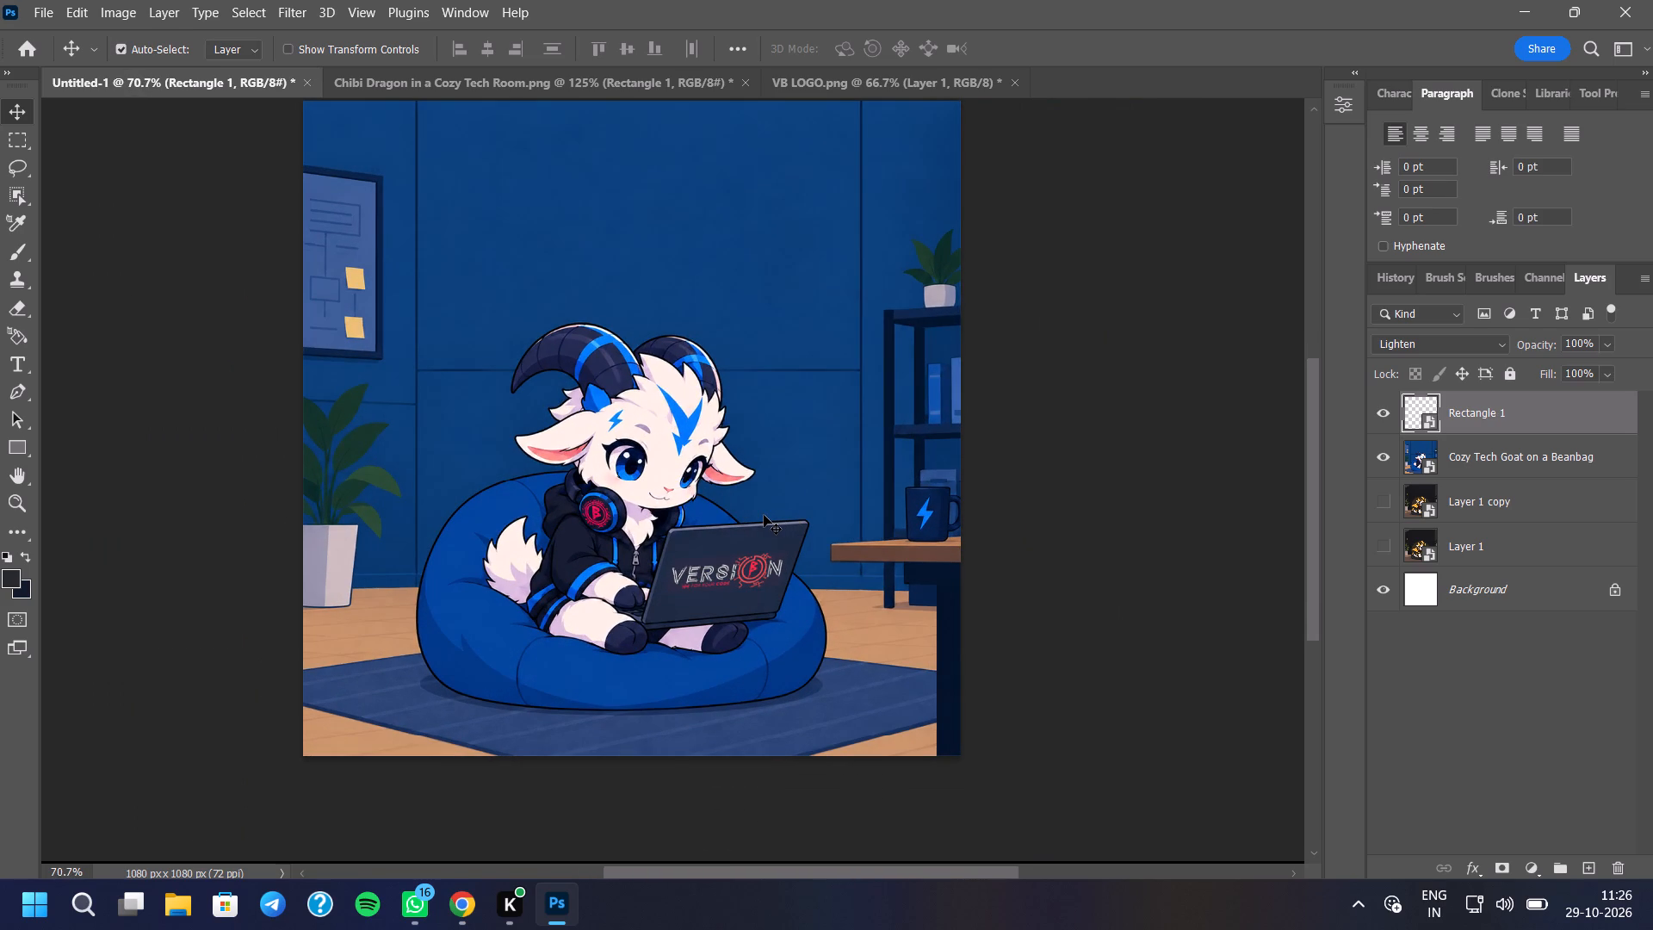
scroll(770, 671, "down", 2)
scroll(737, 561, "up", 2)
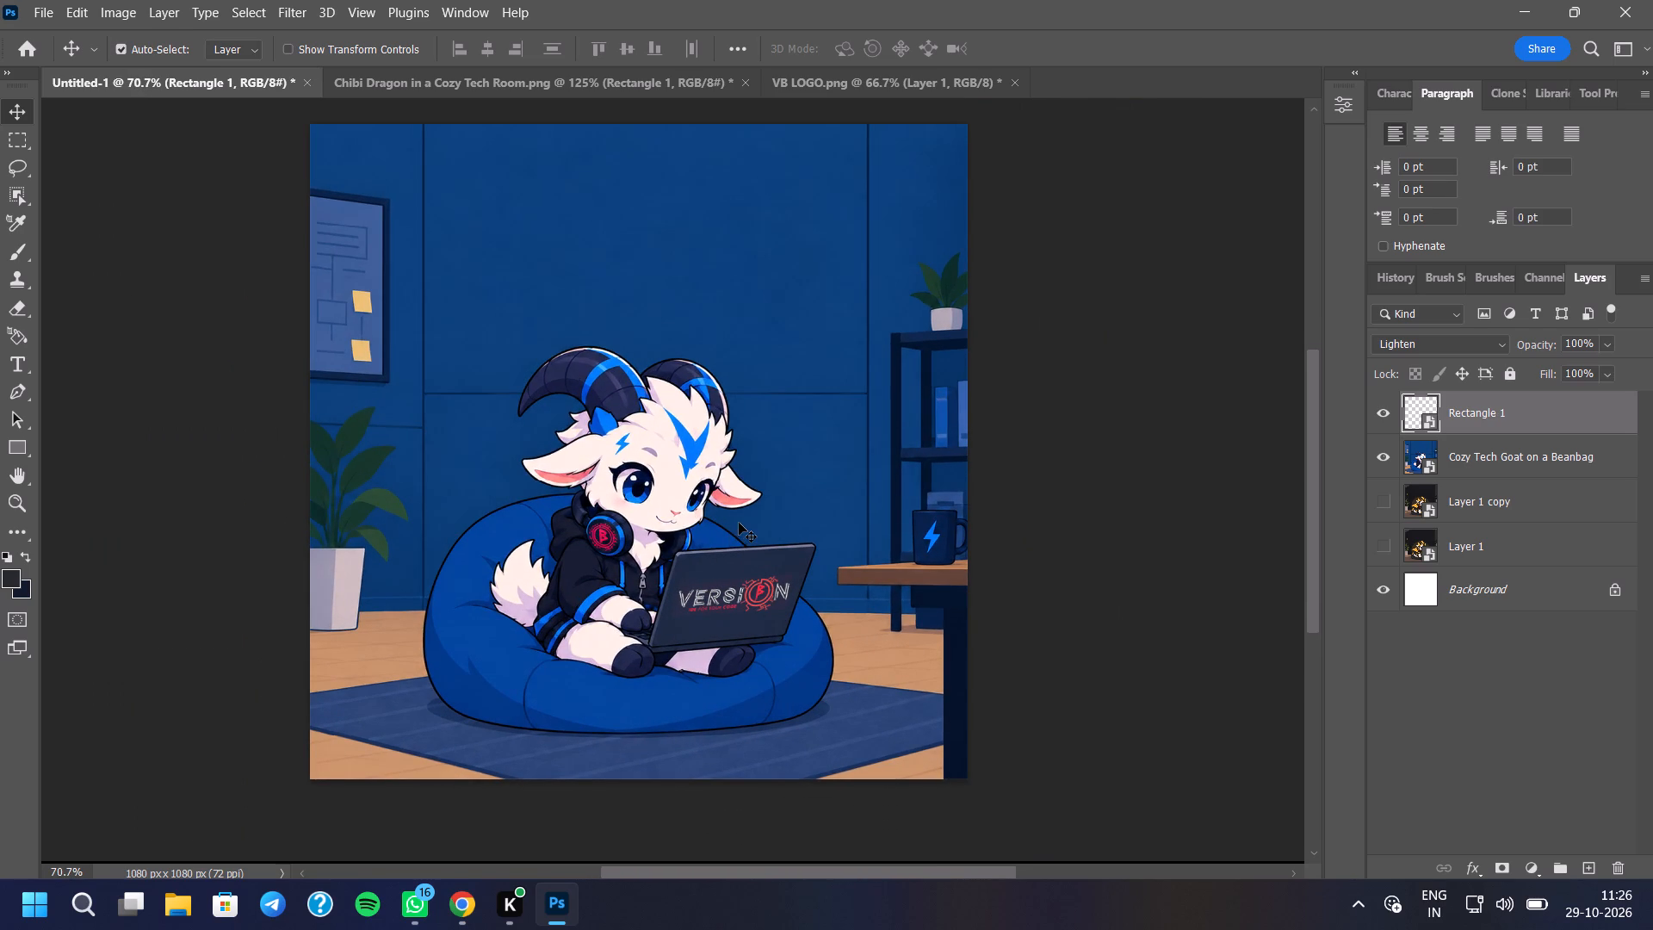
scroll(728, 545, "up", 8)
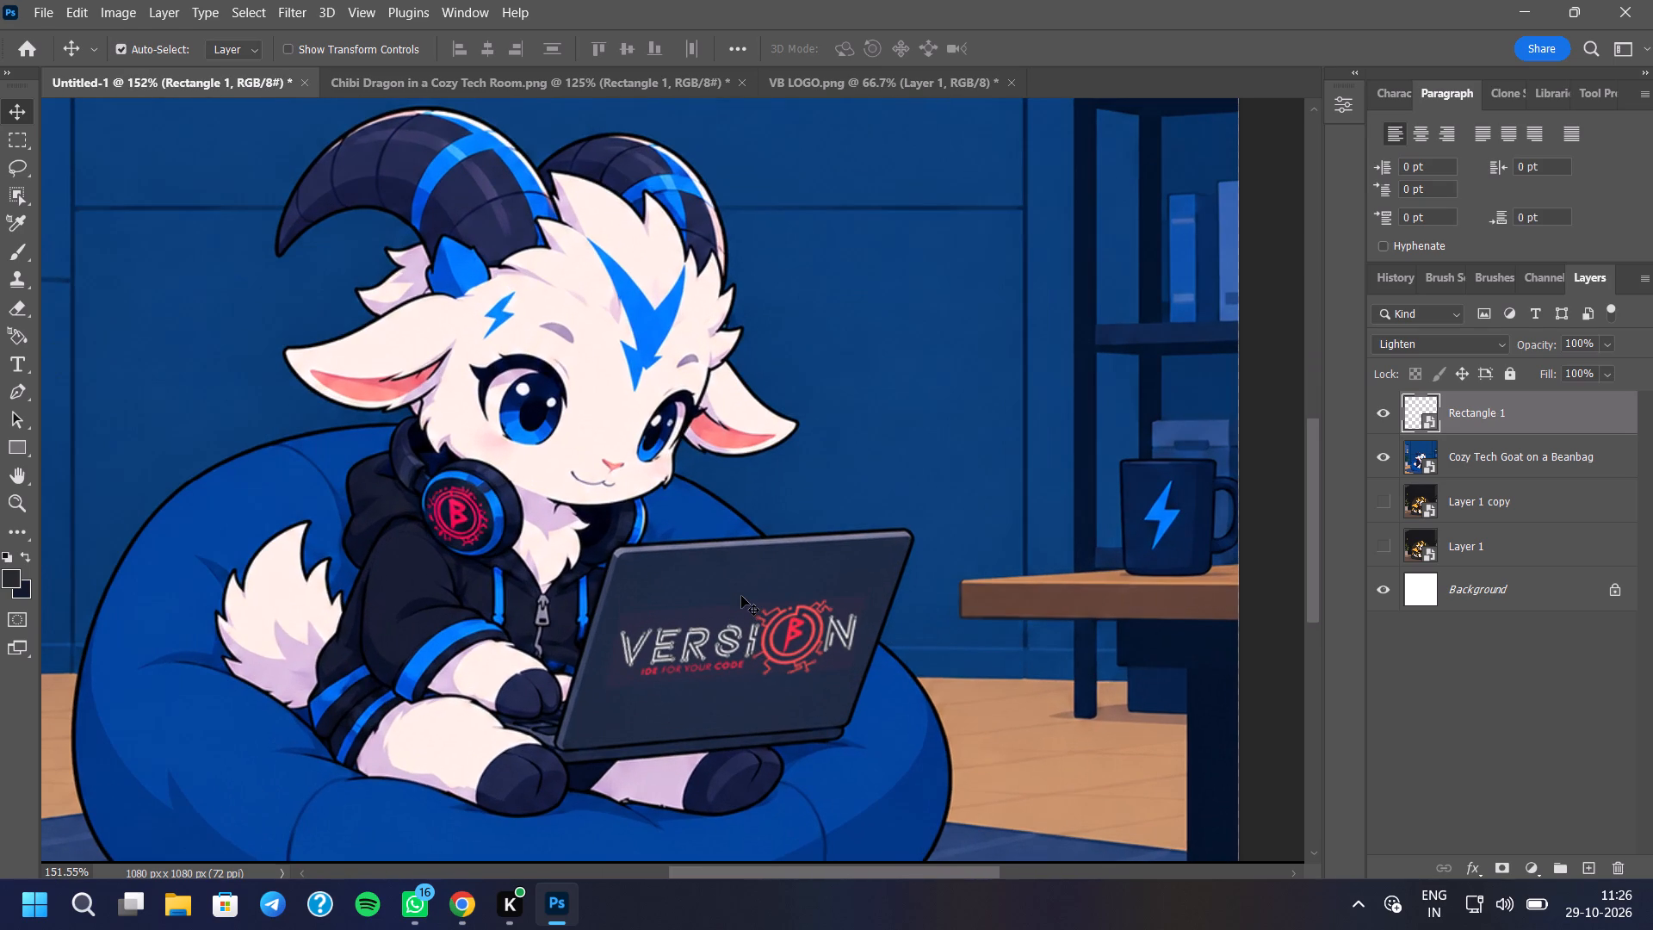
scroll(735, 644, "down", 6)
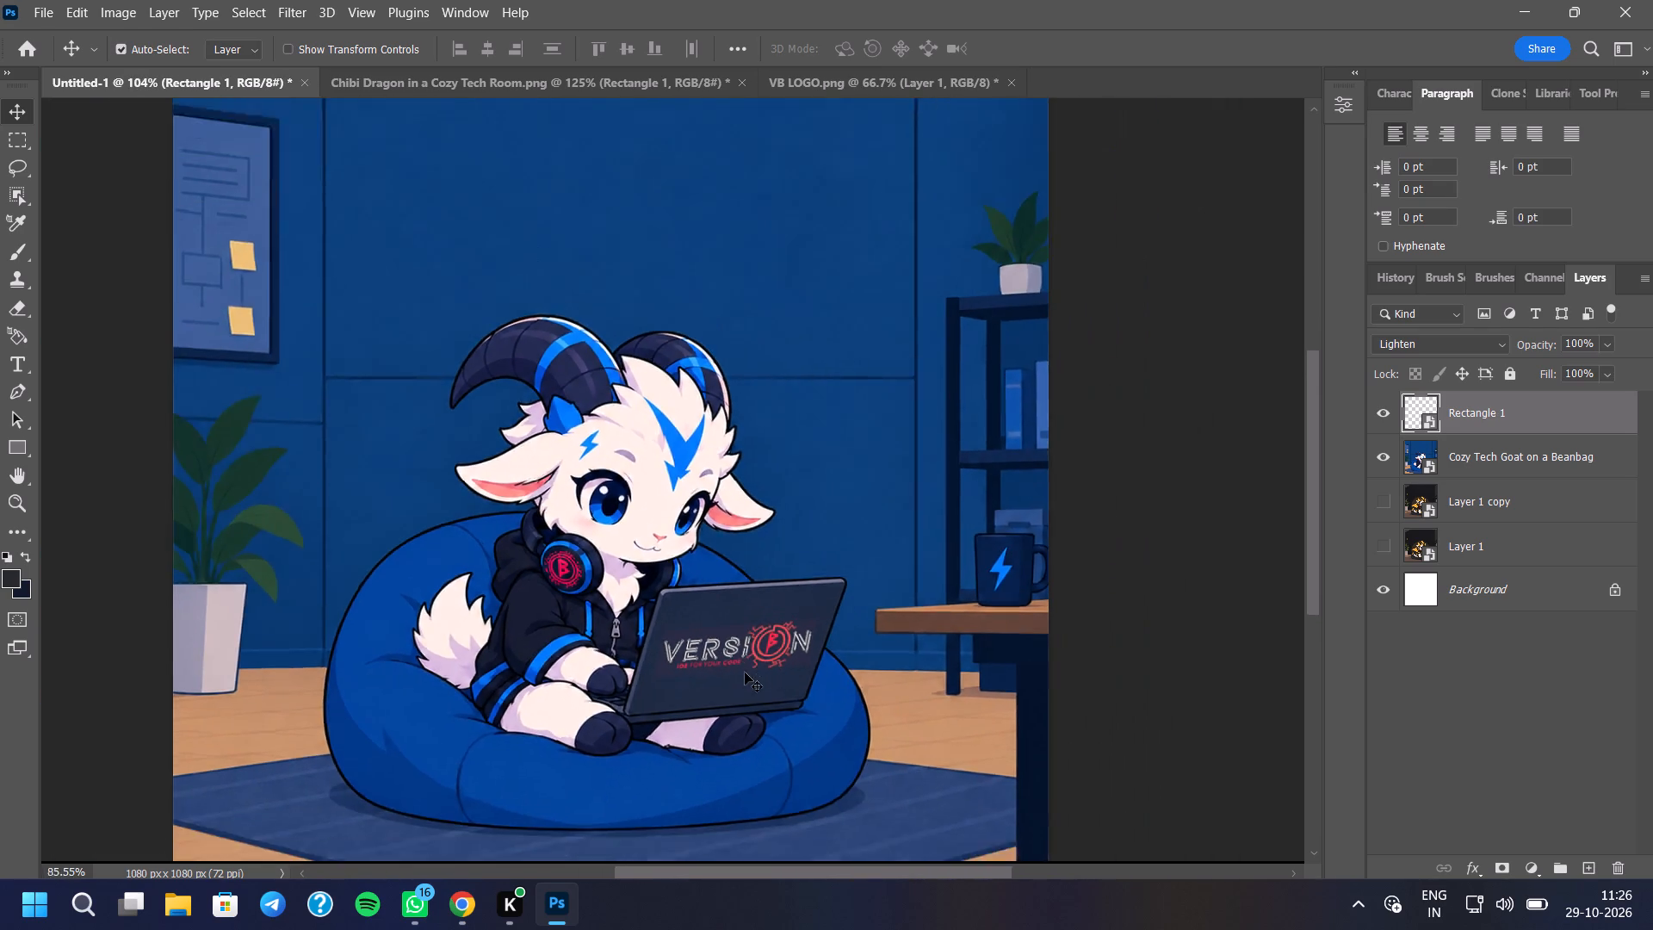
scroll(745, 673, "down", 2)
Export the goat composition as a PNG named mascot 2 in the hackathon folder.
left_click(37, 3)
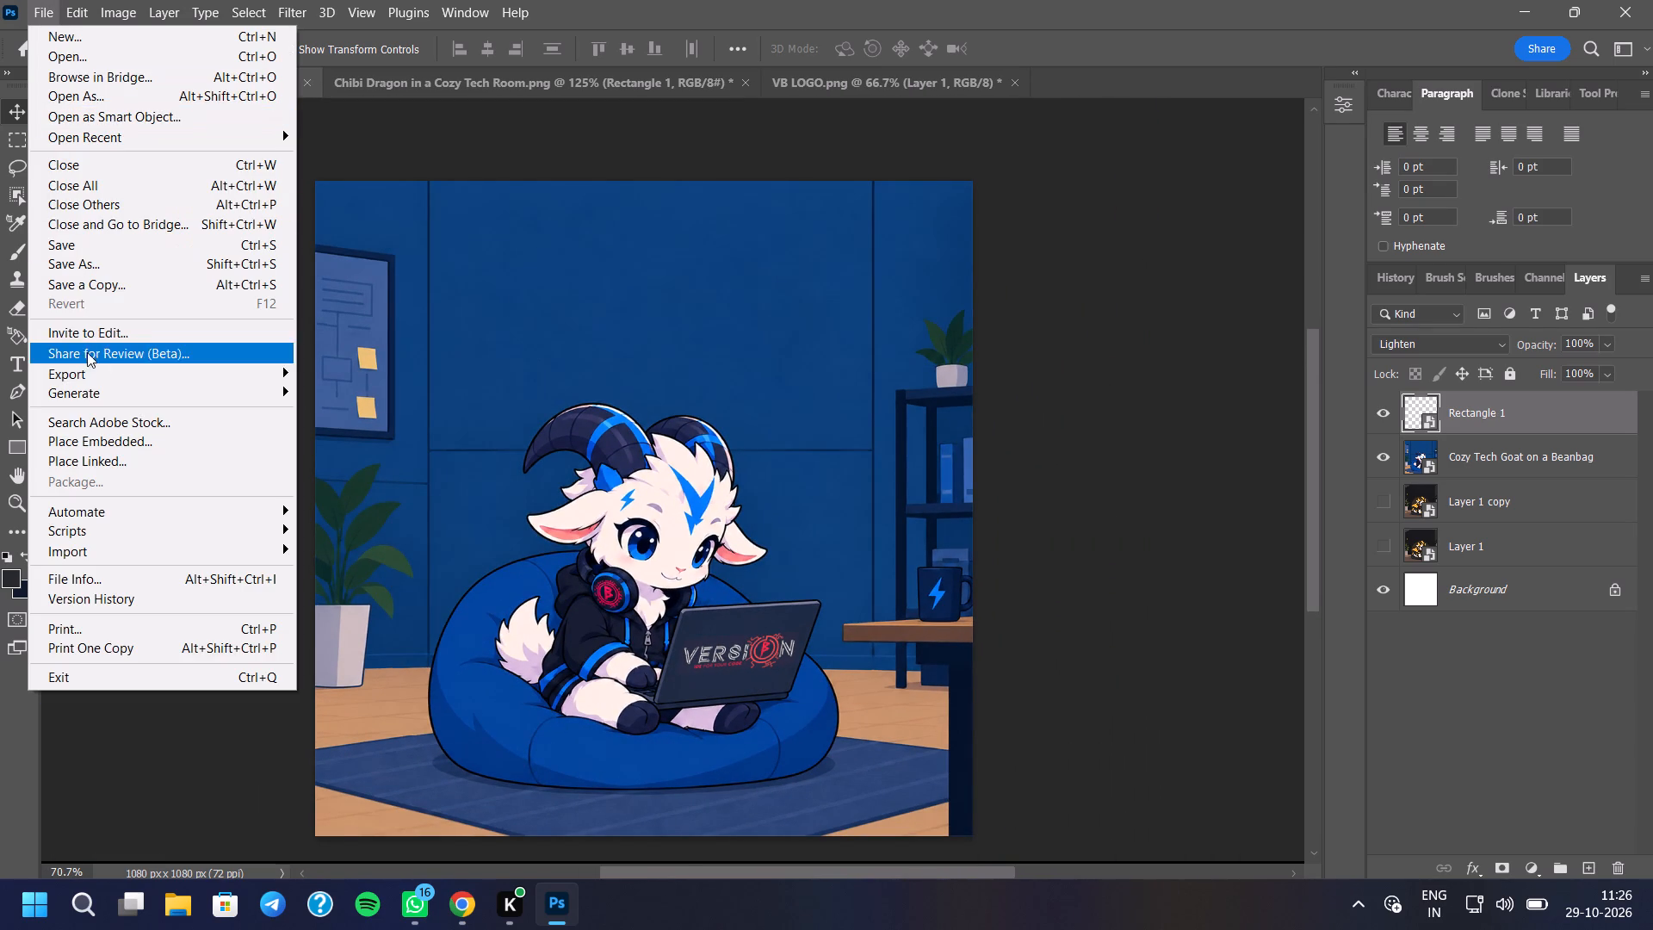
left_click(372, 379)
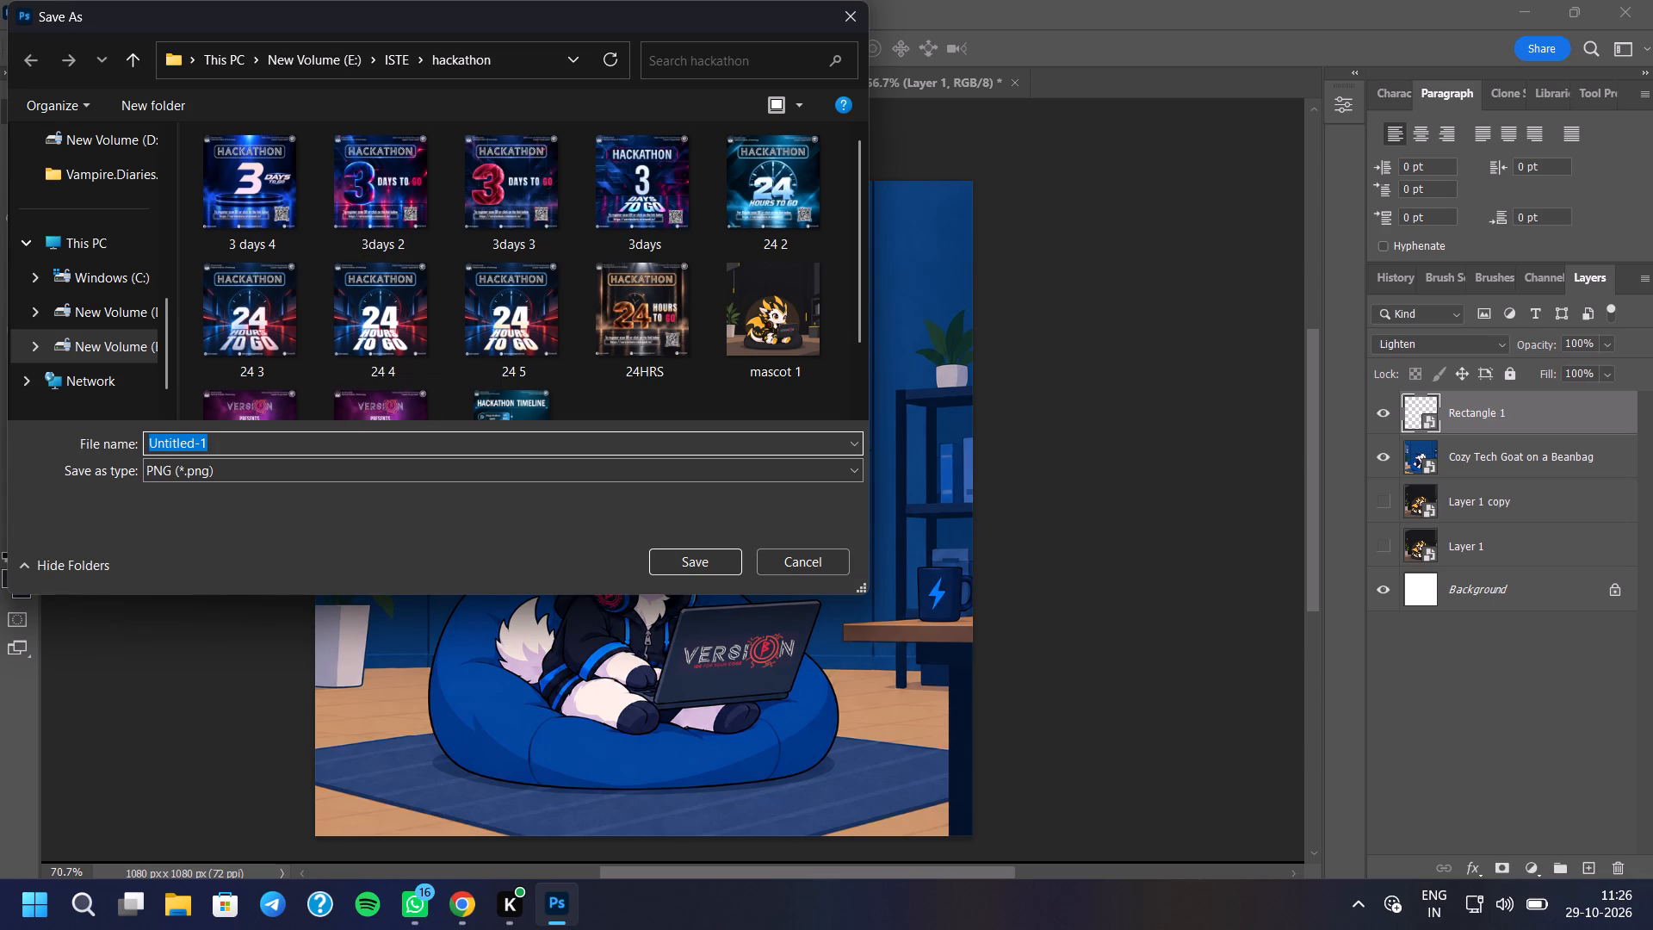
type("mascot 2")
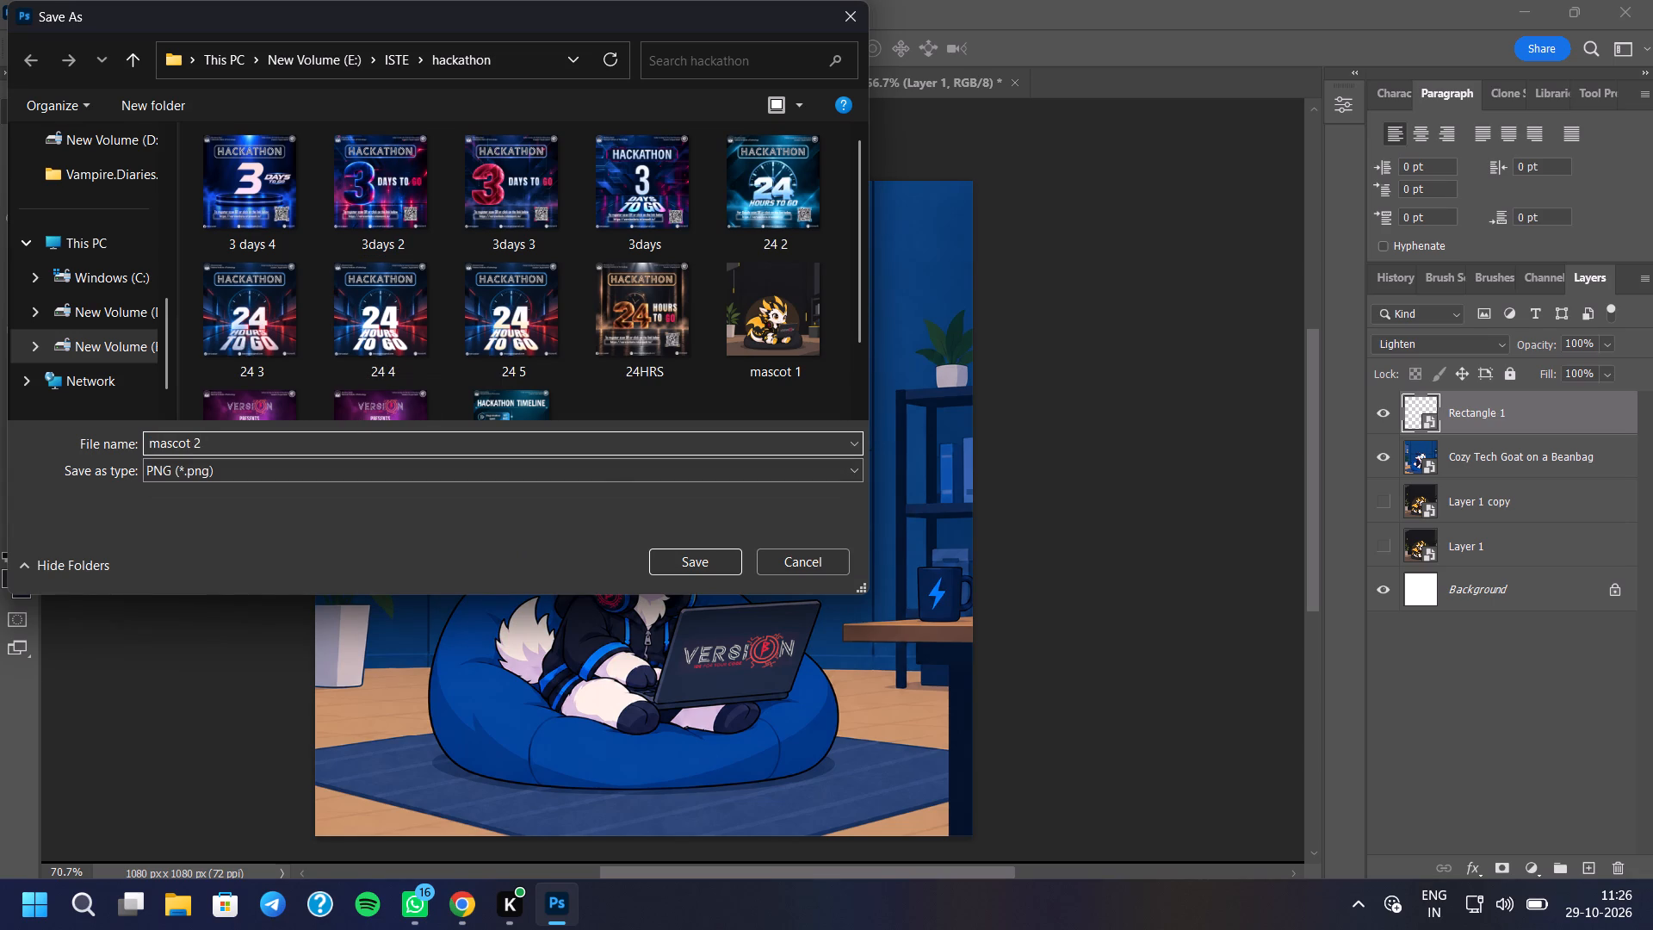
key("Return")
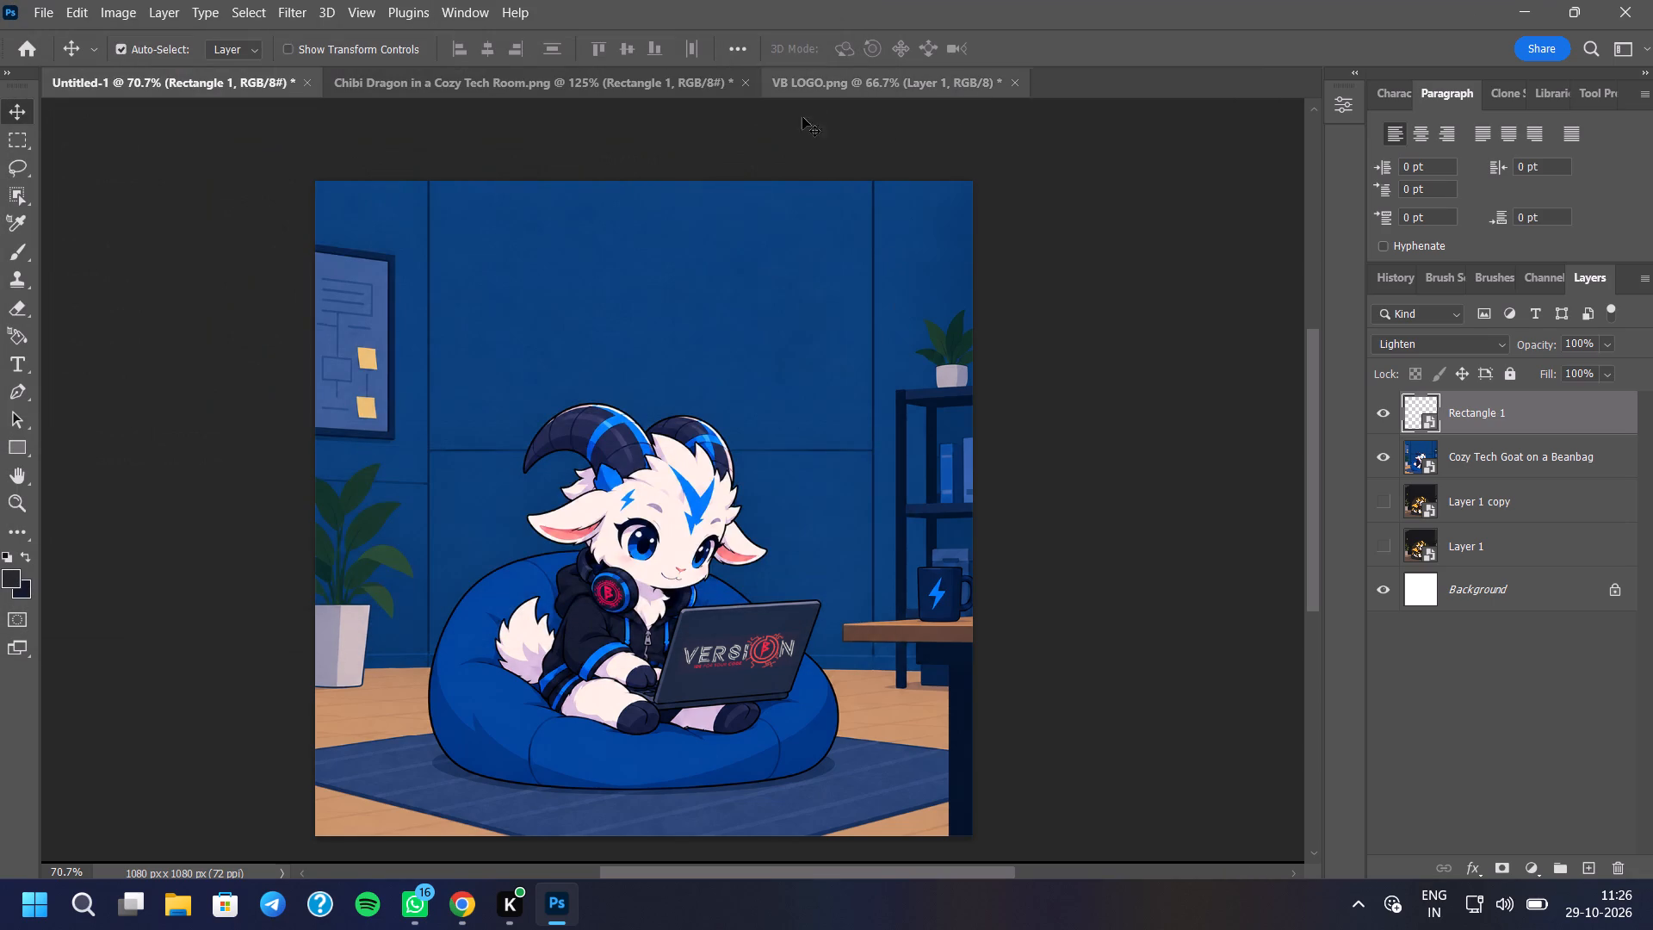
Copy the Rectangle 1 and Background layers together from the Chibi Dragon document into Untitled-1.
left_click(647, 86)
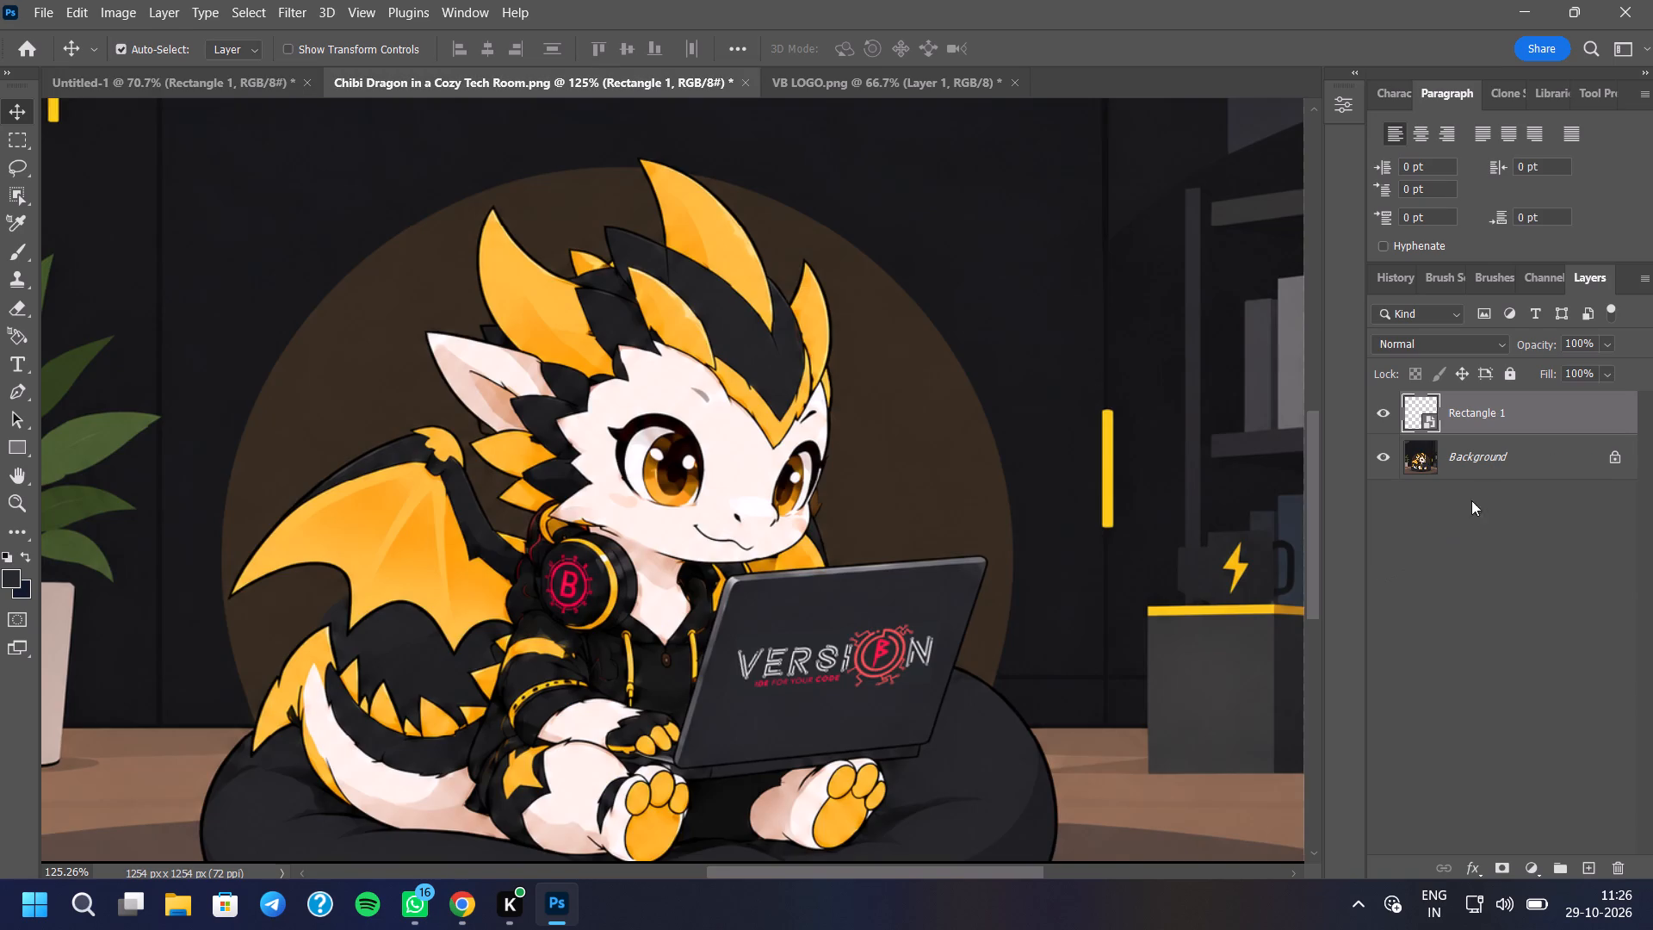
left_click(1478, 456, "ctrl")
left_click_drag(1435, 418, 135, 77)
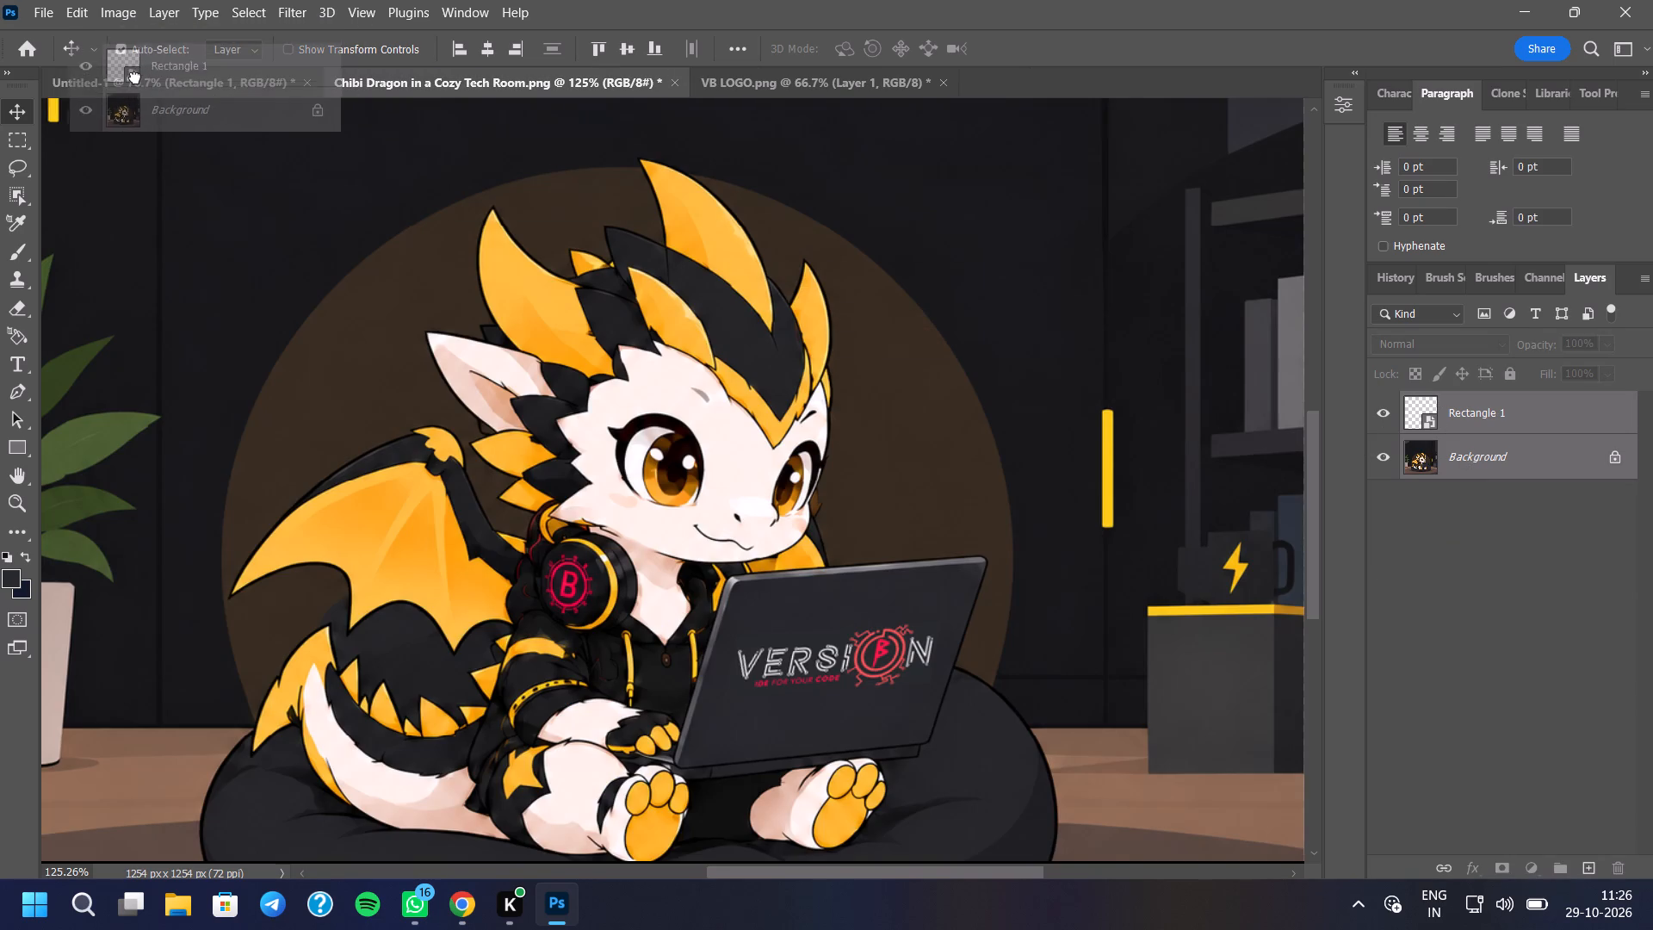
left_click_drag(135, 77, 533, 474)
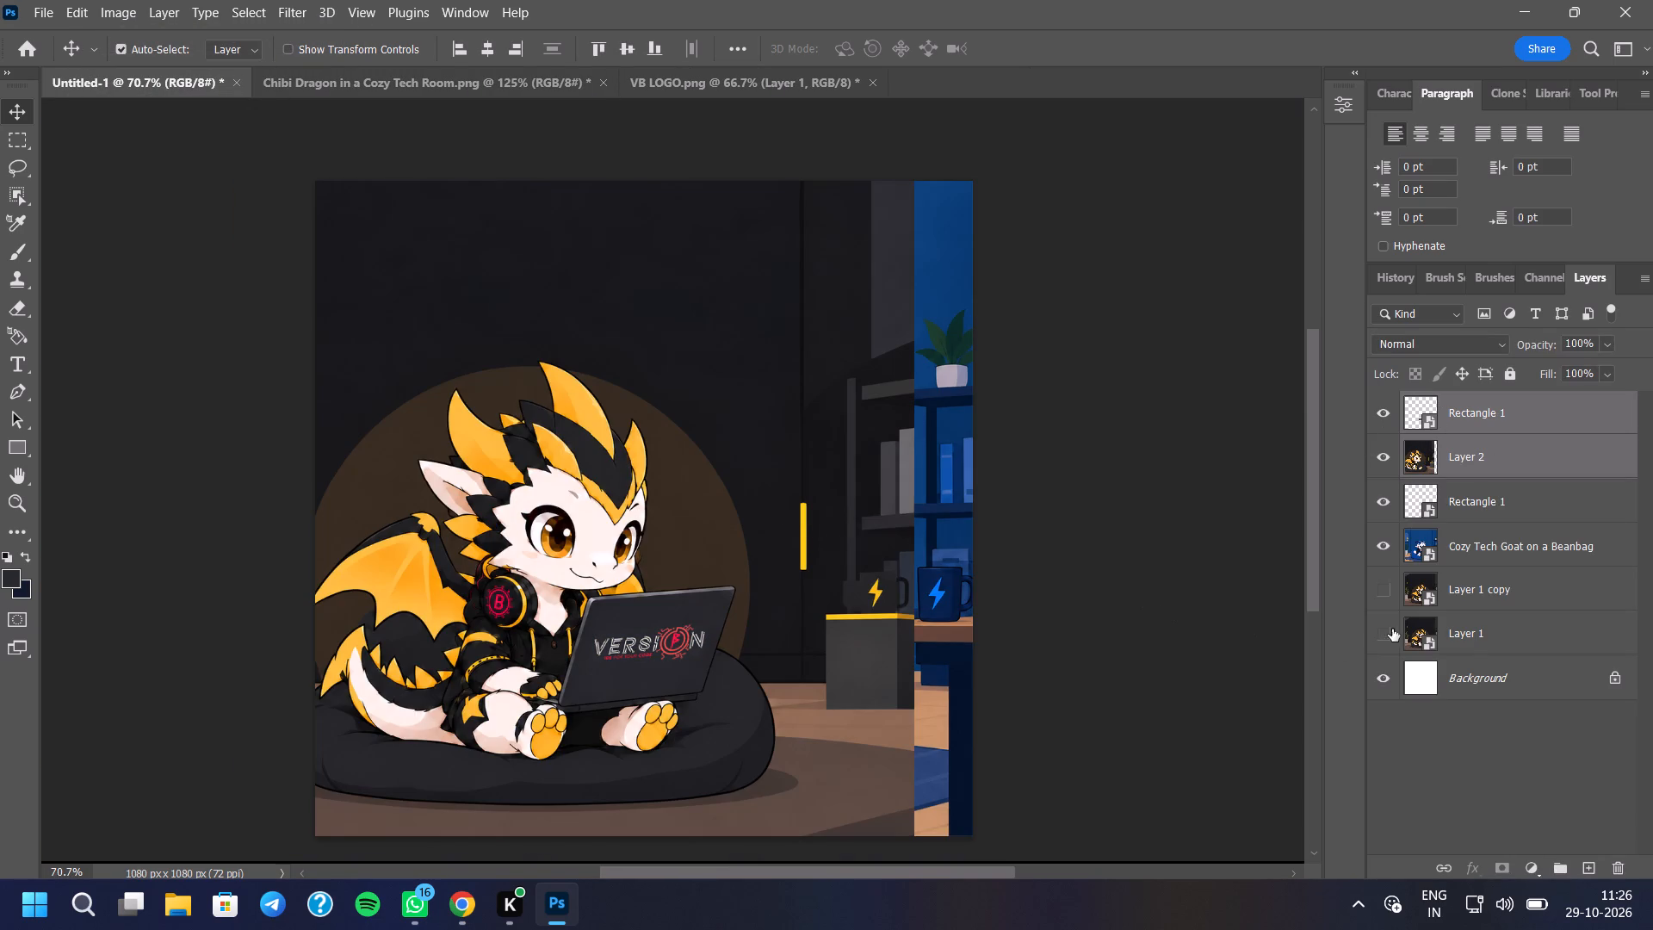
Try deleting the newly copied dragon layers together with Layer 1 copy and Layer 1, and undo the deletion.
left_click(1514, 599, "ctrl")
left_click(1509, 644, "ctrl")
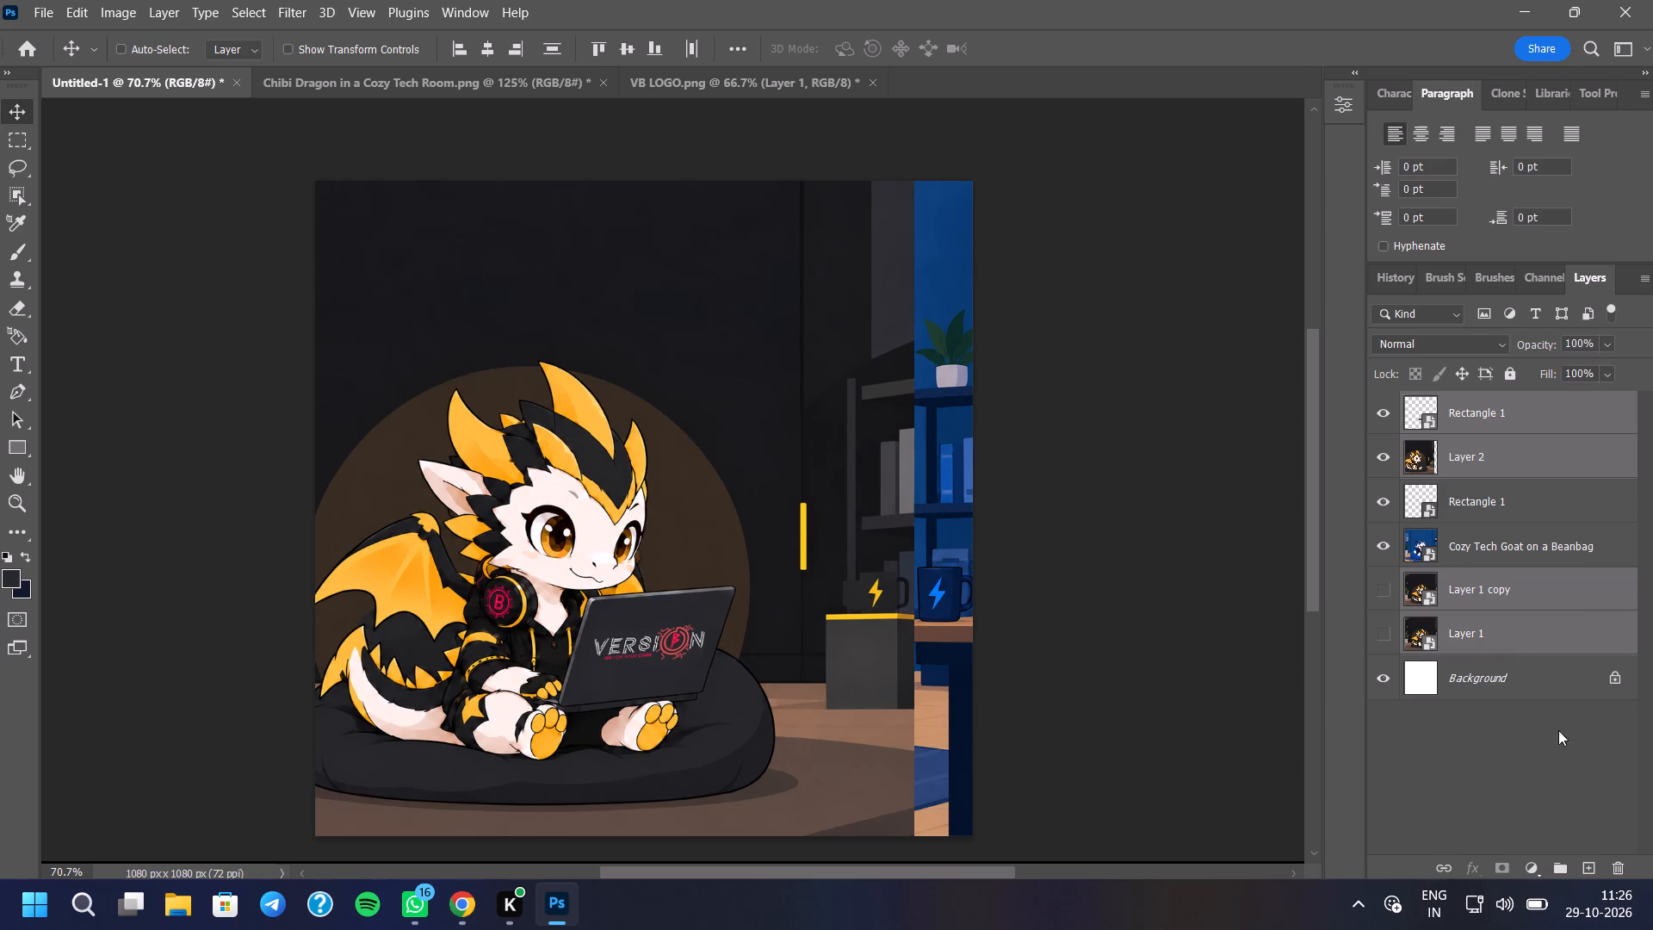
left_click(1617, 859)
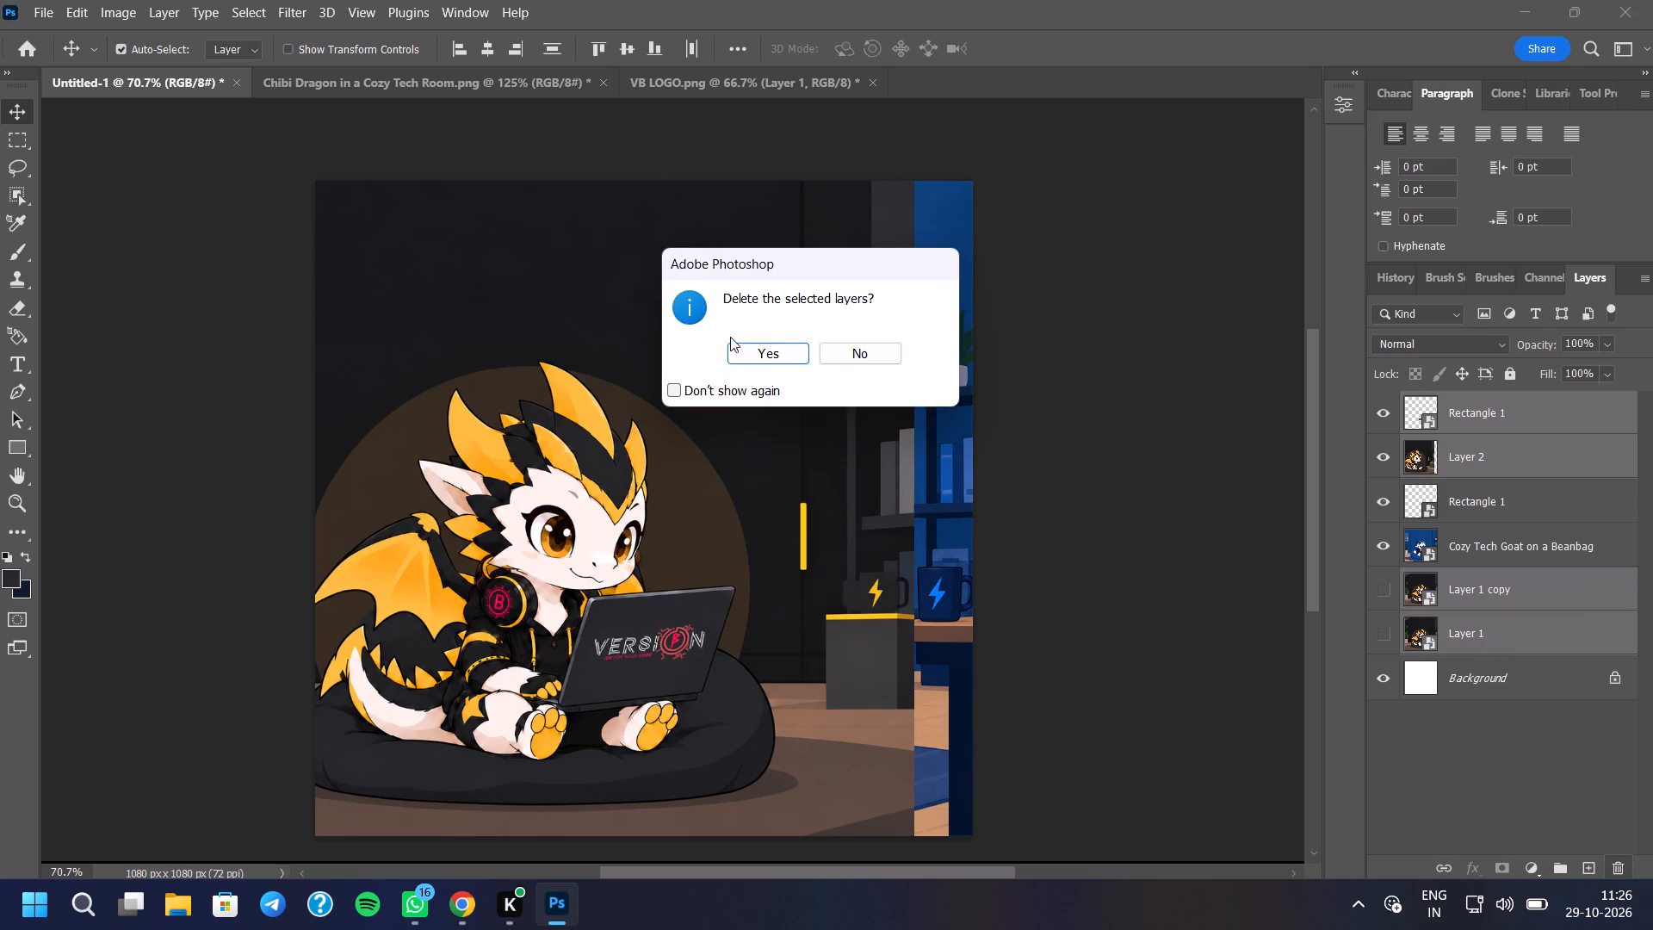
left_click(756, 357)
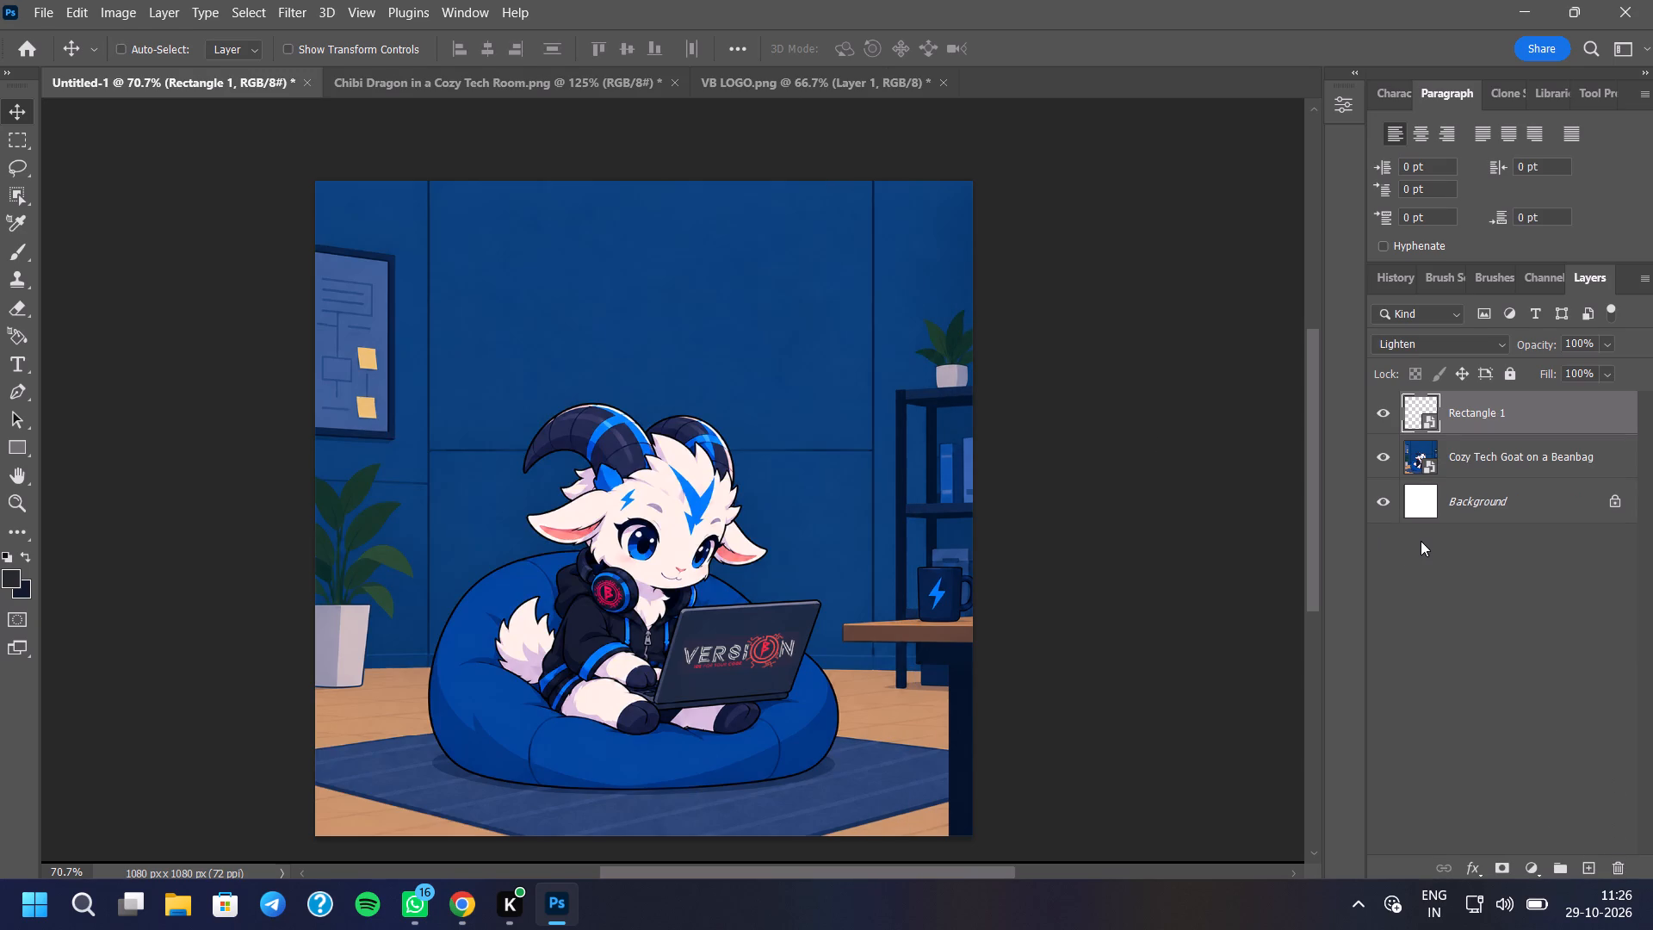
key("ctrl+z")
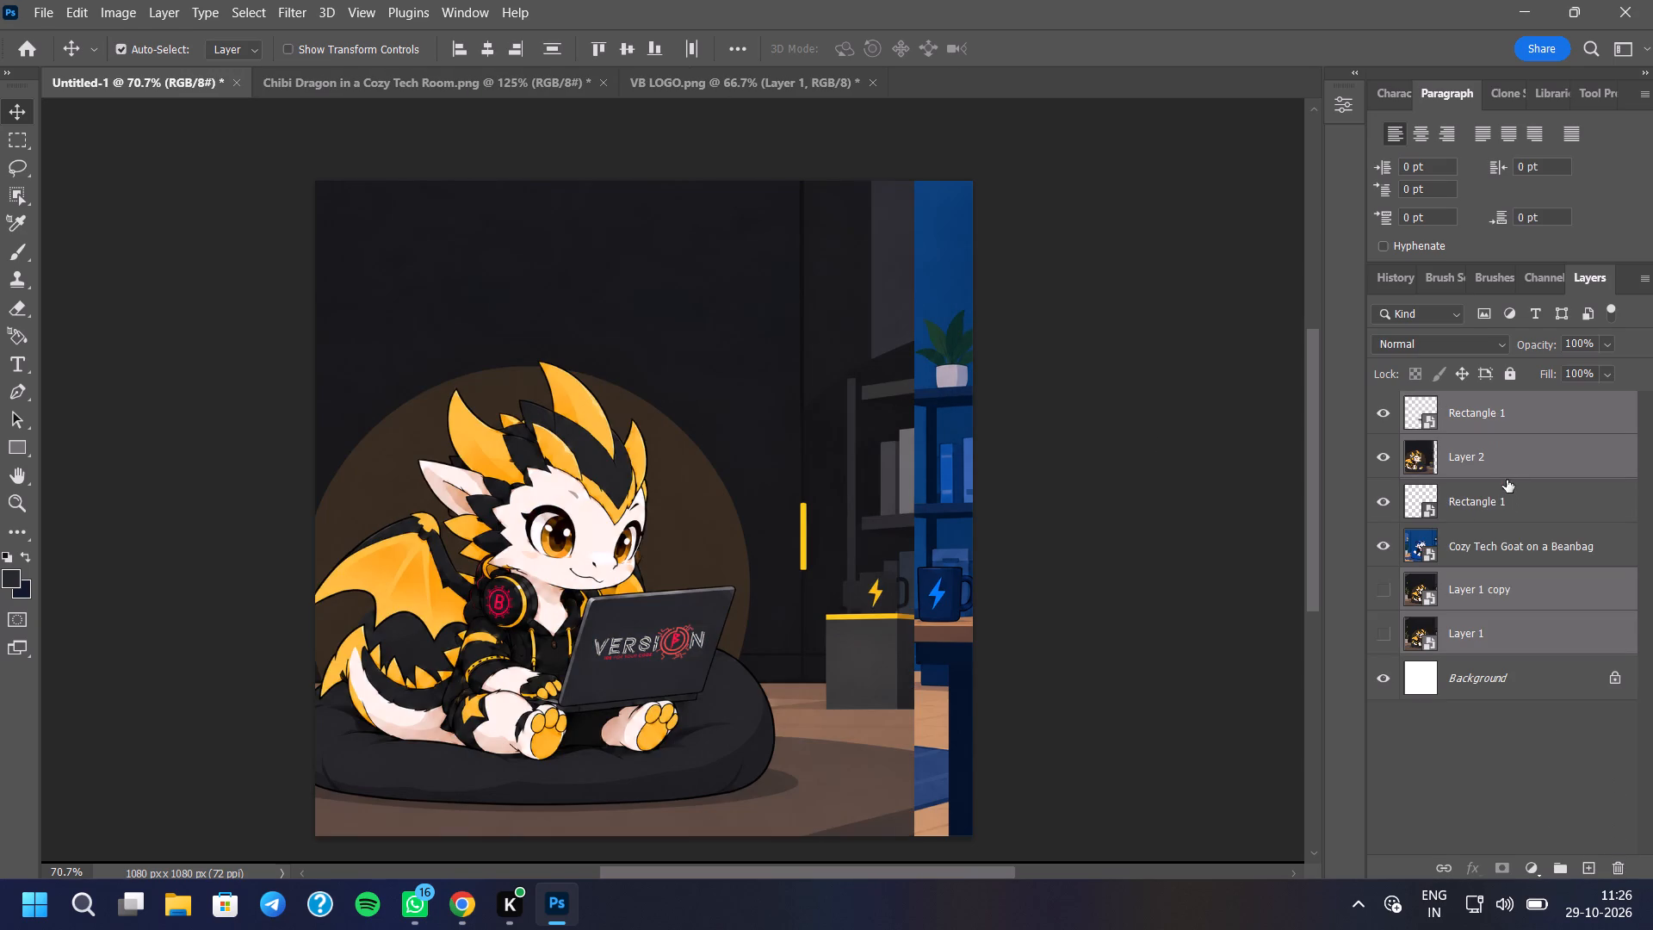
Delete only the old hidden dragon layers, Layer 1 copy and Layer 1, leaving the new dragon layers out of the selection.
left_click(1501, 454, "ctrl")
left_click(1503, 420, "ctrl")
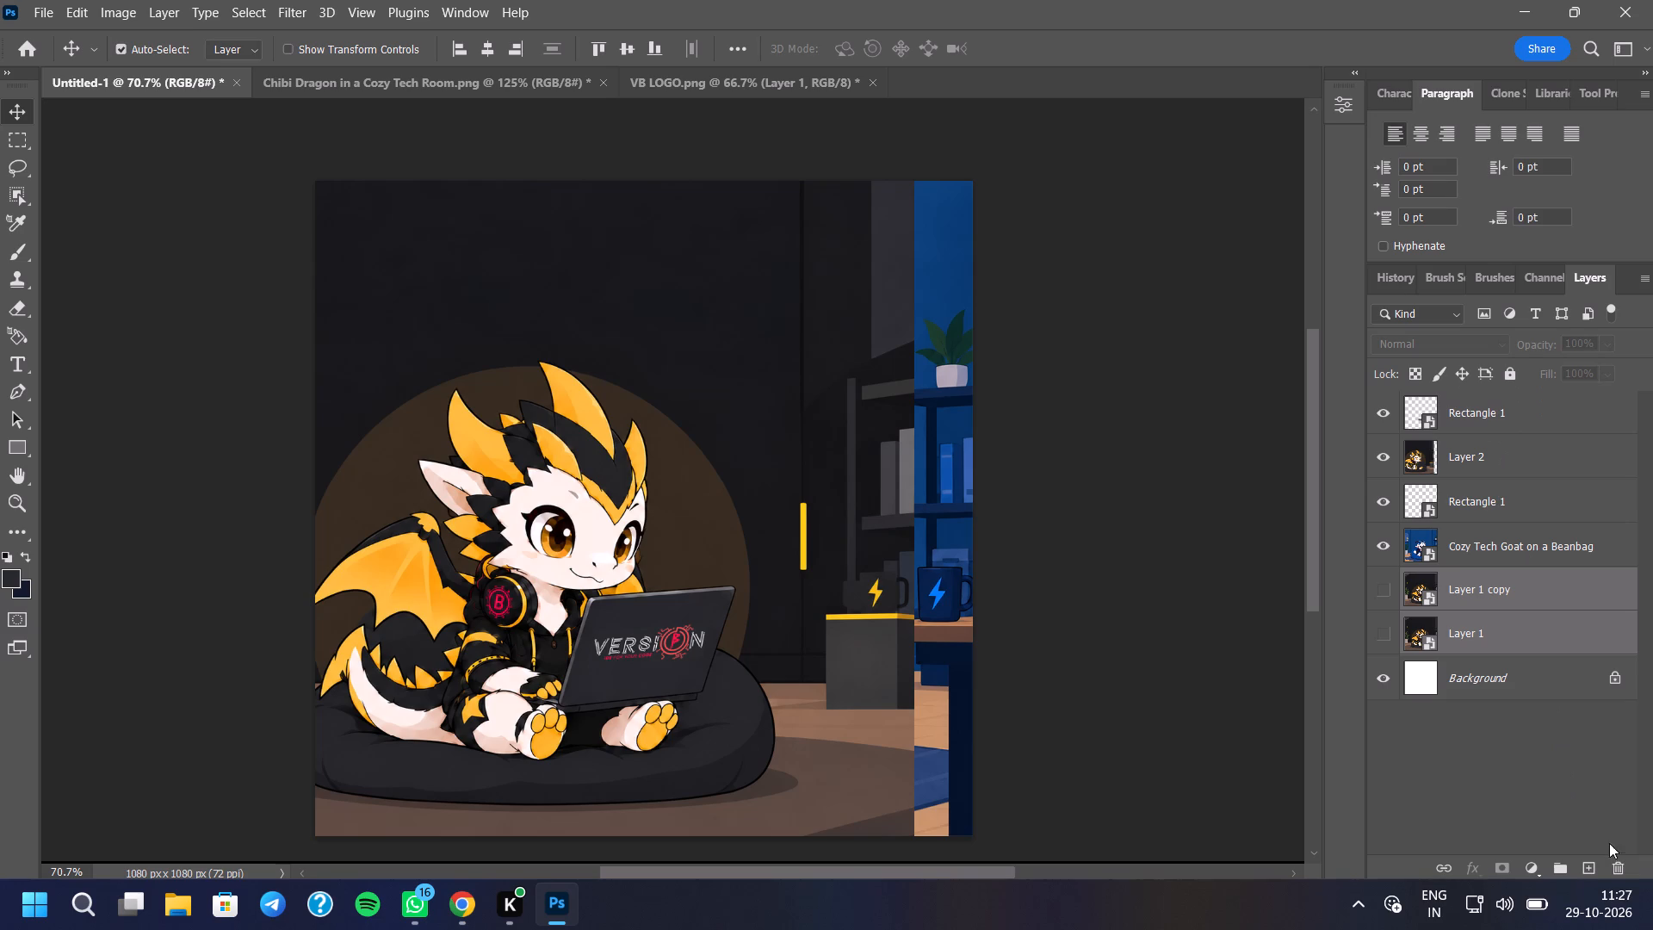
left_click(1615, 868)
left_click(752, 345)
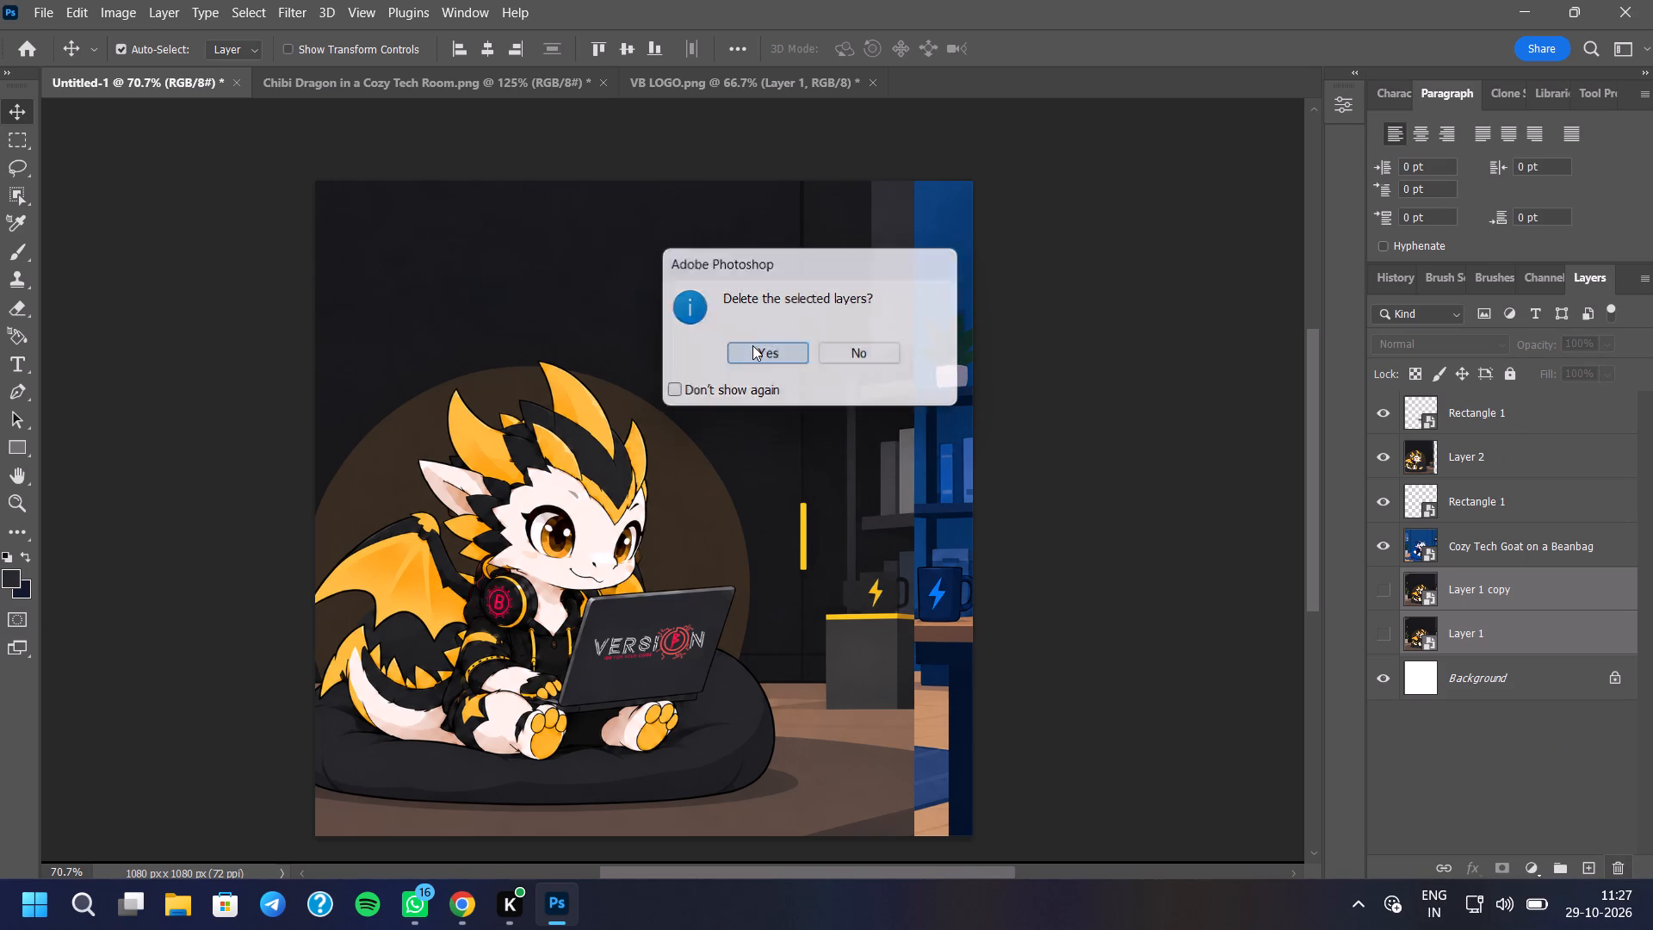
Group the dragon's Rectangle 1 and Layer 2 layers together, leaving the locked Background layer out of the selection.
left_click(1454, 453, "ctrl")
left_click(1472, 428, "ctrl")
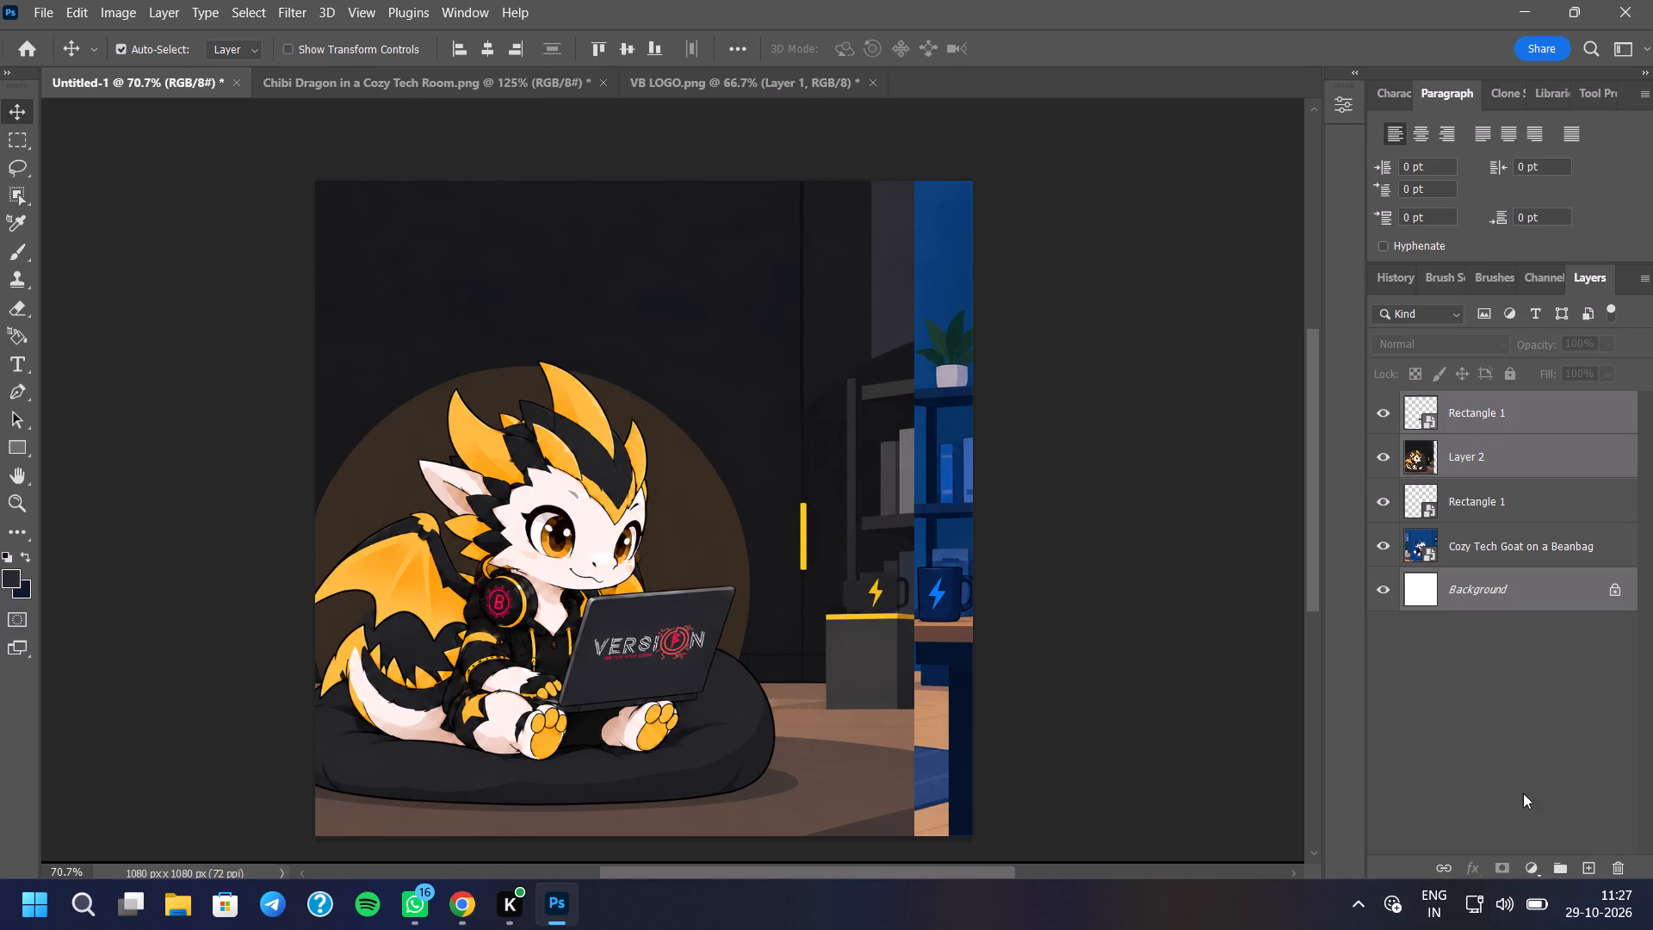
left_click(1565, 869)
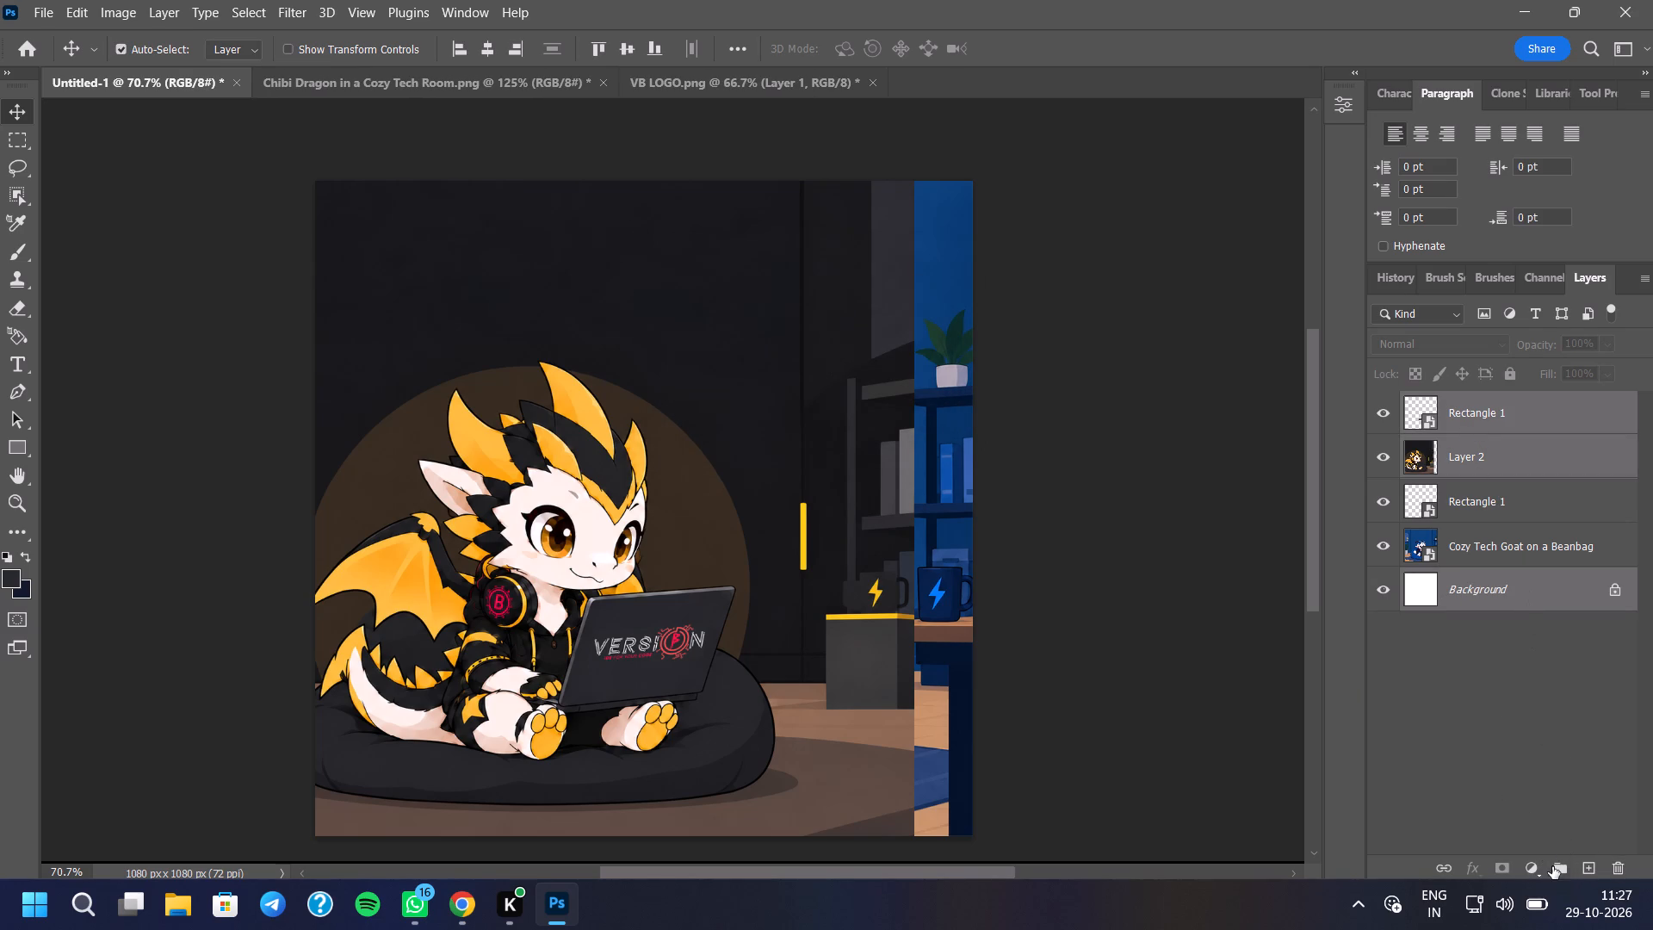
left_click(1559, 868)
left_click(1561, 868)
left_click(1530, 597, "ctrl")
left_click(1558, 862)
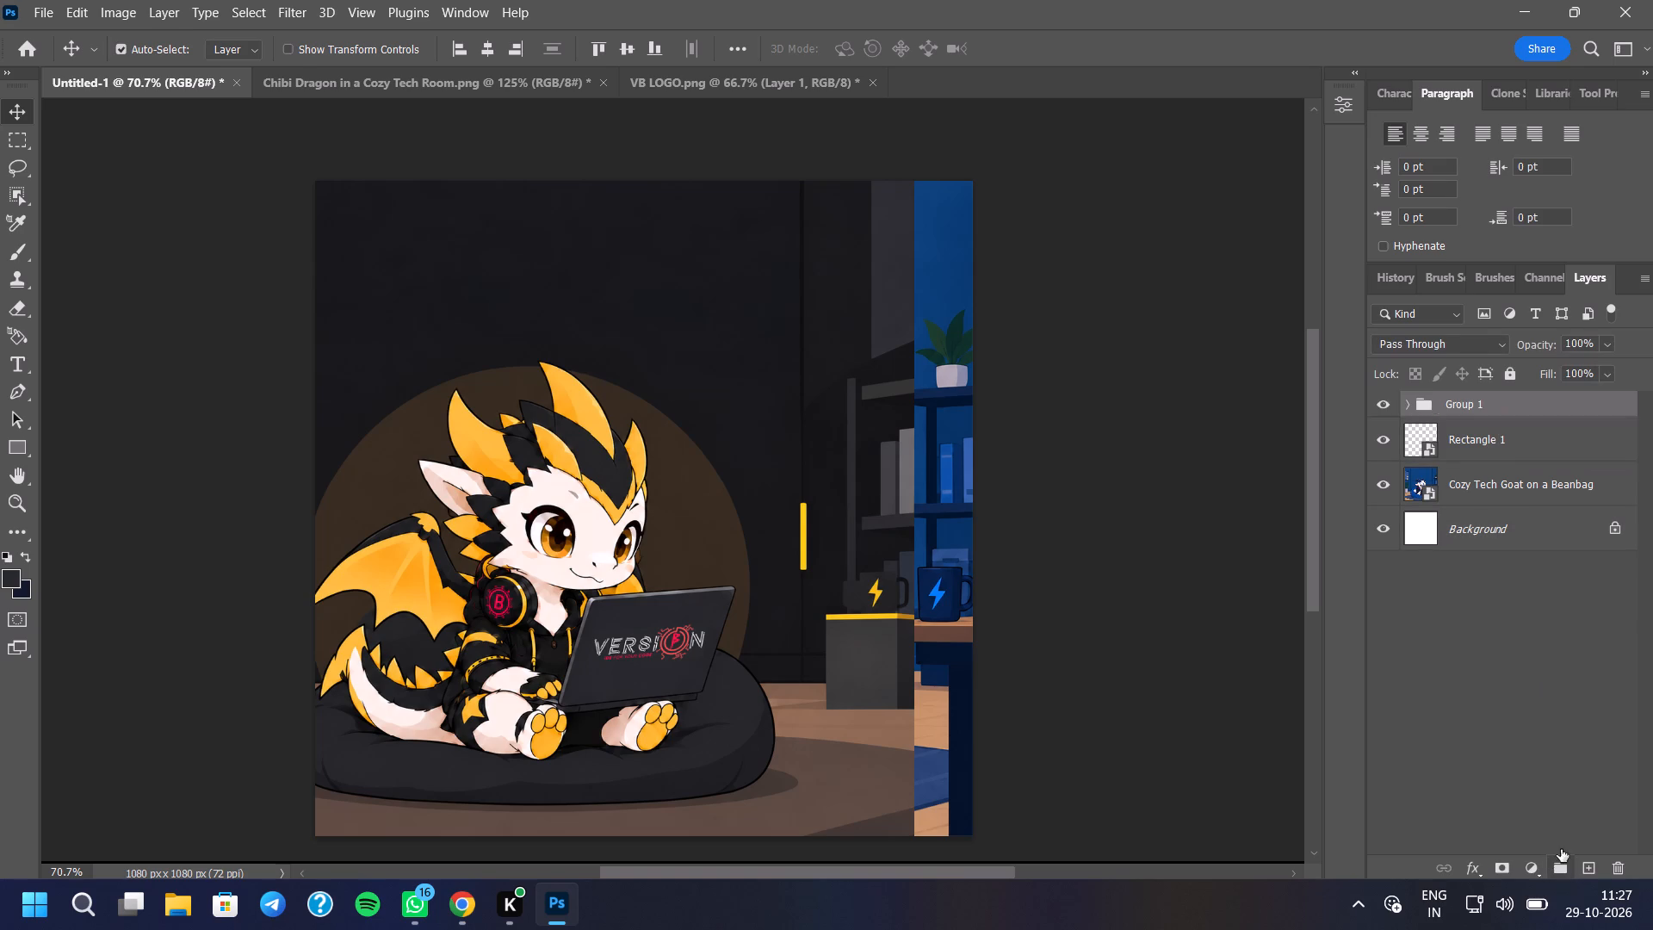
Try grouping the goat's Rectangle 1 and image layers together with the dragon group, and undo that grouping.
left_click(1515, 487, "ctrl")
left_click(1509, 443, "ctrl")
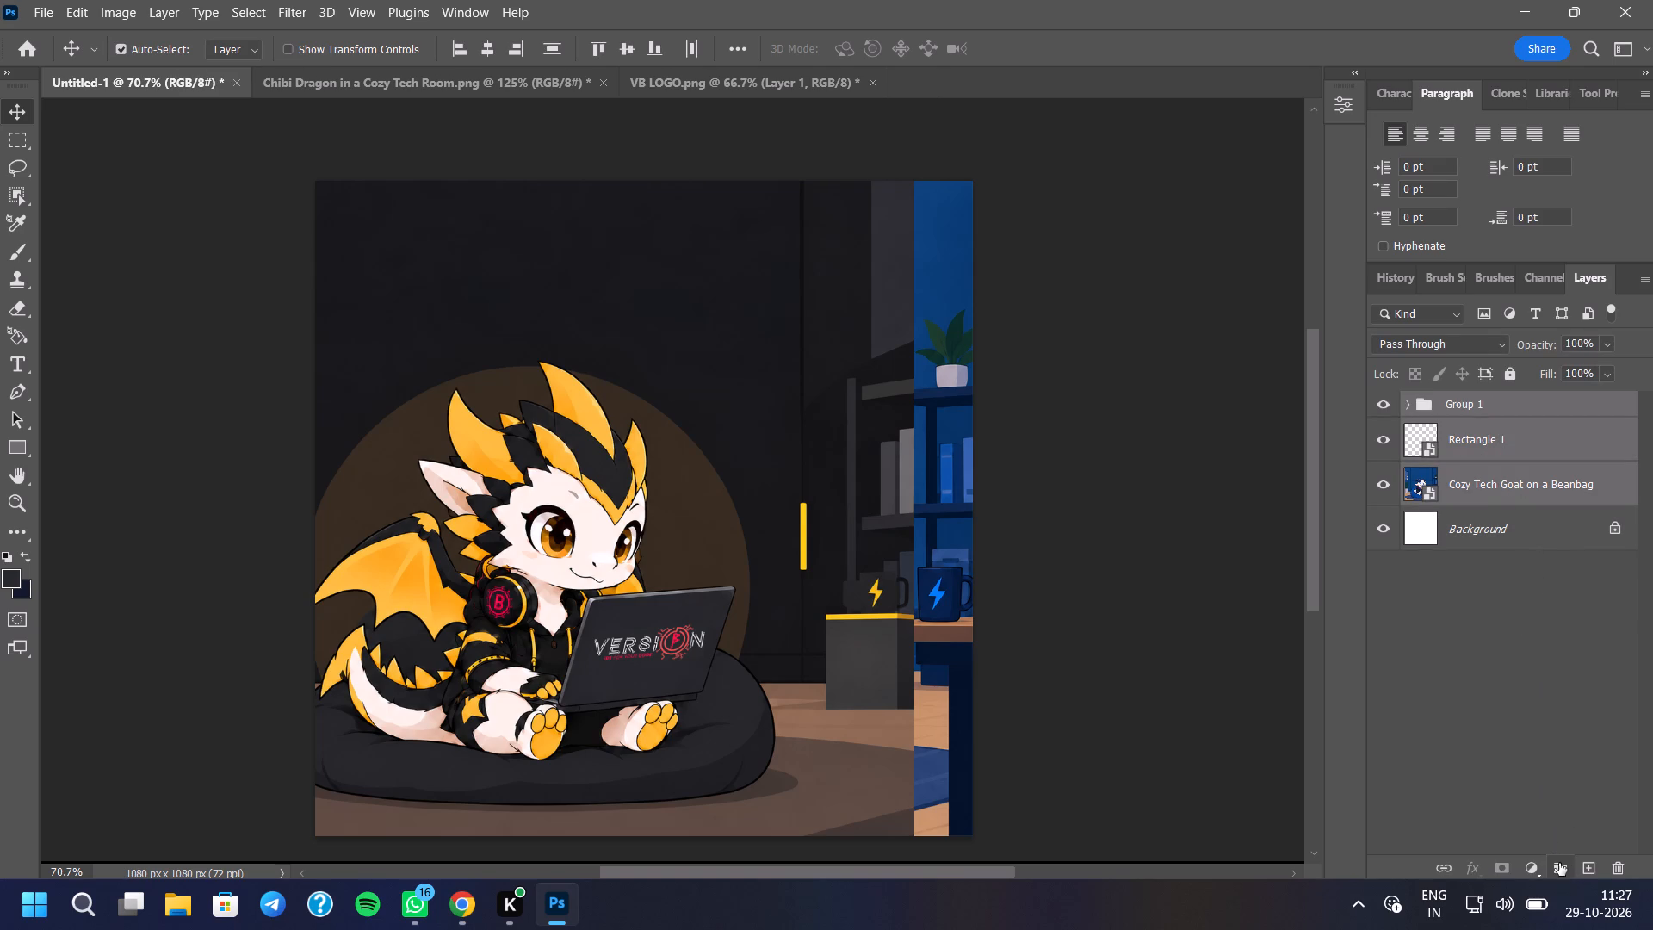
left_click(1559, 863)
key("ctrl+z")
Rename the dragon layer group as mascot 1.
left_click(1485, 406)
double_click(1485, 404)
double_click(1485, 404)
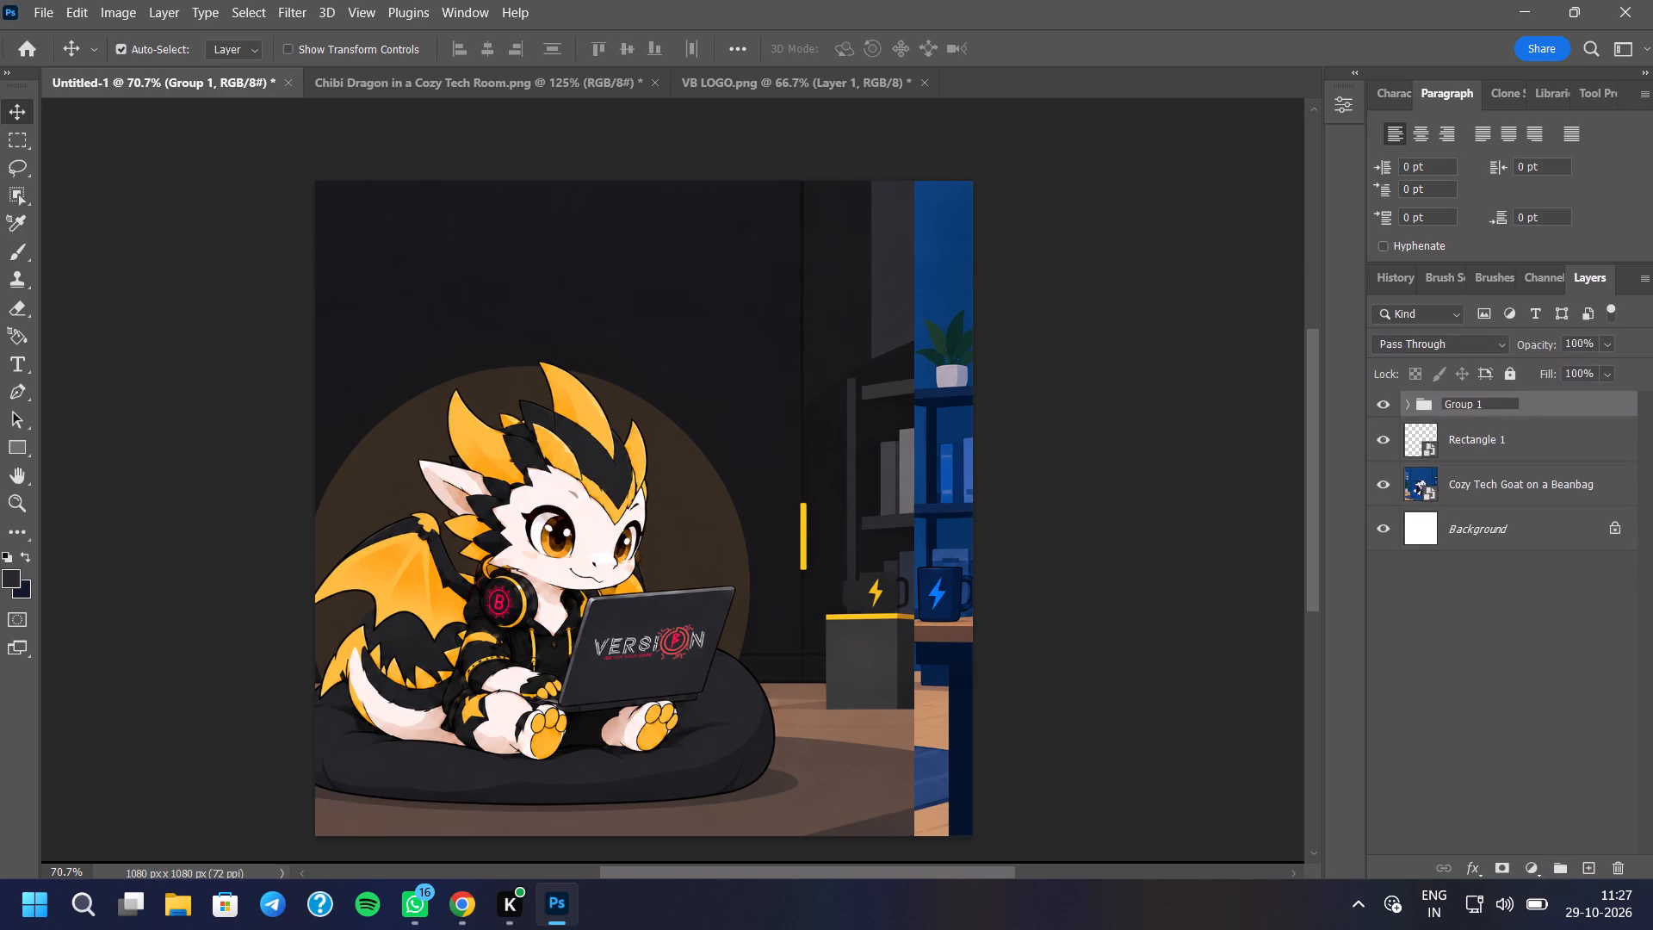
key("BackSpace")
key("BackSpace")
key("BackSpace")
key("BackSpace")
key("BackSpace")
key("BackSpace")
key("BackSpace")
type("mascot 1")
key("Return")
Group the remaining Rectangle 1 and Cozy Tech Goat on a Beanbag layers, naming the group mascot 2.
left_click(1509, 438)
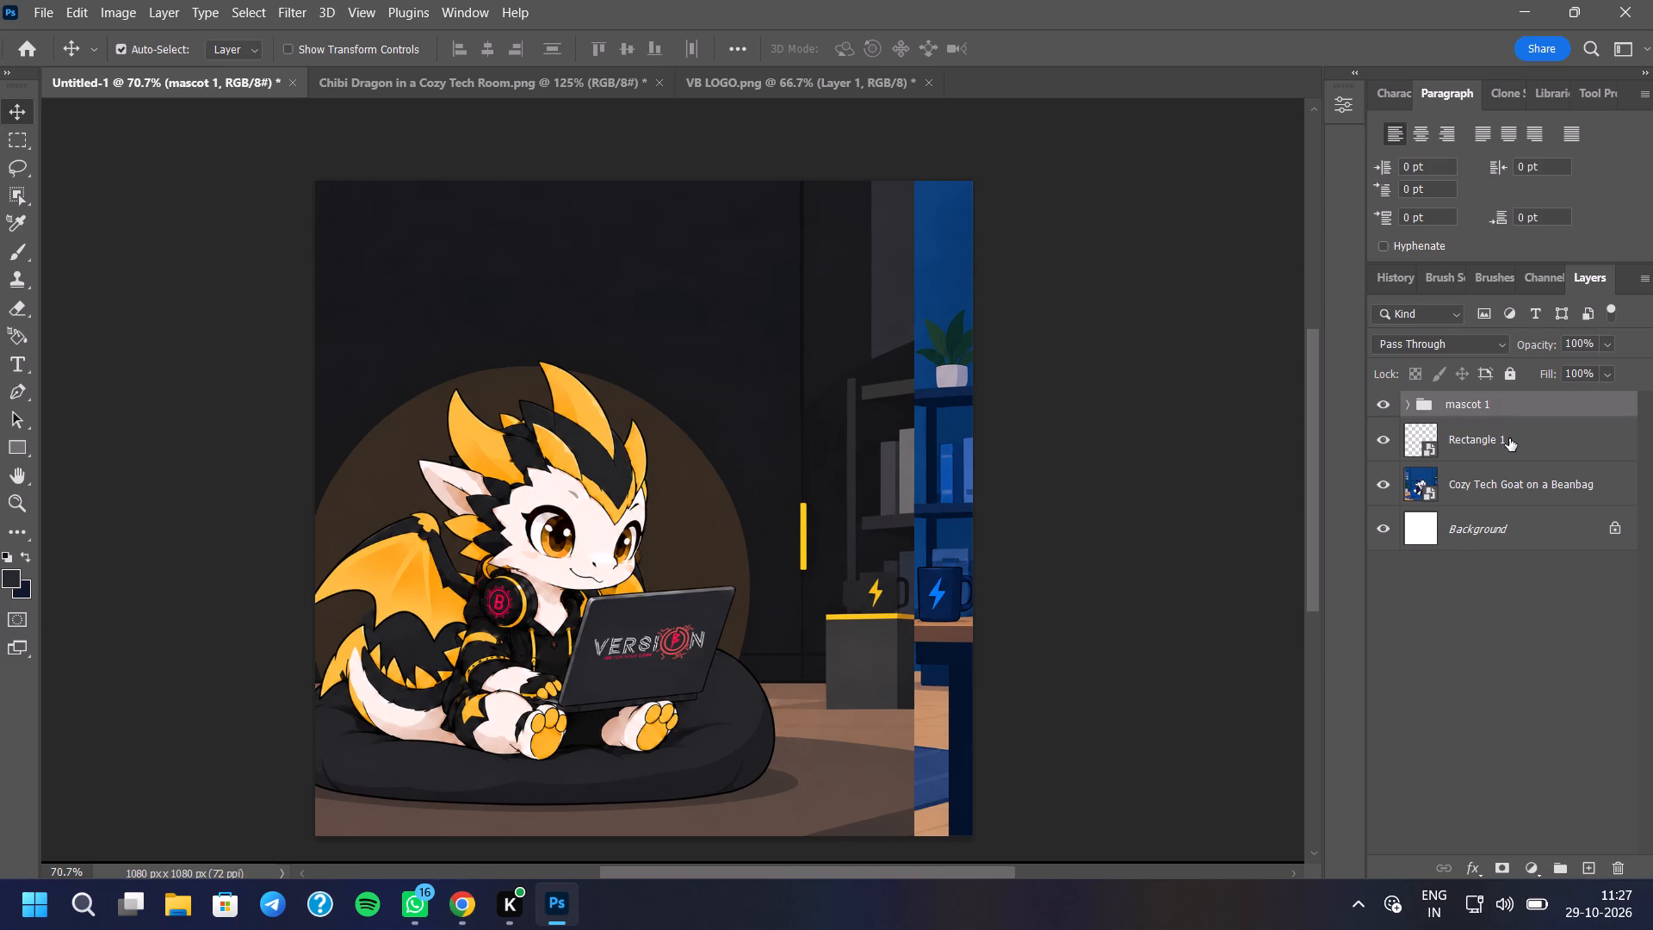
left_click(1513, 480, "ctrl")
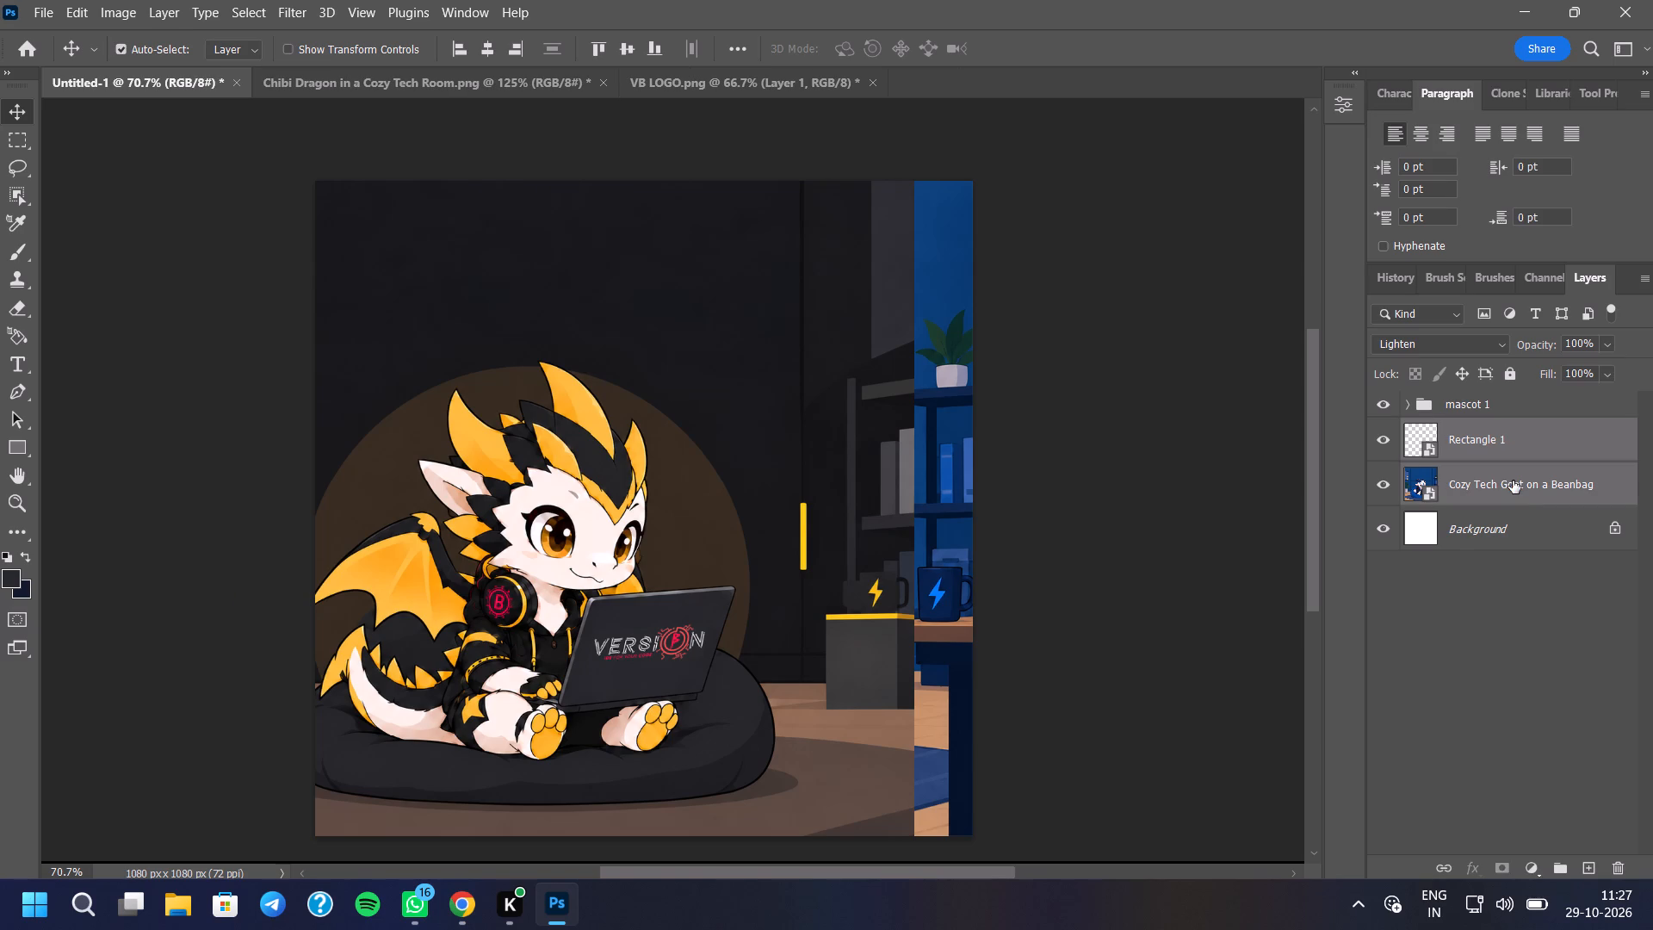
left_click(1556, 859)
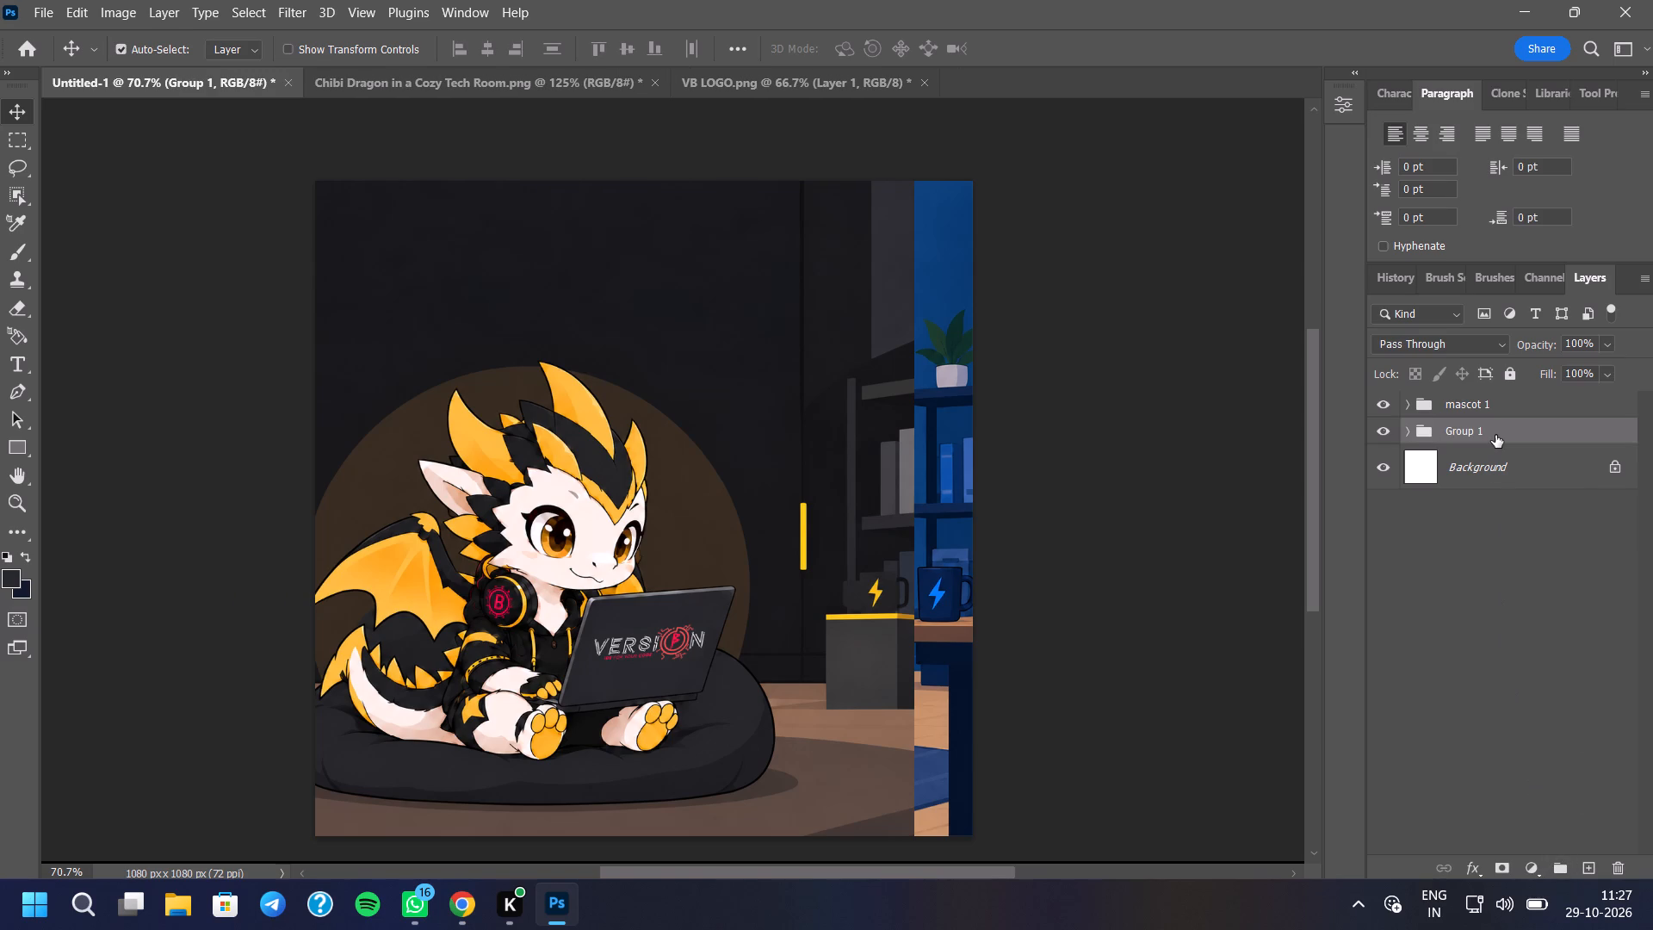
left_click(1489, 430)
double_click(1489, 430)
type("mascot")
key("space")
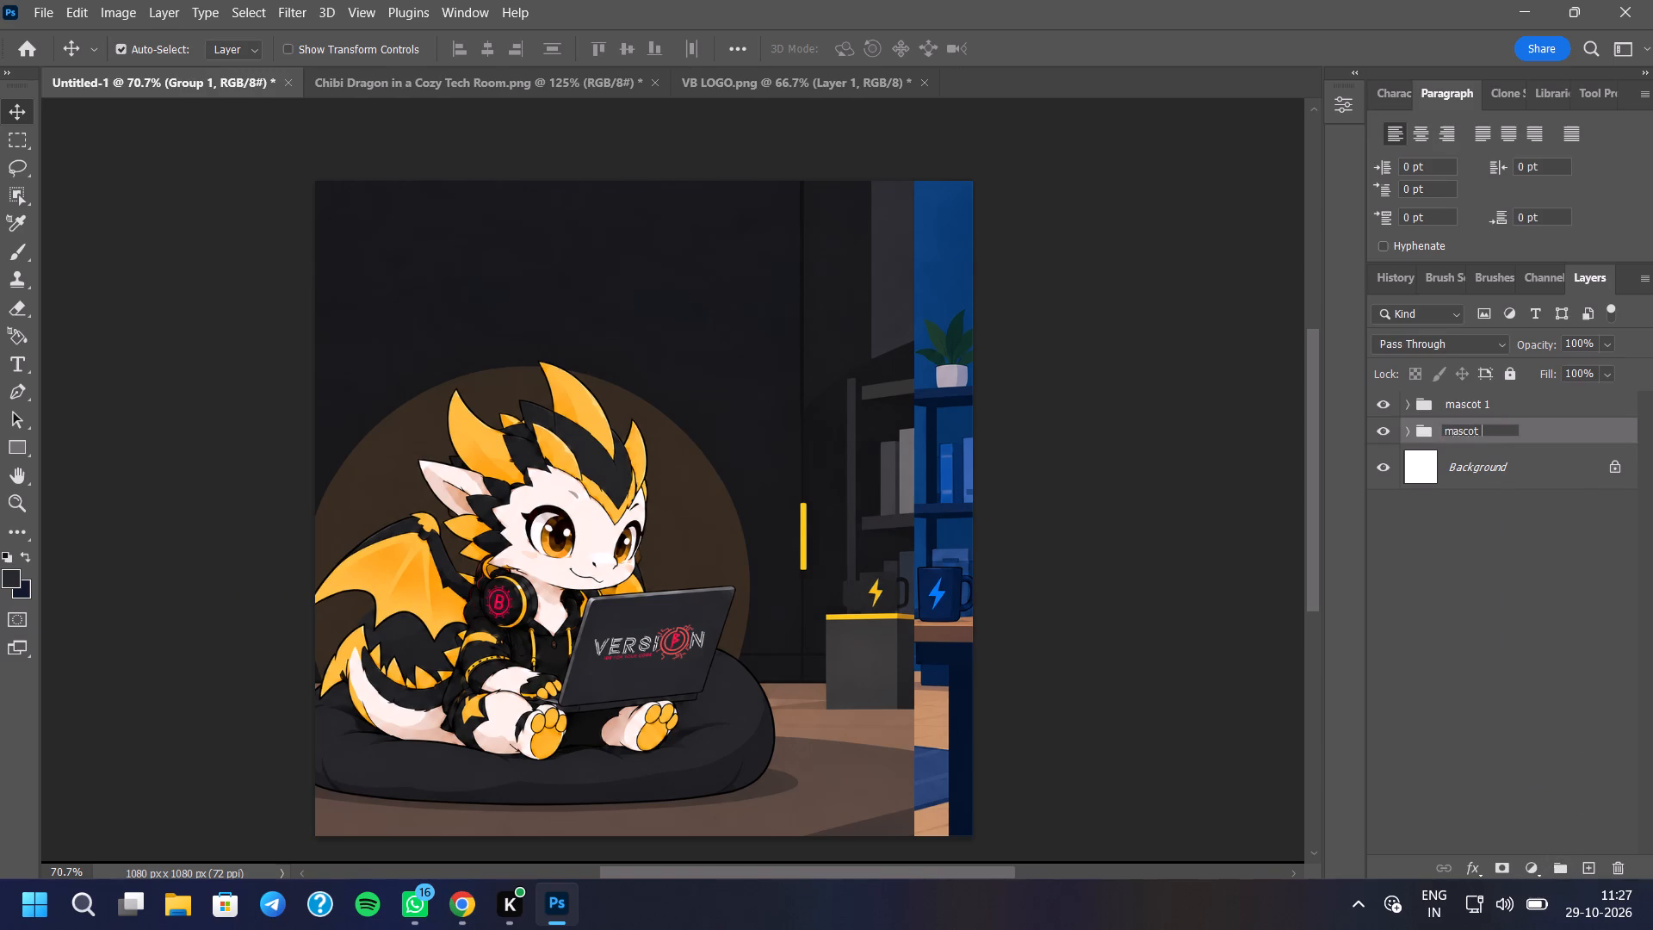
key("2")
key("Return")
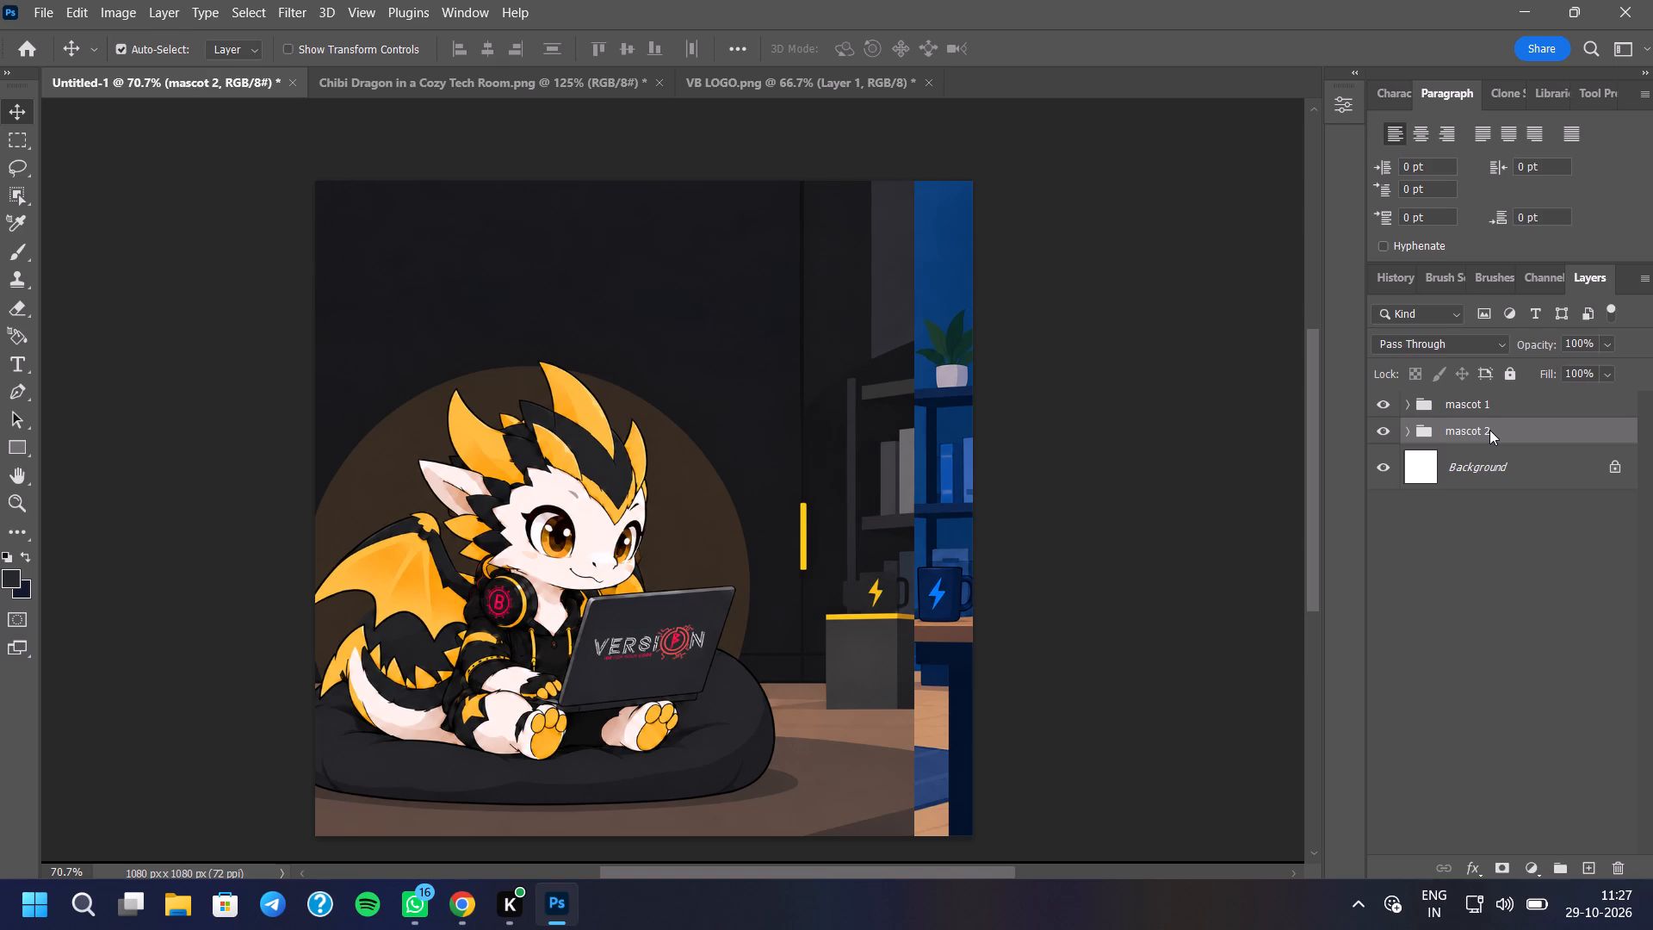